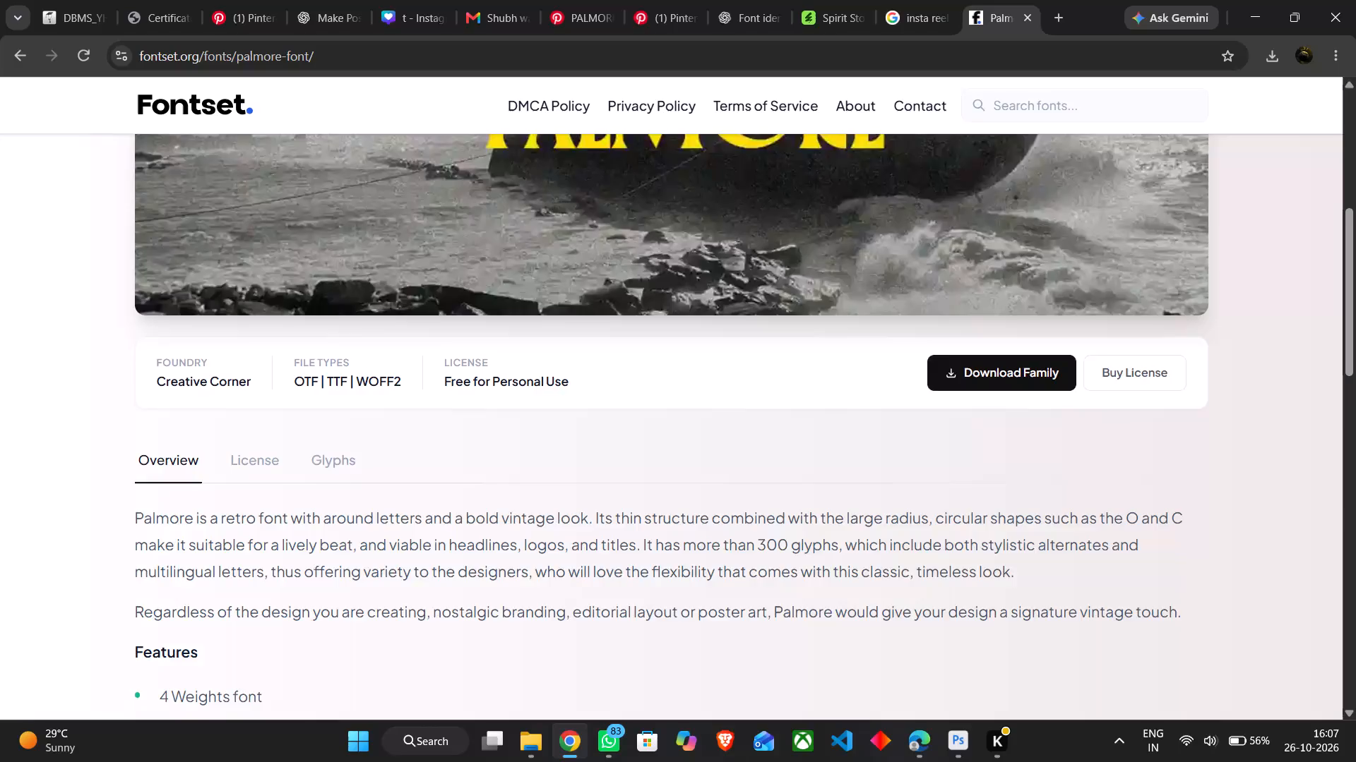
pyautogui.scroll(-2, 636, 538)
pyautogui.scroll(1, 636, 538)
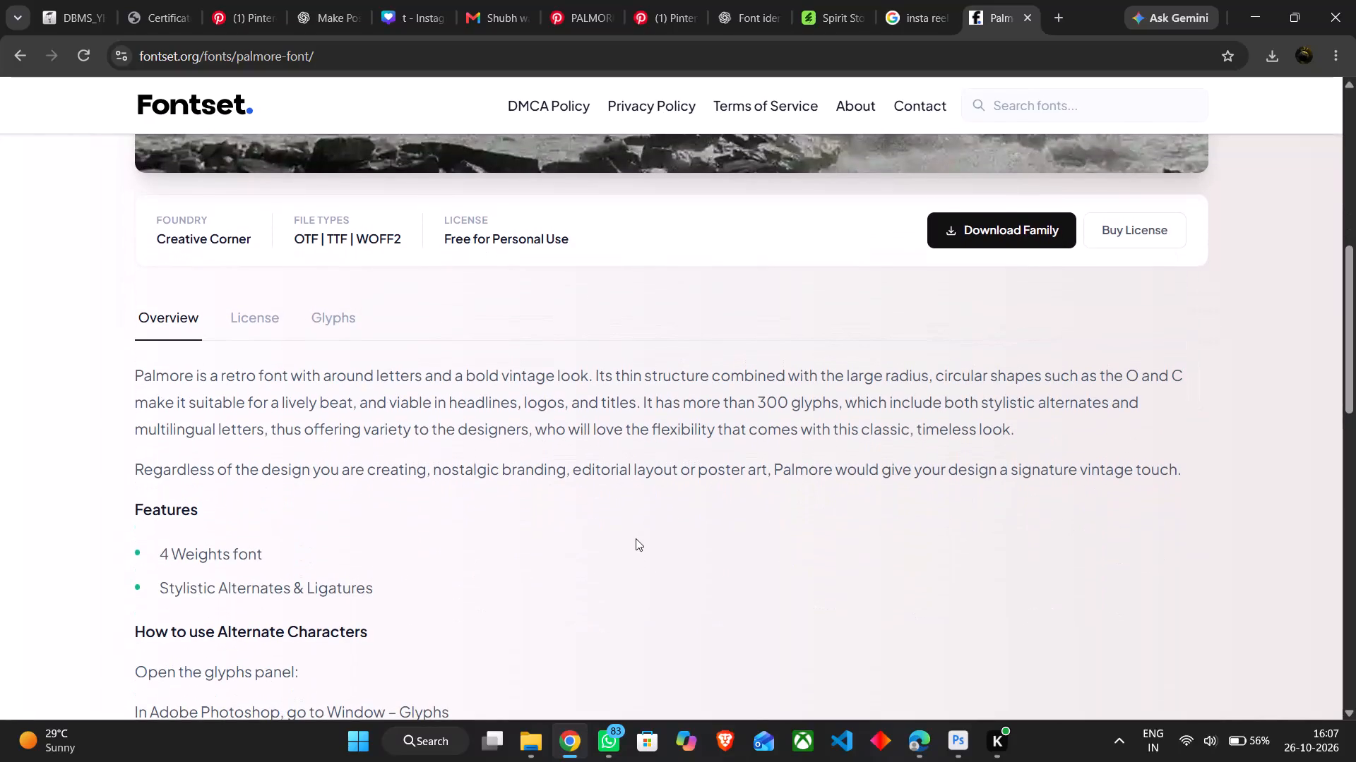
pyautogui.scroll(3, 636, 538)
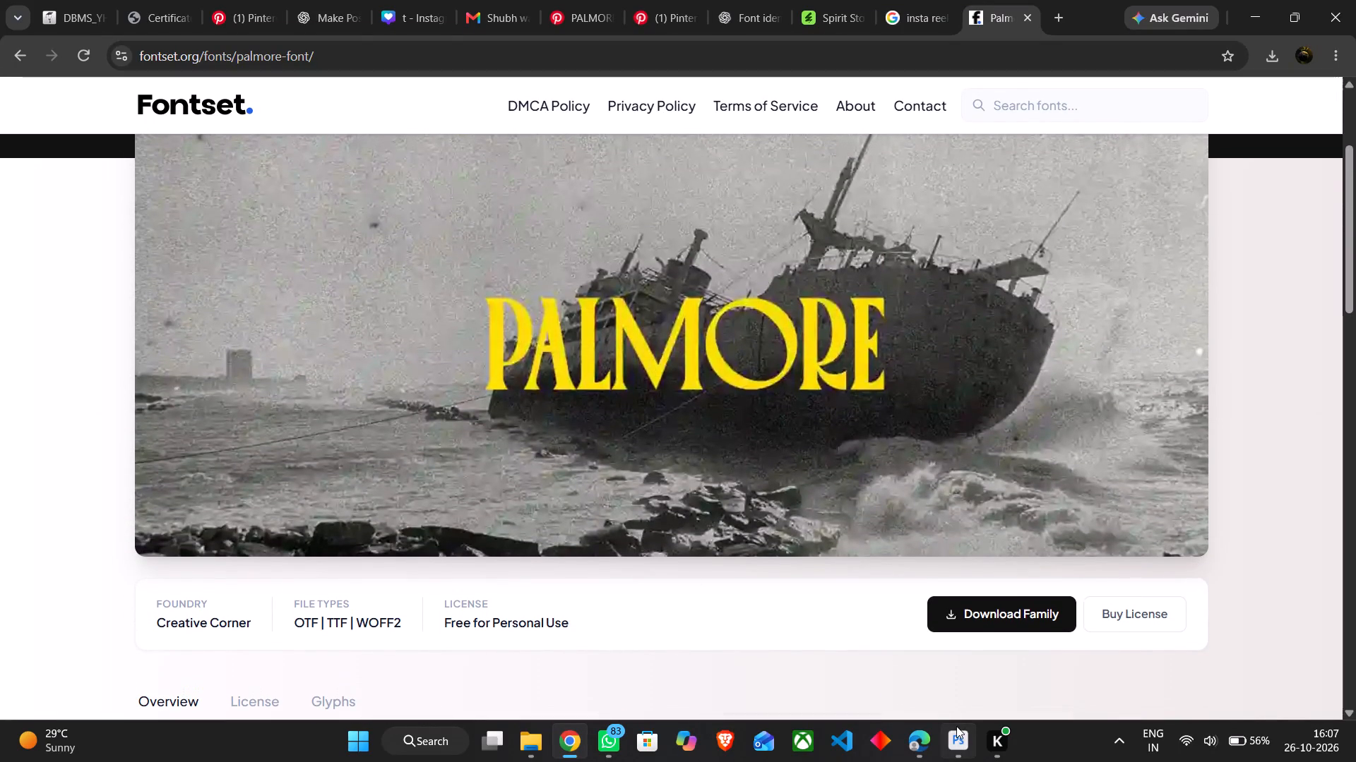
# Switch to Photoshop and add a horizontal text box reading THEDUSKDAIRYS beside the woman in the top photo.
pyautogui.click(956, 745)
pyautogui.click(106, 382)
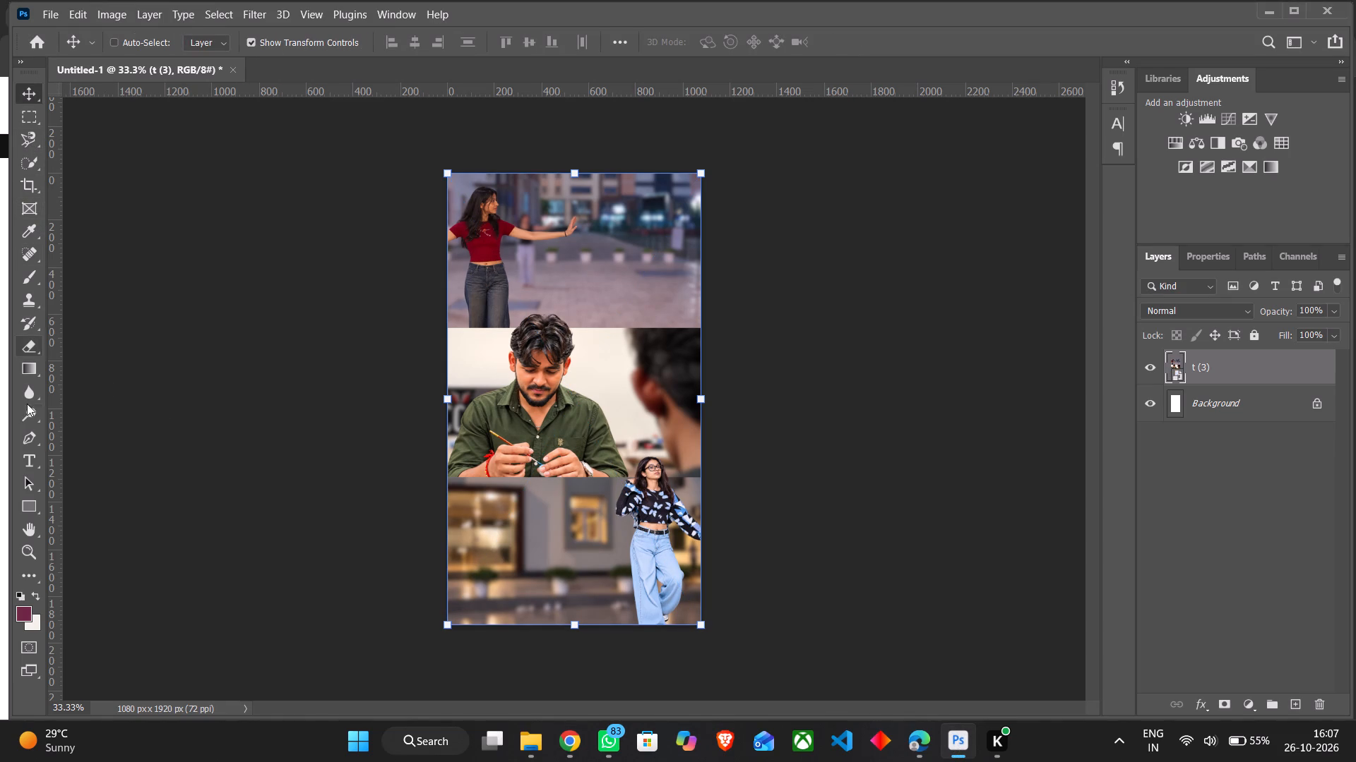
pyautogui.click(29, 465)
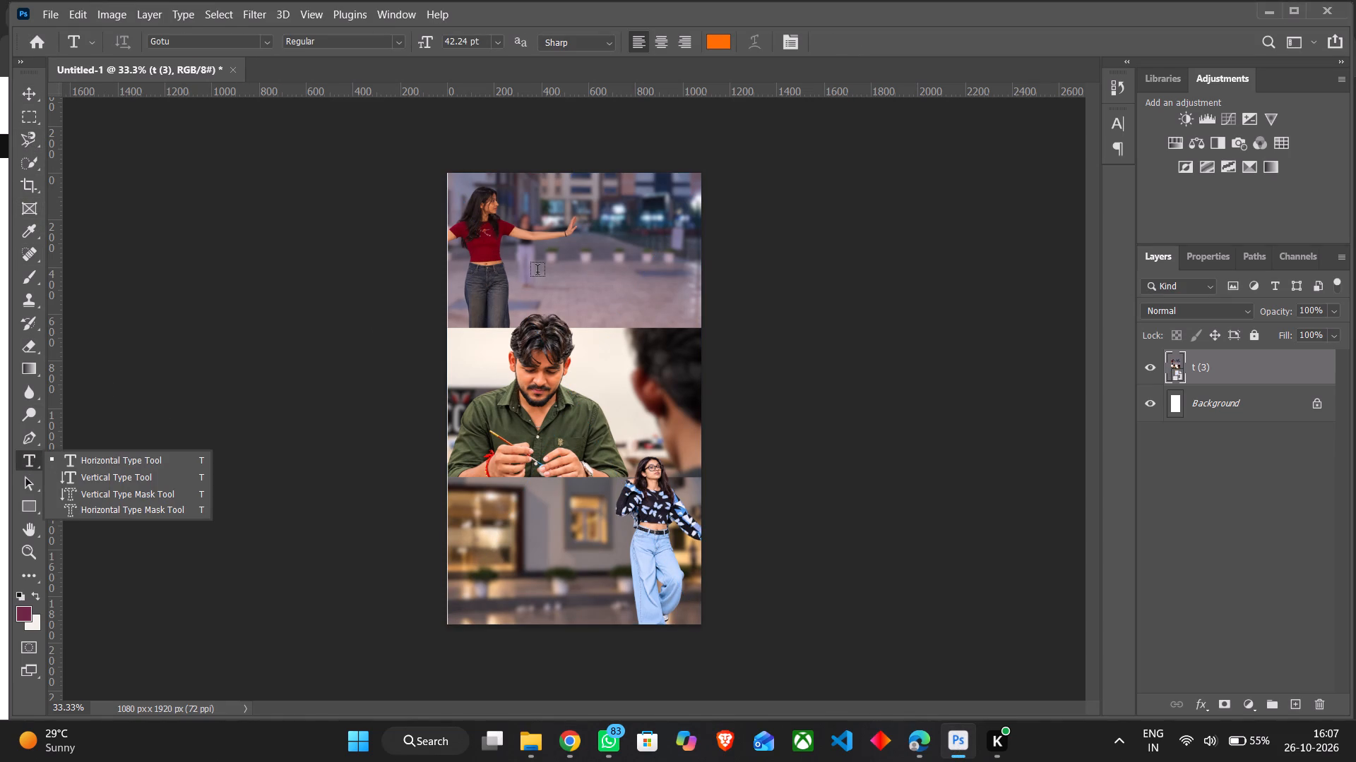
pyautogui.moveTo(534, 260); pyautogui.dragTo(687, 286)
pyautogui.write('tthe')
pyautogui.press('space')
pyautogui.press('BackSpace')
pyautogui.press('BackSpace')
pyautogui.press('BackSpace')
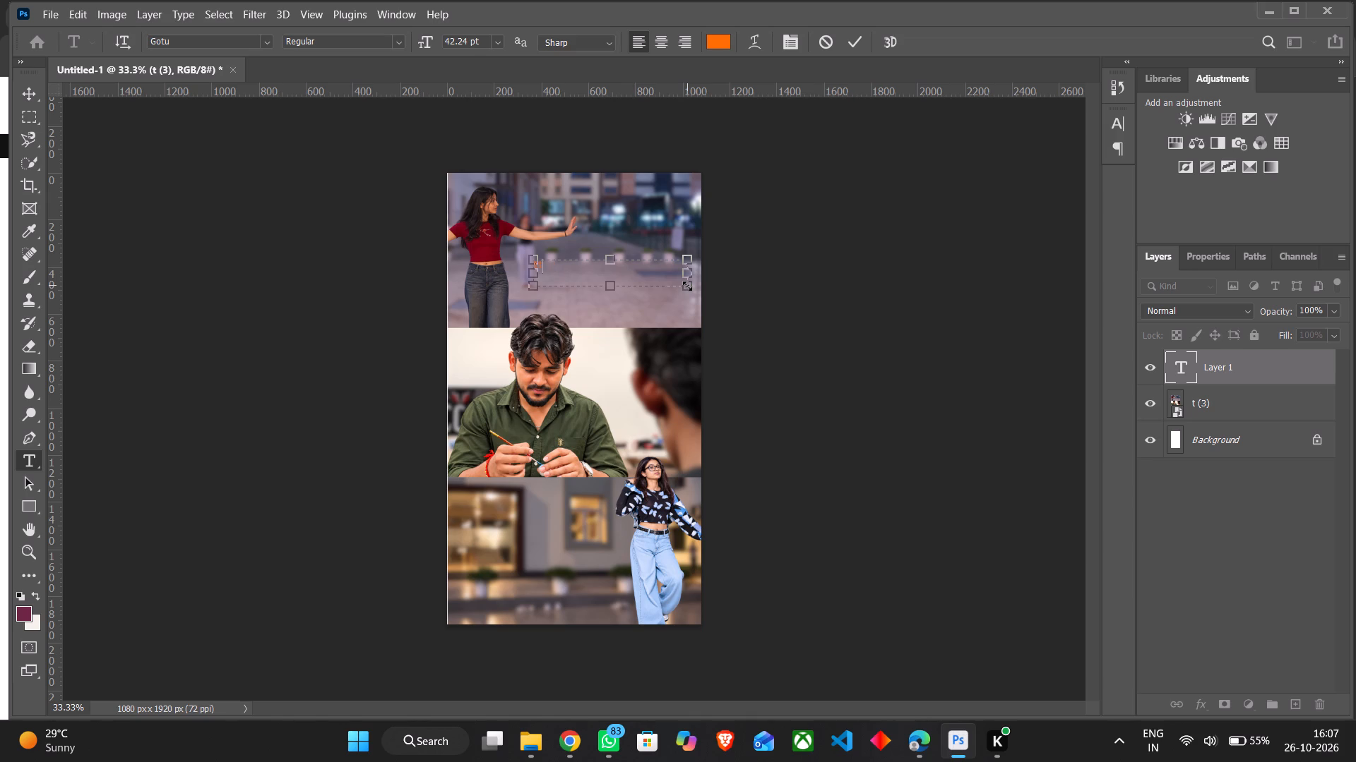
pyautogui.press('BackSpace')
pyautogui.press('BackSpace')
pyautogui.write('the')
pyautogui.press('BackSpace')
pyautogui.press('BackSpace')
pyautogui.press('BackSpace')
pyautogui.write('THE')
pyautogui.write('DUSK')
pyautogui.write('DAI')
pyautogui.write('RY')
pyautogui.press('s')
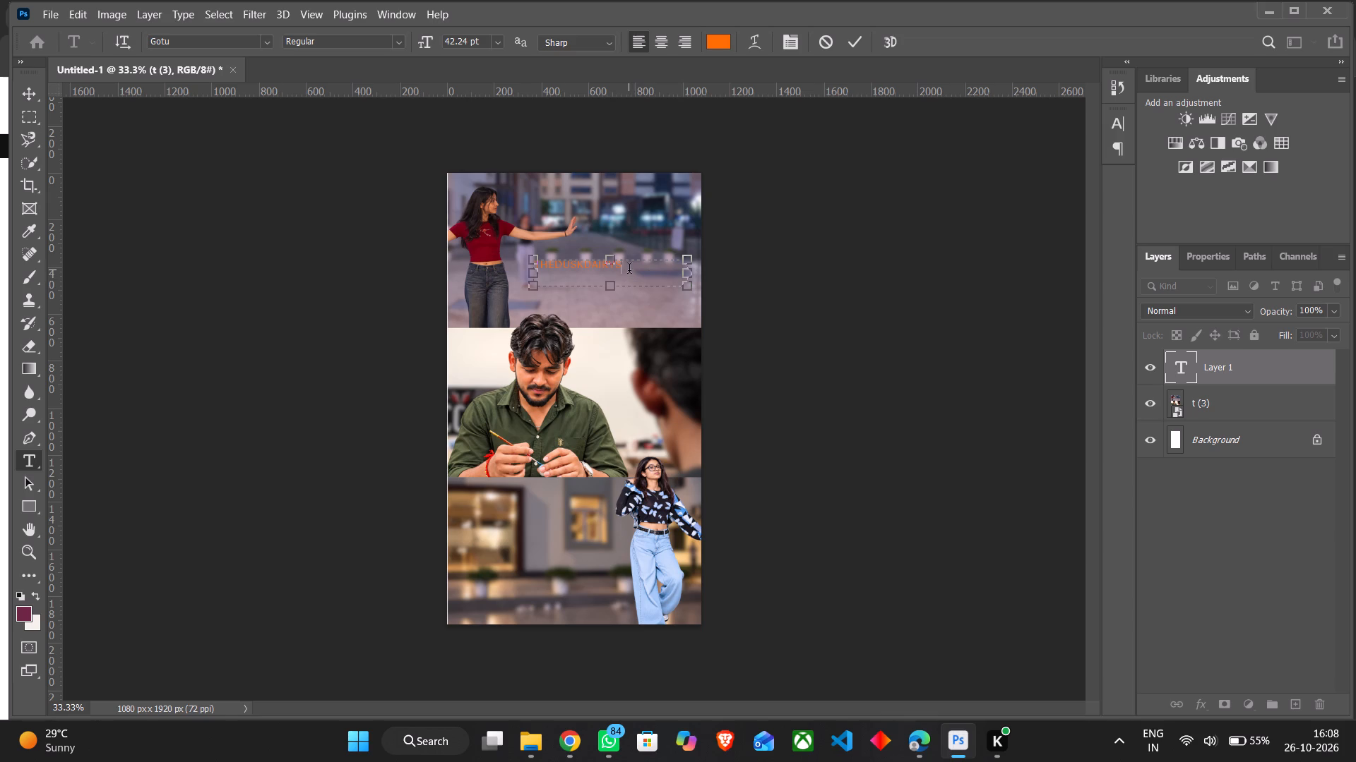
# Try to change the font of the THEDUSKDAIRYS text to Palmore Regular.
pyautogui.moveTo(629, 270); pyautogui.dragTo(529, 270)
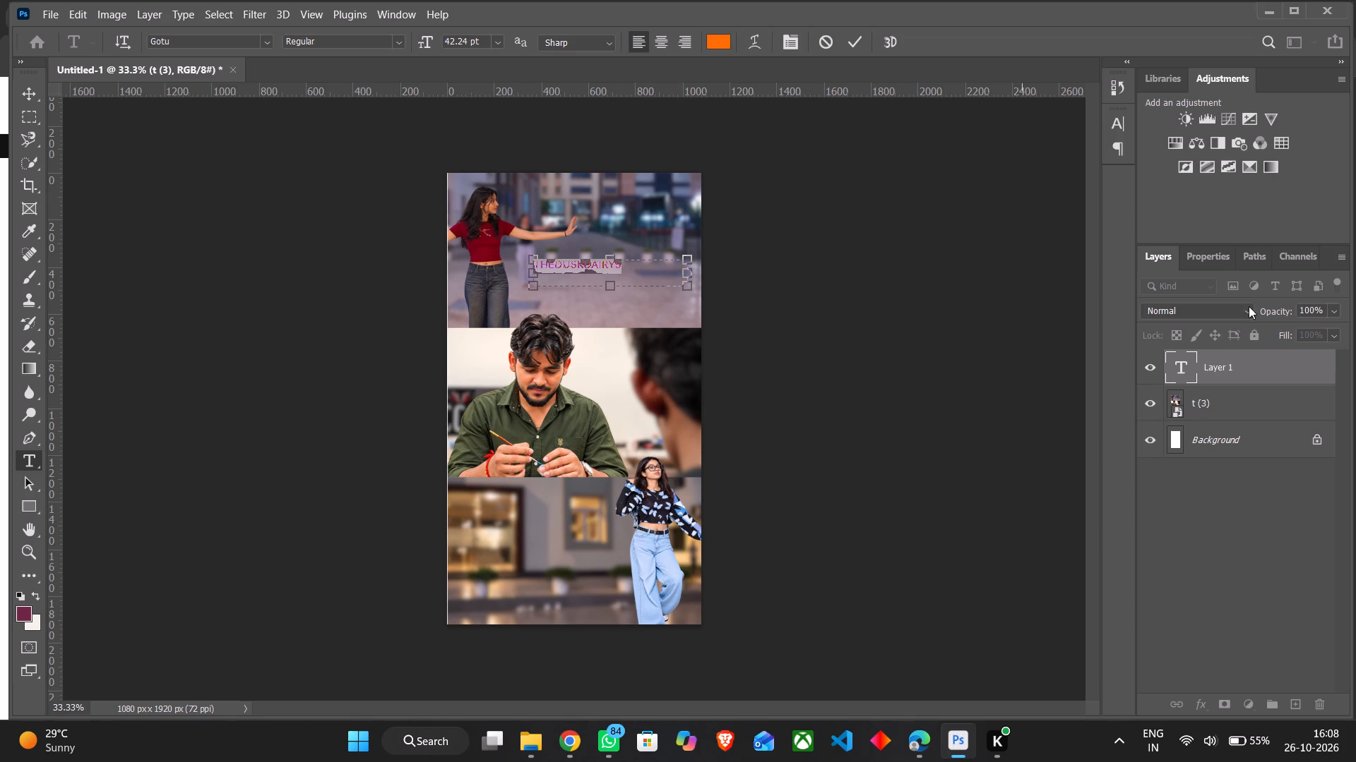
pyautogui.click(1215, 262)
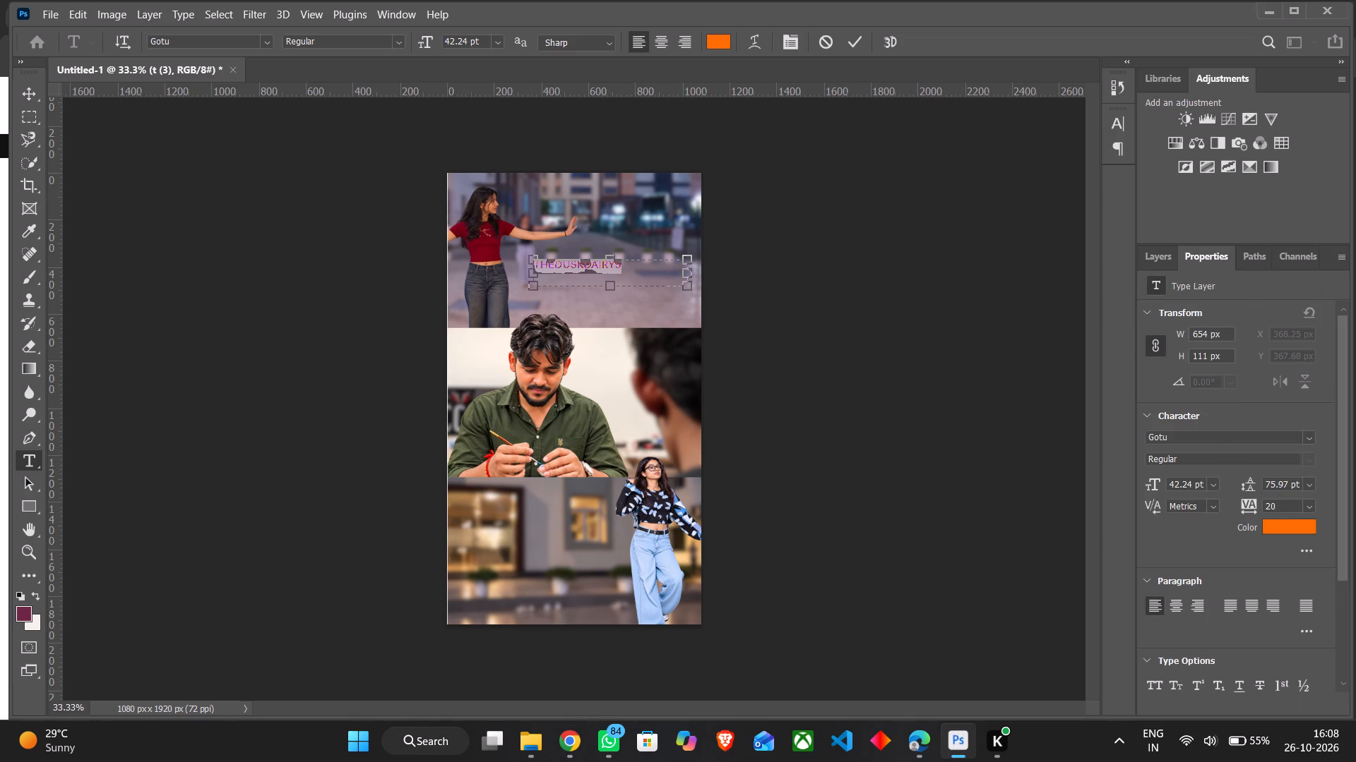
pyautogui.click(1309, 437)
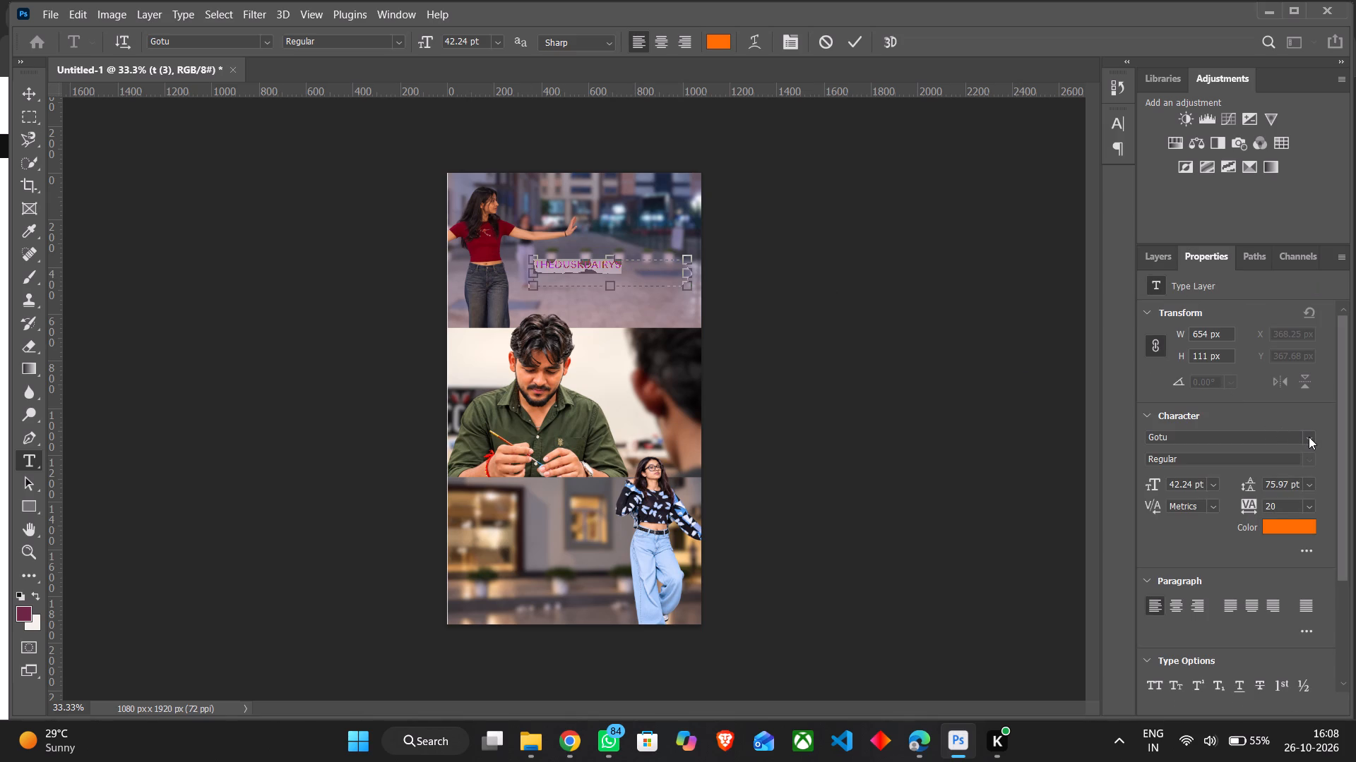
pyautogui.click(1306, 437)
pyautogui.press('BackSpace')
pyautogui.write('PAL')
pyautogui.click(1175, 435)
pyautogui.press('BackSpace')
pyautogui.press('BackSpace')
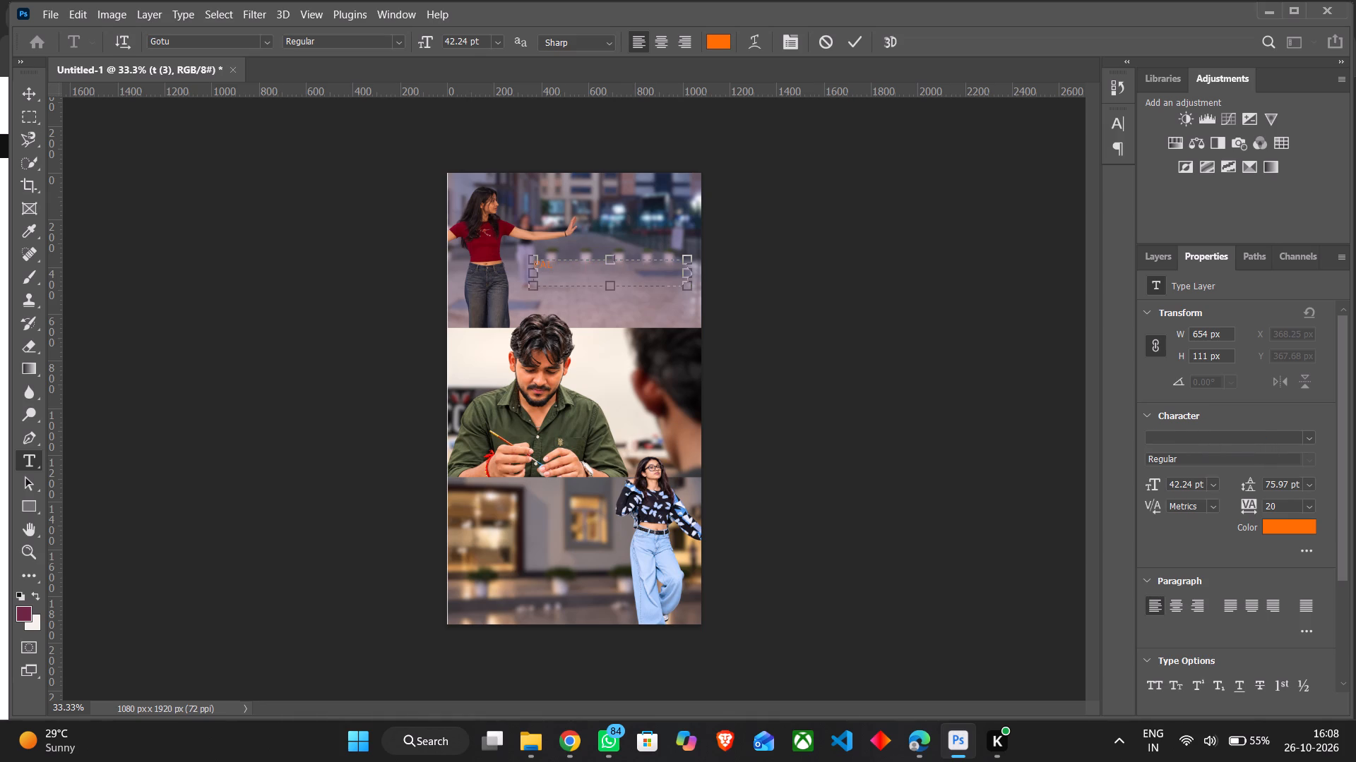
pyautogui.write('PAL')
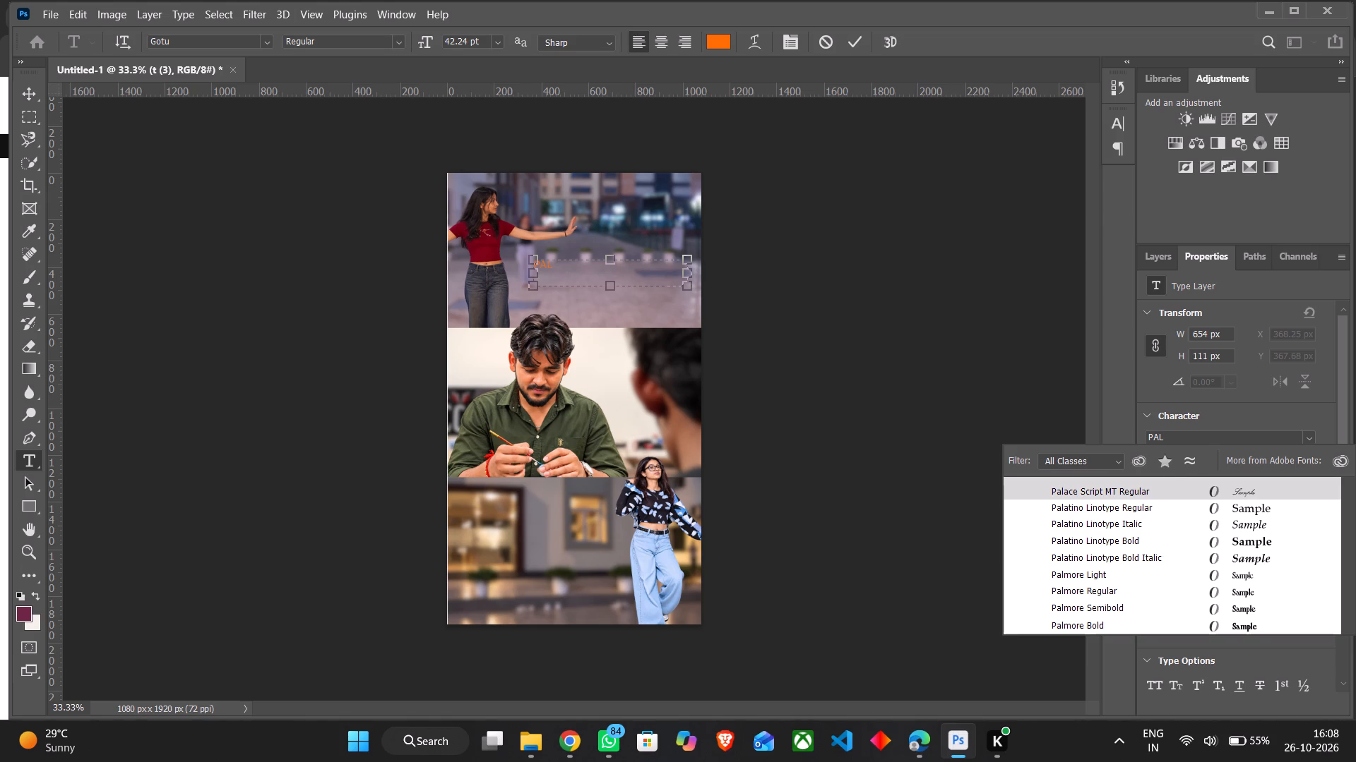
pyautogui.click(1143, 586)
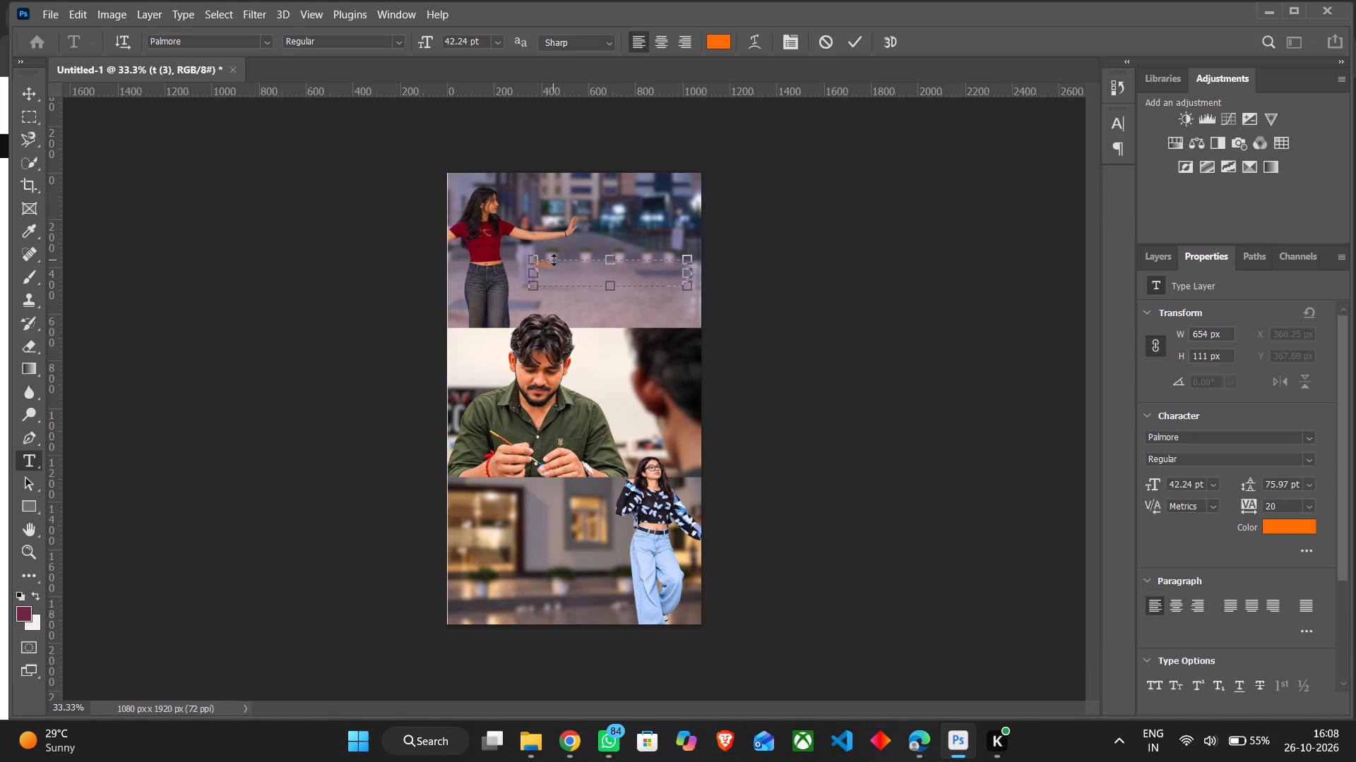
# Replace the content of the text box with YHEDUSKDAIRYS.
pyautogui.doubleClick(550, 277)
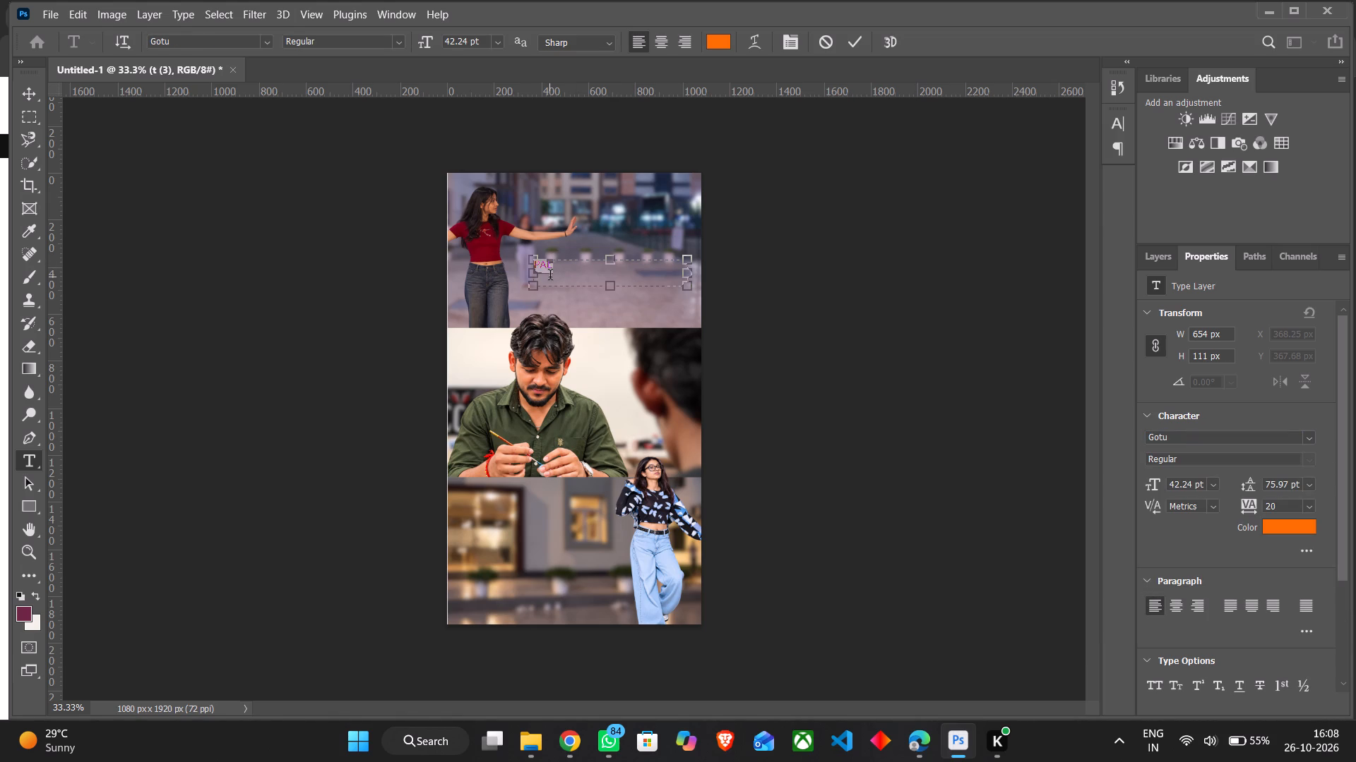
pyautogui.press('BackSpace')
pyautogui.write('YHE')
pyautogui.write('DUSK')
pyautogui.write('DAIRYS')
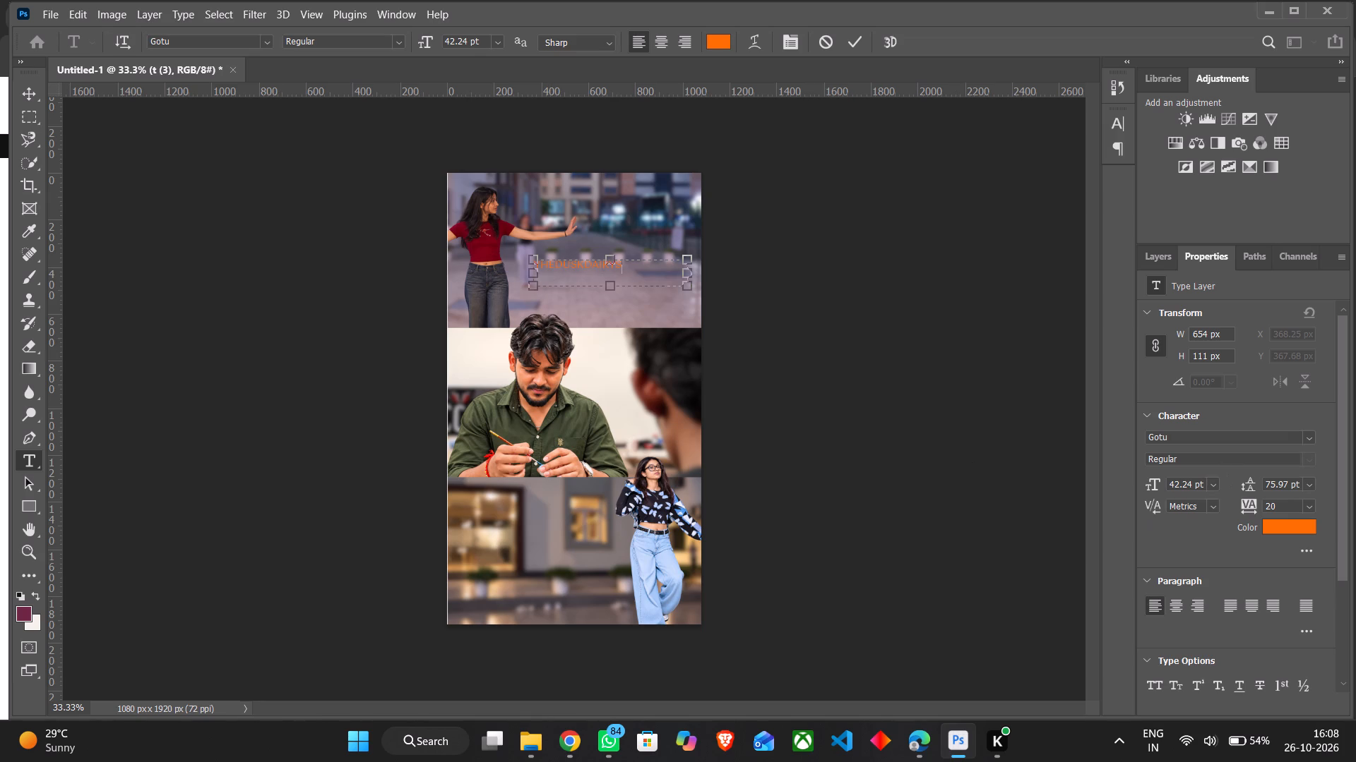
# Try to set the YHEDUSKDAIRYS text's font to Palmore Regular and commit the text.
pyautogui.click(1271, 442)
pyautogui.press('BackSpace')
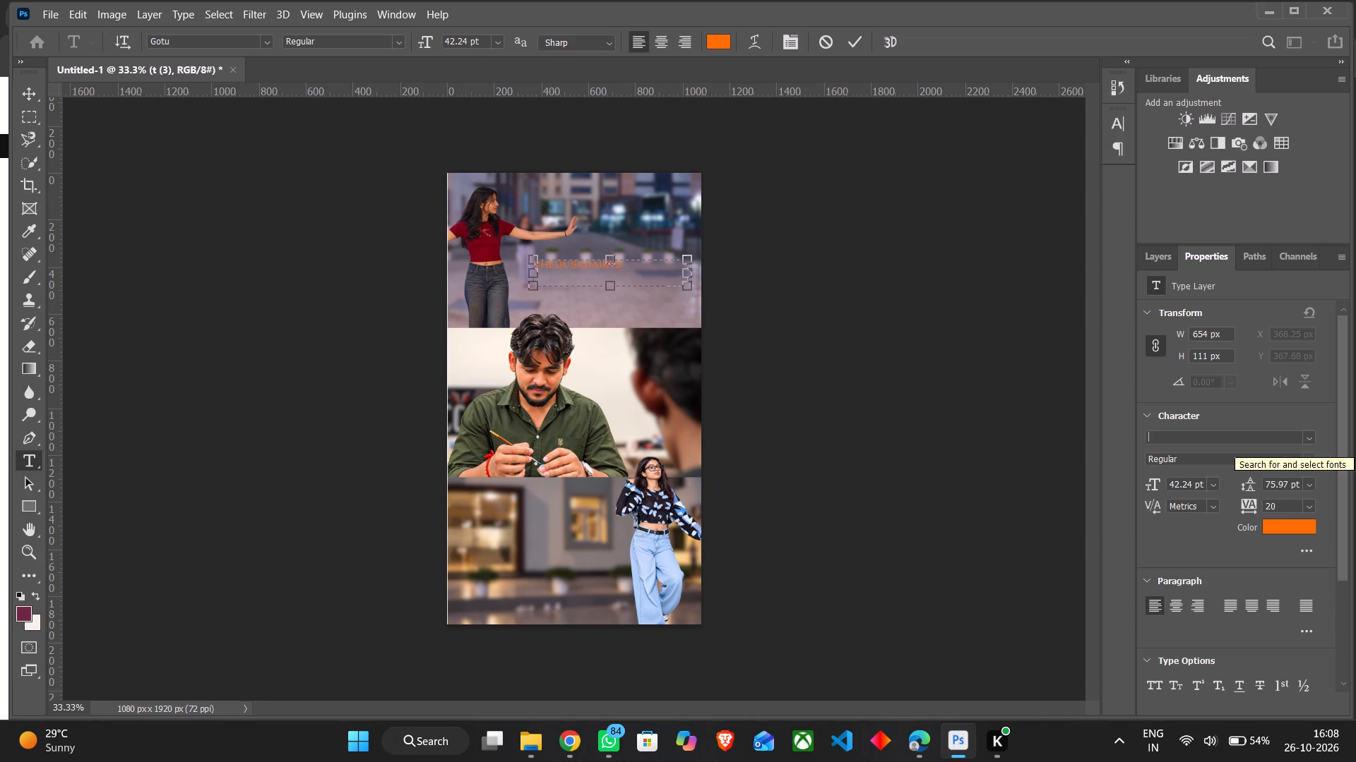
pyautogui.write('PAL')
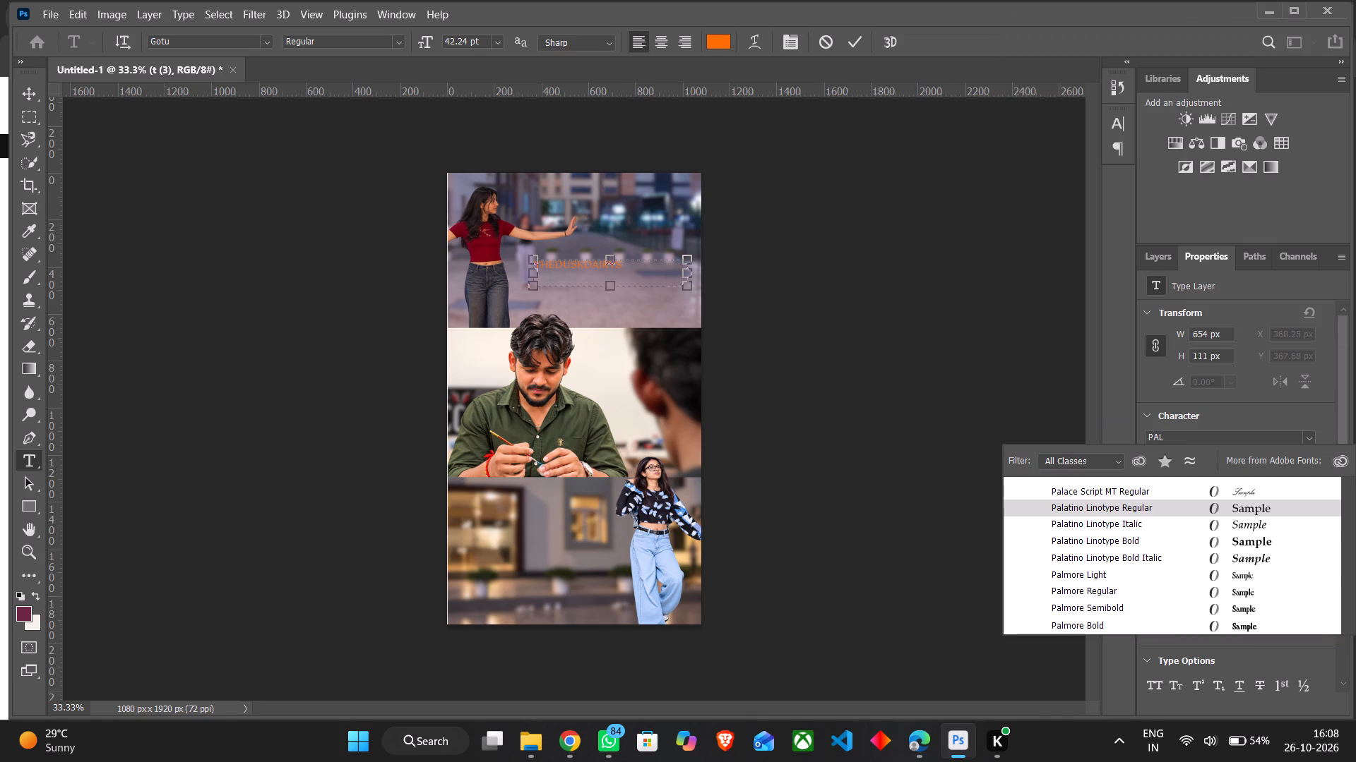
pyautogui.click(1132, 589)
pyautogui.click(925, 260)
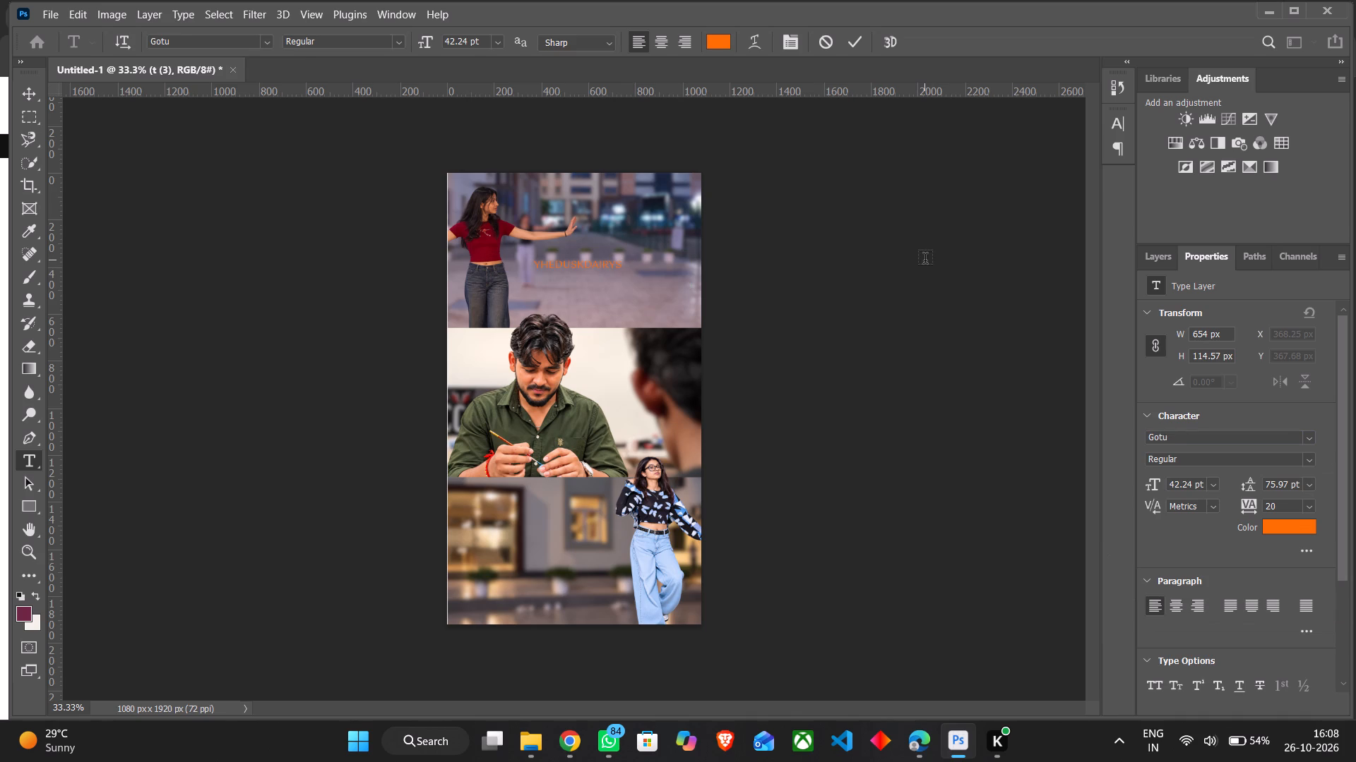
# Select the whole YHEDUSKDAIRYS text and set its font to Palmore Semibold.
pyautogui.doubleClick(606, 263)
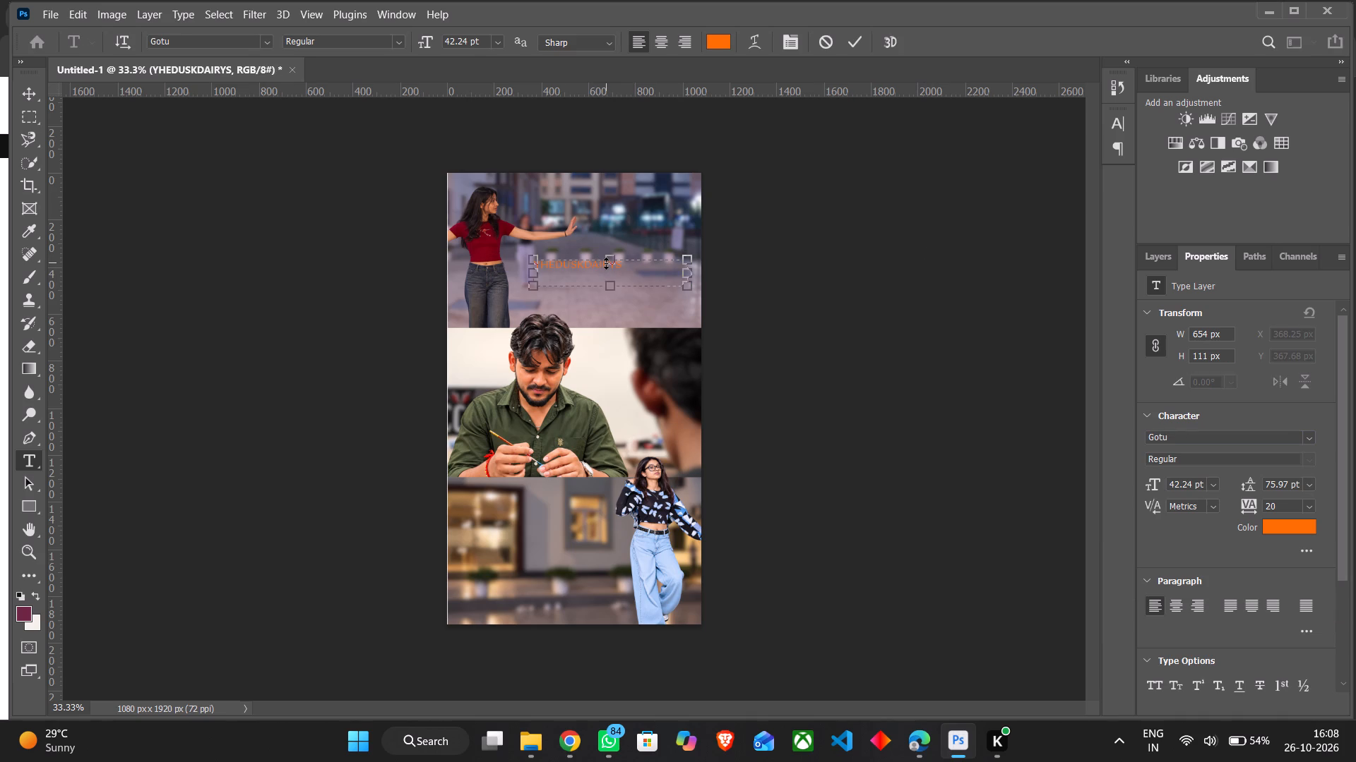
pyautogui.hotkey('ctrl', 'a')
pyautogui.click(1285, 442)
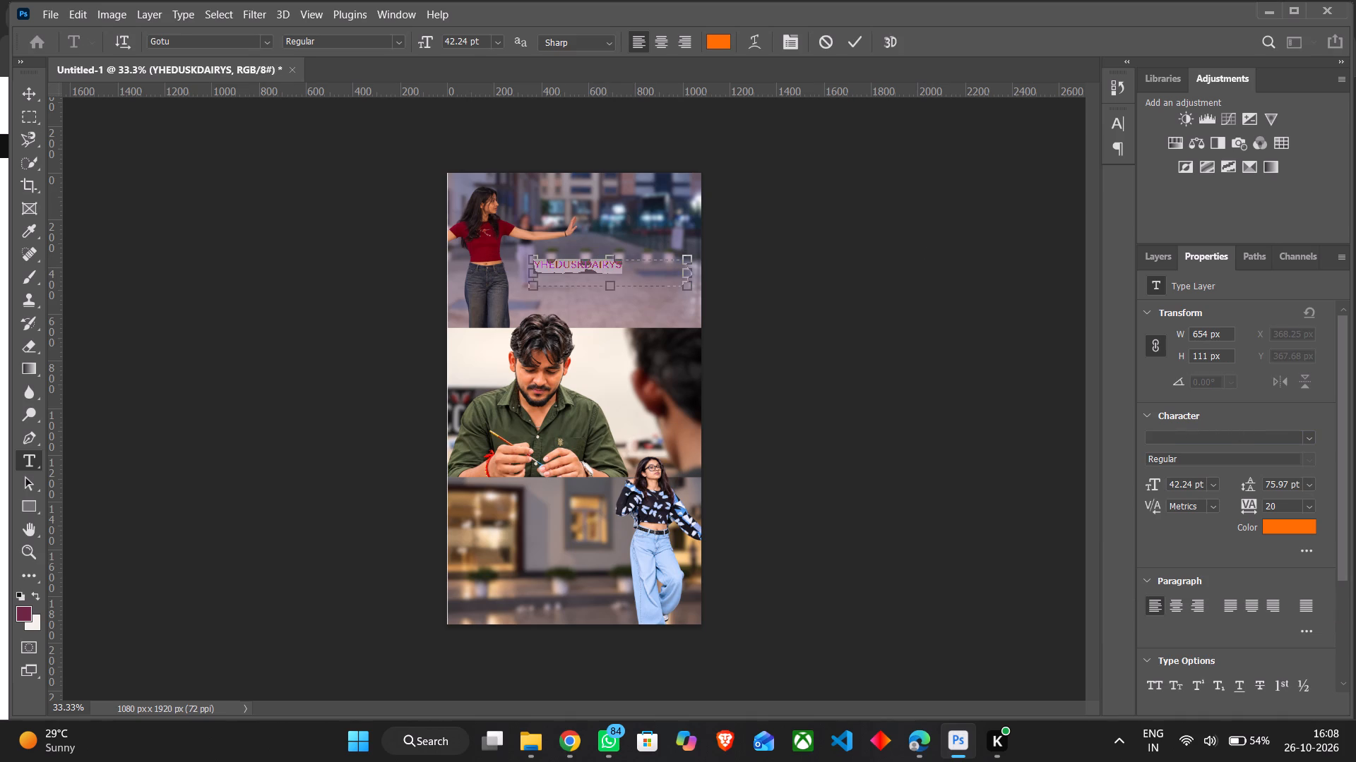
pyautogui.press('BackSpace')
pyautogui.write('PAL')
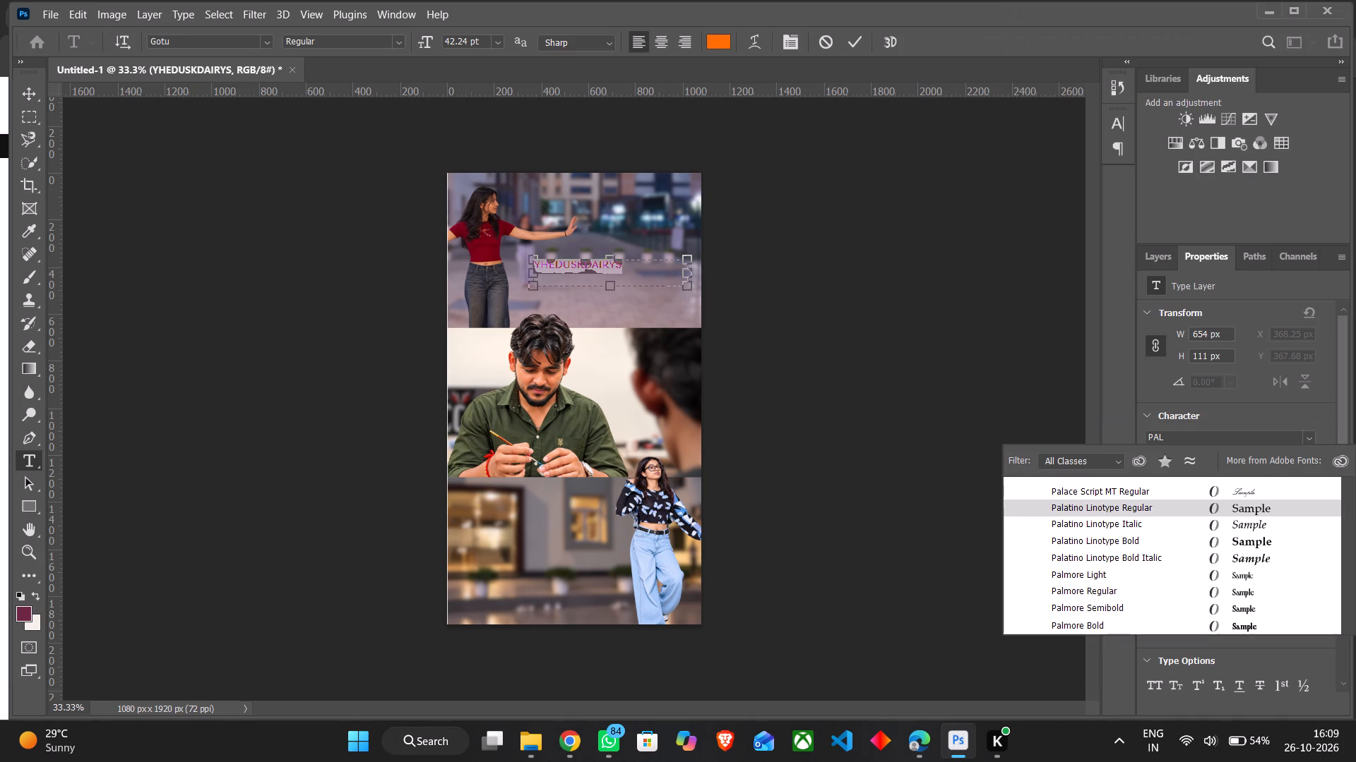
pyautogui.click(1134, 606)
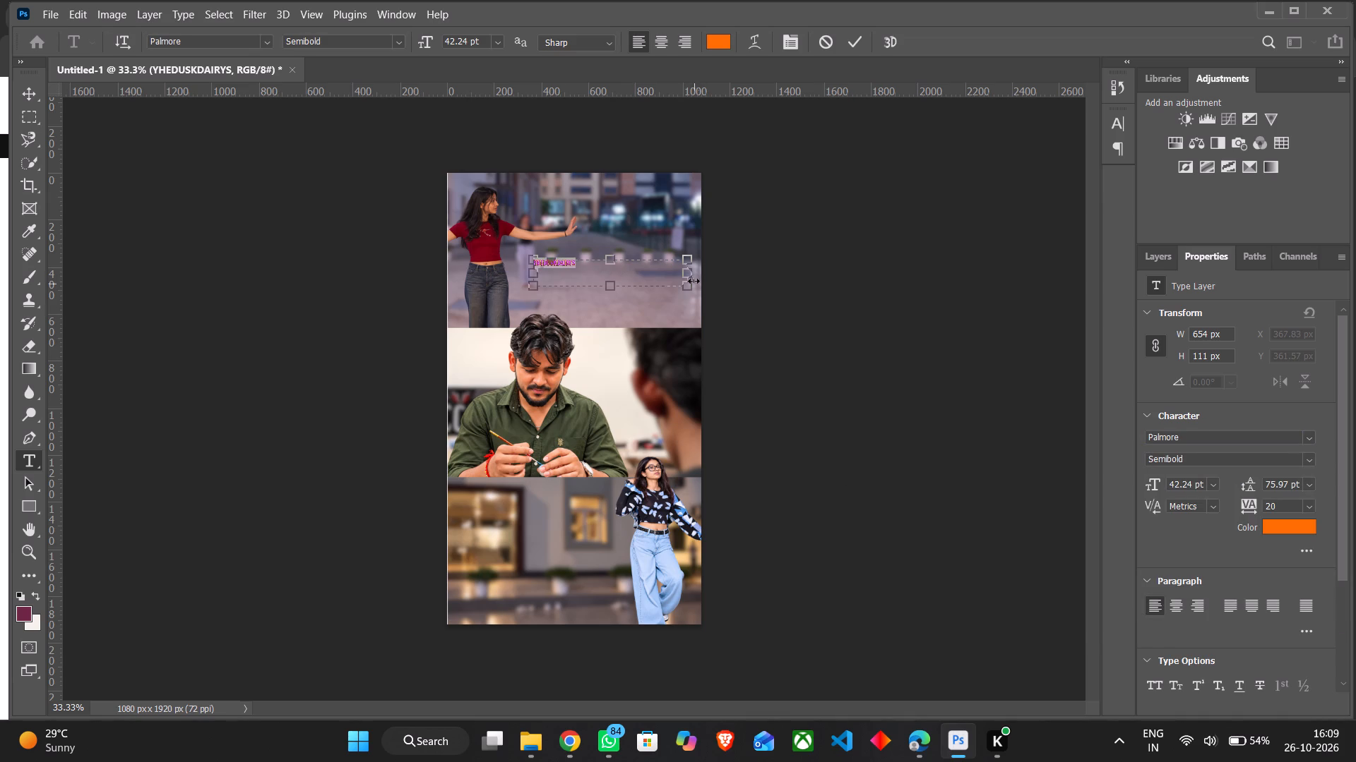
# Set the font size of the YHEDUSKDAIRYS text to 100 pt.
pyautogui.click(501, 47)
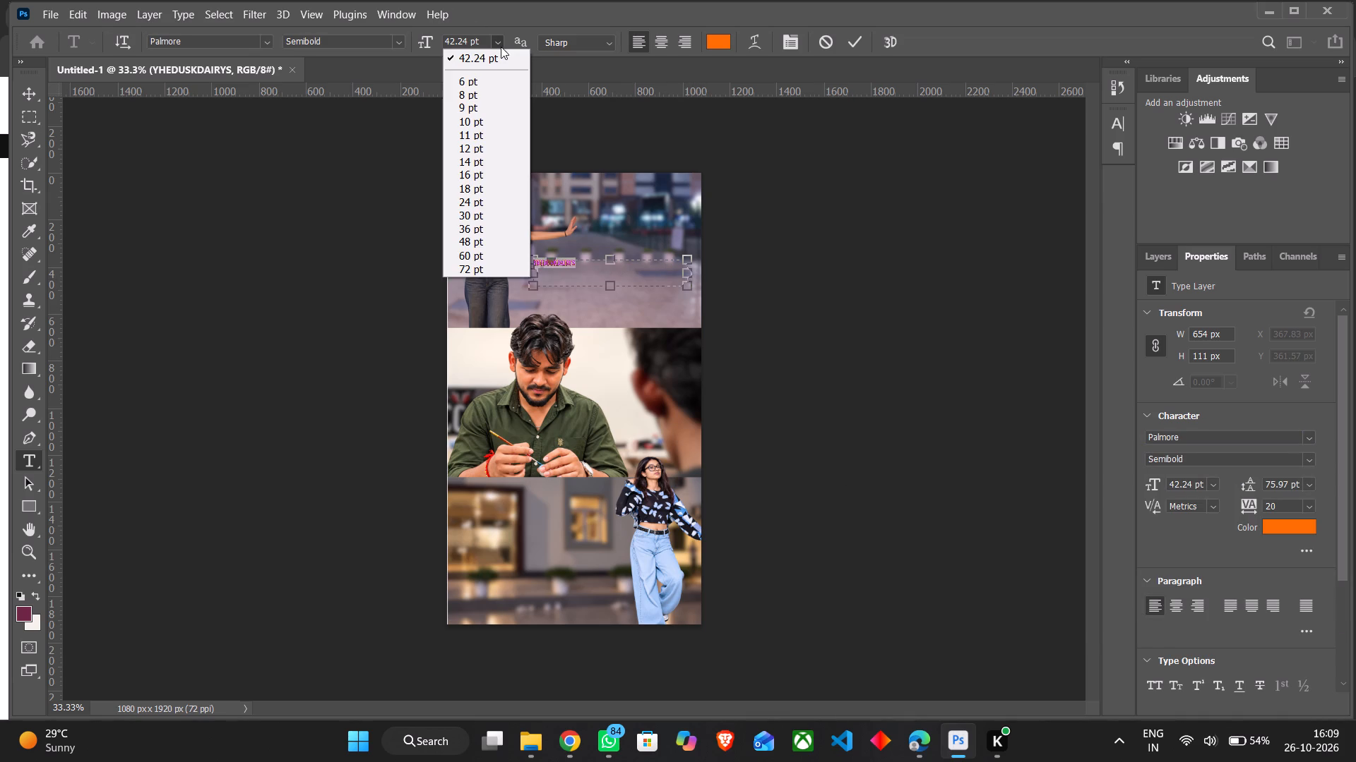
pyautogui.doubleClick(468, 38)
pyautogui.doubleClick(456, 40)
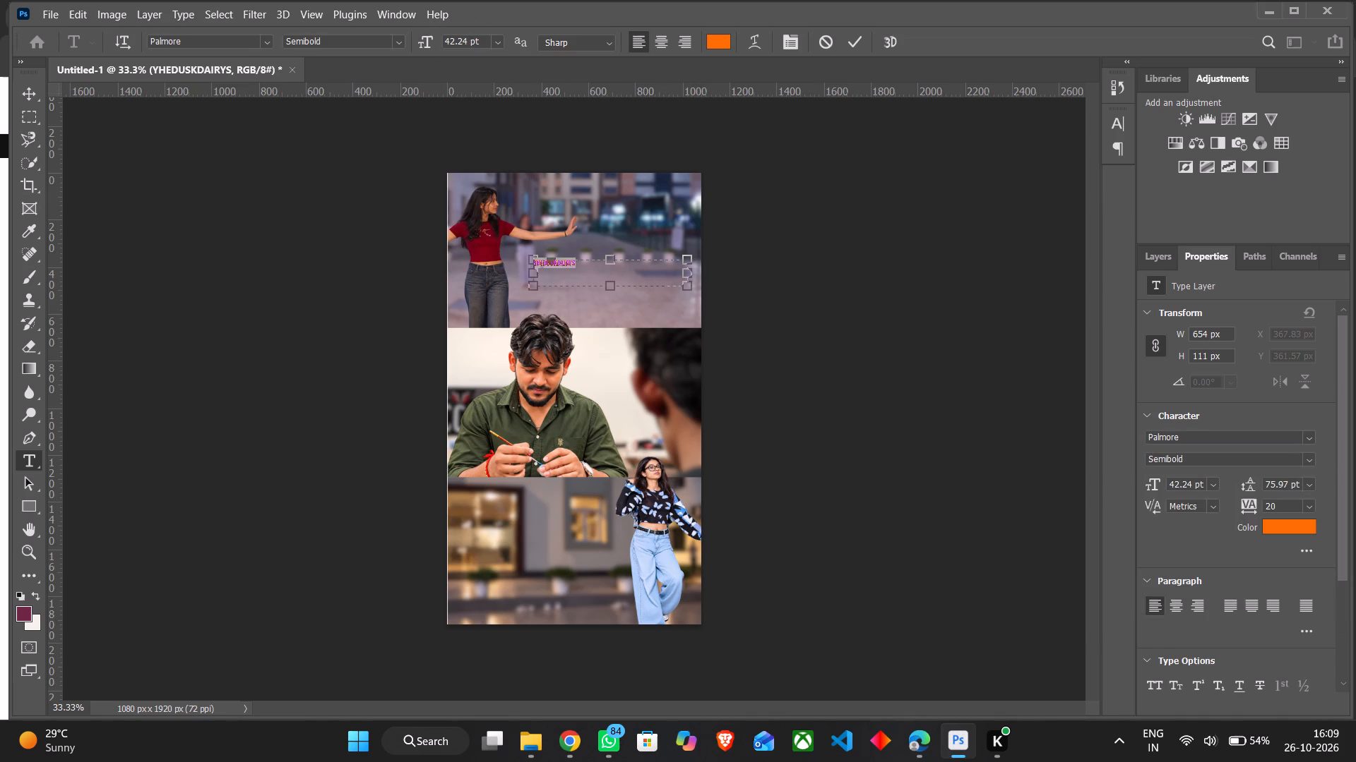
pyautogui.write('100')
pyautogui.press('Return')
pyautogui.click(749, 201)
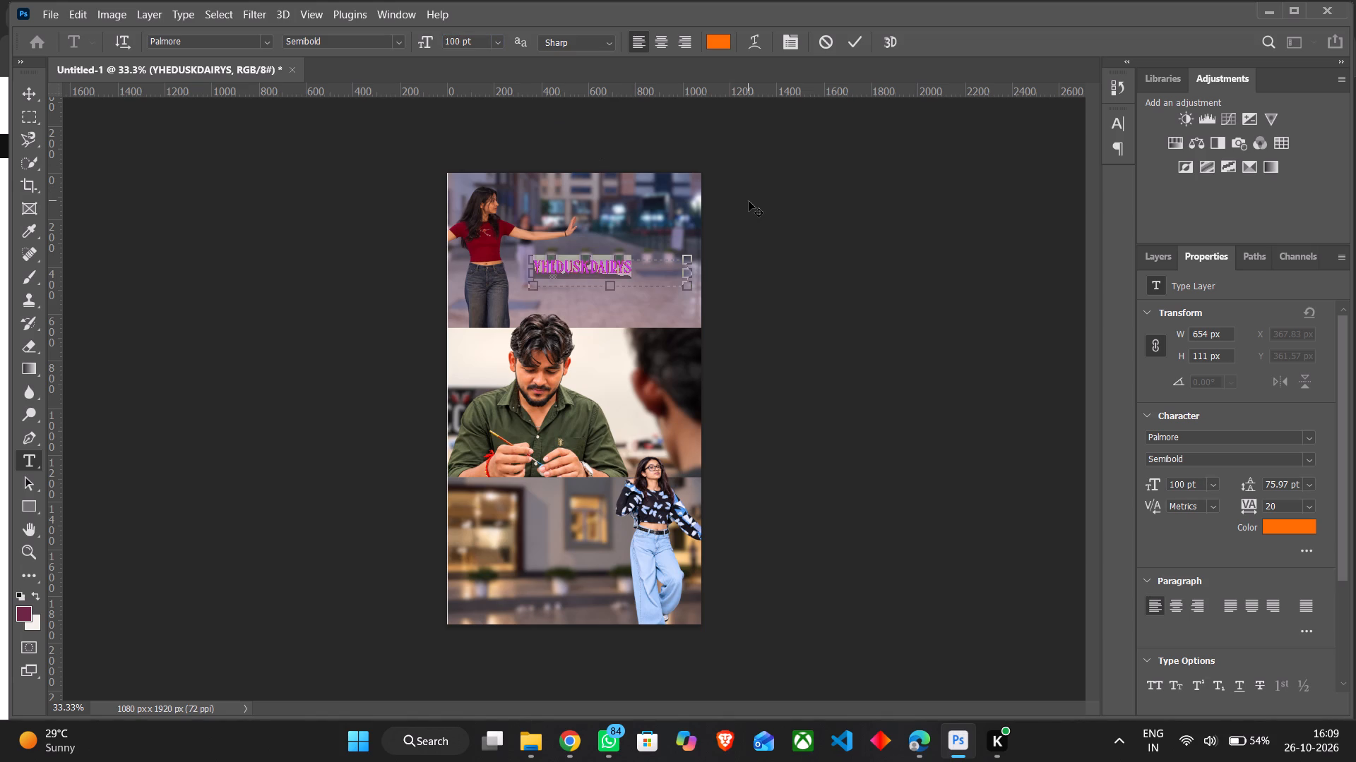
# Replace the first letter of the YHEDUSKDAIRYS title with T so that it reads THEDUSKDAIRYS.
pyautogui.click(749, 201)
pyautogui.click(329, 250)
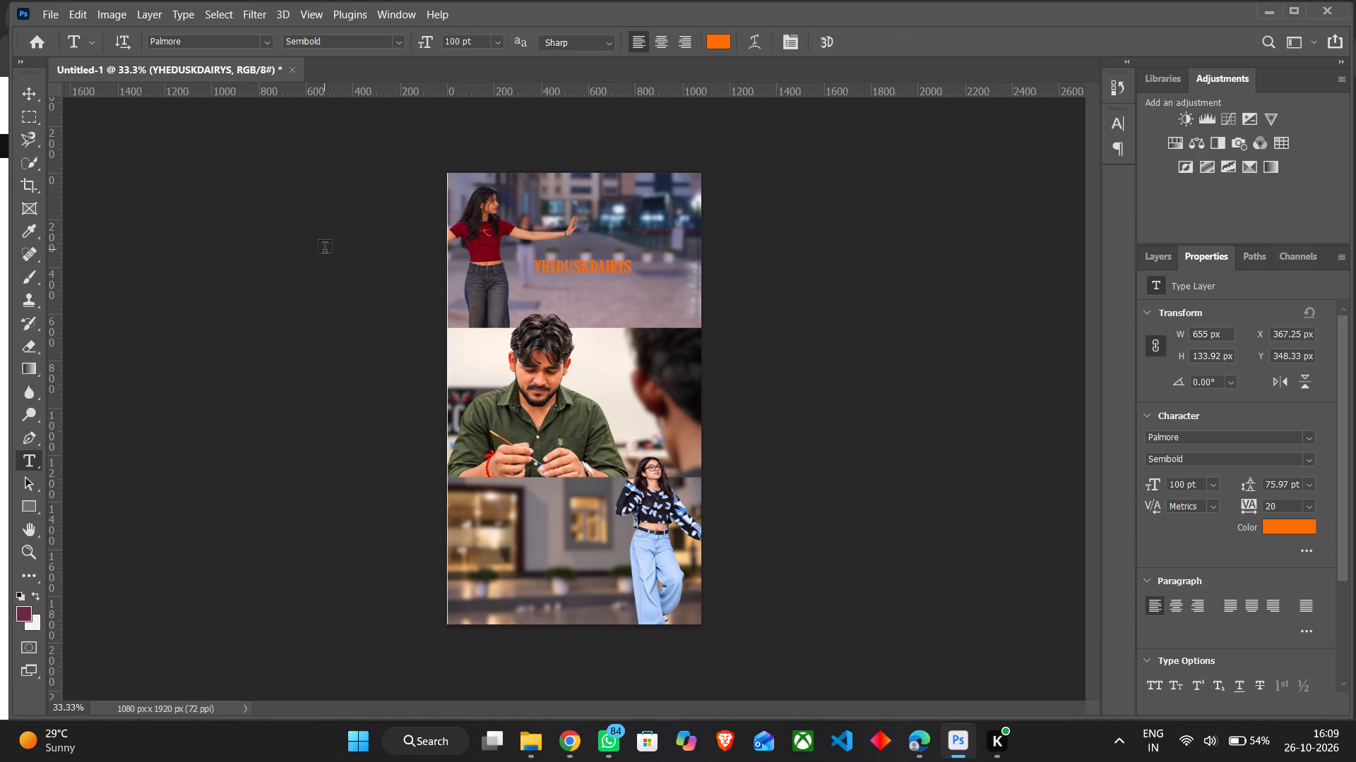
pyautogui.doubleClick(564, 267)
pyautogui.click(542, 269)
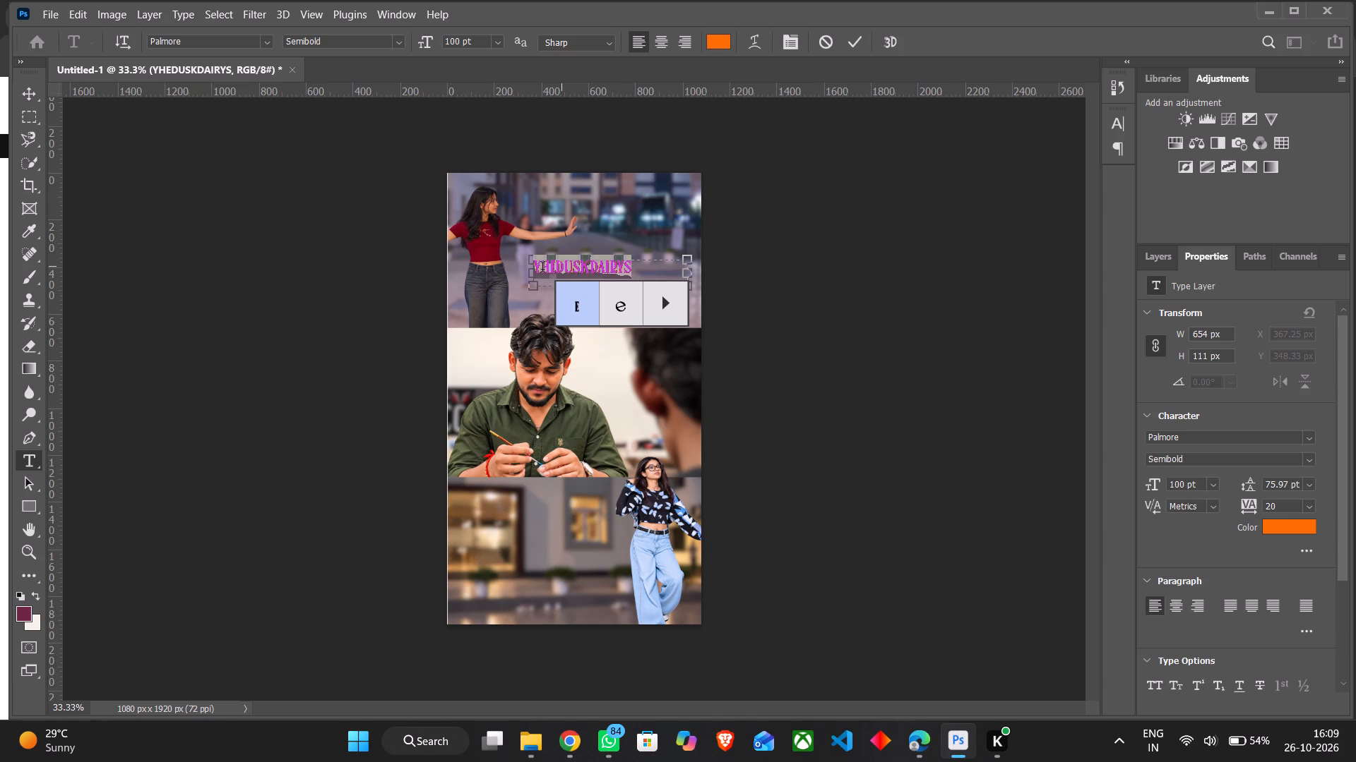
pyautogui.click(542, 269)
pyautogui.click(542, 269)
pyautogui.press('BackSpace')
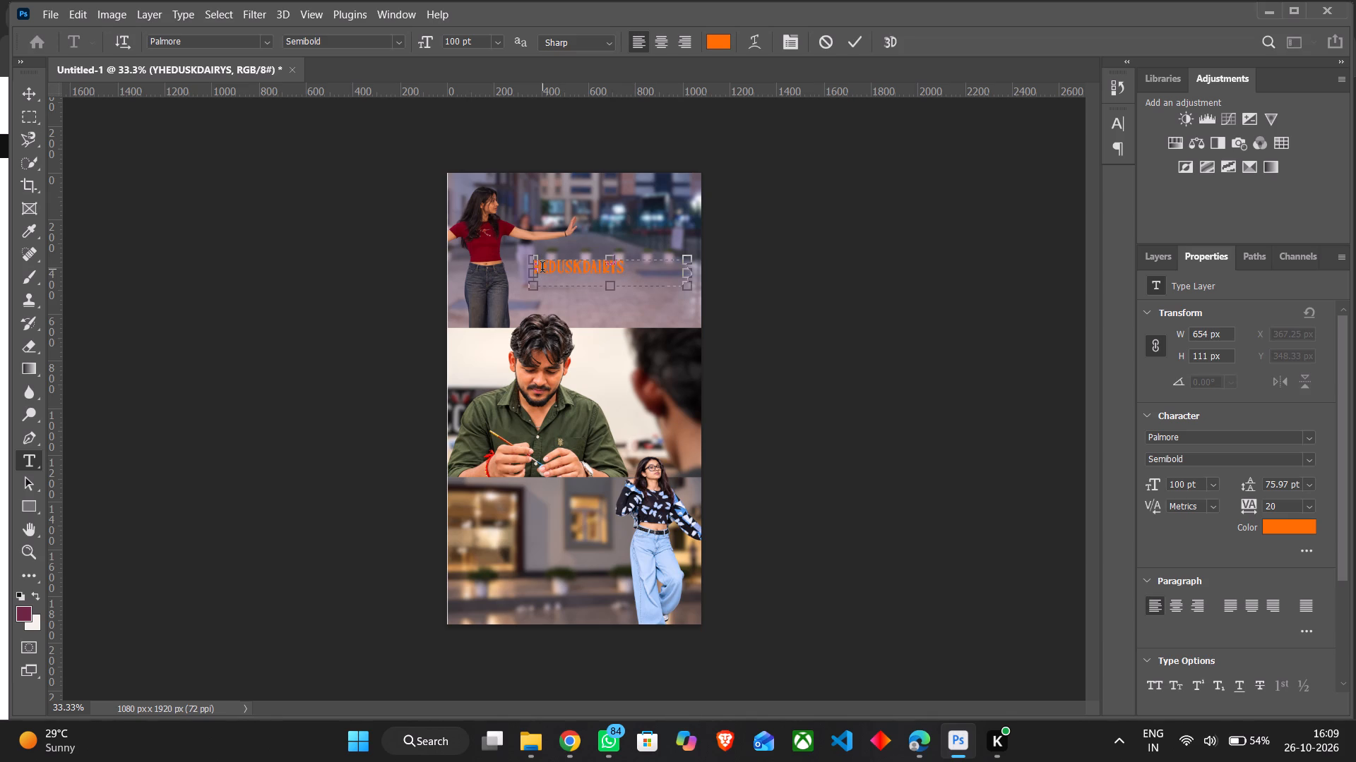
pyautogui.press('t')
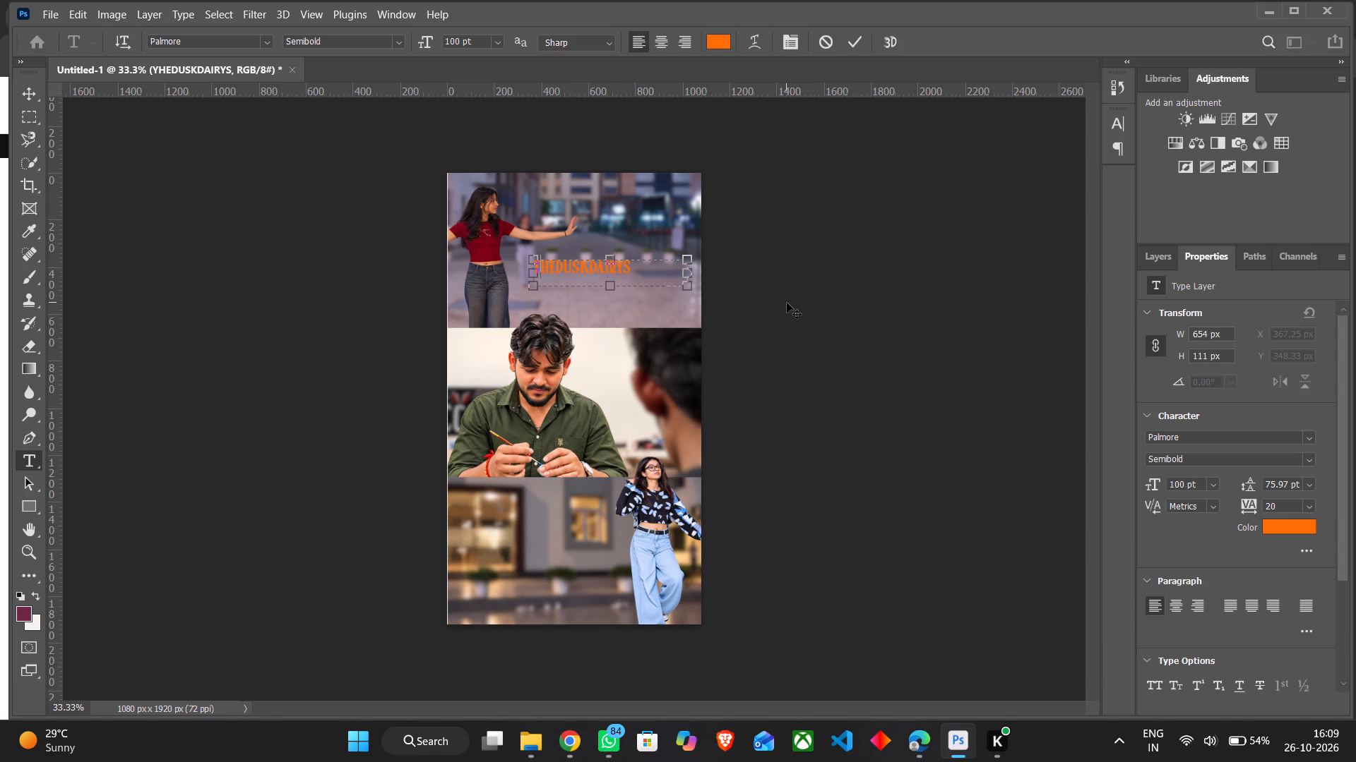
pyautogui.click(787, 303)
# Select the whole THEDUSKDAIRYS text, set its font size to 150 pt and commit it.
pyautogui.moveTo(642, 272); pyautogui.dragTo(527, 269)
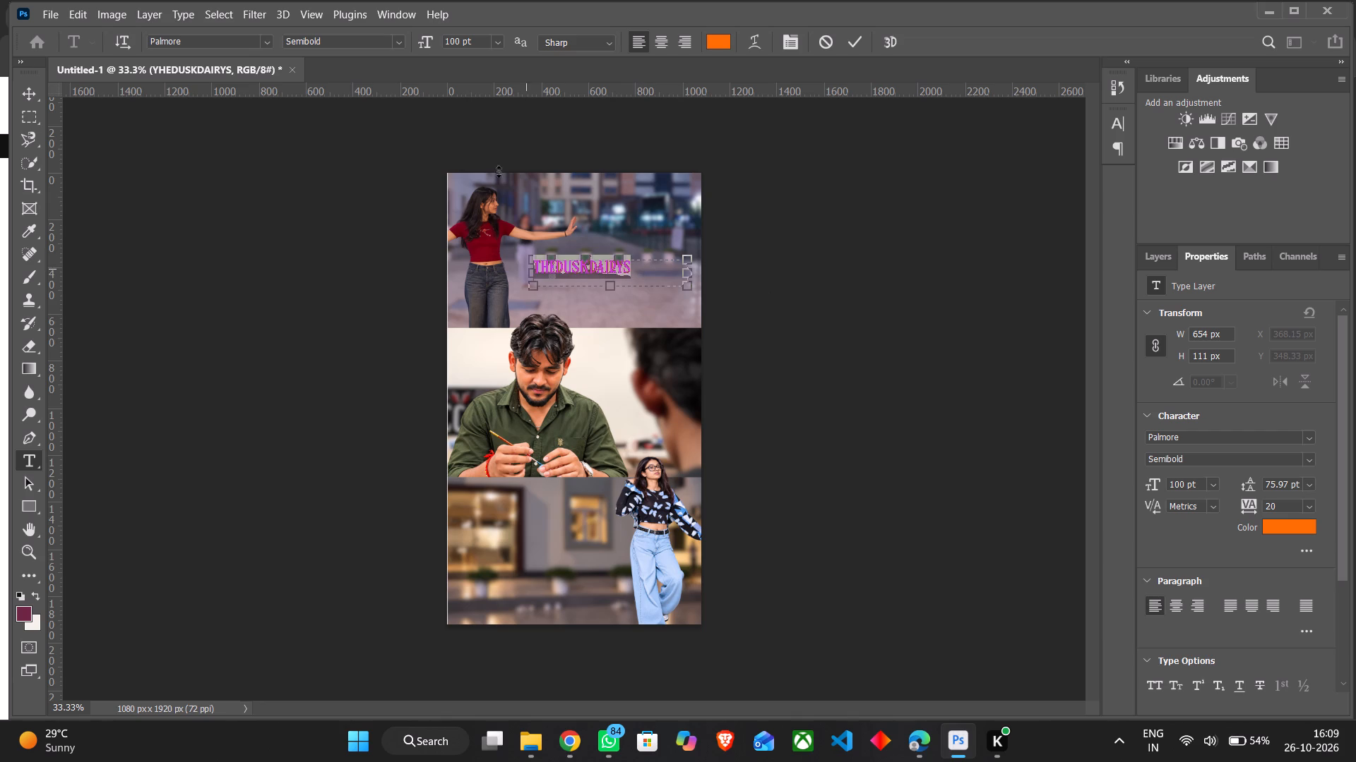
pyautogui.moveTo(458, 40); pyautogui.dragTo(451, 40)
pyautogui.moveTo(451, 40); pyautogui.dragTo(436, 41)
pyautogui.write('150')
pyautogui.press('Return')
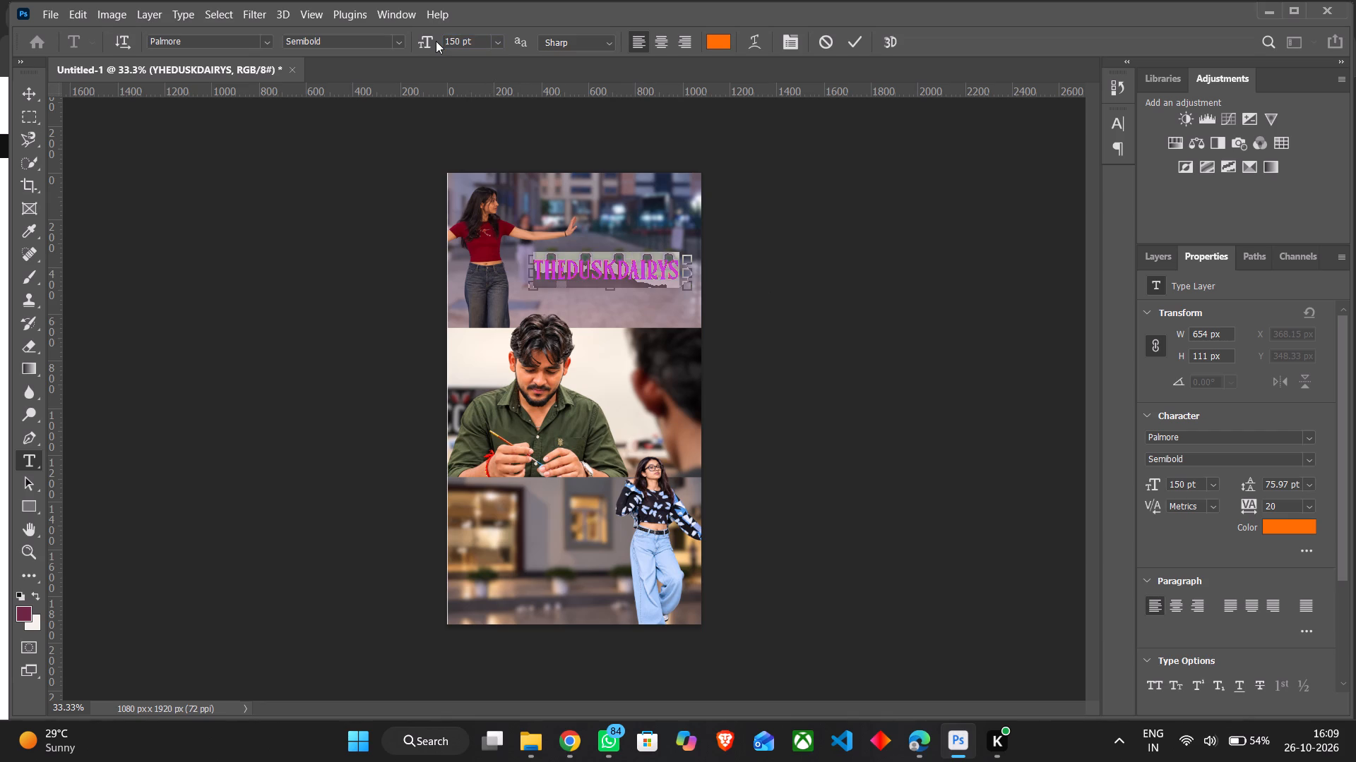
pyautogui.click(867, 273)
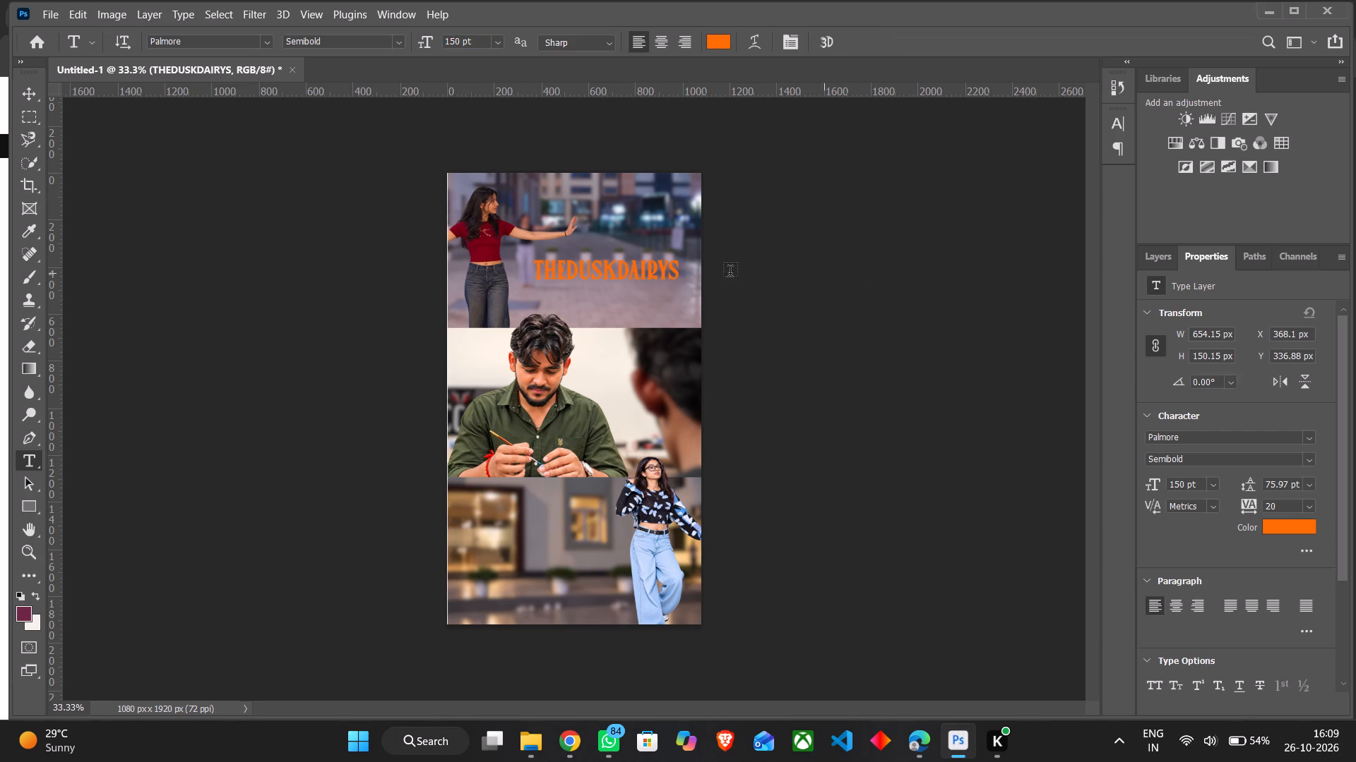
# Select the whole THEDUSKDAIRYS text and set its font size to 160 pt.
pyautogui.doubleClick(653, 274)
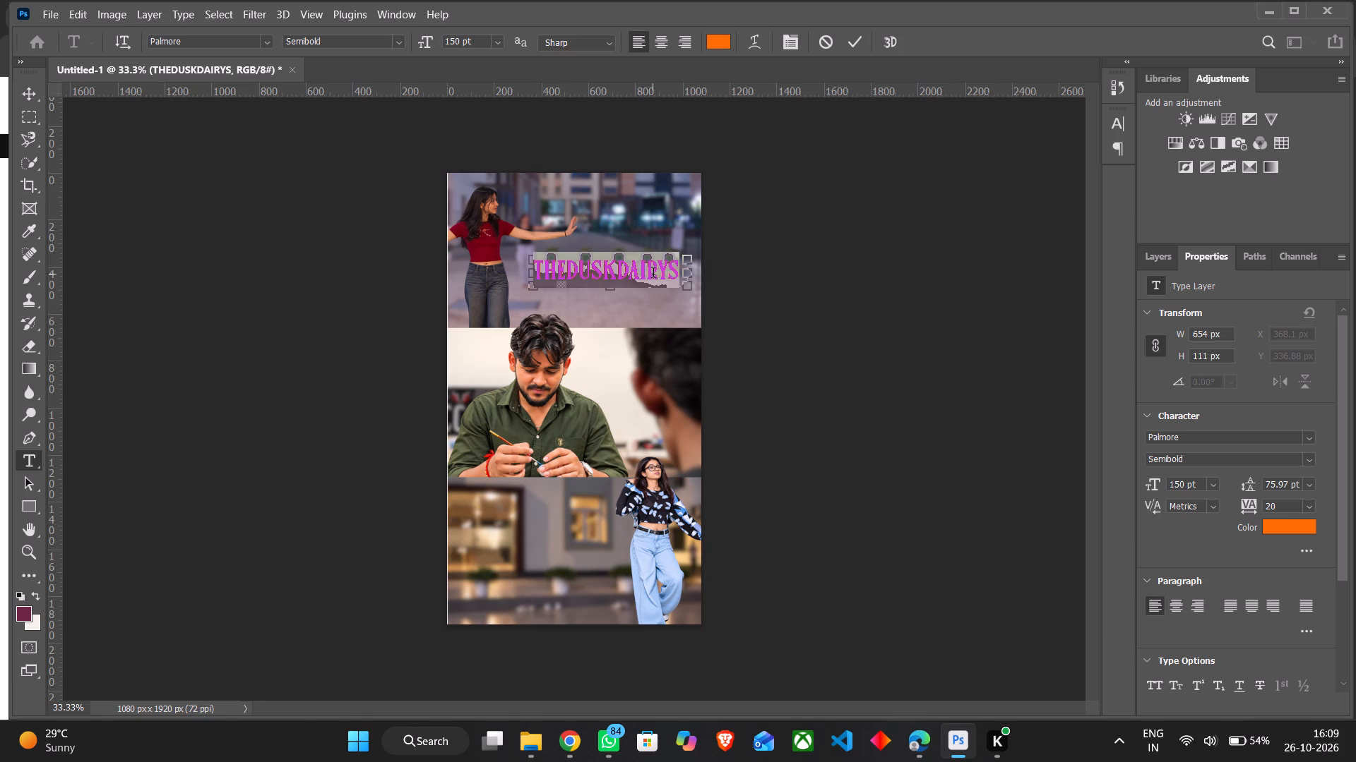
pyautogui.click(460, 37)
pyautogui.press('BackSpace')
pyautogui.press('BackSpace')
pyautogui.write('60')
pyautogui.press('Return')
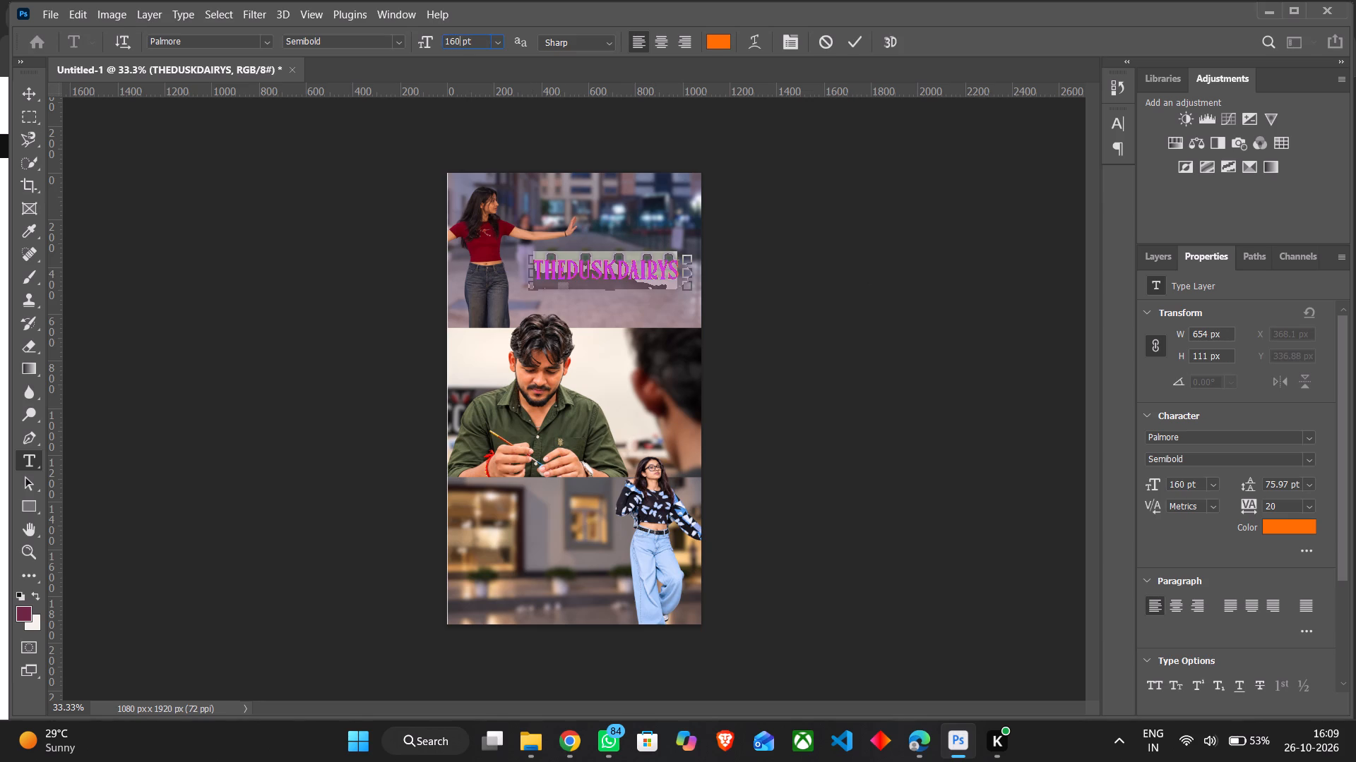
# Widen the THEDUSKDAIRYS text box to about 712 px and commit the text.
pyautogui.moveTo(689, 268); pyautogui.dragTo(700, 268)
pyautogui.click(287, 248)
# Move the THEDUSKDAIRYS title straight down in the top photo, to about Y 404 px.
pyautogui.click(25, 95)
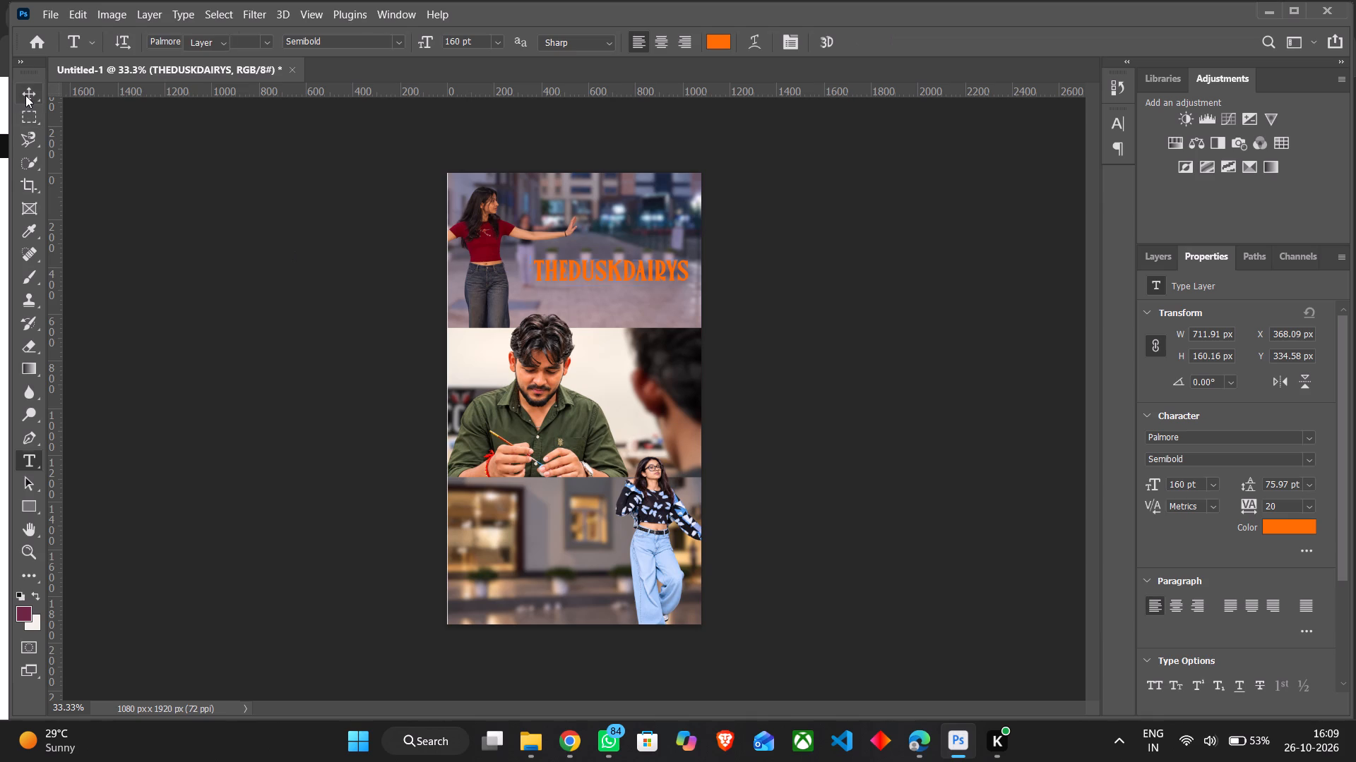
pyautogui.moveTo(612, 272); pyautogui.dragTo(612, 287)
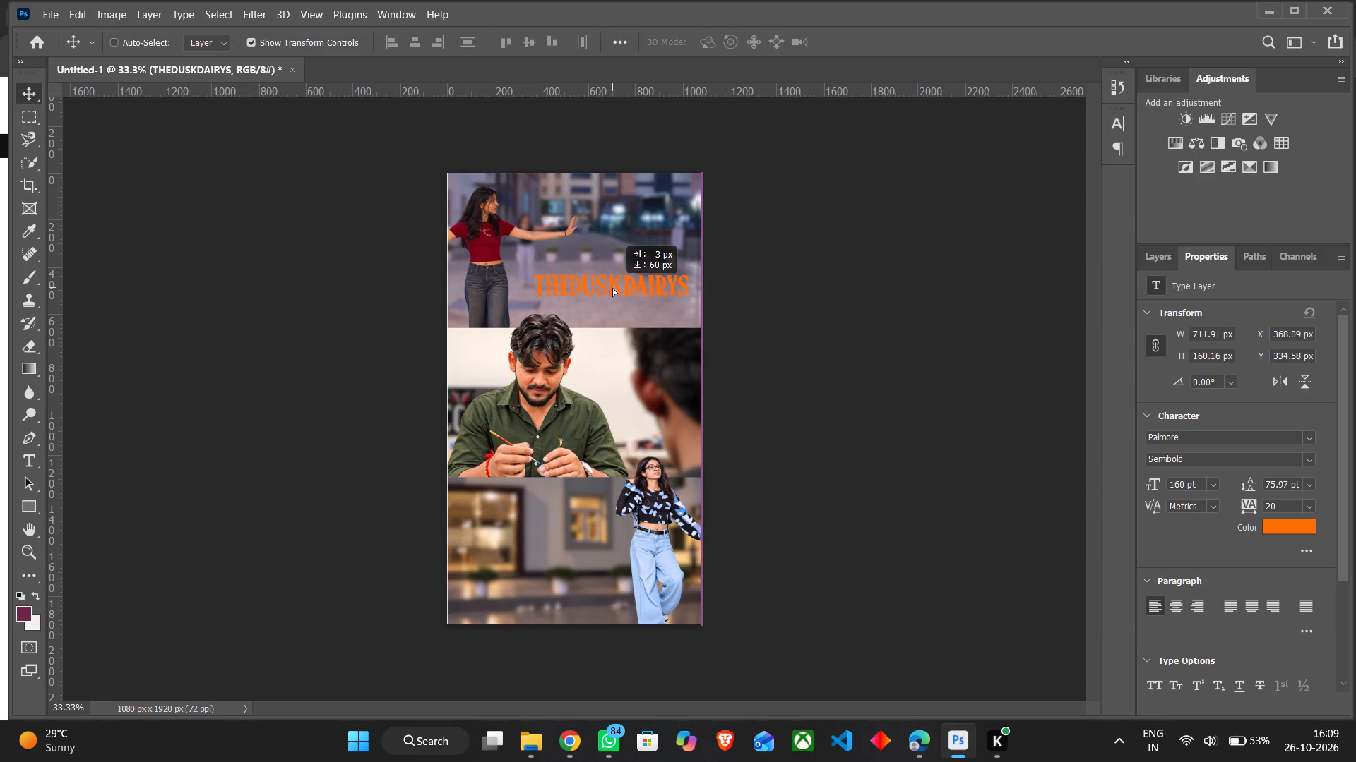
pyautogui.moveTo(612, 287); pyautogui.dragTo(612, 284)
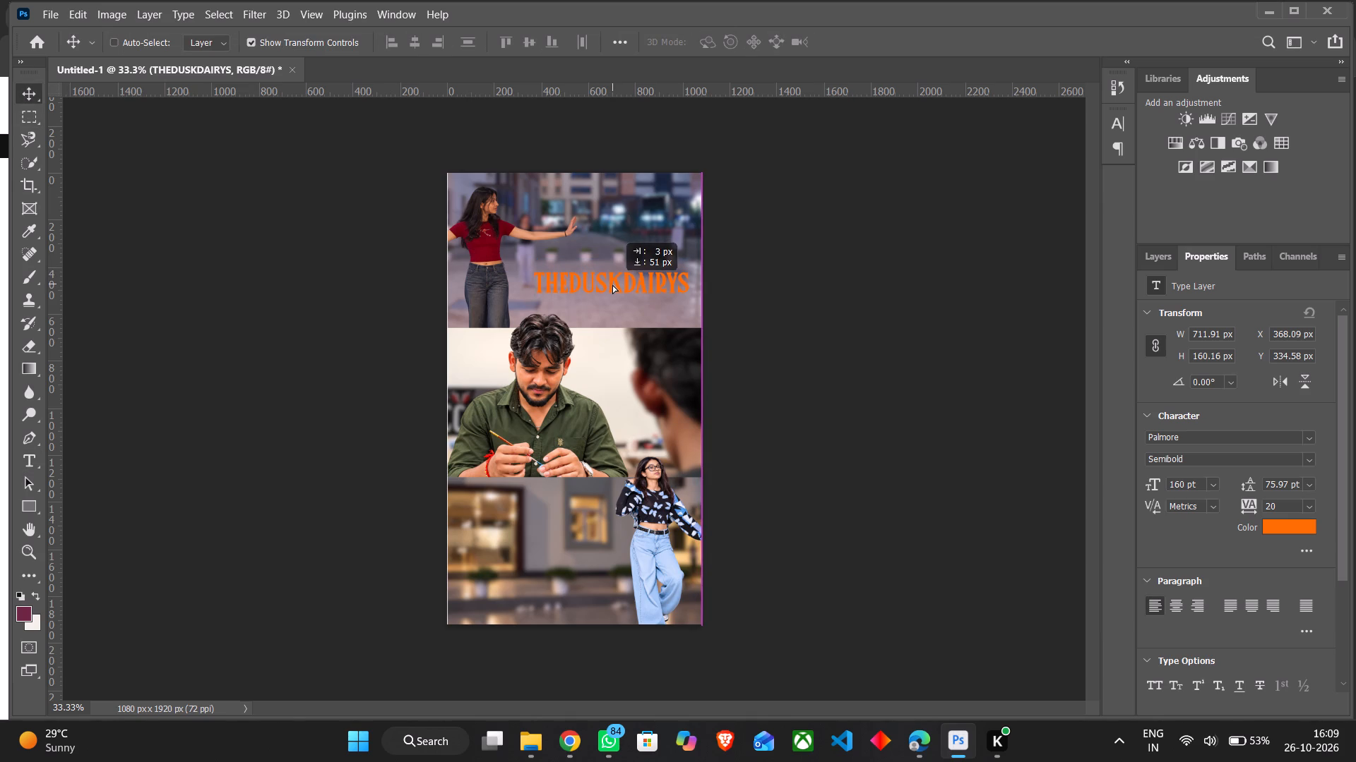
pyautogui.moveTo(612, 284); pyautogui.dragTo(608, 289)
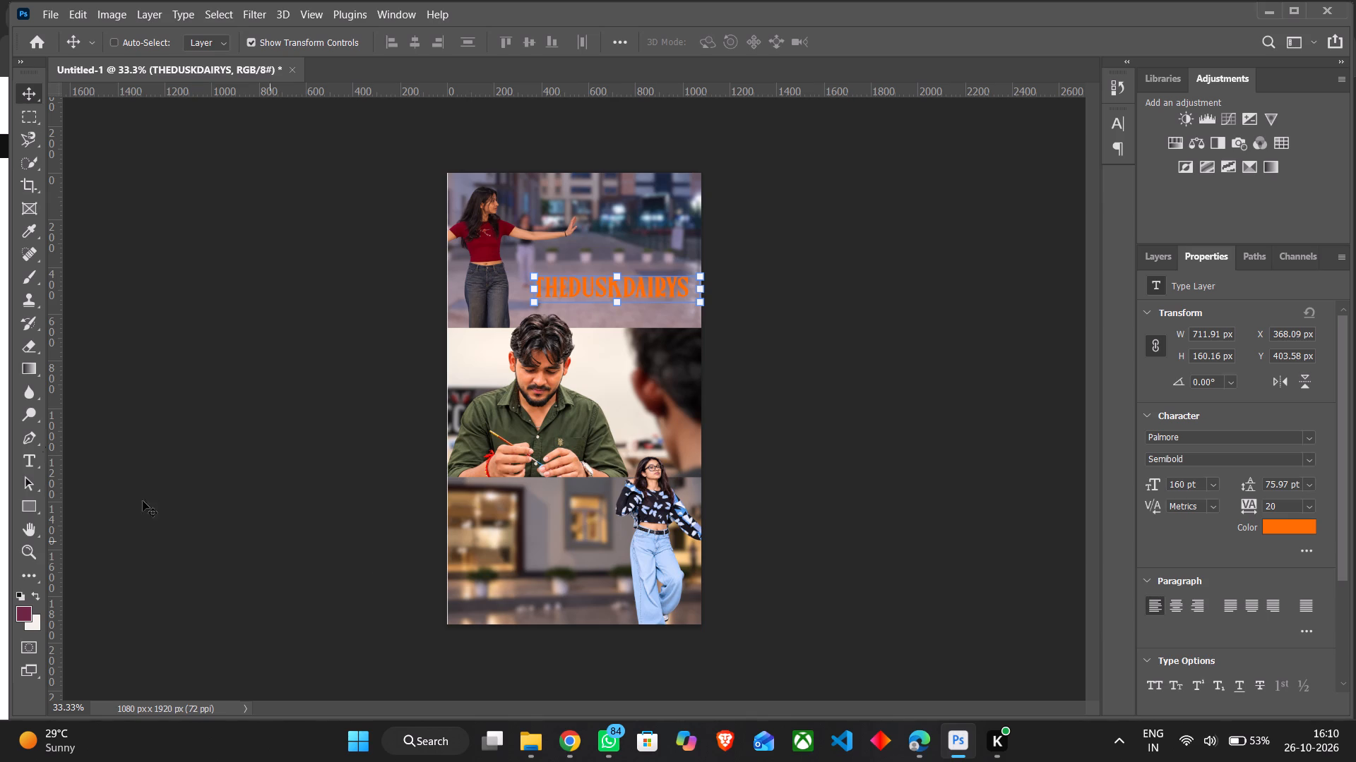
# Draw a text box about 671 px wide and 78 px high across the bottom photo and enter EPOSIDE.
pyautogui.click(31, 457)
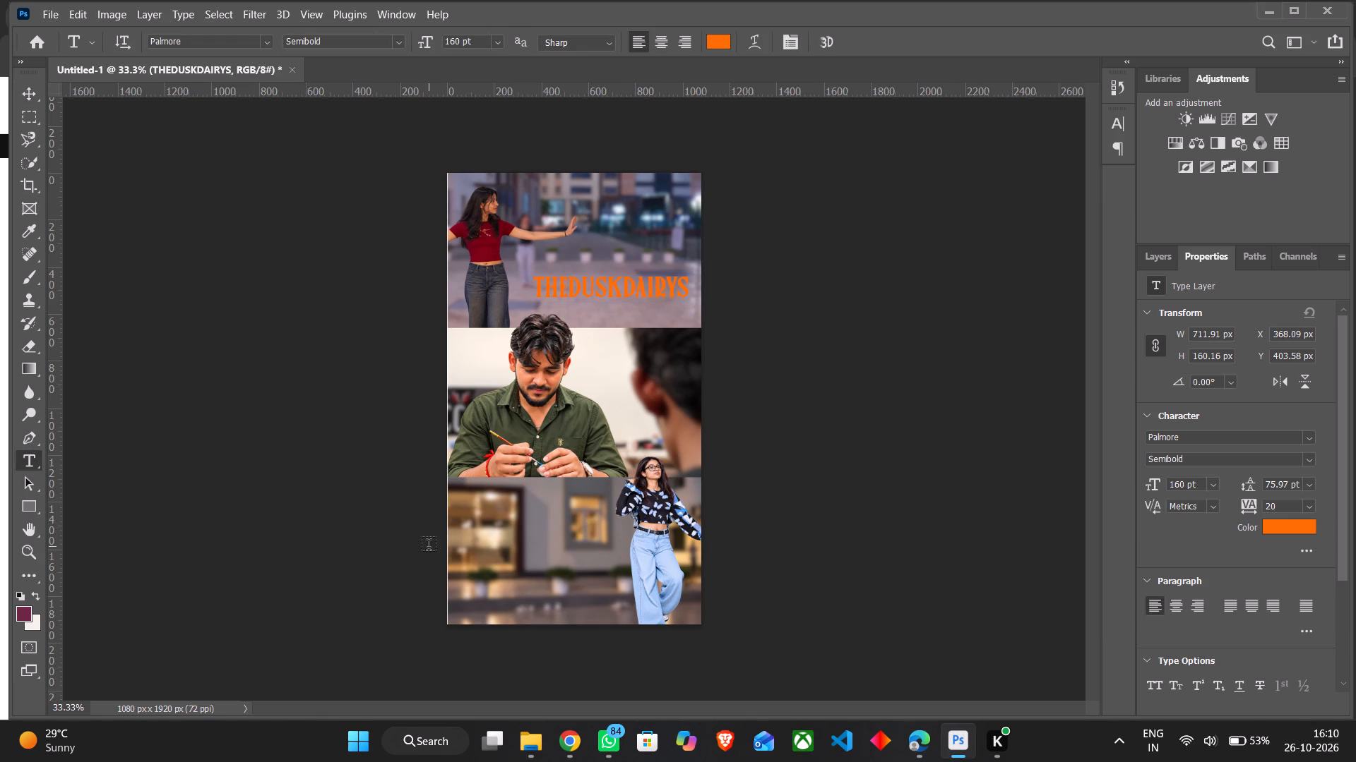
pyautogui.moveTo(460, 545); pyautogui.dragTo(516, 559)
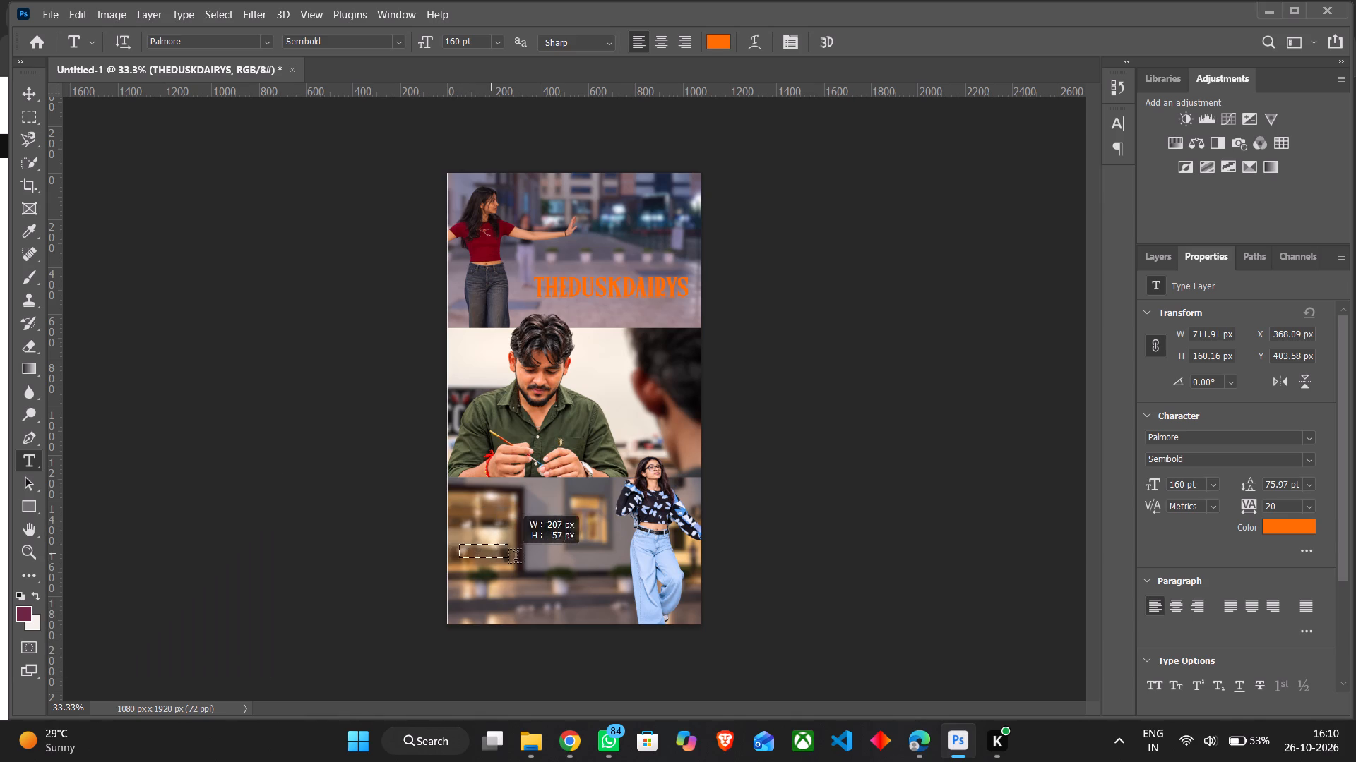
pyautogui.moveTo(516, 559); pyautogui.dragTo(610, 562)
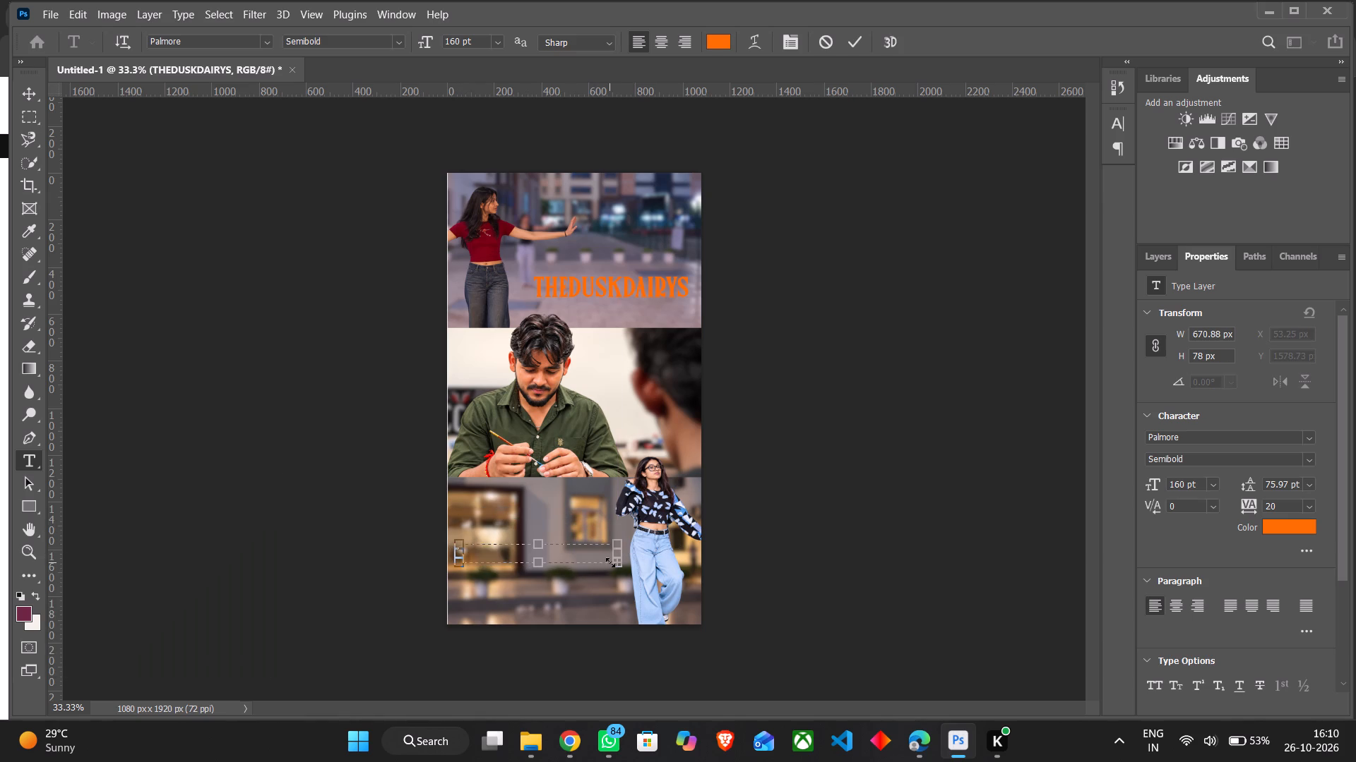
pyautogui.write('EP')
pyautogui.click(500, 556)
pyautogui.write('EP')
pyautogui.write('OSIDE')
# Enlarge the new text box to about 836 x 237 px and correct its text to EPISODE 0.
pyautogui.moveTo(616, 565); pyautogui.dragTo(655, 603)
pyautogui.click(572, 559)
pyautogui.press('BackSpace')
pyautogui.press('BackSpace')
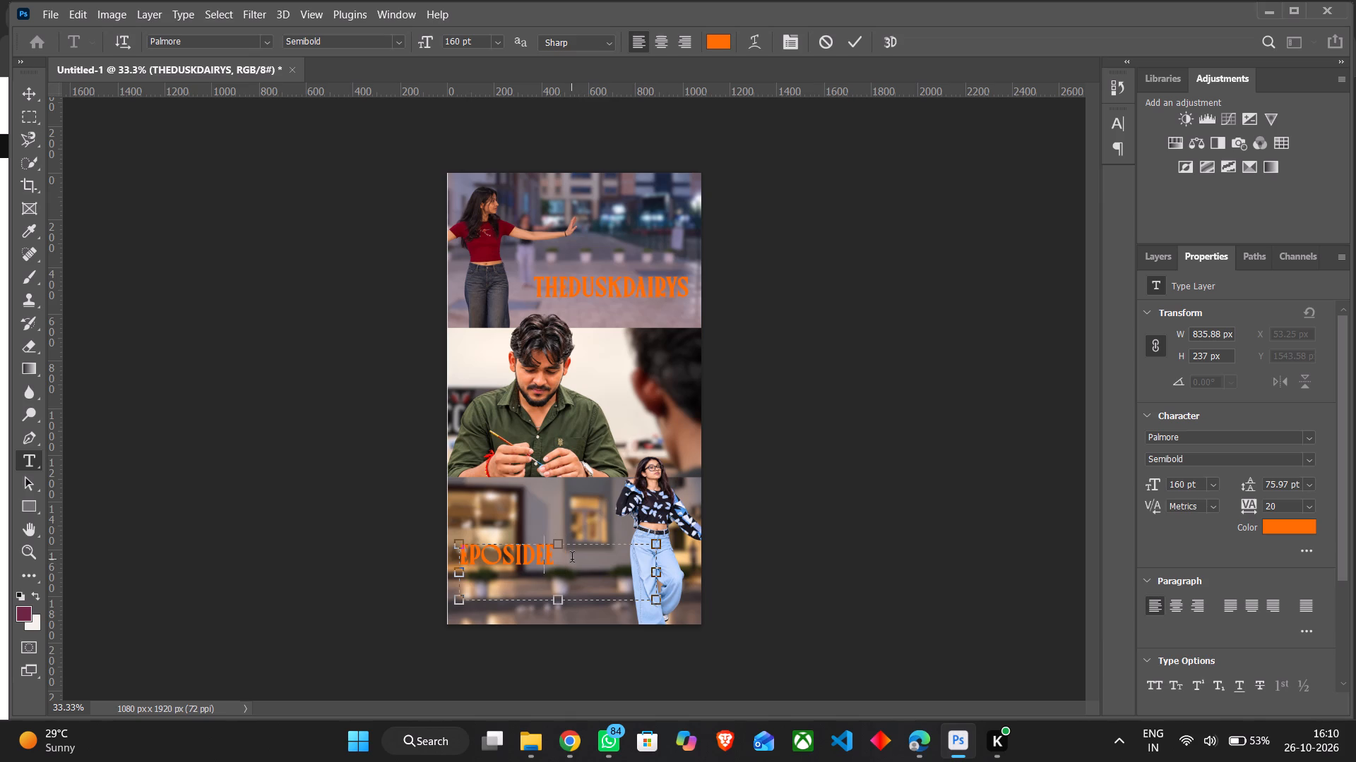
pyautogui.press('BackSpace')
pyautogui.press('BackSpace')
pyautogui.press('BackSpace')
pyautogui.press('BackSpace')
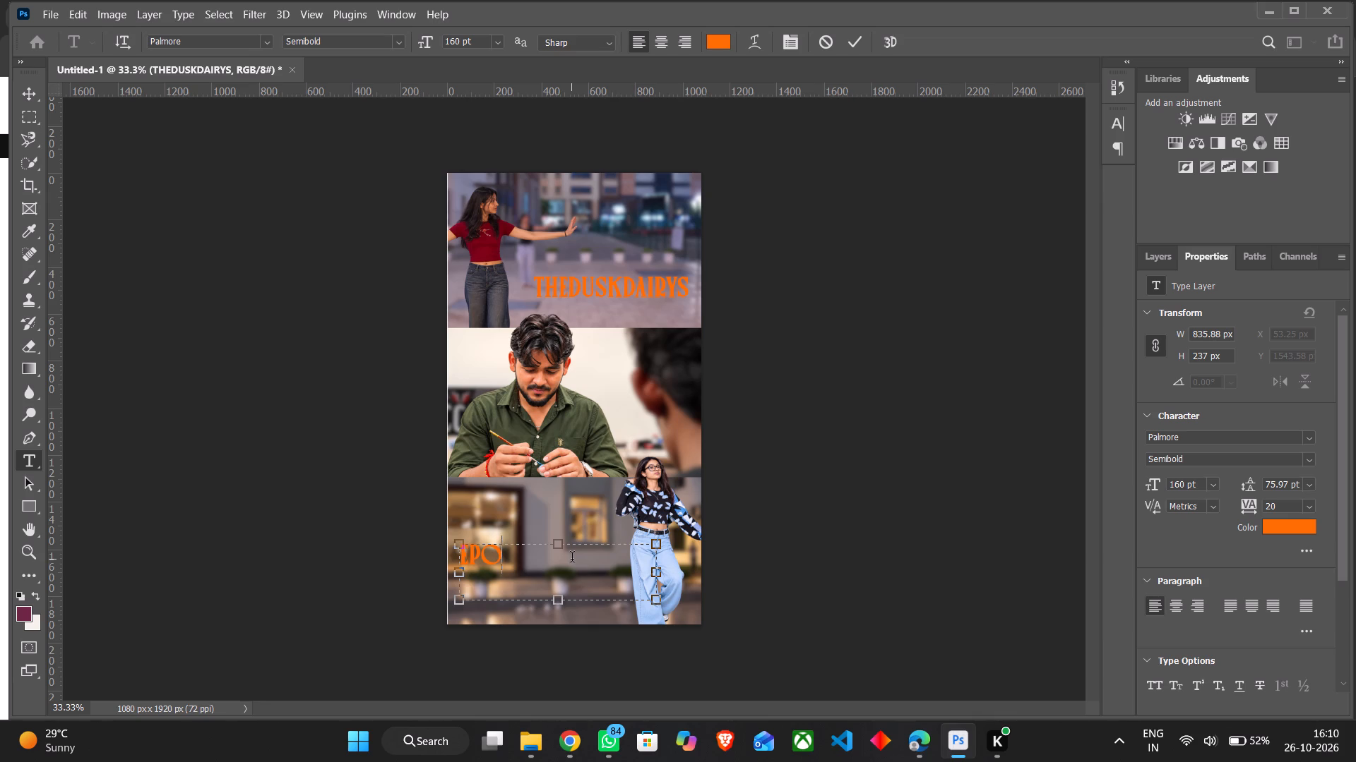
pyautogui.press('BackSpace')
pyautogui.write('ISODE')
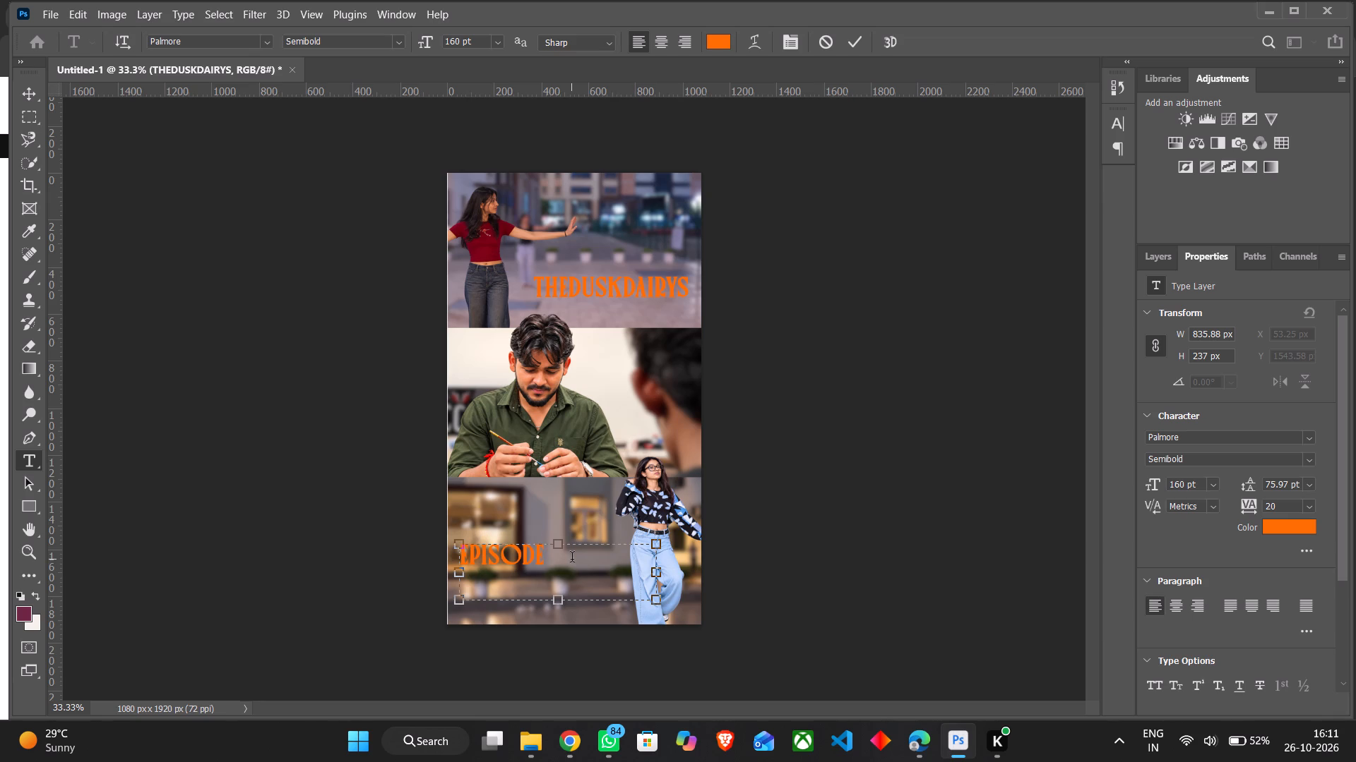
pyautogui.press('space')
pyautogui.press('0')
pyautogui.press('BackSpace')
pyautogui.press('0')
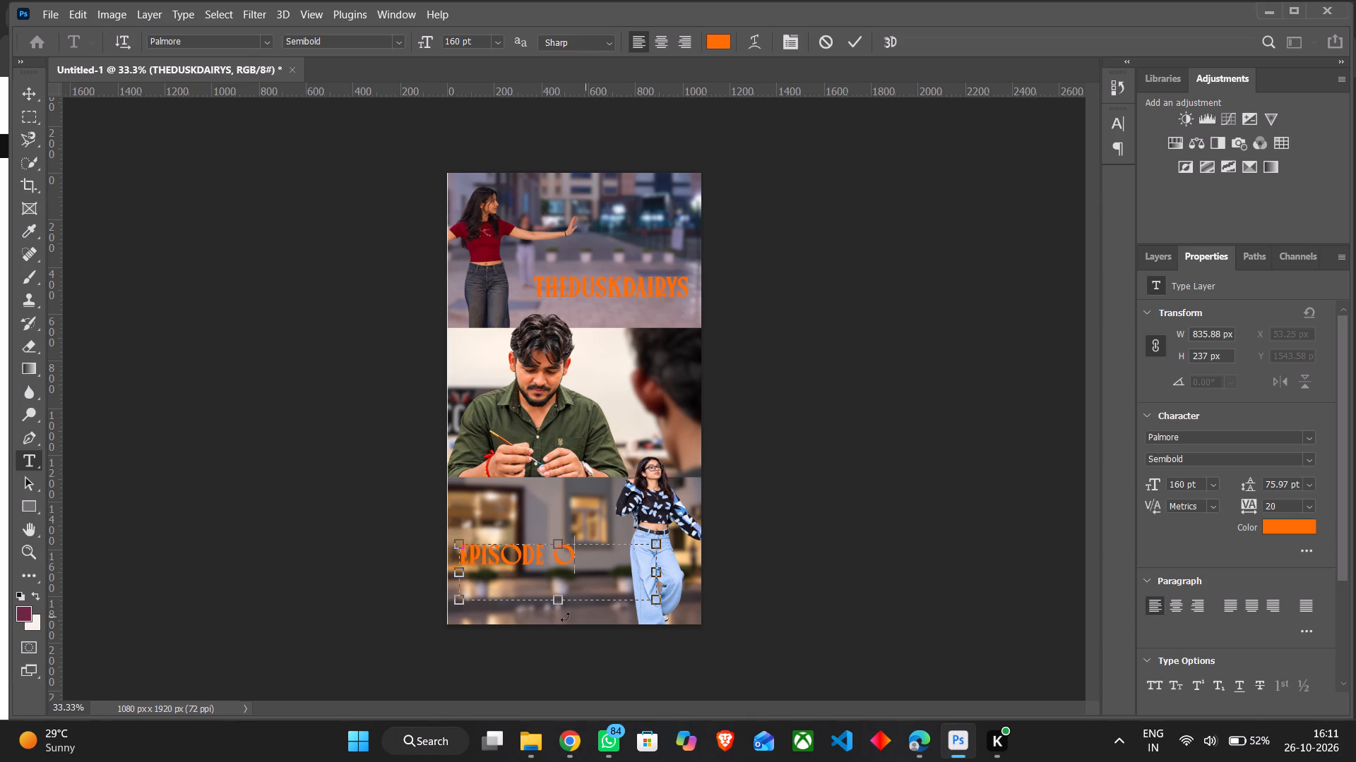
# Shrink the EPISODE 0 text box to about 611 x 129 px and commit the text.
pyautogui.moveTo(555, 599); pyautogui.dragTo(555, 573)
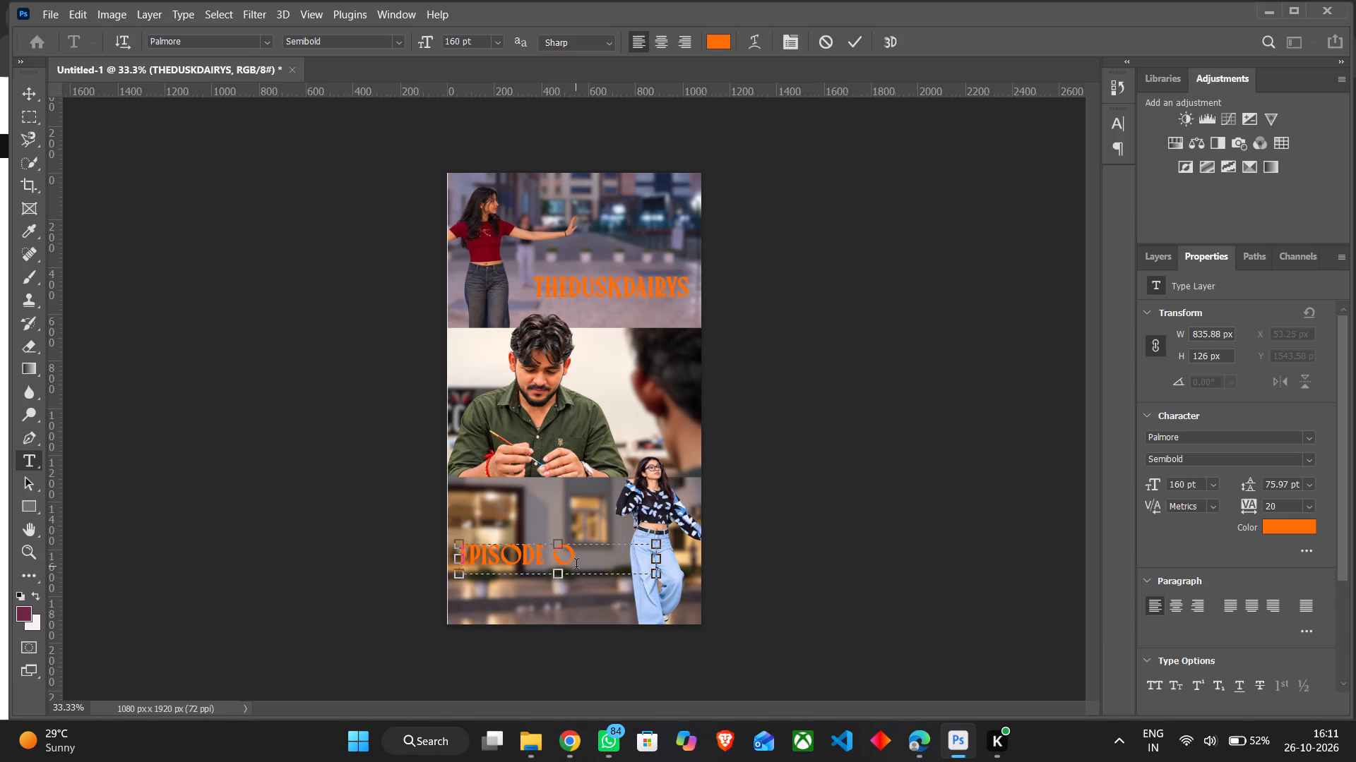
pyautogui.moveTo(662, 560); pyautogui.dragTo(639, 561)
pyautogui.moveTo(639, 561); pyautogui.dragTo(589, 557)
pyautogui.moveTo(584, 576); pyautogui.dragTo(595, 579)
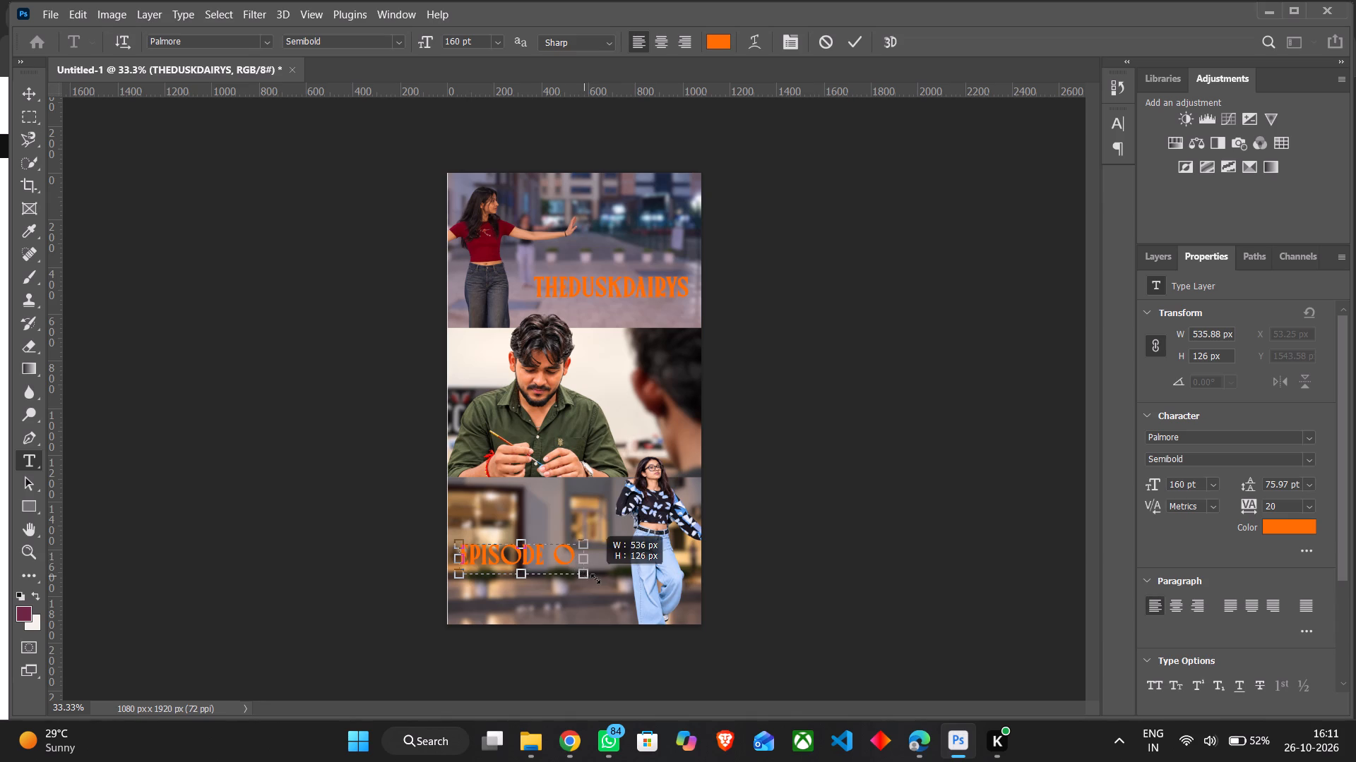
pyautogui.moveTo(595, 579); pyautogui.dragTo(604, 576)
pyautogui.click(762, 512)
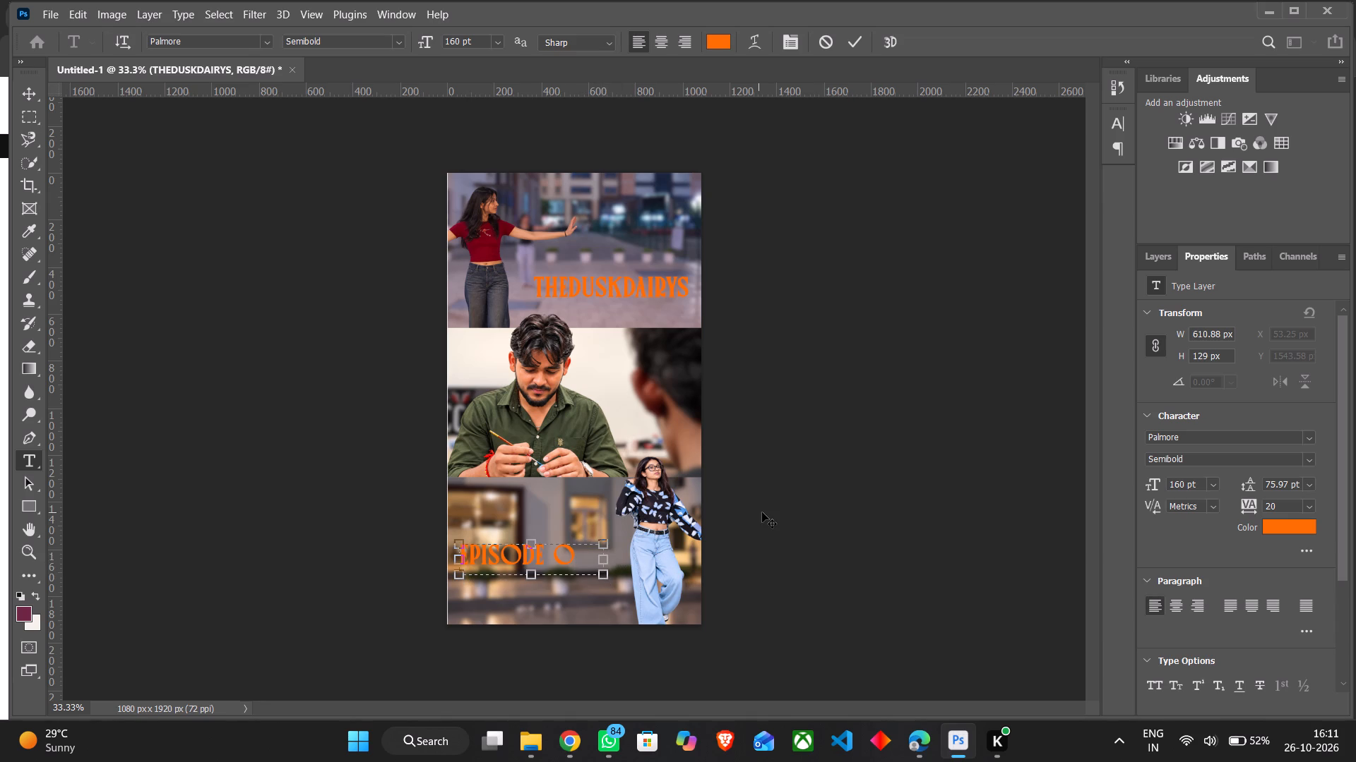
# Scale the EPISODE 0 text up proportionally to about 117% with the Move tool's transform controls.
pyautogui.click(30, 87)
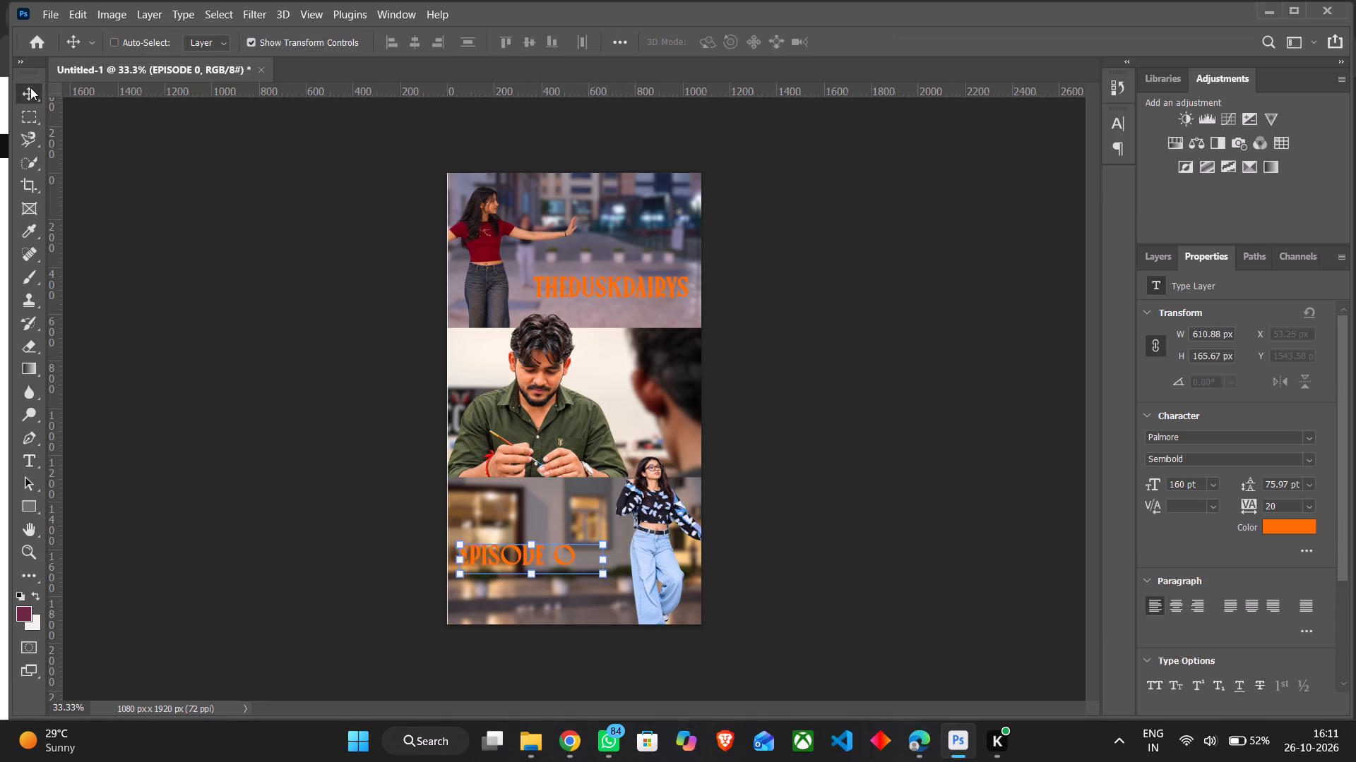
pyautogui.moveTo(607, 574); pyautogui.dragTo(621, 578)
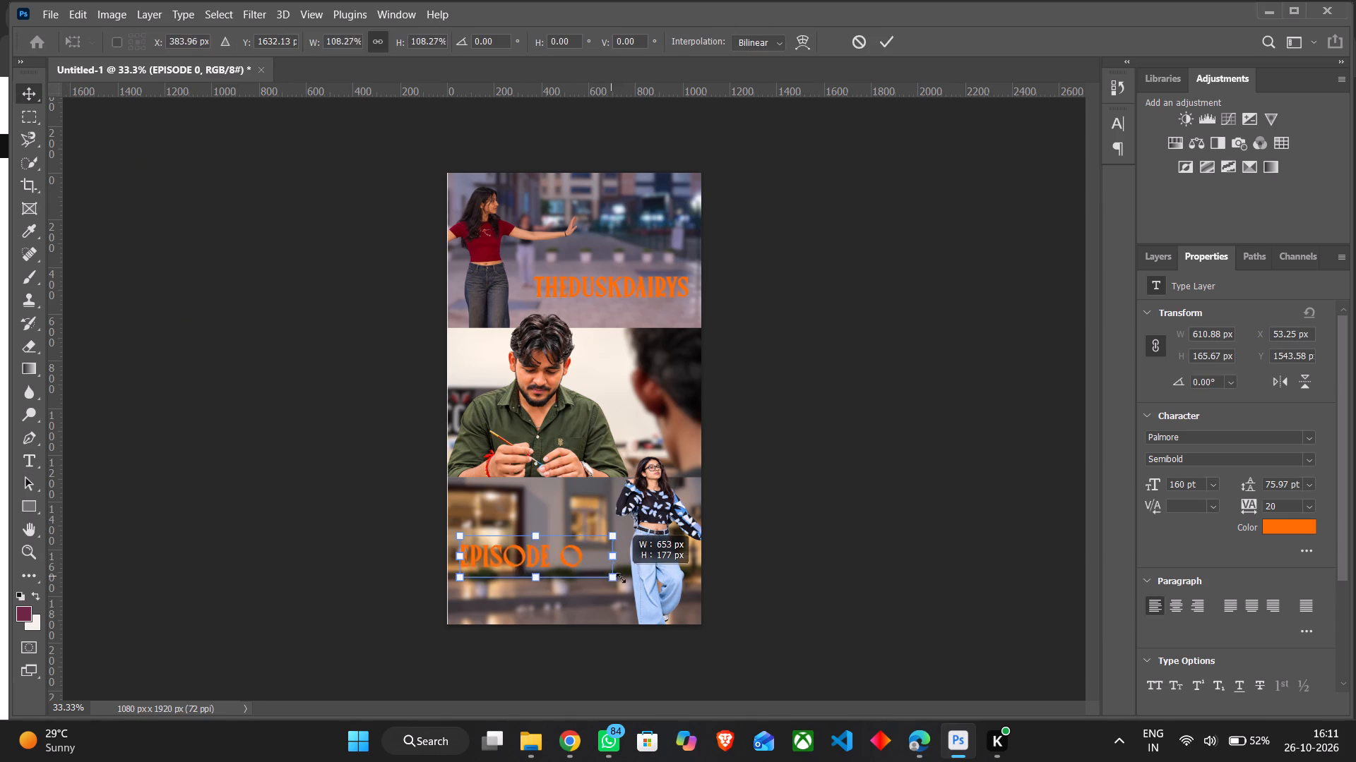
pyautogui.moveTo(621, 578); pyautogui.dragTo(633, 576)
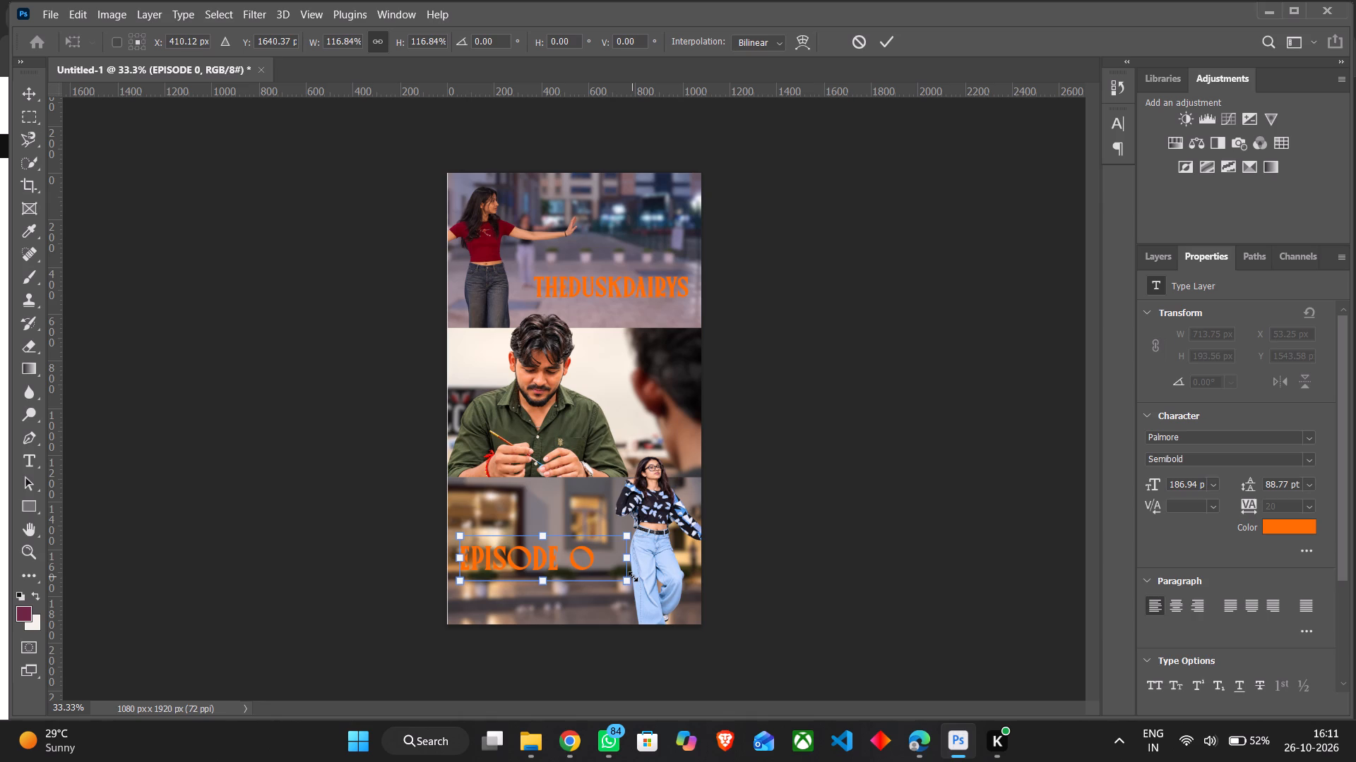
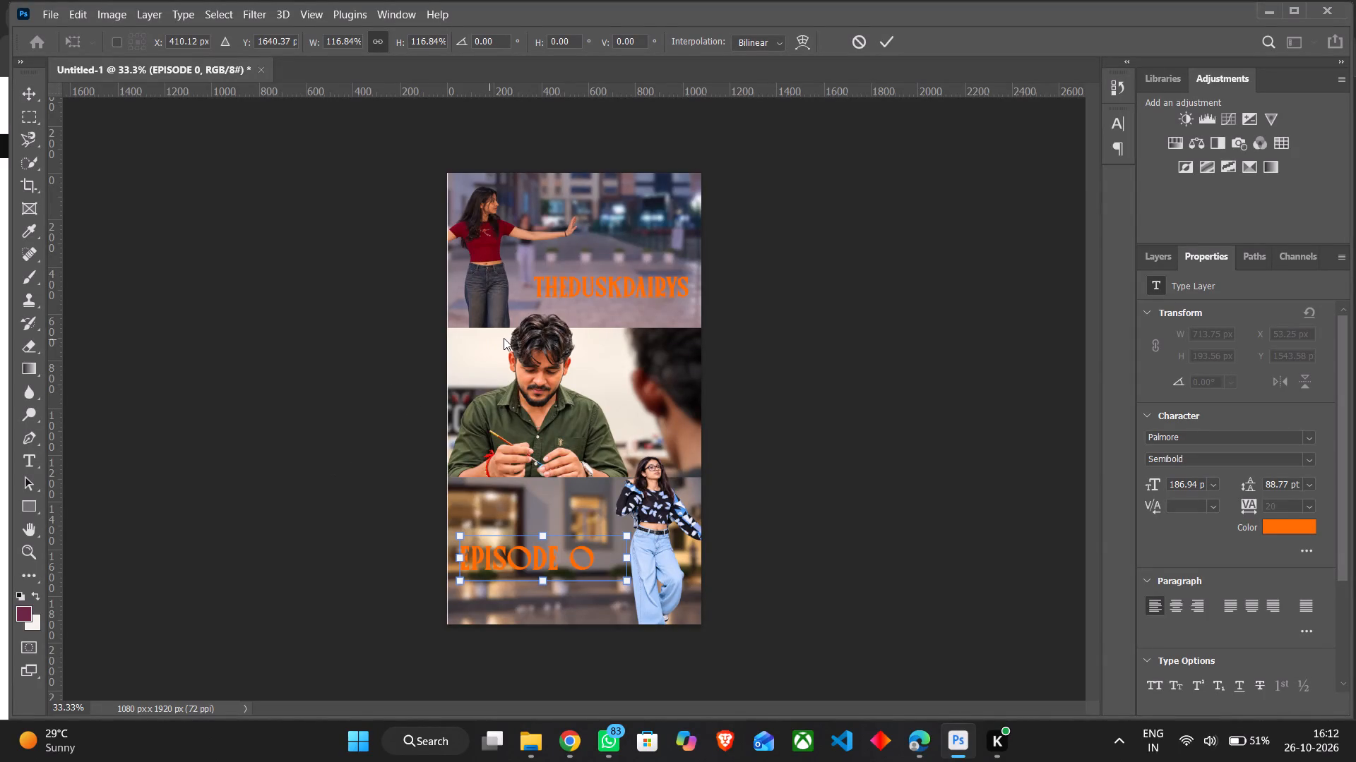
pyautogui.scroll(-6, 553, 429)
# Reduce the EPISODE 0 text's scale to about 109% and commit the transform.
pyautogui.moveTo(624, 581); pyautogui.dragTo(617, 564)
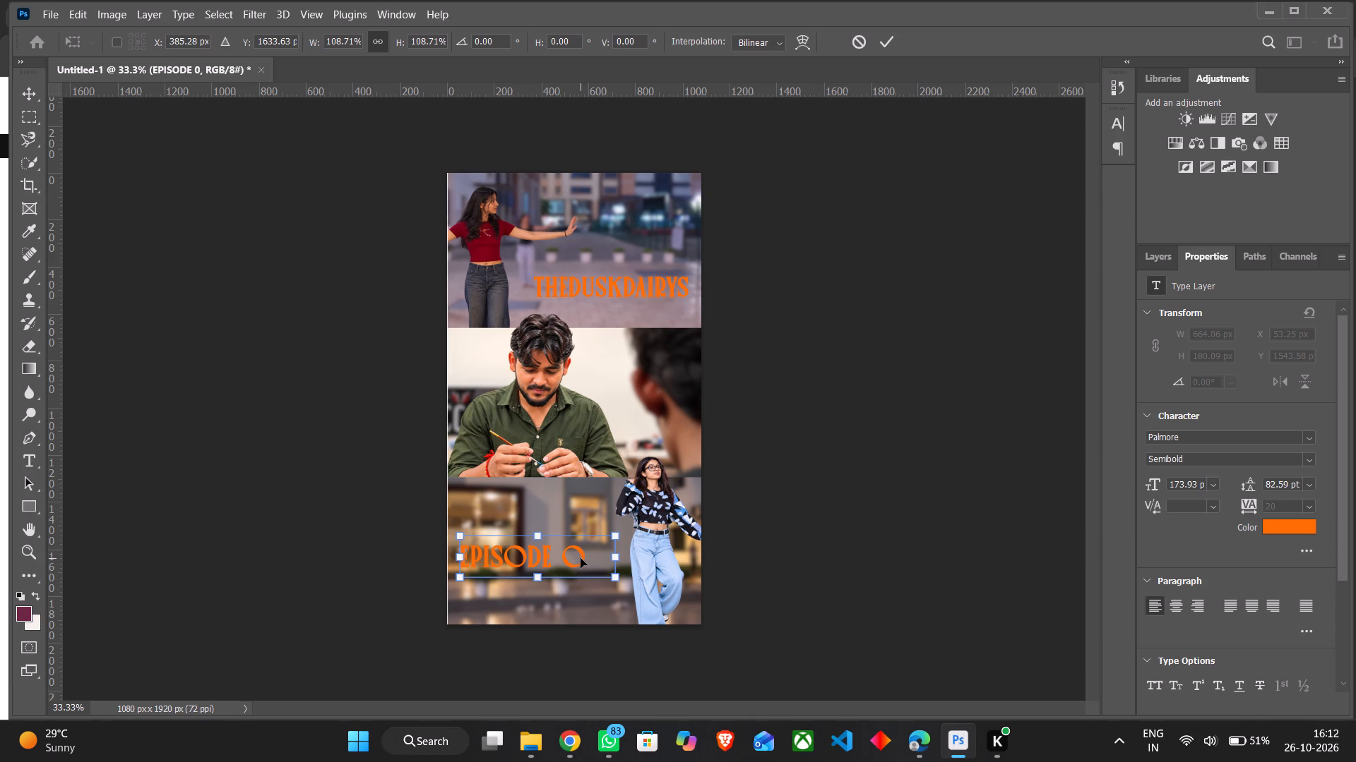
pyautogui.doubleClick(586, 549)
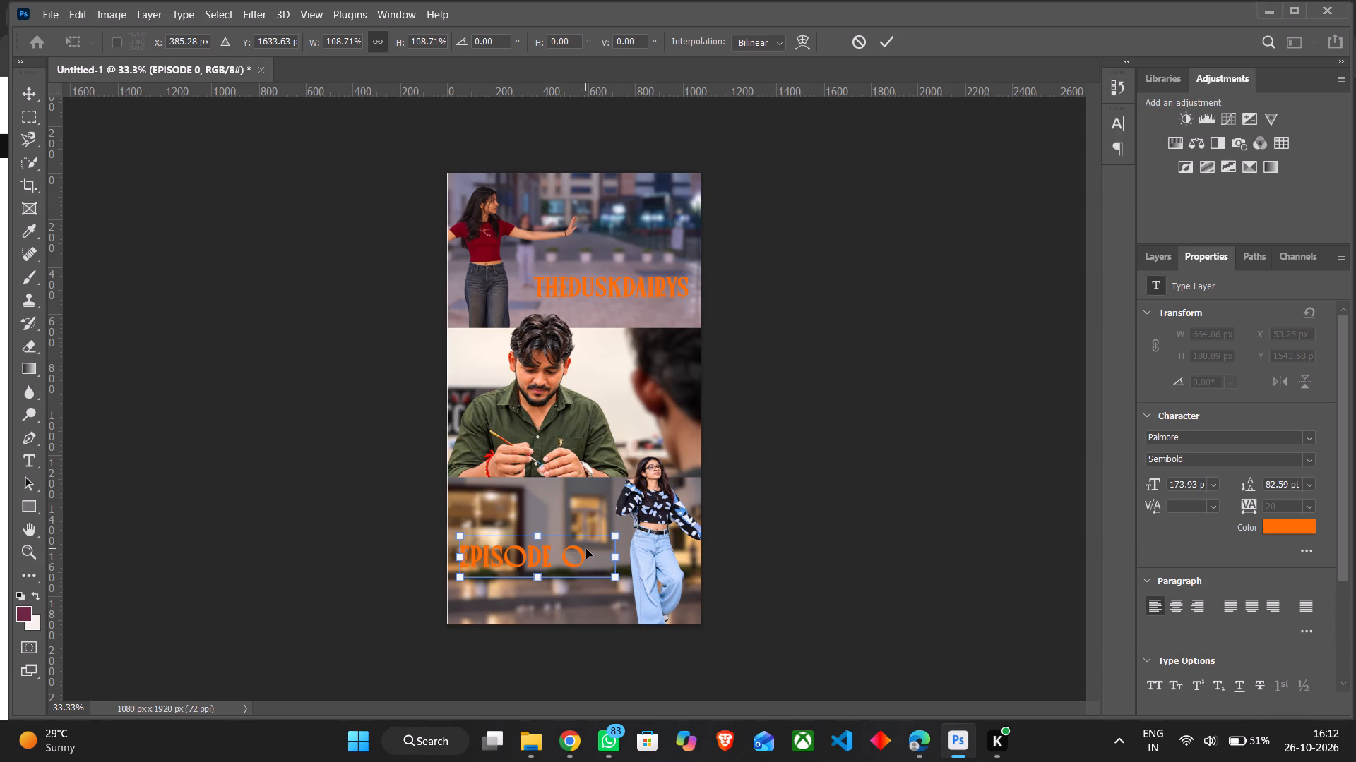
pyautogui.doubleClick(587, 555)
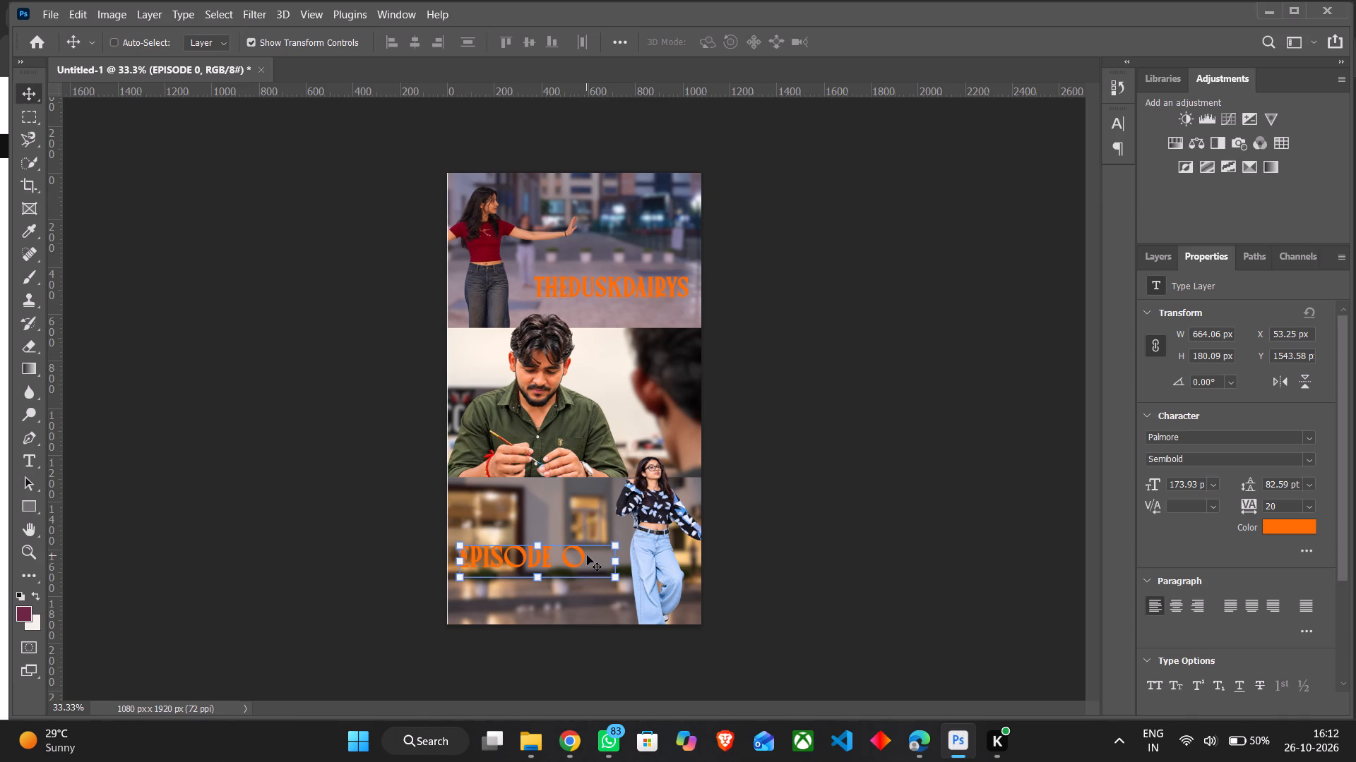
# Re-enter the 0 at the end of EPISODE 0 and narrow its text box to about 562 px wide.
pyautogui.doubleClick(589, 557)
pyautogui.tripleClick(566, 555)
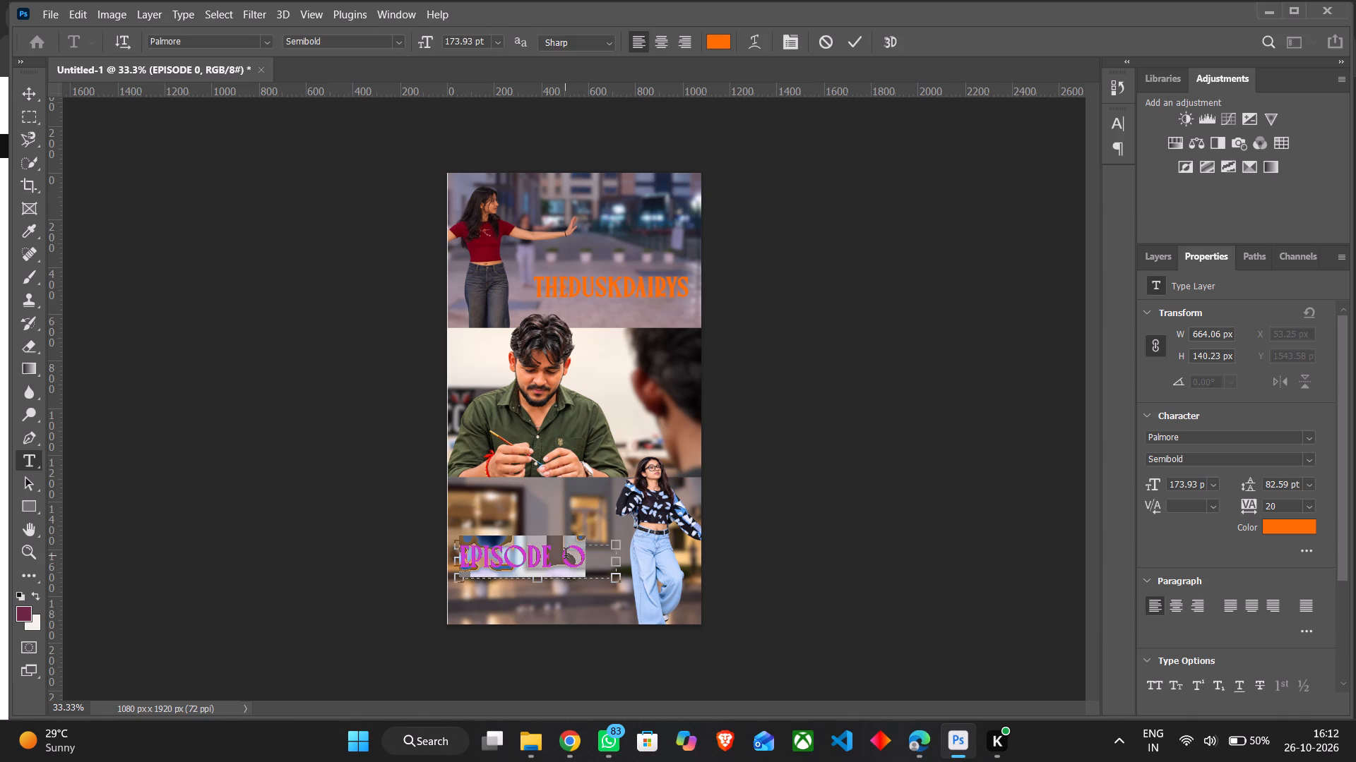
pyautogui.click(583, 556)
pyautogui.press('Right')
pyautogui.press('Right')
pyautogui.press('Right')
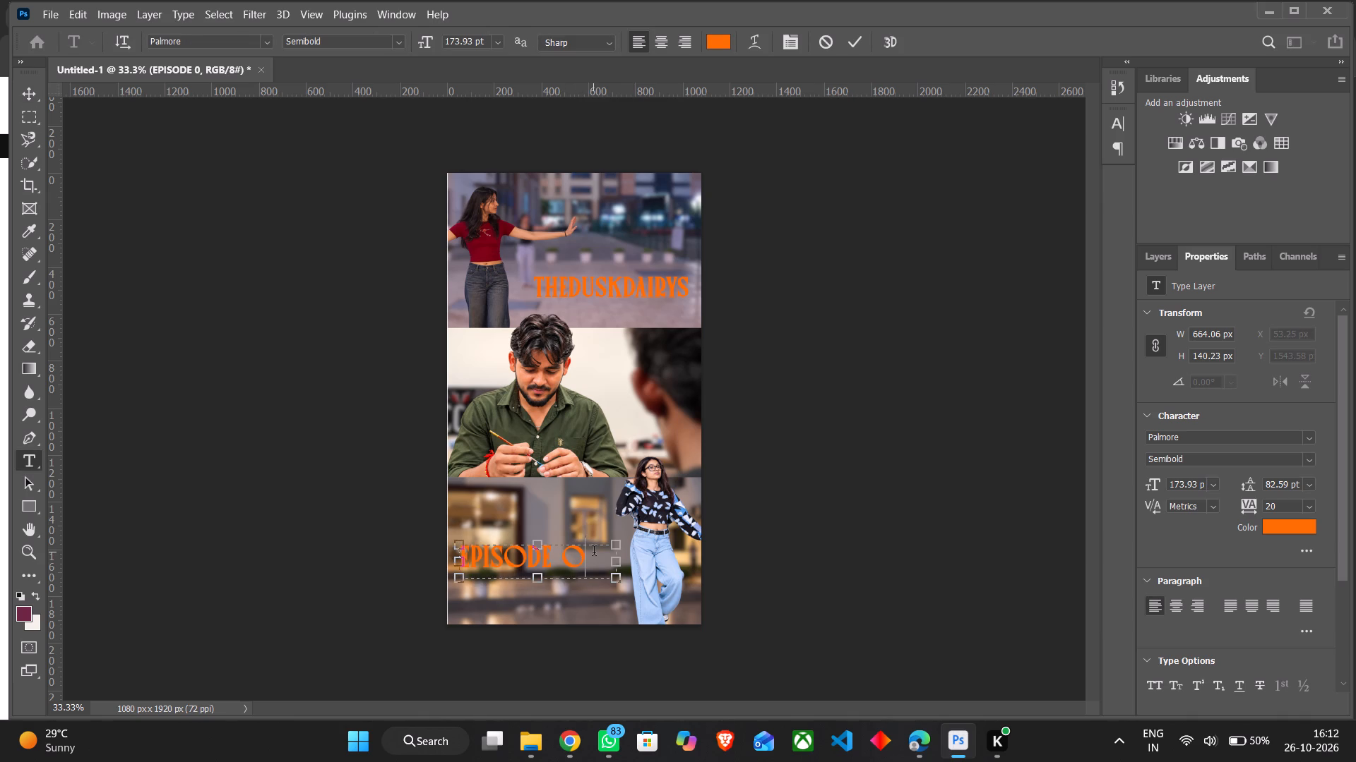
pyautogui.press('Right')
pyautogui.press('BackSpace')
pyautogui.press('0')
pyautogui.moveTo(618, 565); pyautogui.dragTo(596, 562)
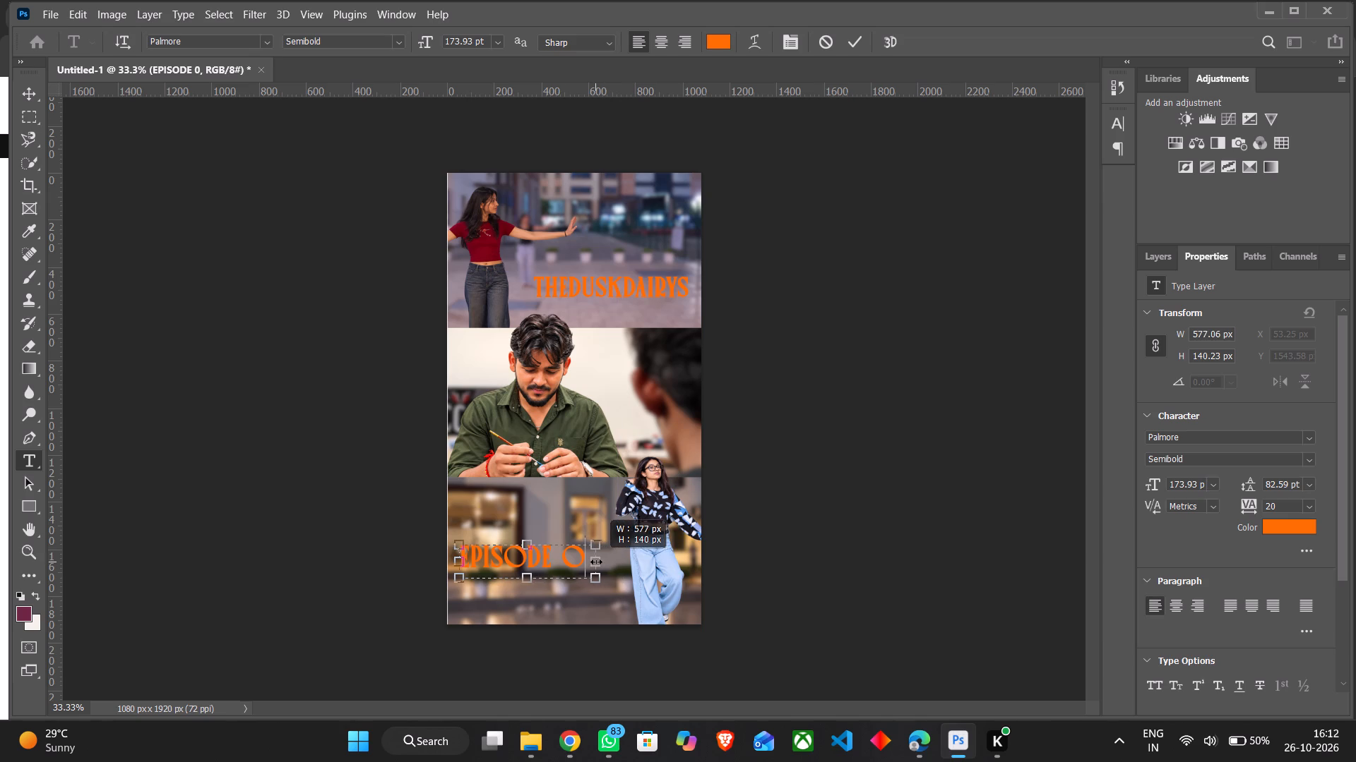
pyautogui.moveTo(596, 562); pyautogui.dragTo(594, 561)
pyautogui.click(831, 532)
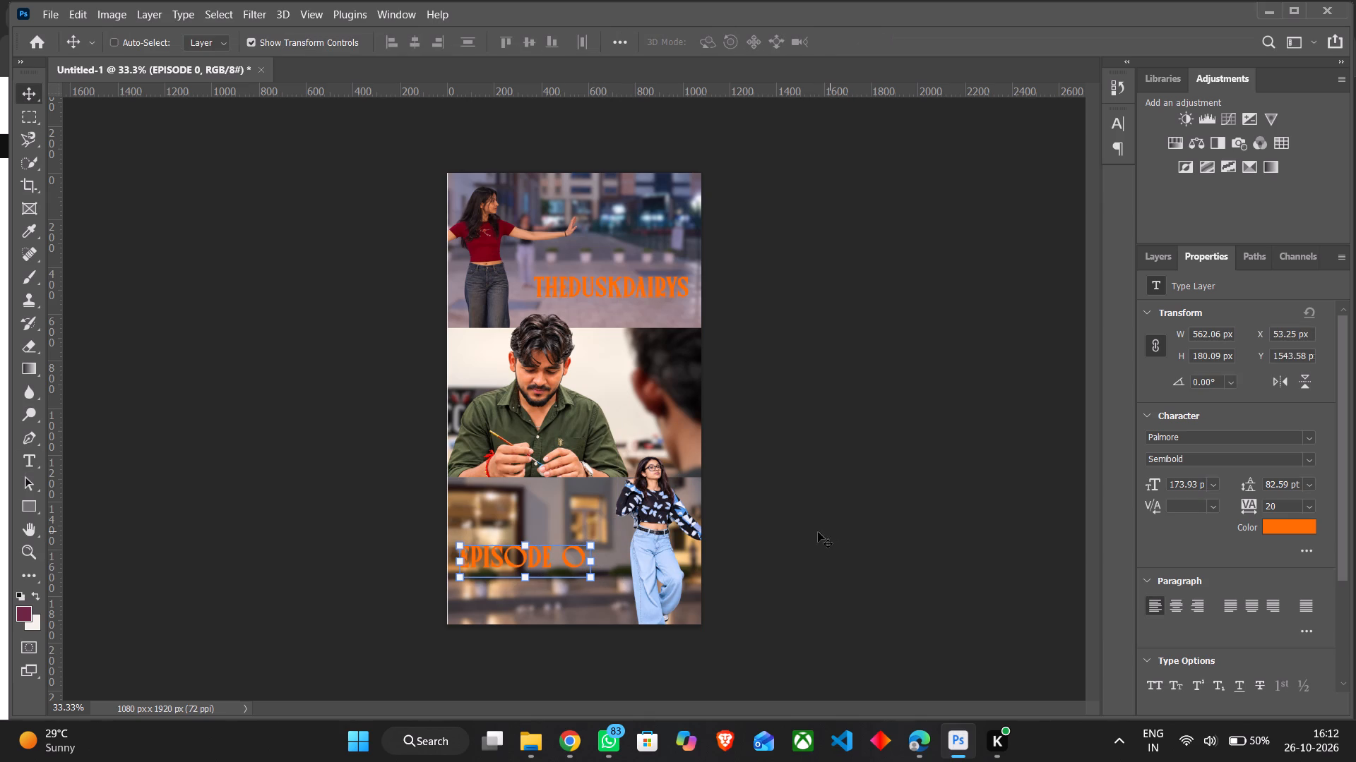
# Scale the EPISODE 0 text up proportionally until its box is about 674 x 216 px, and commit it.
pyautogui.moveTo(593, 582); pyautogui.dragTo(618, 584)
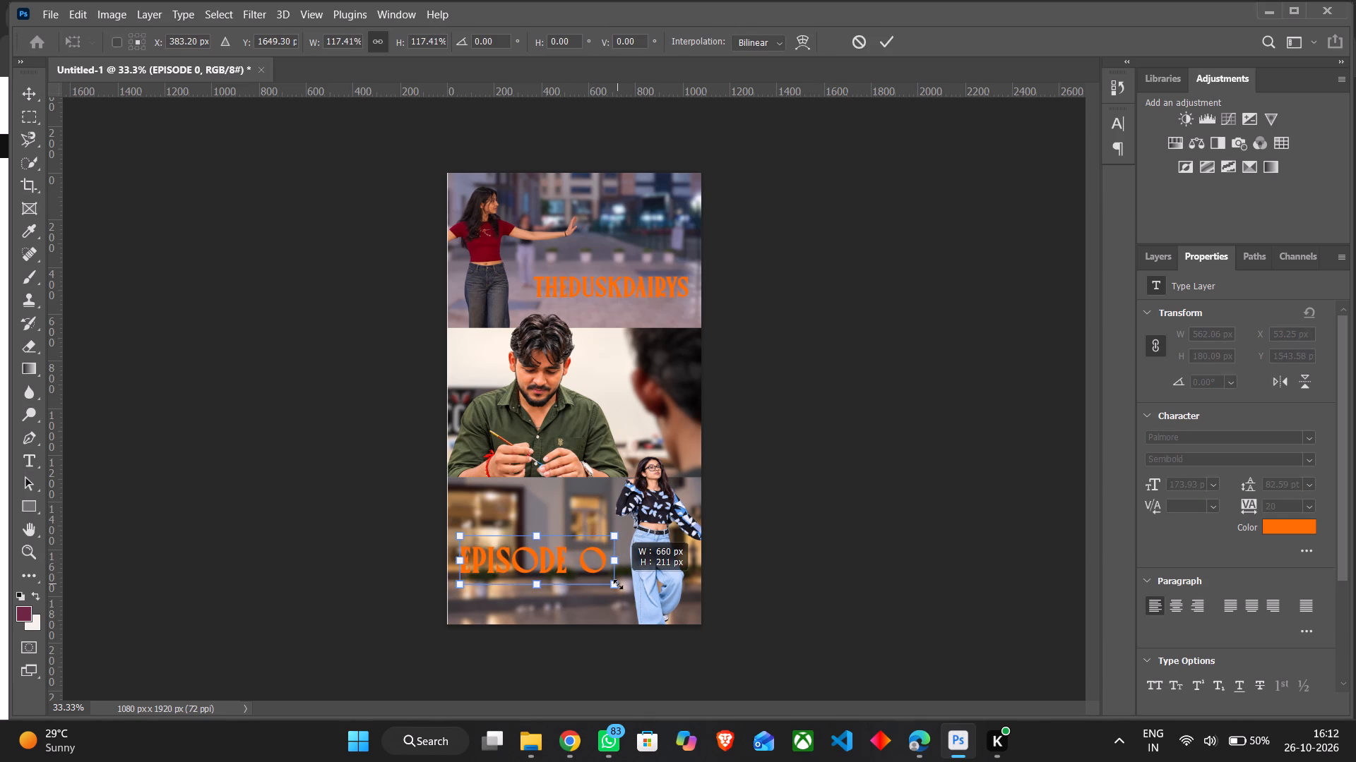
pyautogui.moveTo(618, 584); pyautogui.dragTo(619, 584)
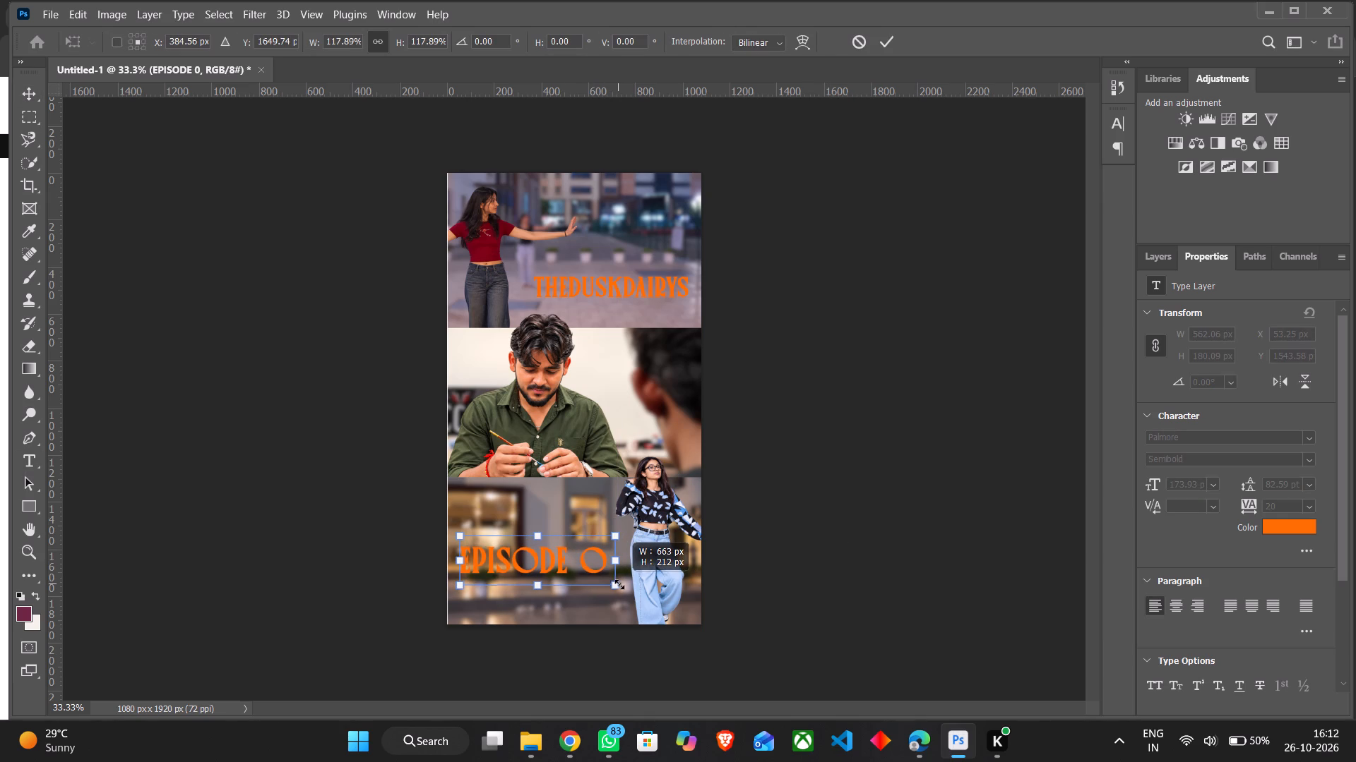
pyautogui.moveTo(619, 584); pyautogui.dragTo(621, 584)
pyautogui.click(658, 280)
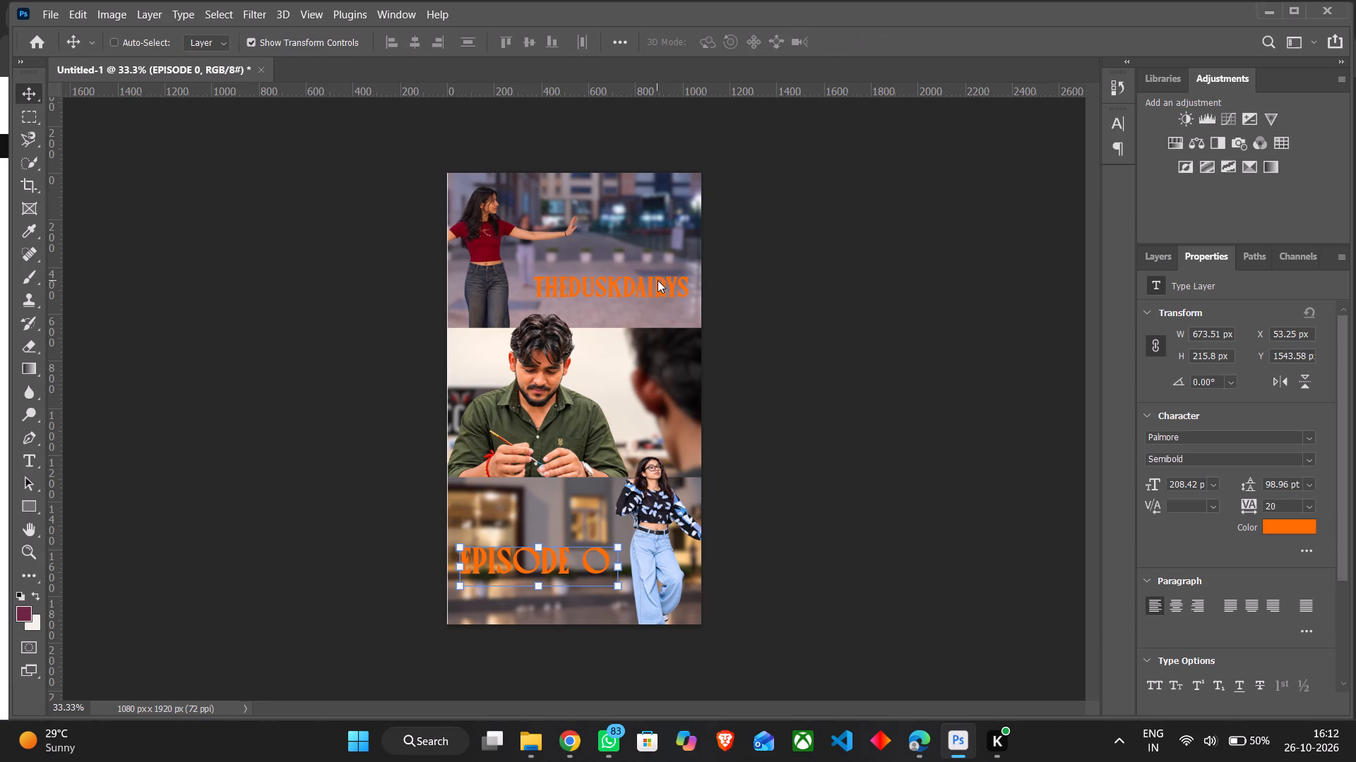
# Scale the THEDUSKDAIRYS title to about 107%, shift it about 48 px left and 15 px down, and commit.
pyautogui.click(1171, 251)
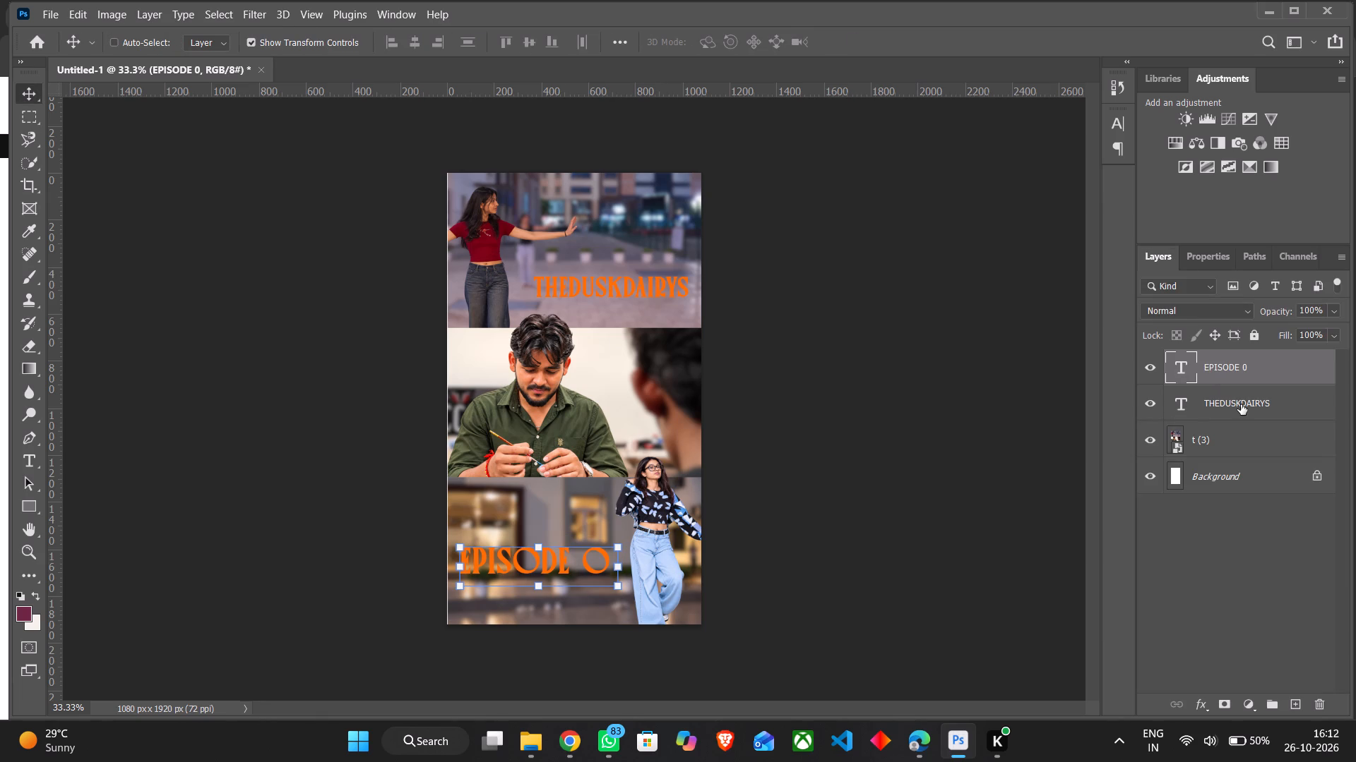
pyautogui.click(1242, 404)
pyautogui.click(648, 281)
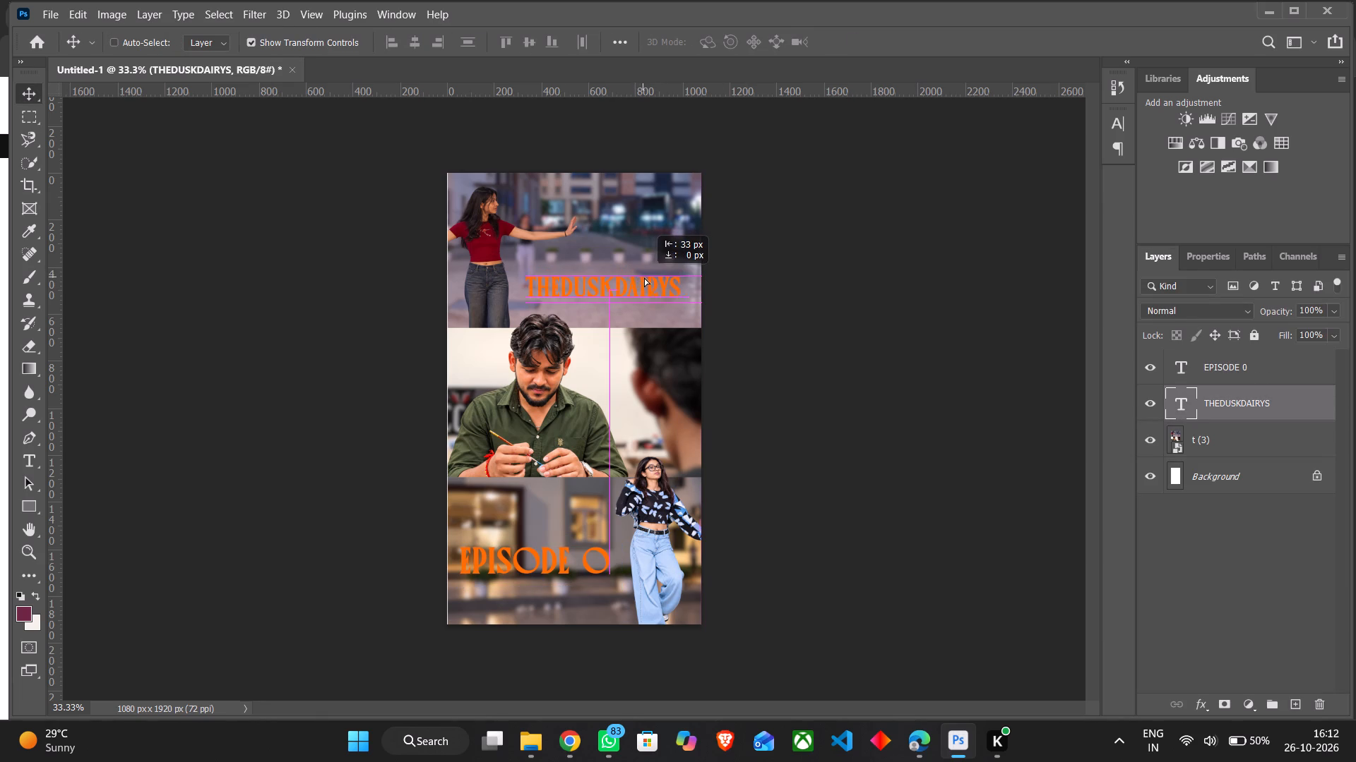
pyautogui.moveTo(702, 303); pyautogui.dragTo(713, 305)
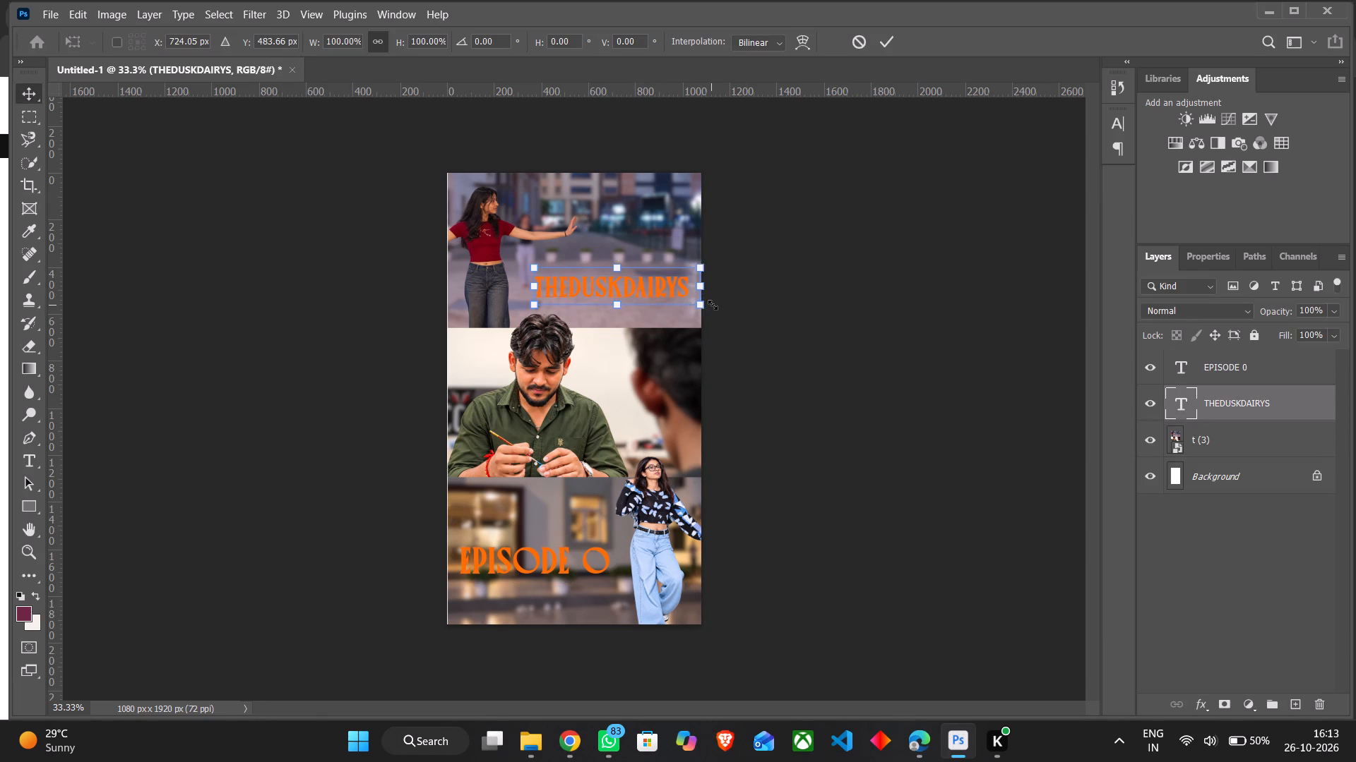
pyautogui.moveTo(713, 305); pyautogui.dragTo(714, 306)
pyautogui.moveTo(630, 285); pyautogui.dragTo(621, 287)
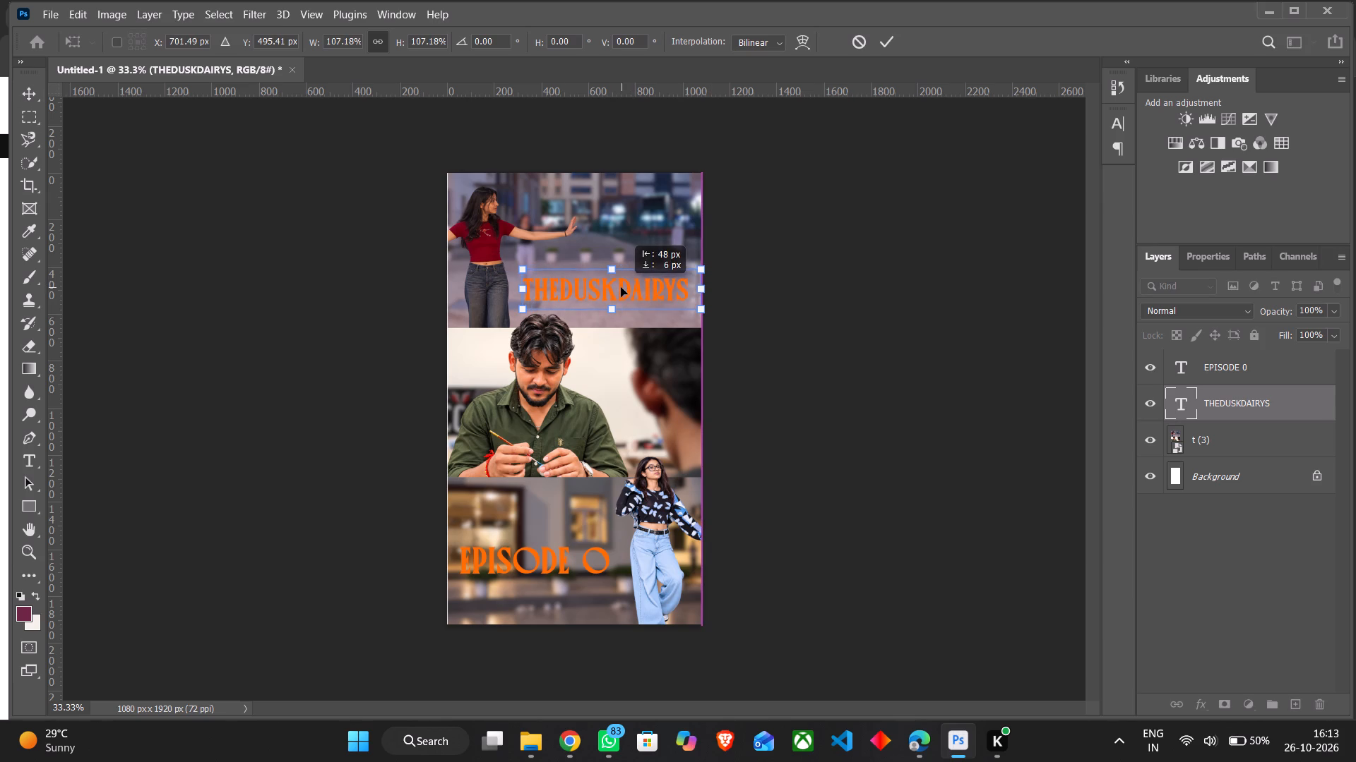
pyautogui.moveTo(621, 287); pyautogui.dragTo(621, 289)
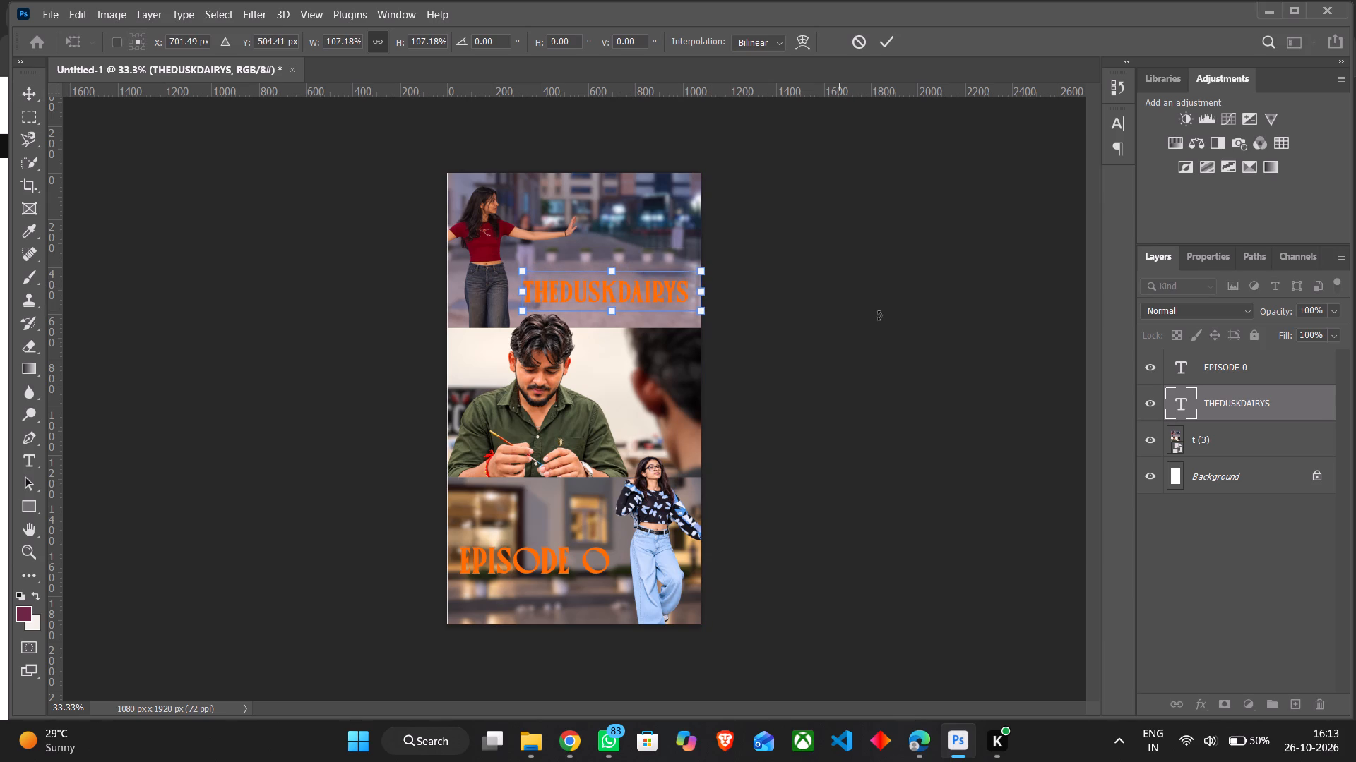
pyautogui.click(879, 315)
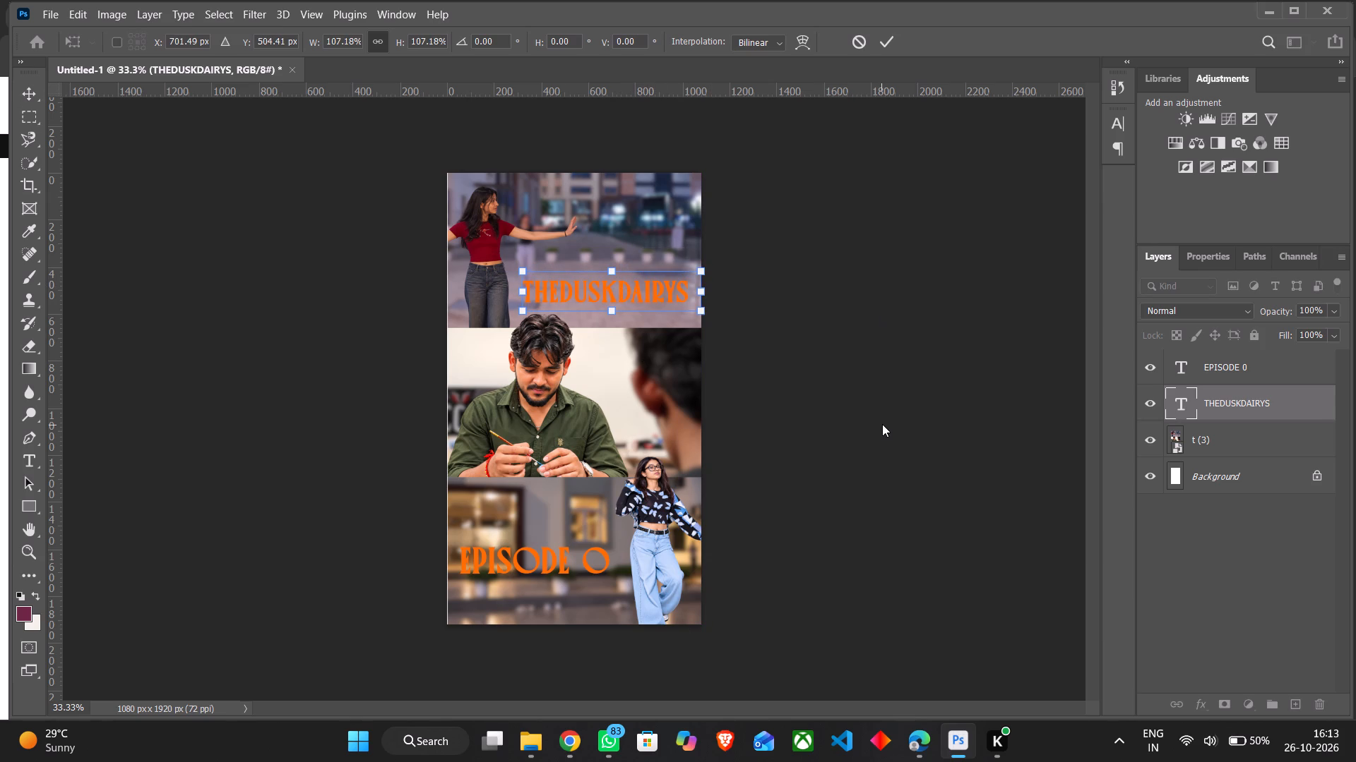
pyautogui.click(882, 424)
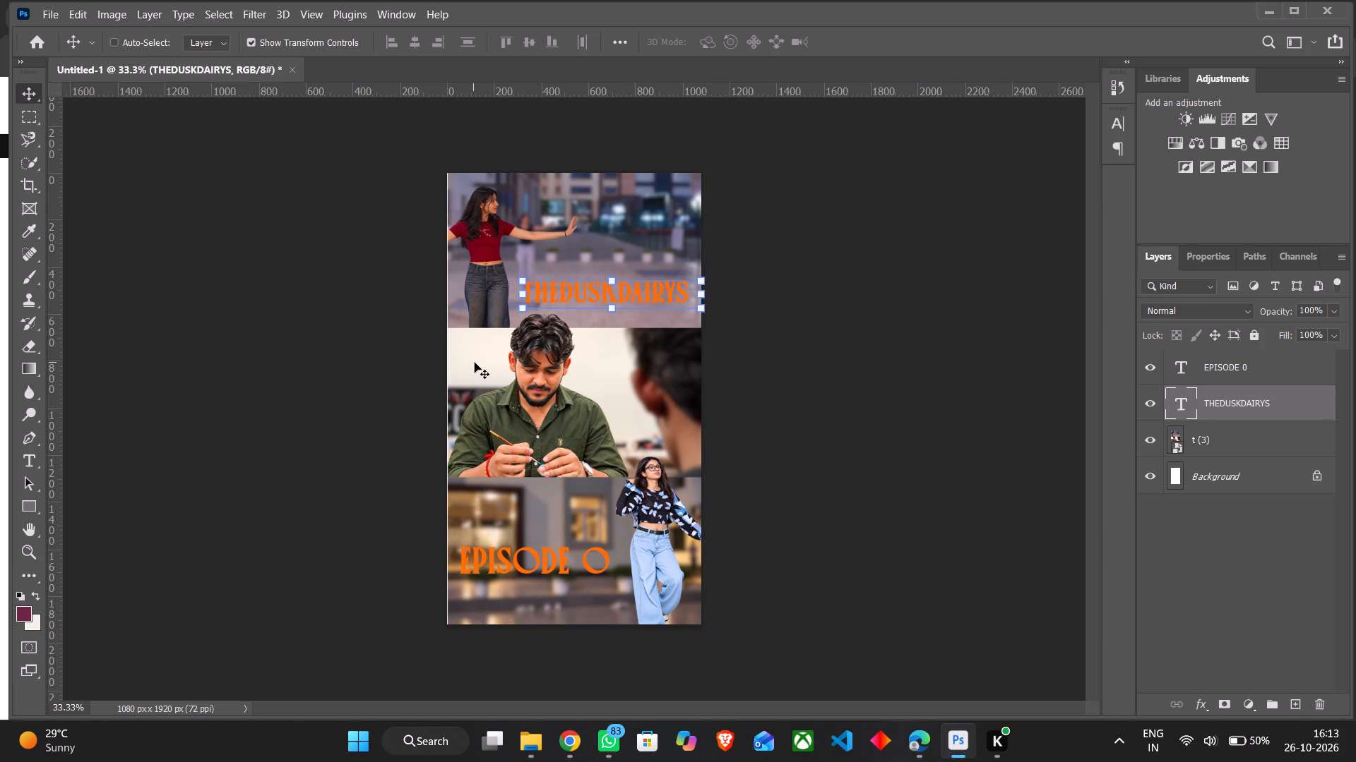
pyautogui.click(475, 363)
# Scale the t (3) photo layer proportionally to about 134% so it covers the canvas's left and top edges, and commit.
pyautogui.click(1203, 441)
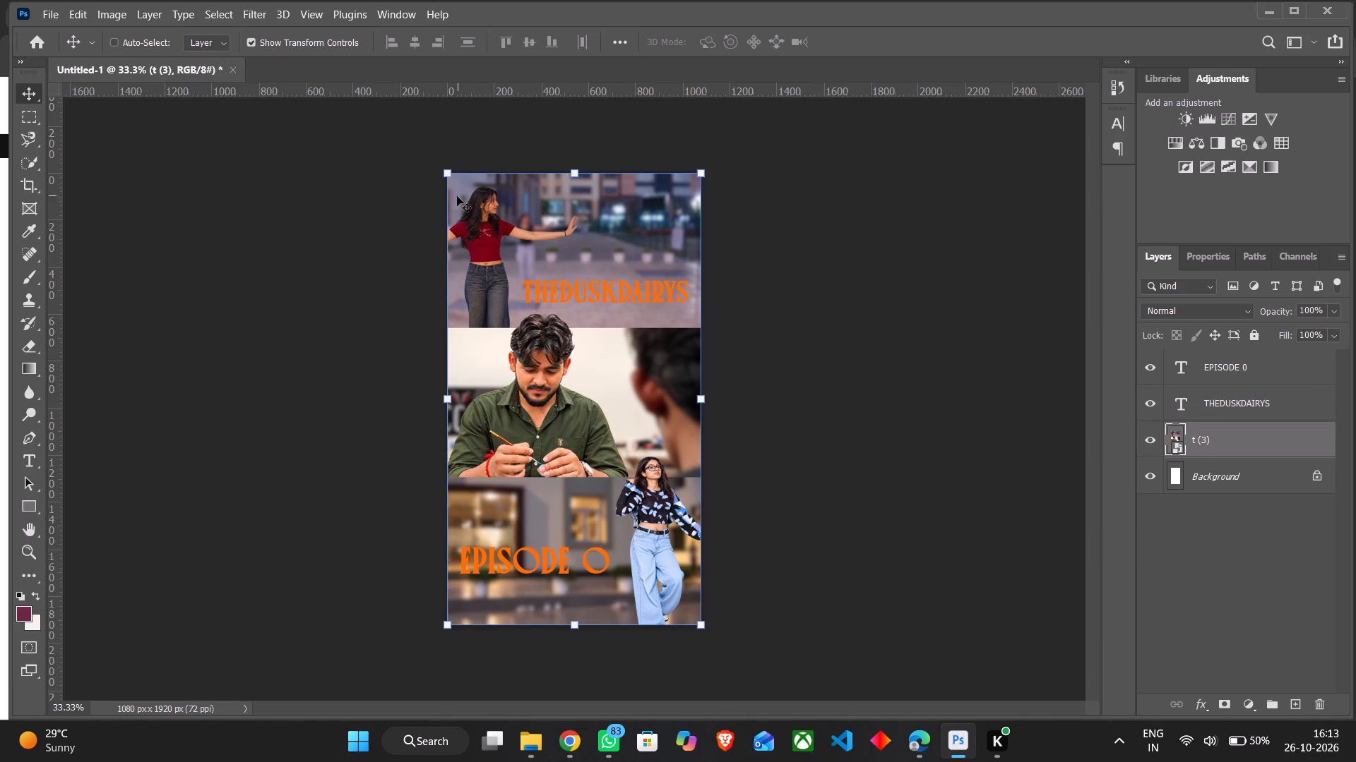
pyautogui.moveTo(444, 170); pyautogui.dragTo(432, 168)
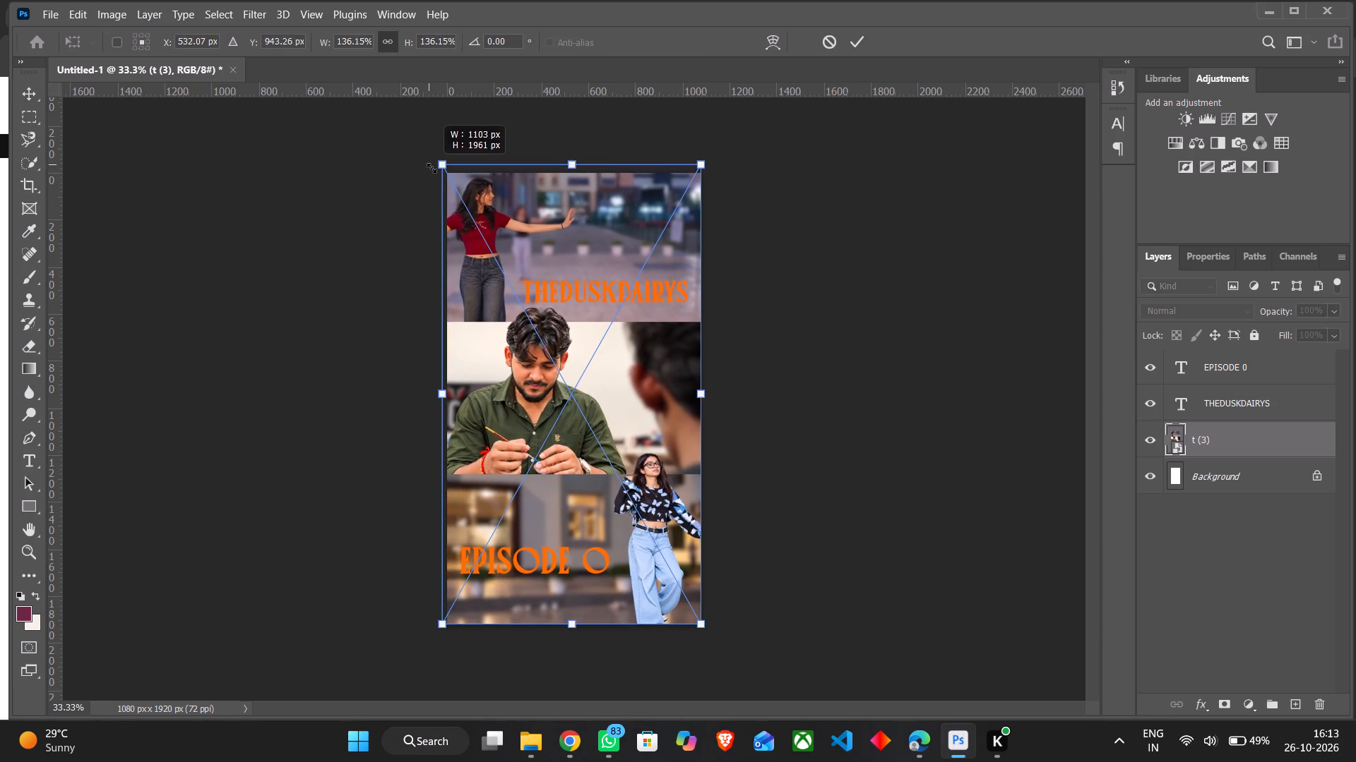
pyautogui.moveTo(432, 168); pyautogui.dragTo(430, 174)
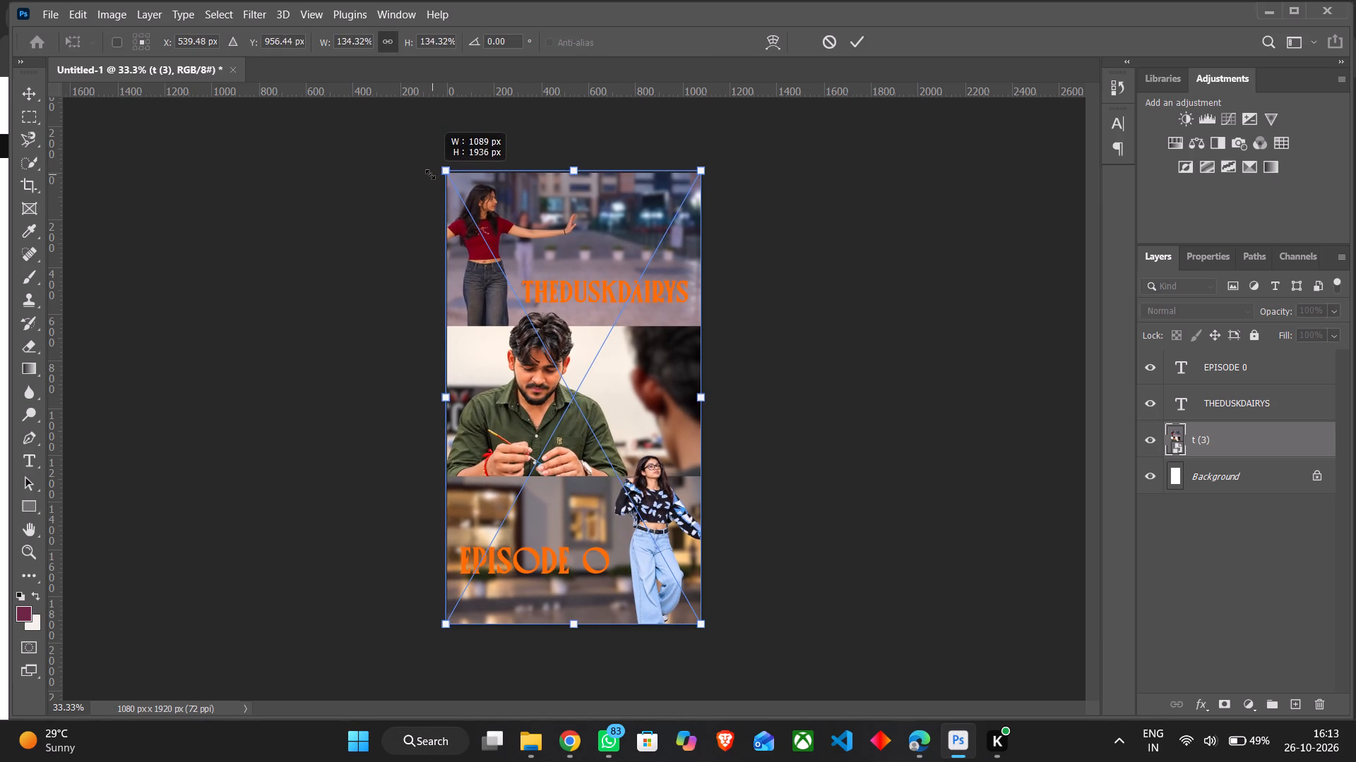
pyautogui.moveTo(430, 174); pyautogui.dragTo(441, 180)
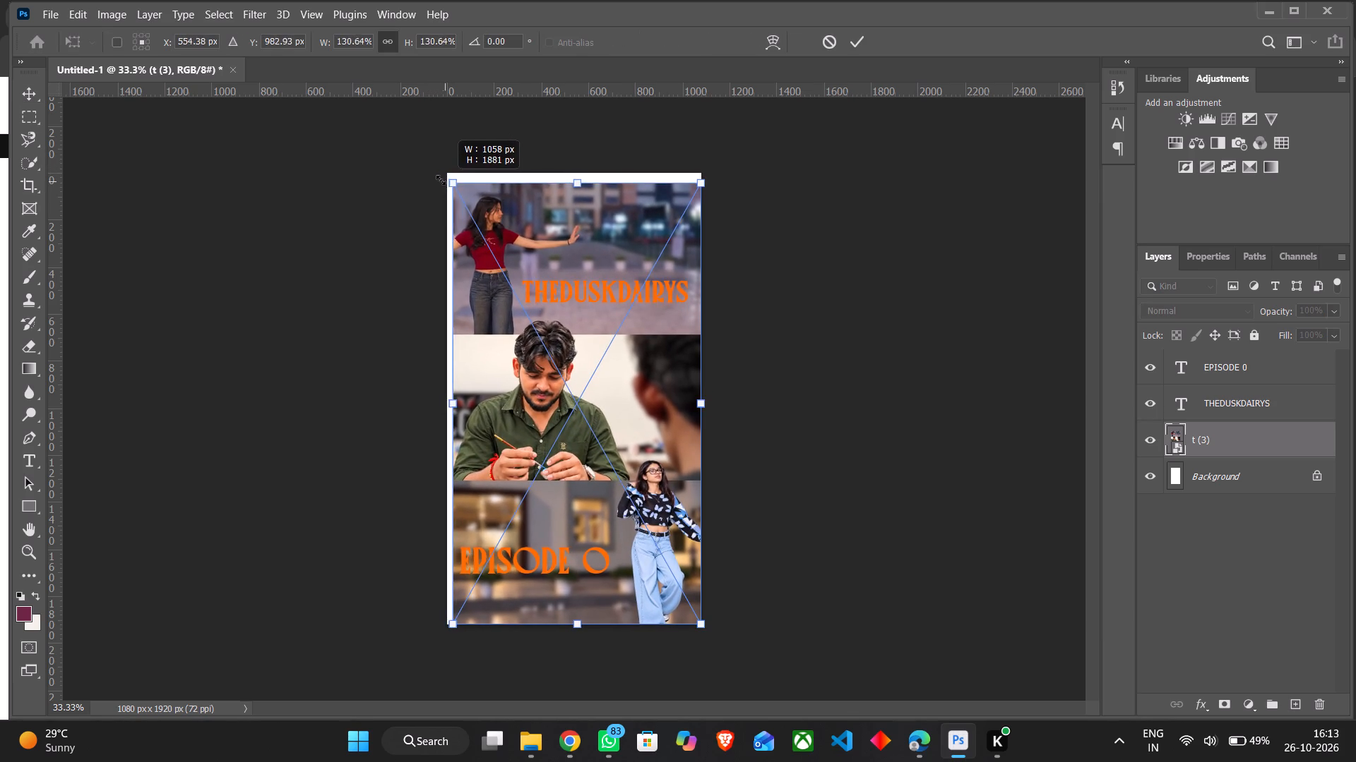
pyautogui.moveTo(441, 180); pyautogui.dragTo(434, 174)
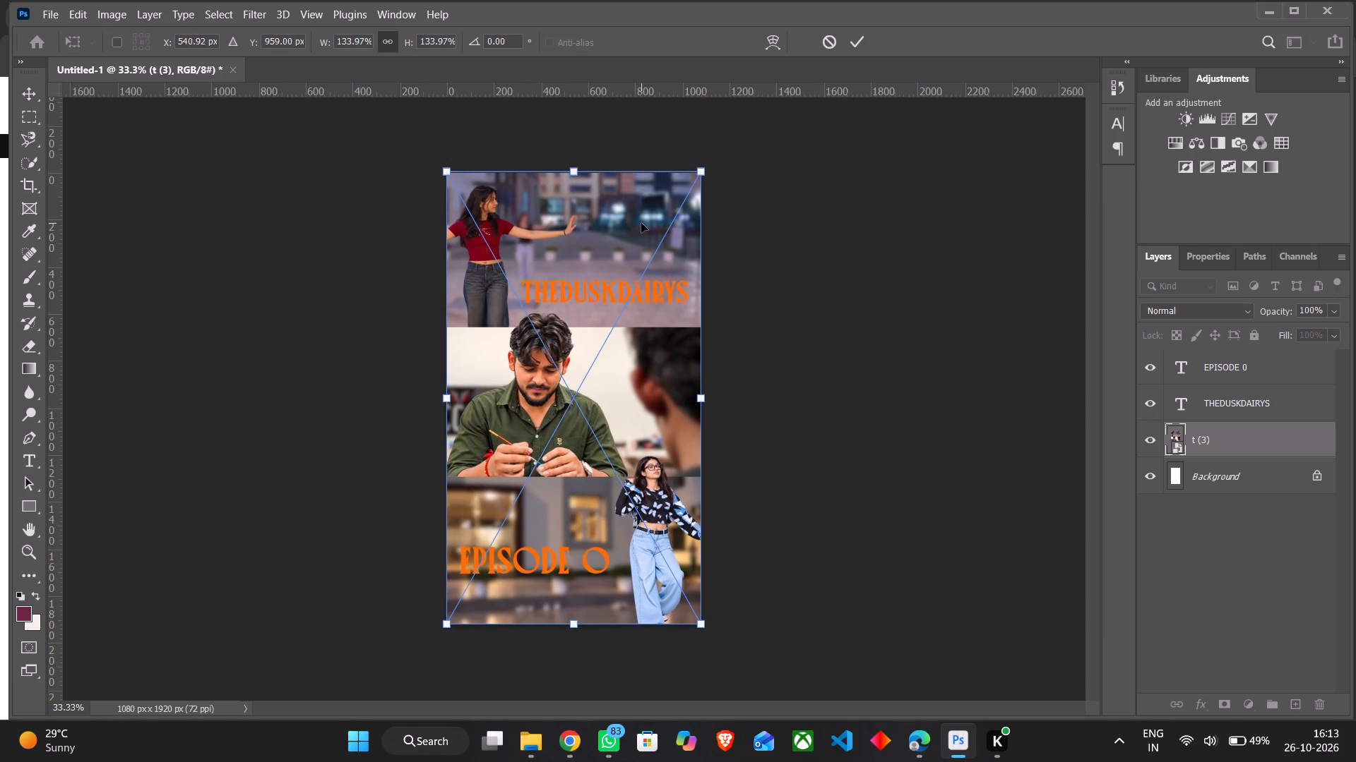
pyautogui.click(792, 352)
pyautogui.click(792, 352)
pyautogui.click(1230, 403)
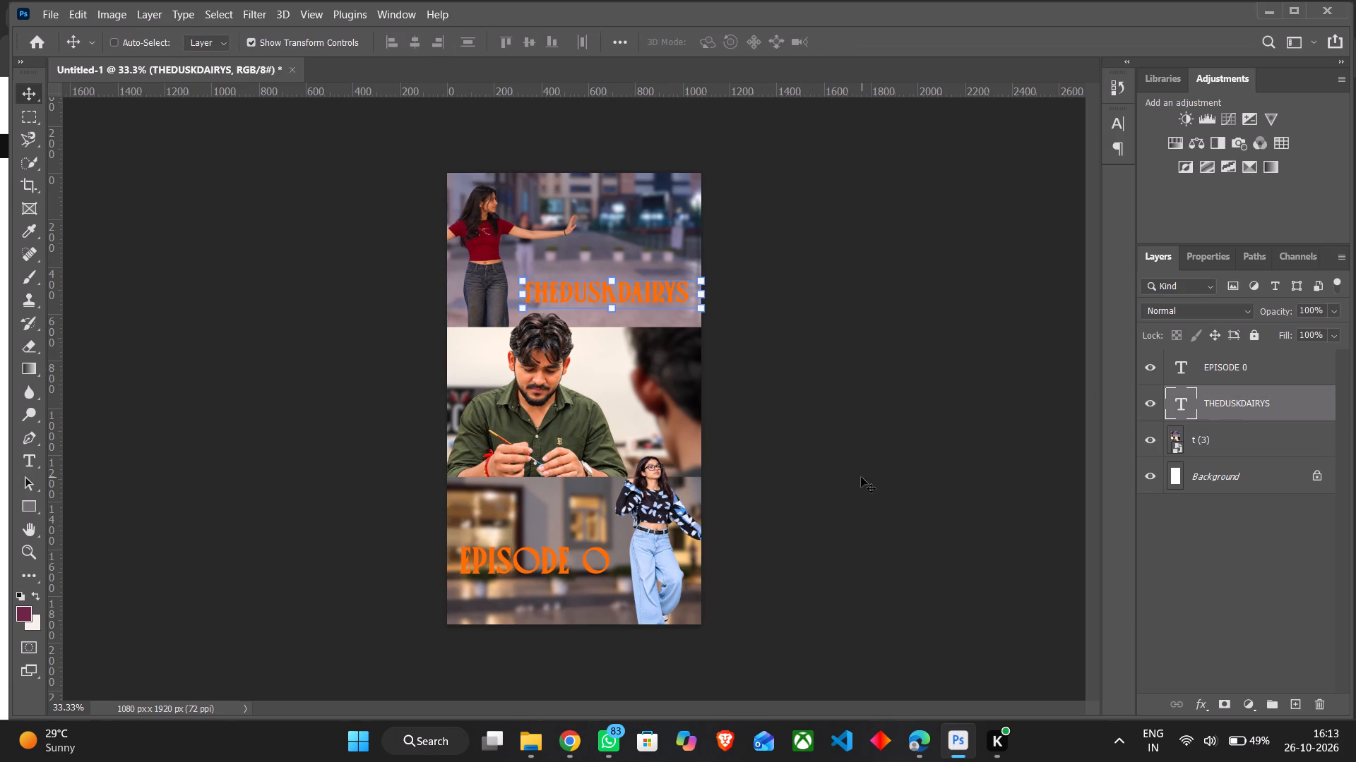
# Switch to WhatsApp.
pyautogui.click(861, 477)
pyautogui.click(628, 746)
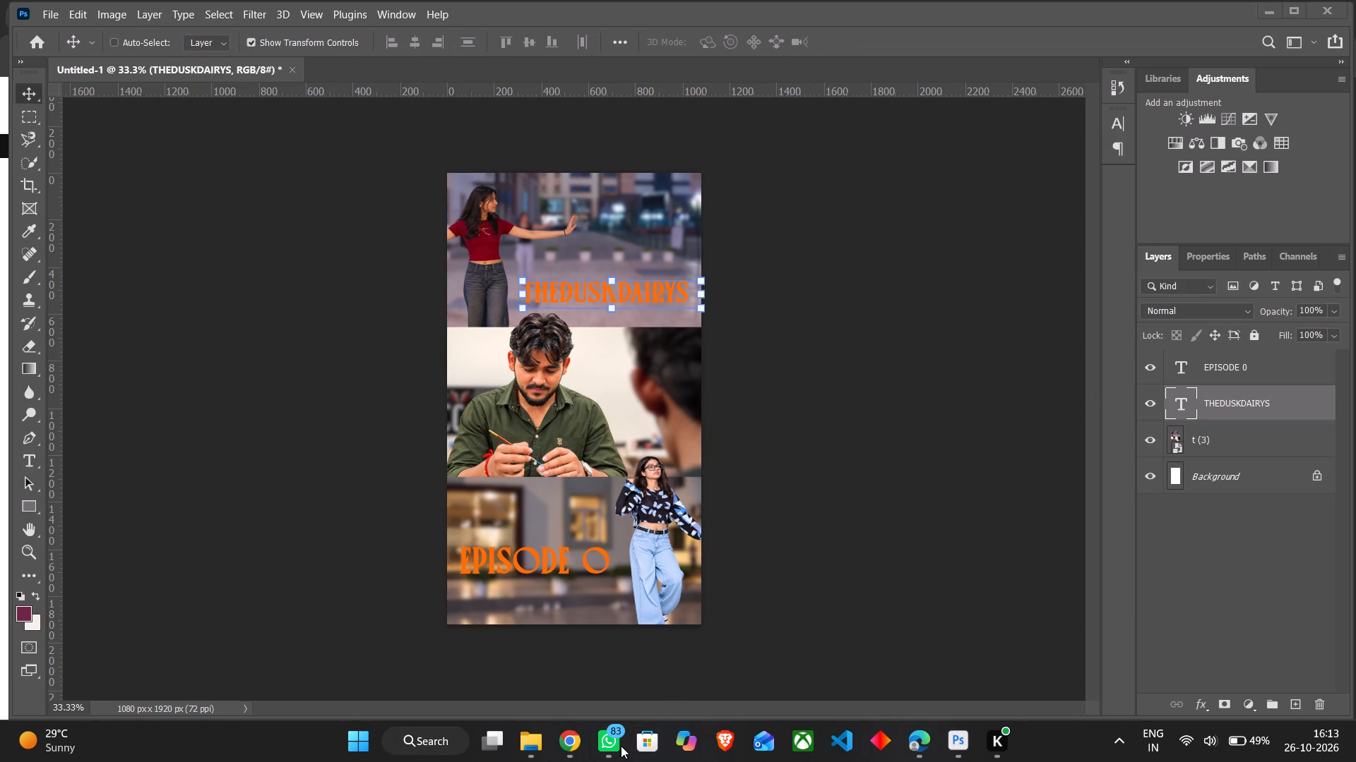
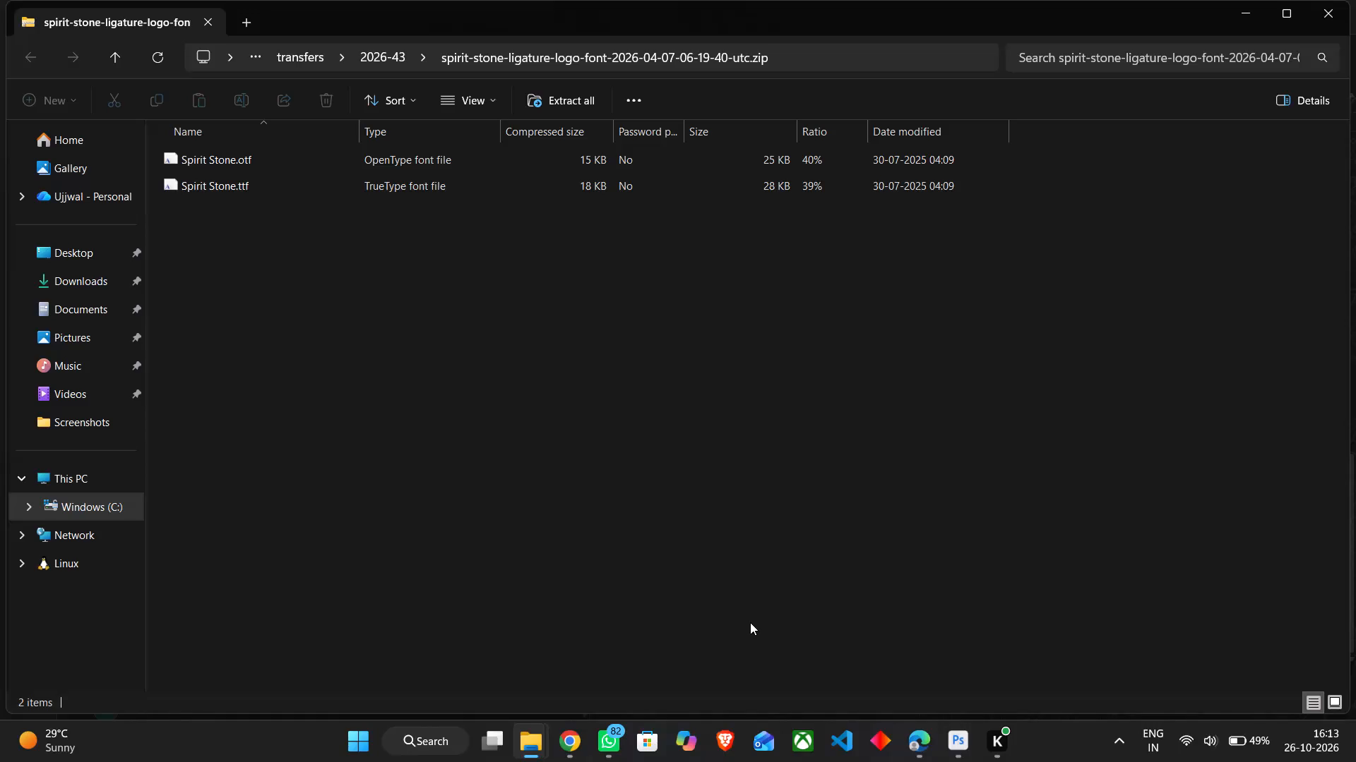
# Extract the Spirit Stone font files from the zip into the suggested folder of the same name.
pyautogui.moveTo(322, 231); pyautogui.dragTo(319, 175)
pyautogui.click(319, 175)
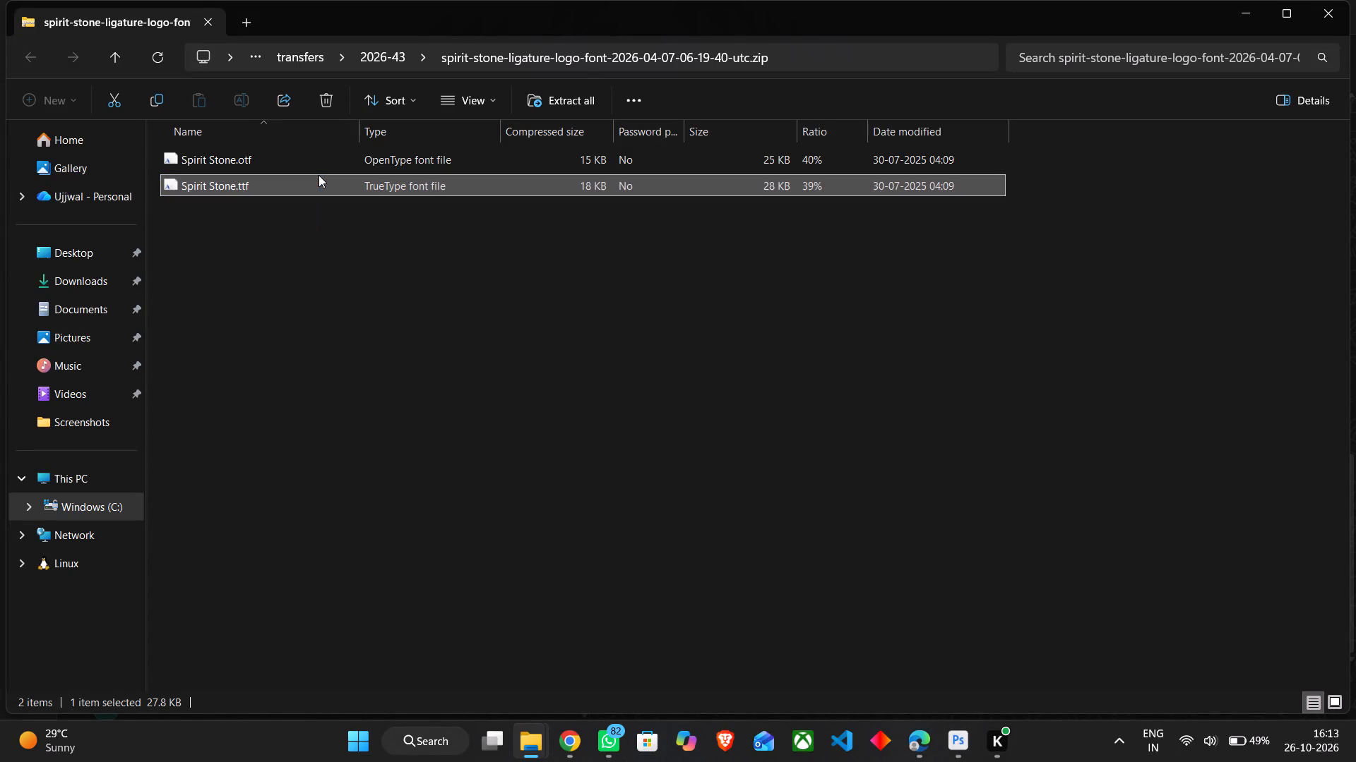
pyautogui.click(272, 289)
pyautogui.moveTo(282, 213); pyautogui.dragTo(278, 161)
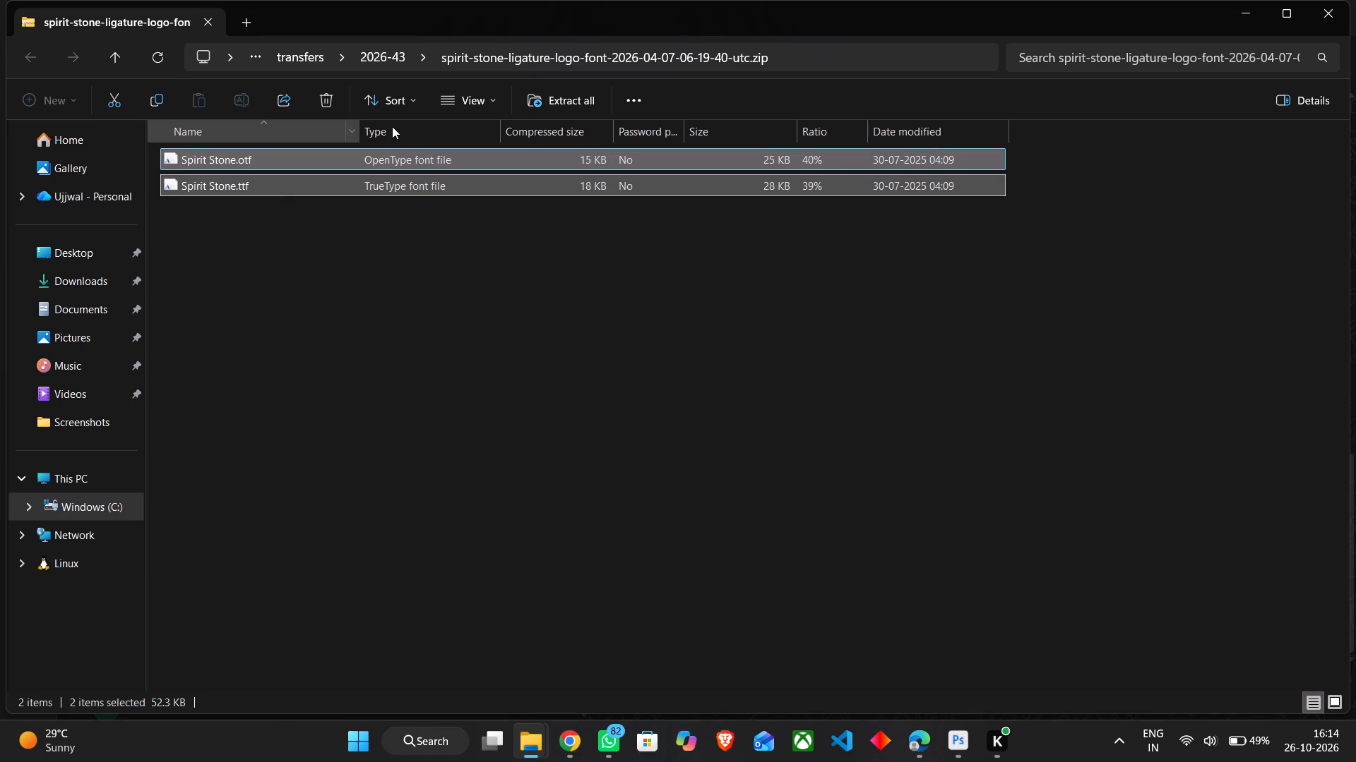
pyautogui.click(557, 102)
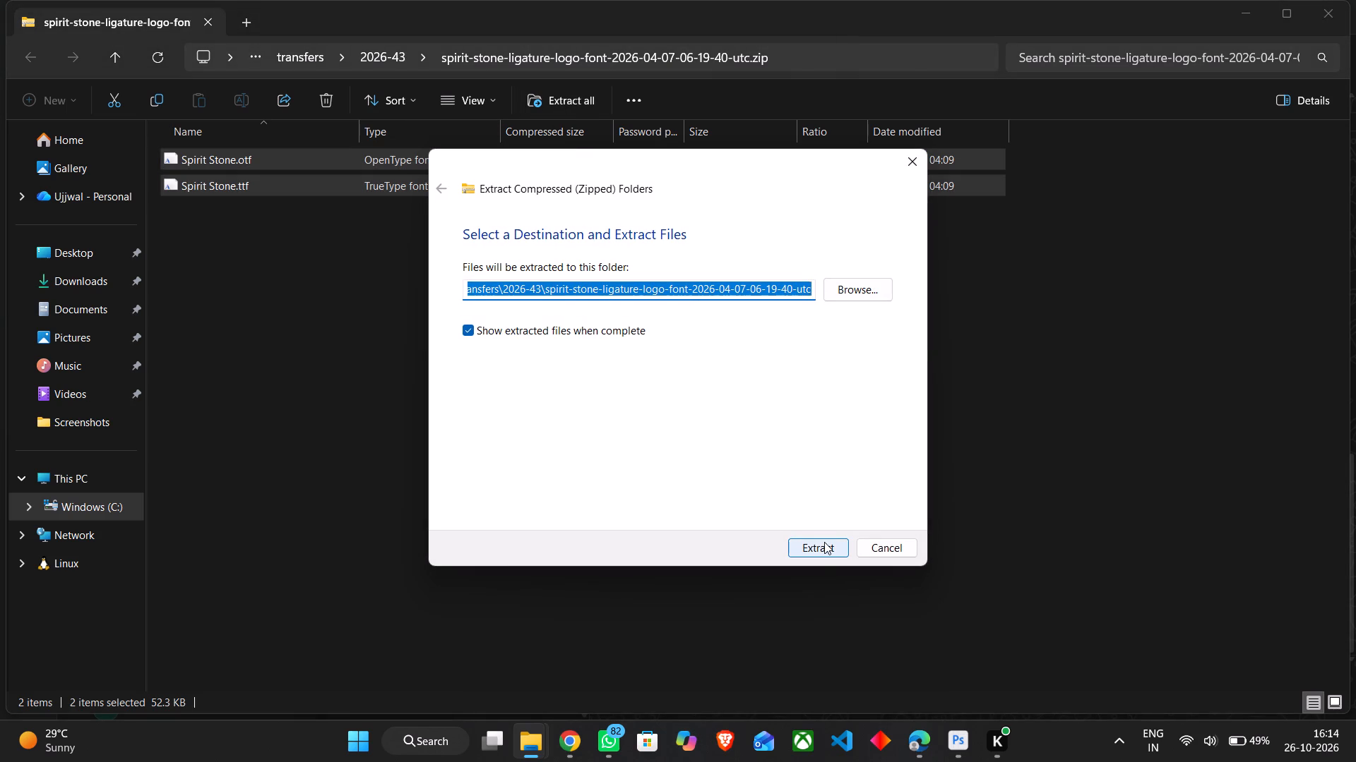
pyautogui.click(824, 542)
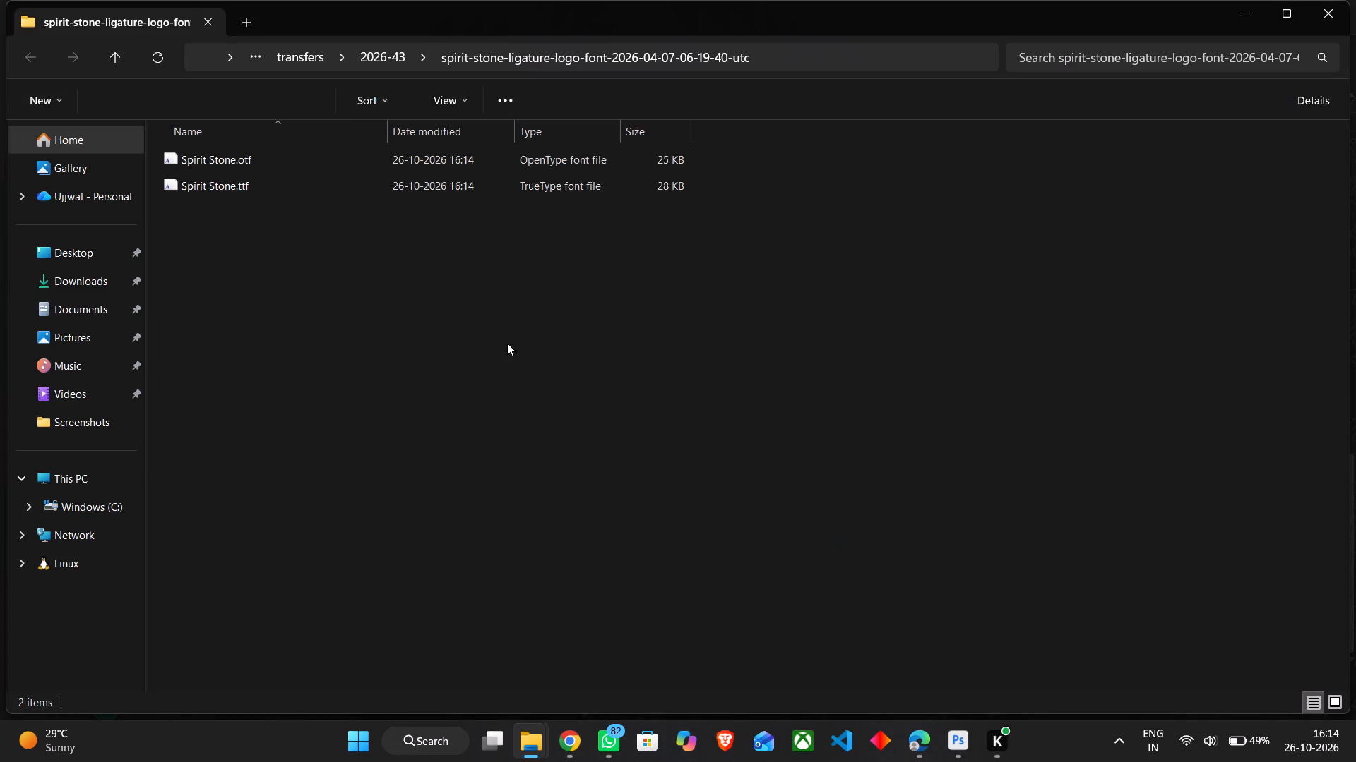
# Install the extracted Spirit Stone OTF and TTF fonts, replacing the copy already installed.
pyautogui.moveTo(299, 216); pyautogui.dragTo(284, 156)
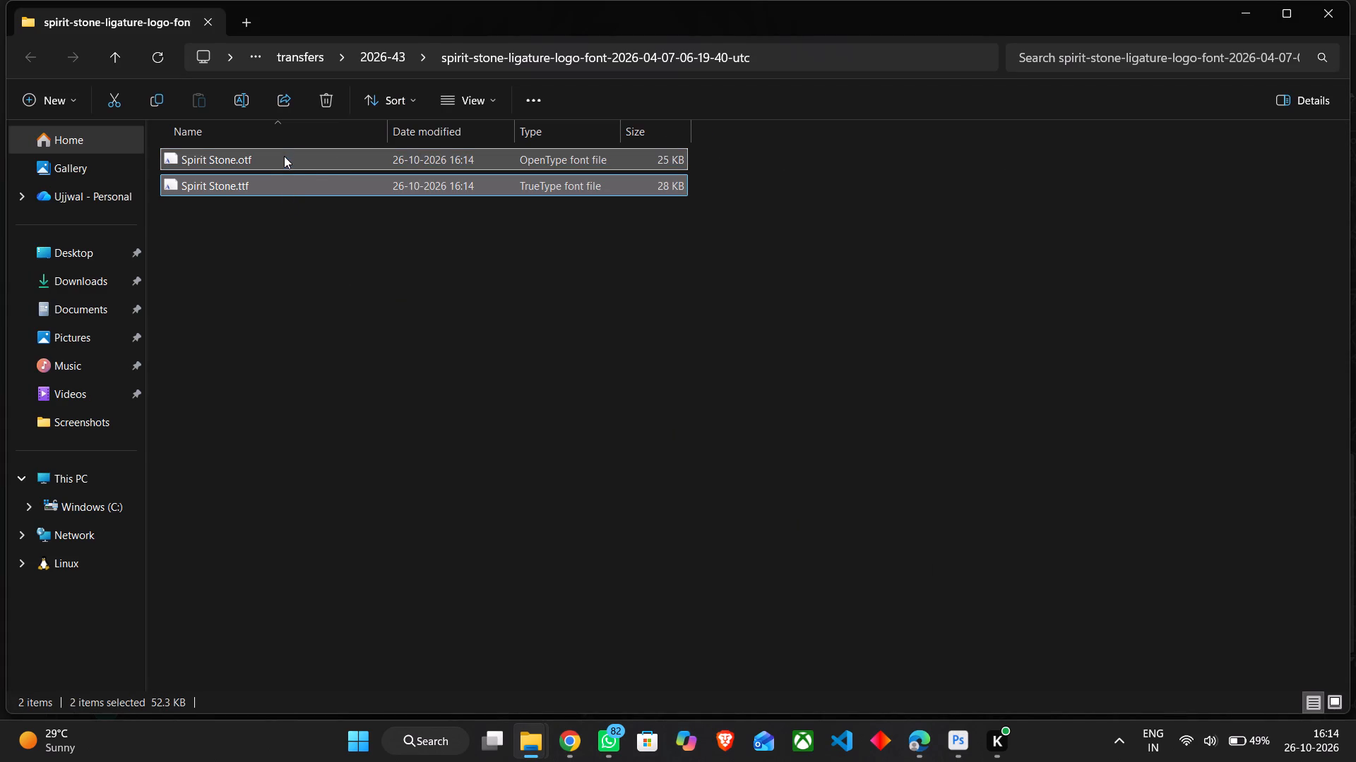
pyautogui.click(339, 169)
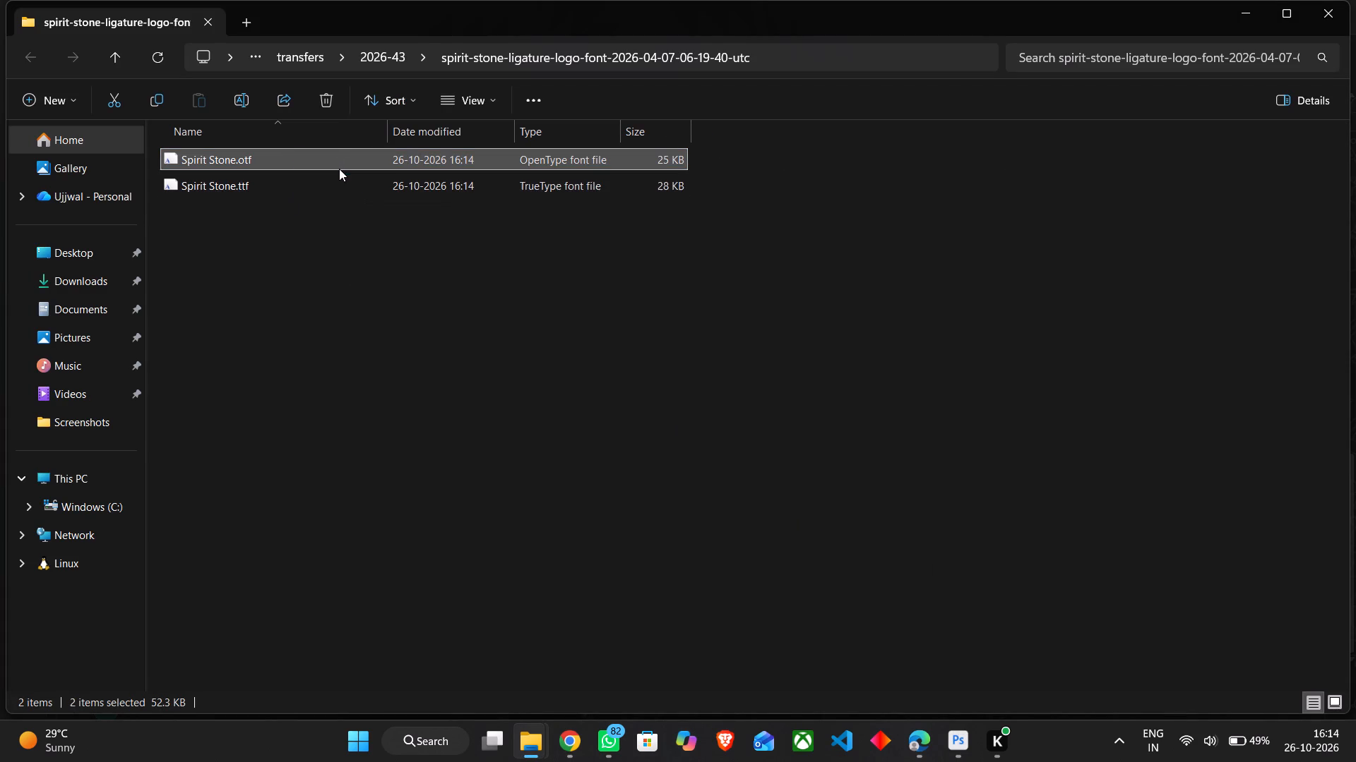
pyautogui.moveTo(309, 221); pyautogui.dragTo(311, 163)
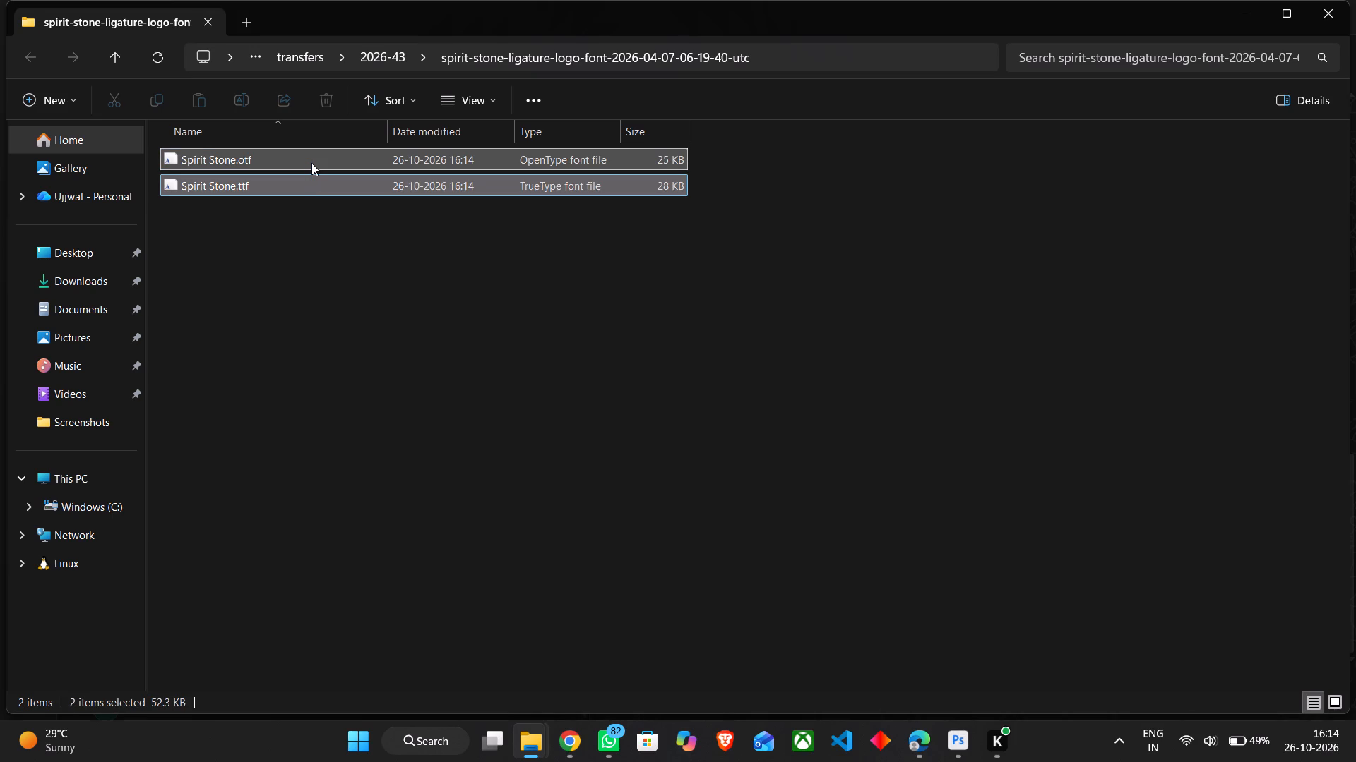
pyautogui.rightClick(311, 163)
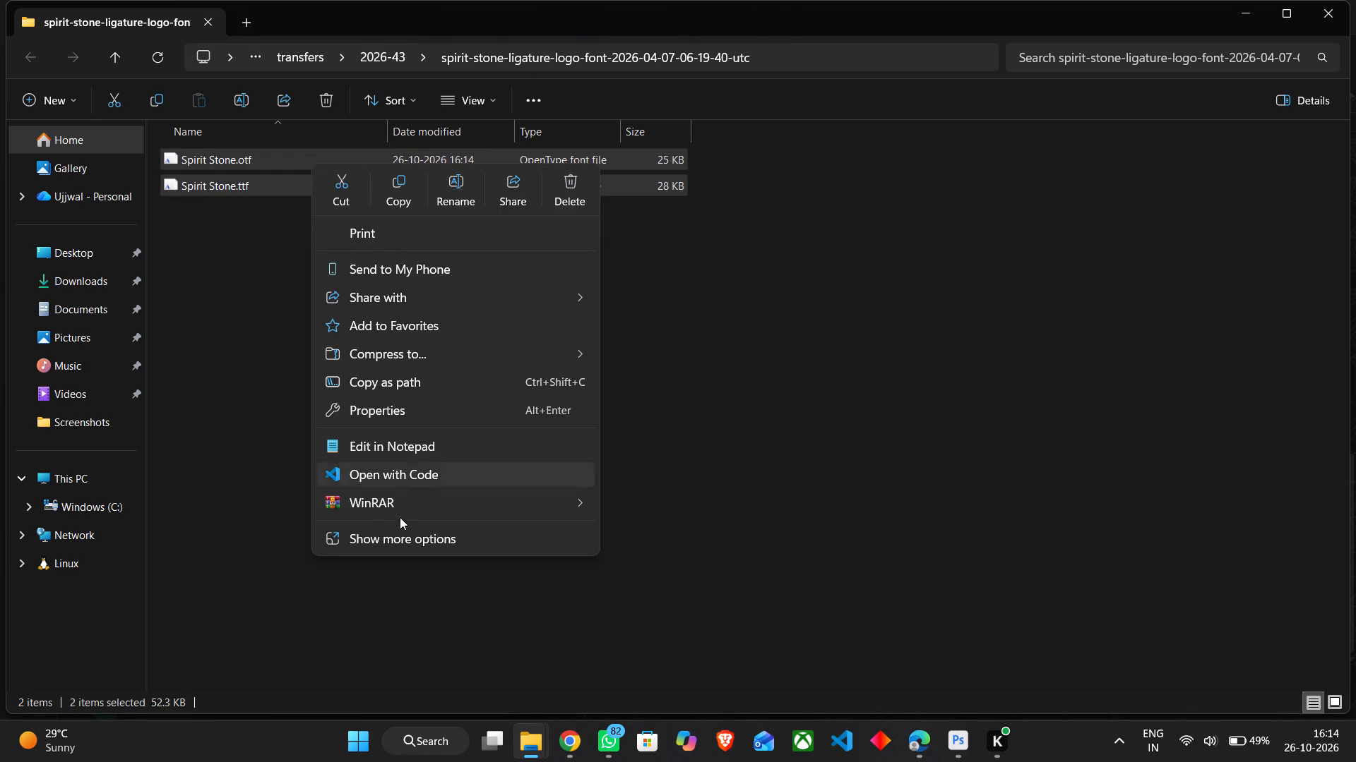
pyautogui.click(397, 540)
pyautogui.click(424, 301)
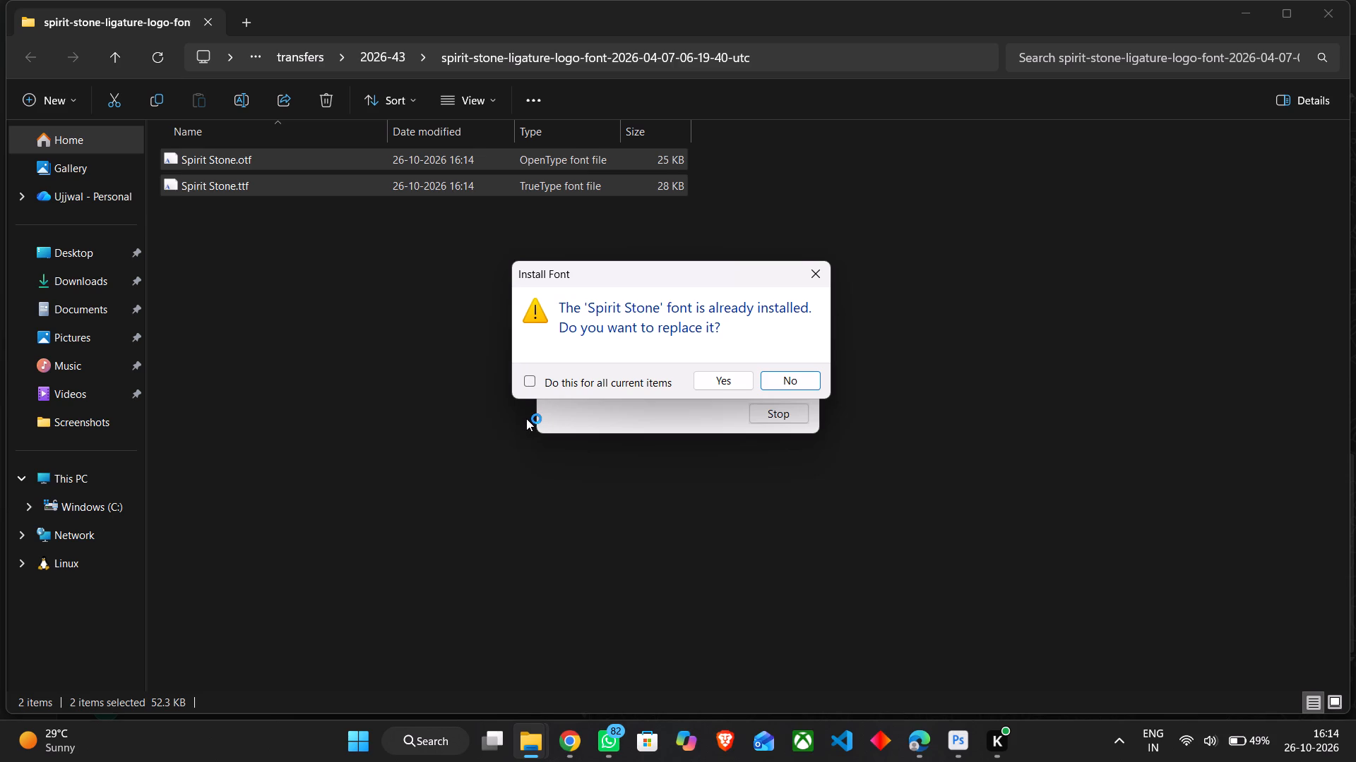
pyautogui.click(708, 382)
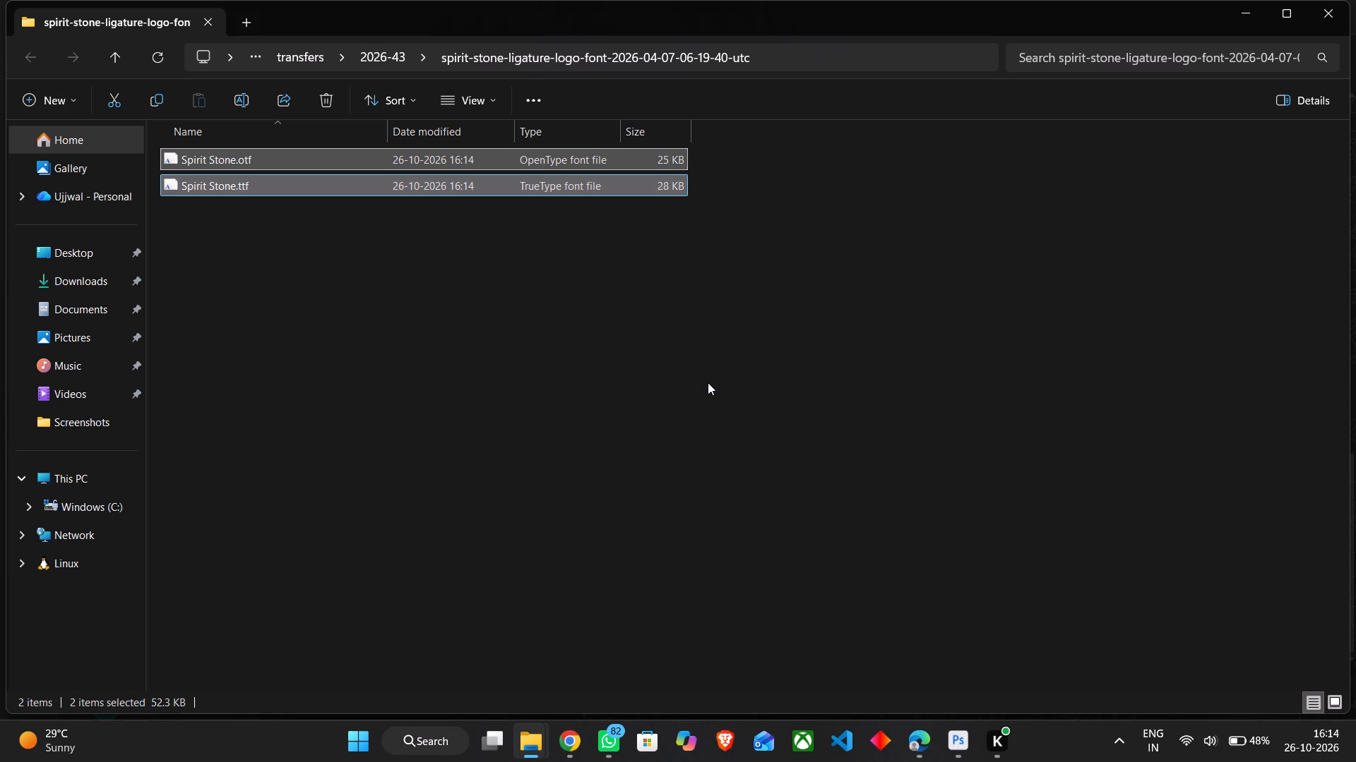
# Switch to Photoshop and search the fonts for "sp" with the THEDUSKDAIRYS title text selected, leaving without picking a font.
pyautogui.click(961, 741)
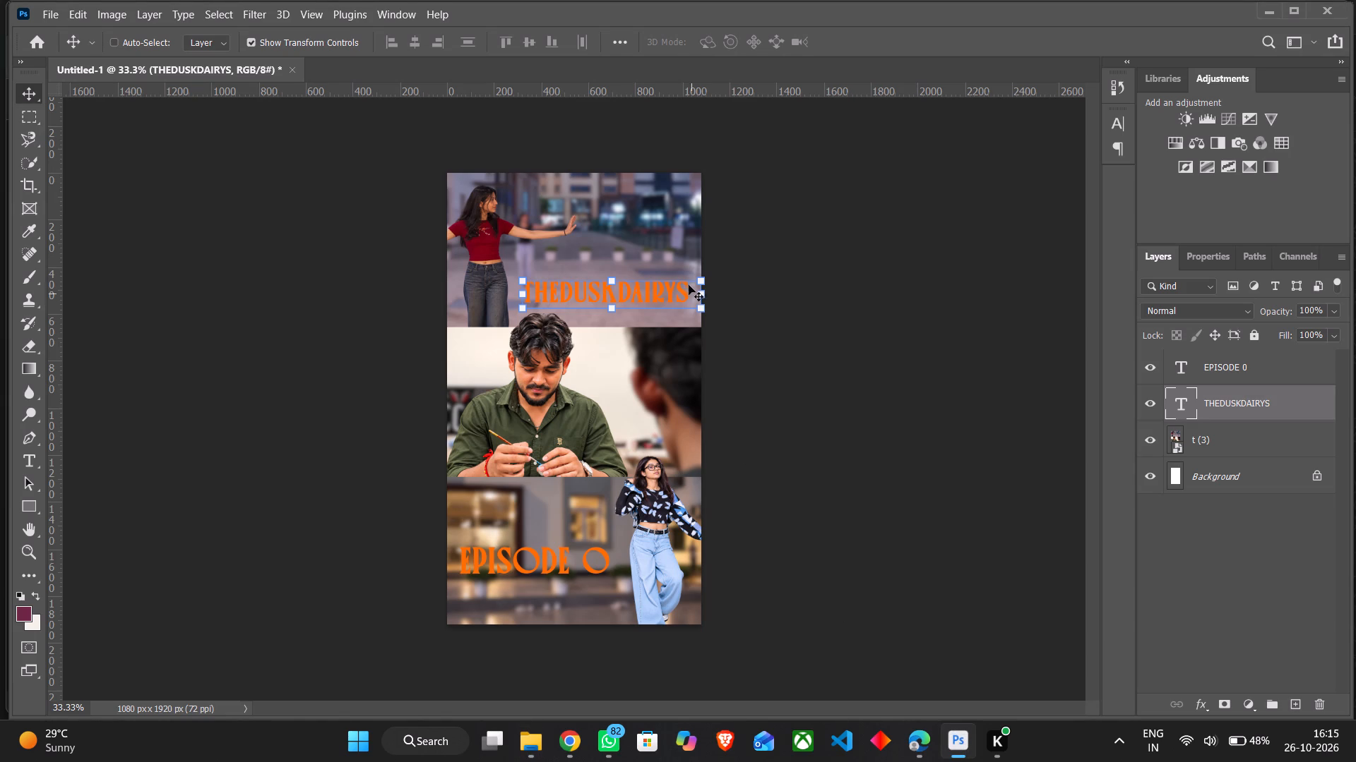
pyautogui.doubleClick(643, 292)
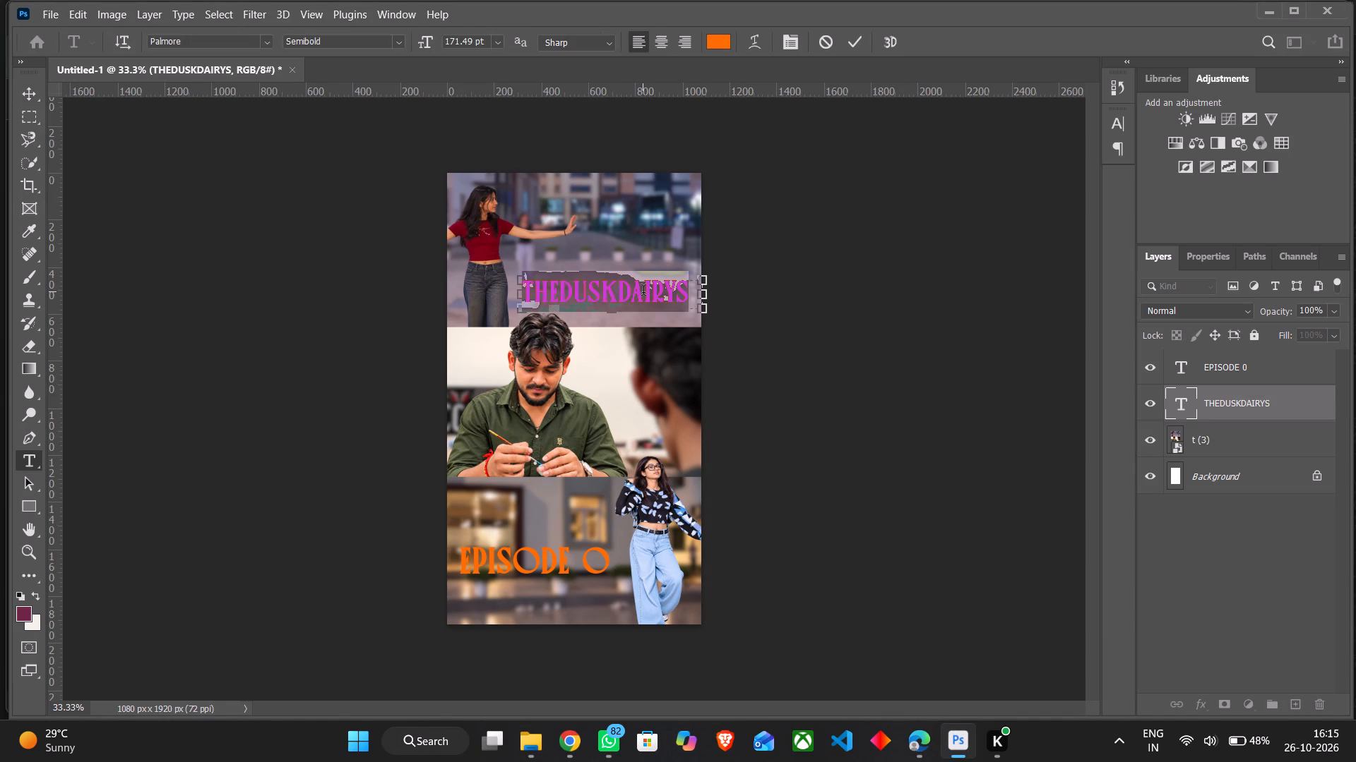
pyautogui.click(1220, 255)
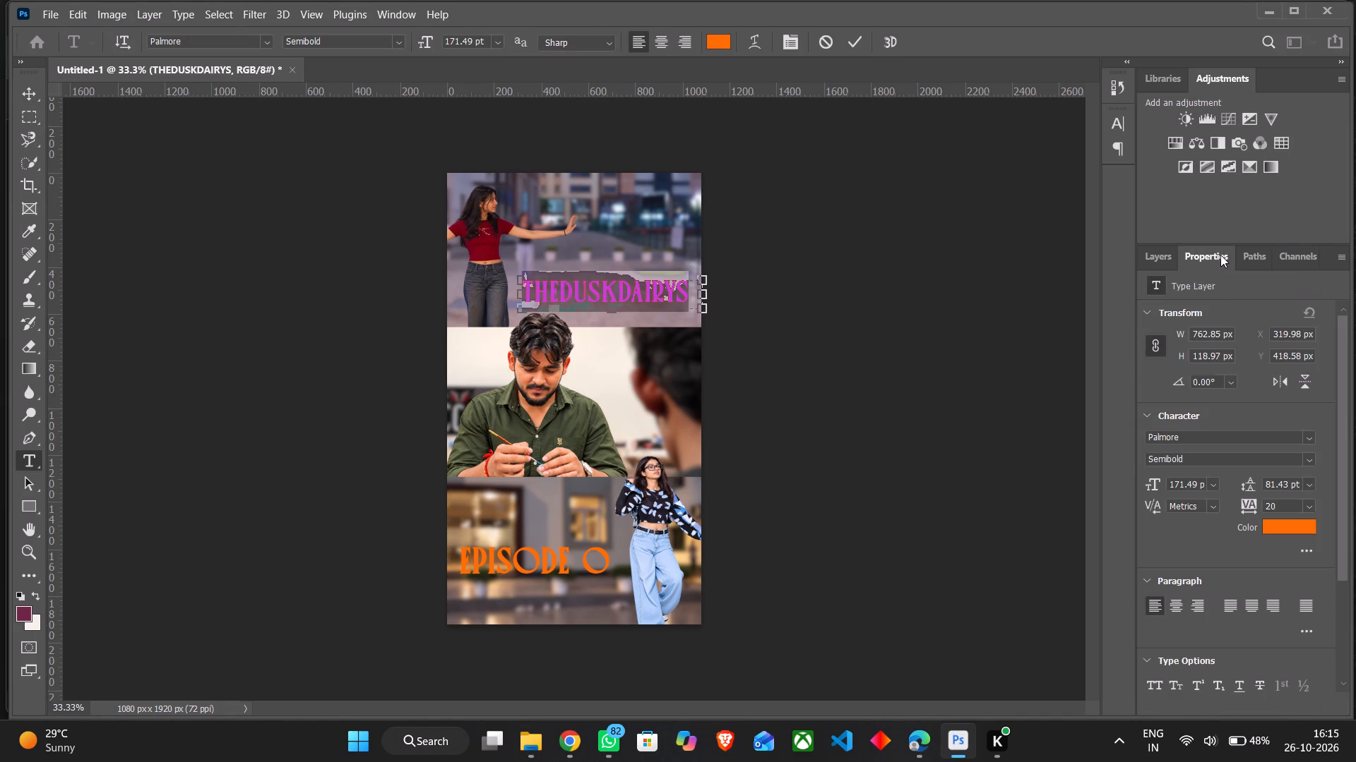
pyautogui.click(1307, 437)
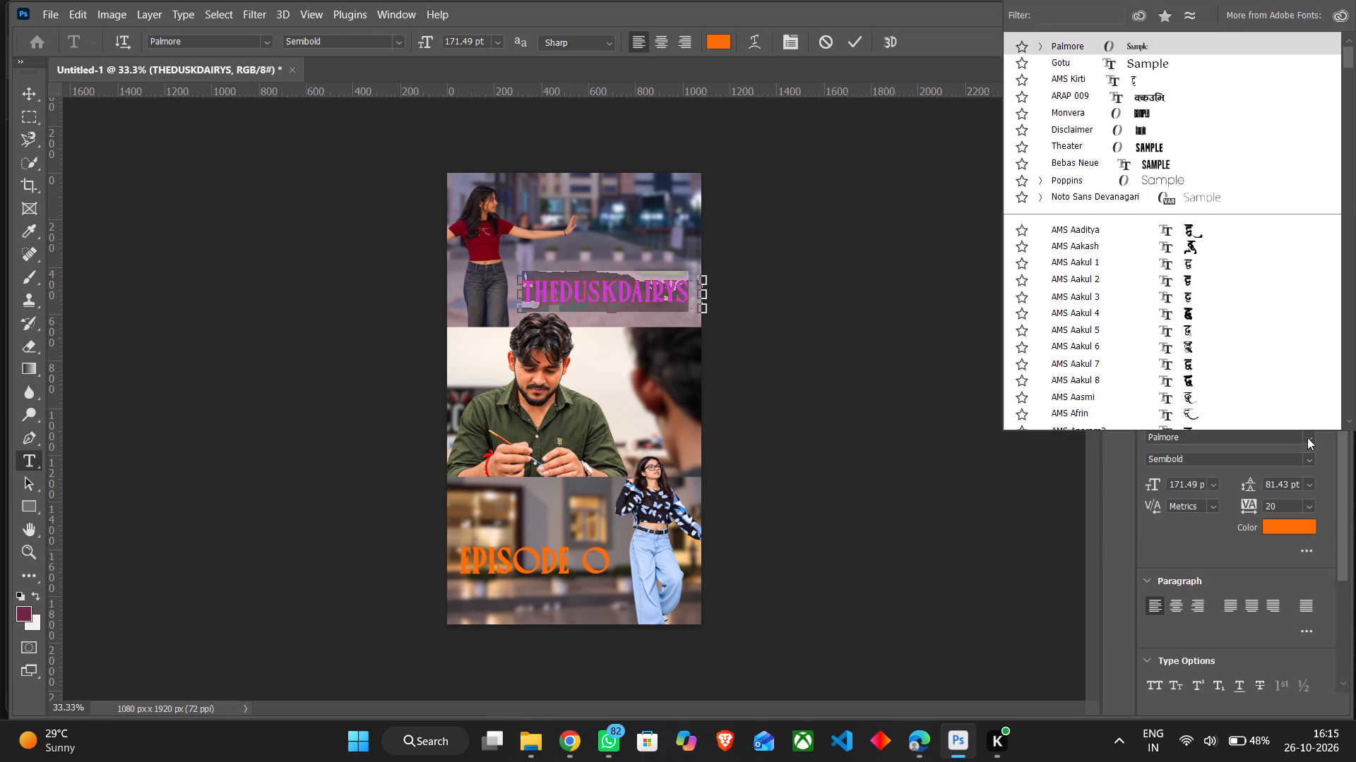
pyautogui.press('BackSpace')
pyautogui.write('spr')
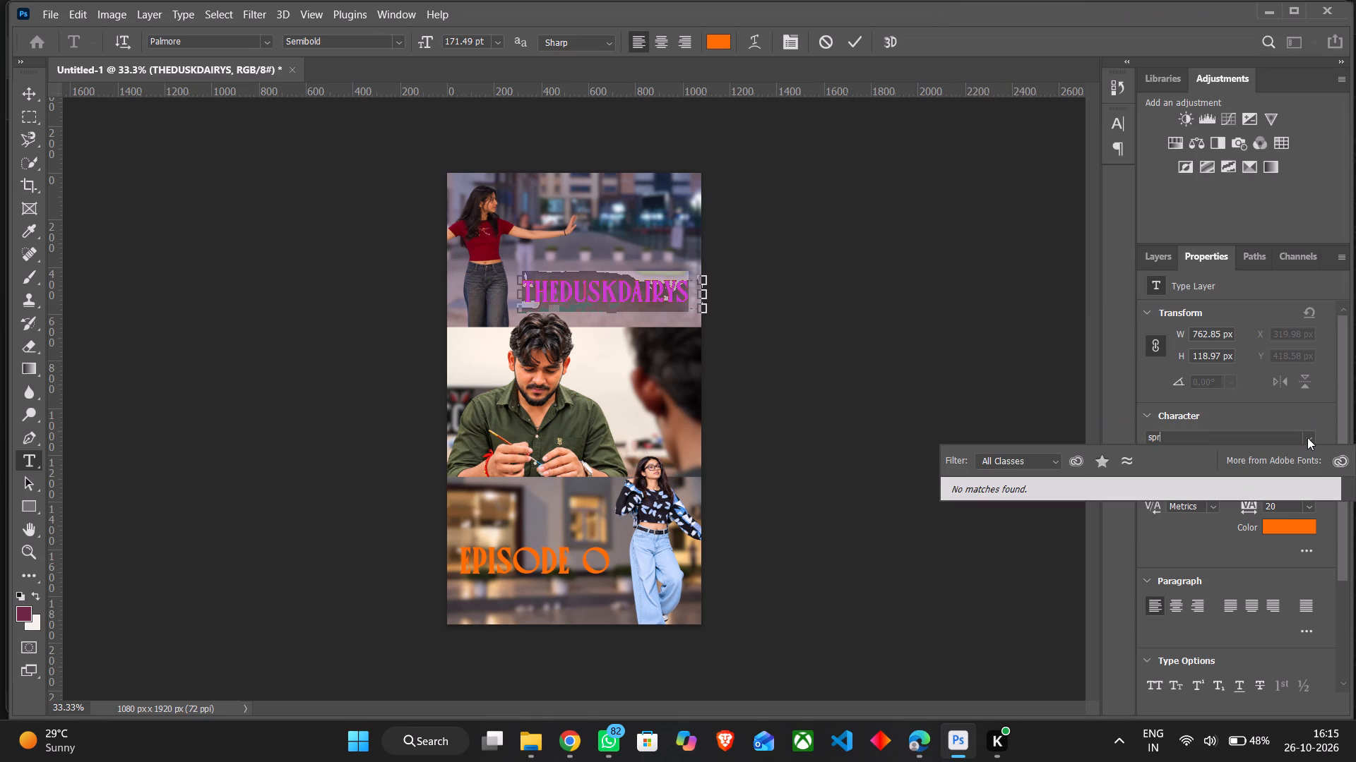
pyautogui.press('BackSpace')
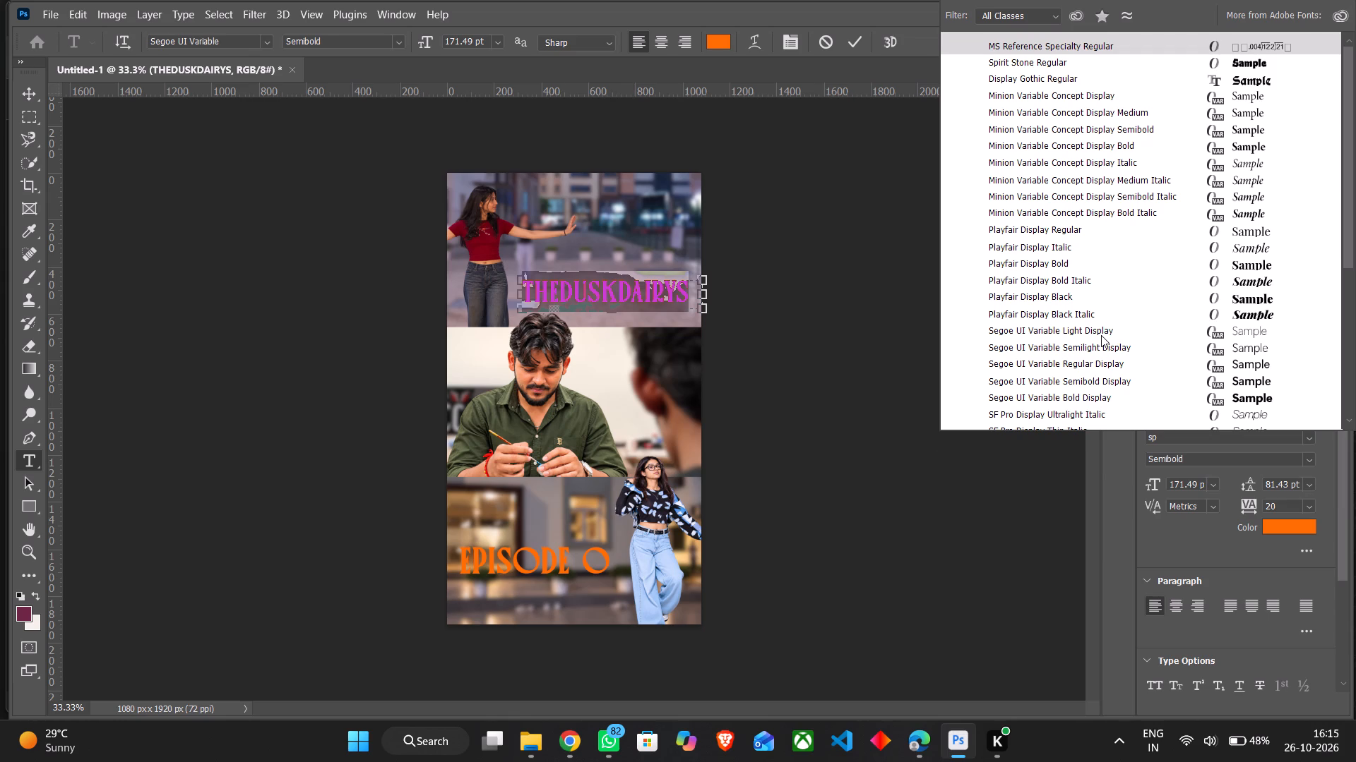
pyautogui.scroll(-9, 1101, 335)
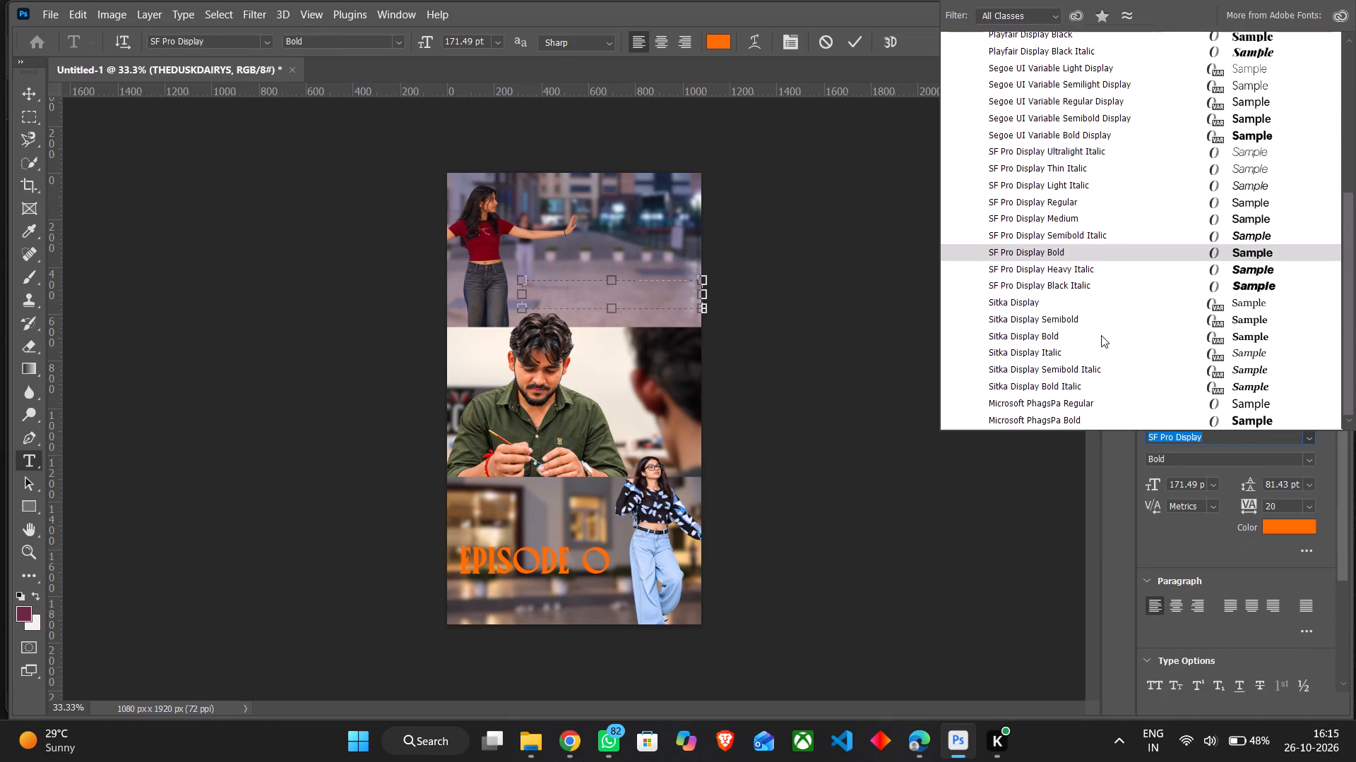
pyautogui.scroll(-5, 1101, 335)
pyautogui.scroll(7, 1059, 347)
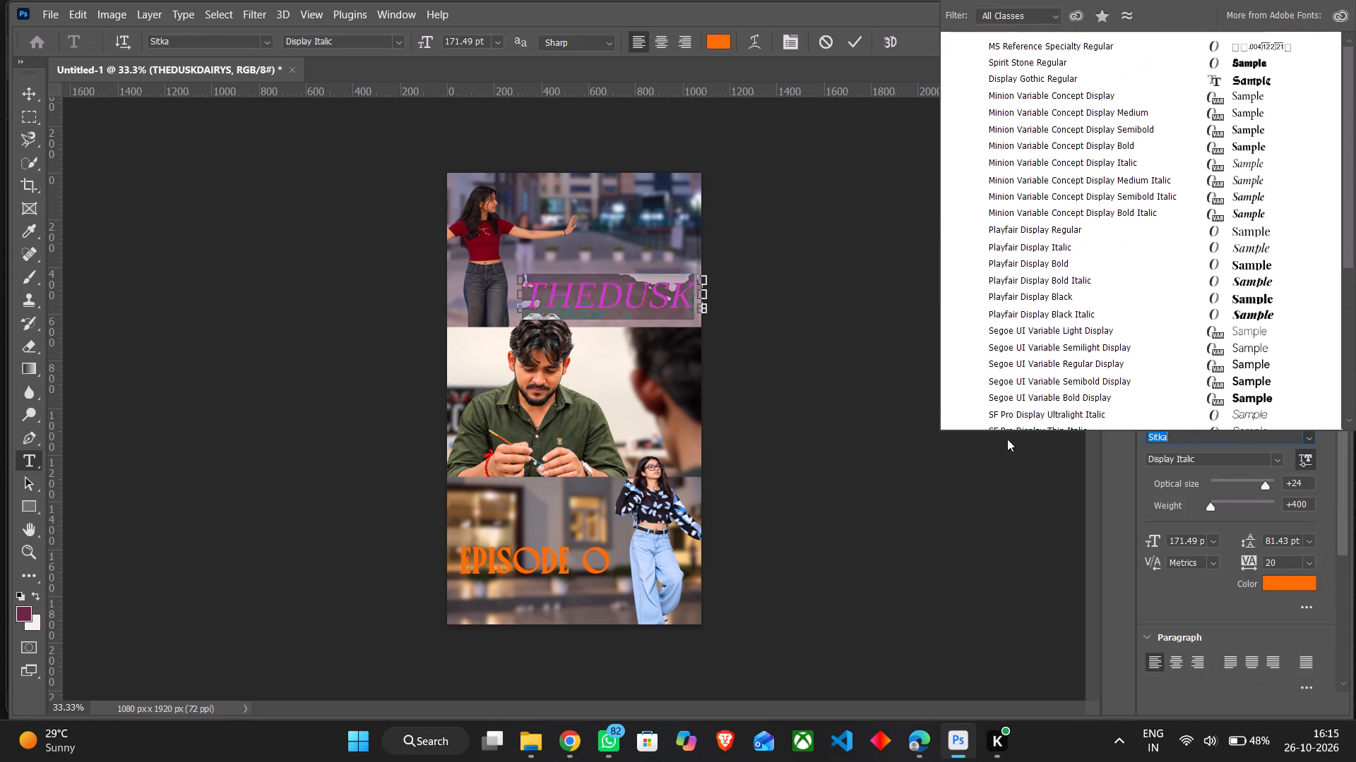
pyautogui.click(946, 558)
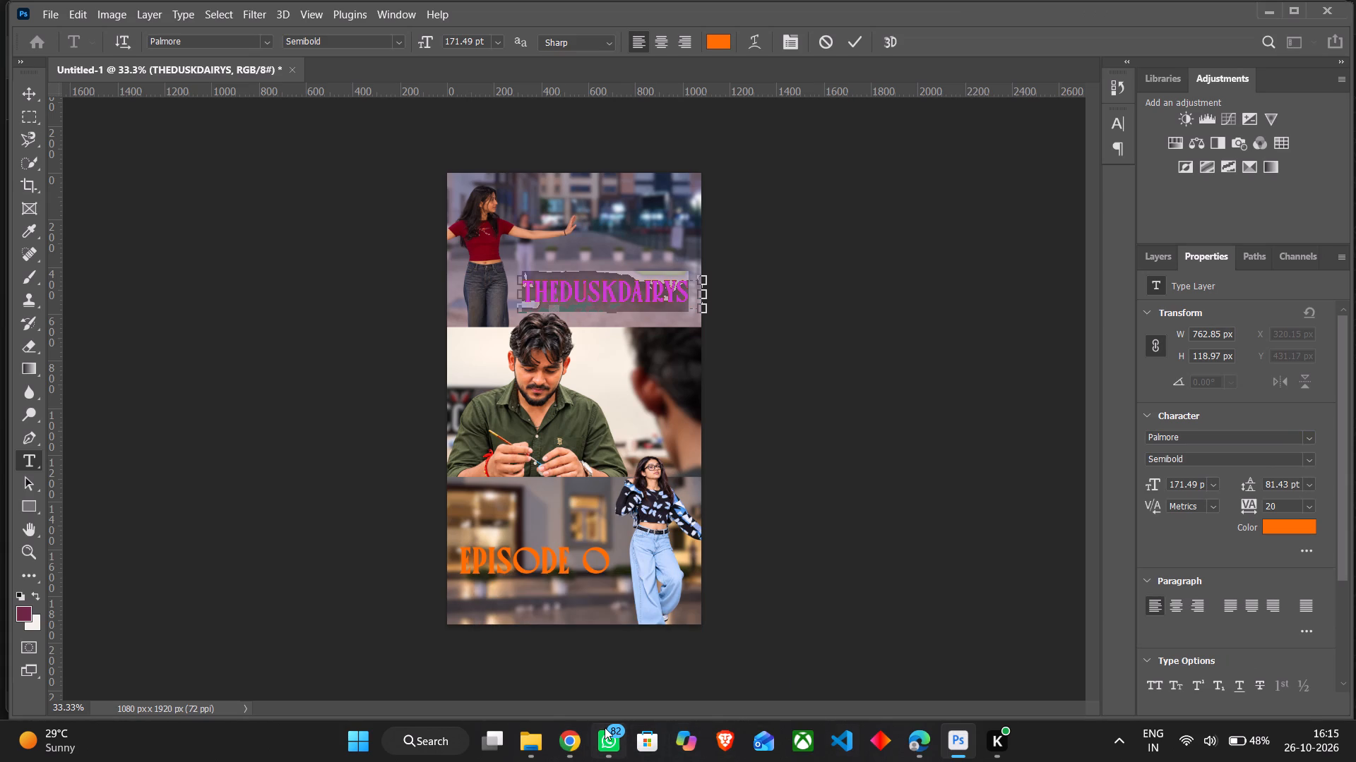
# Return to the extracted font folder in File Explorer and reinstall both Spirit Stone fonts, replacing the installed versions.
pyautogui.click(549, 735)
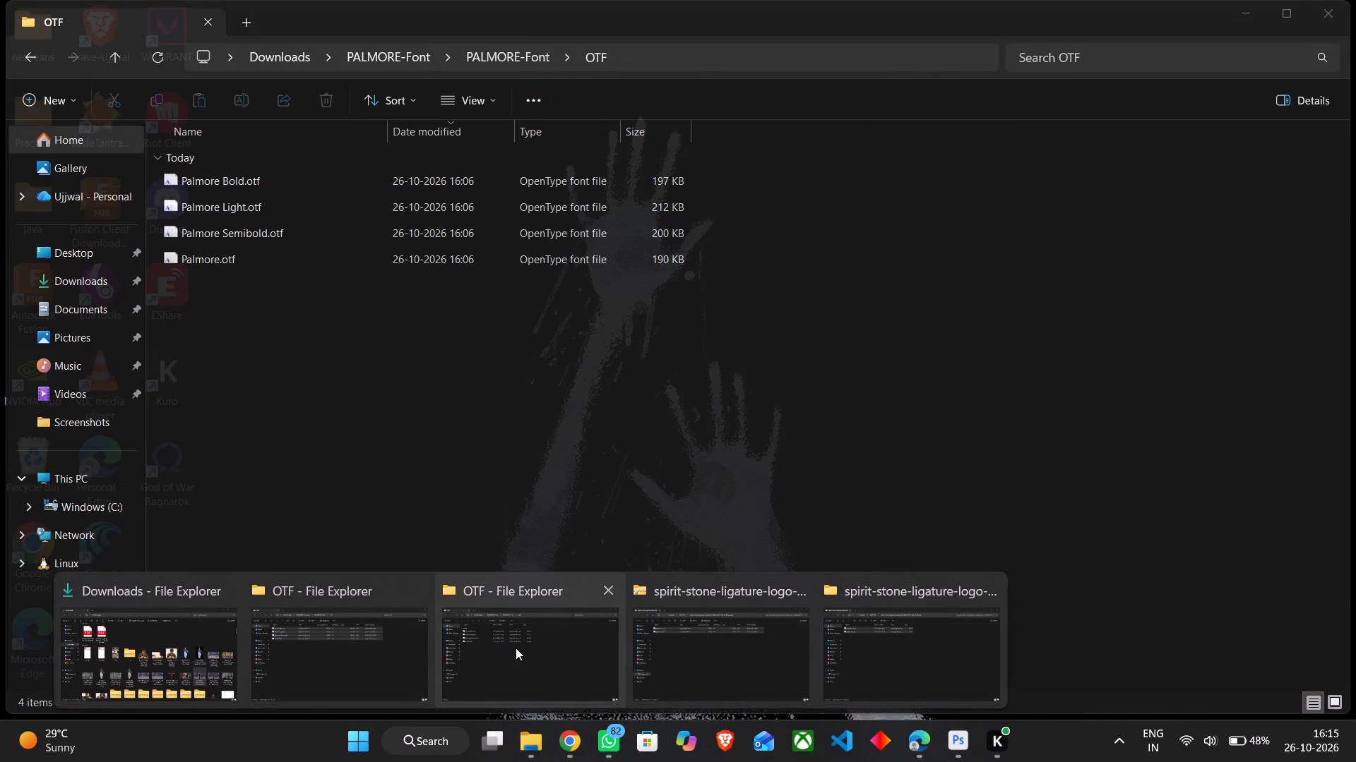
pyautogui.click(845, 639)
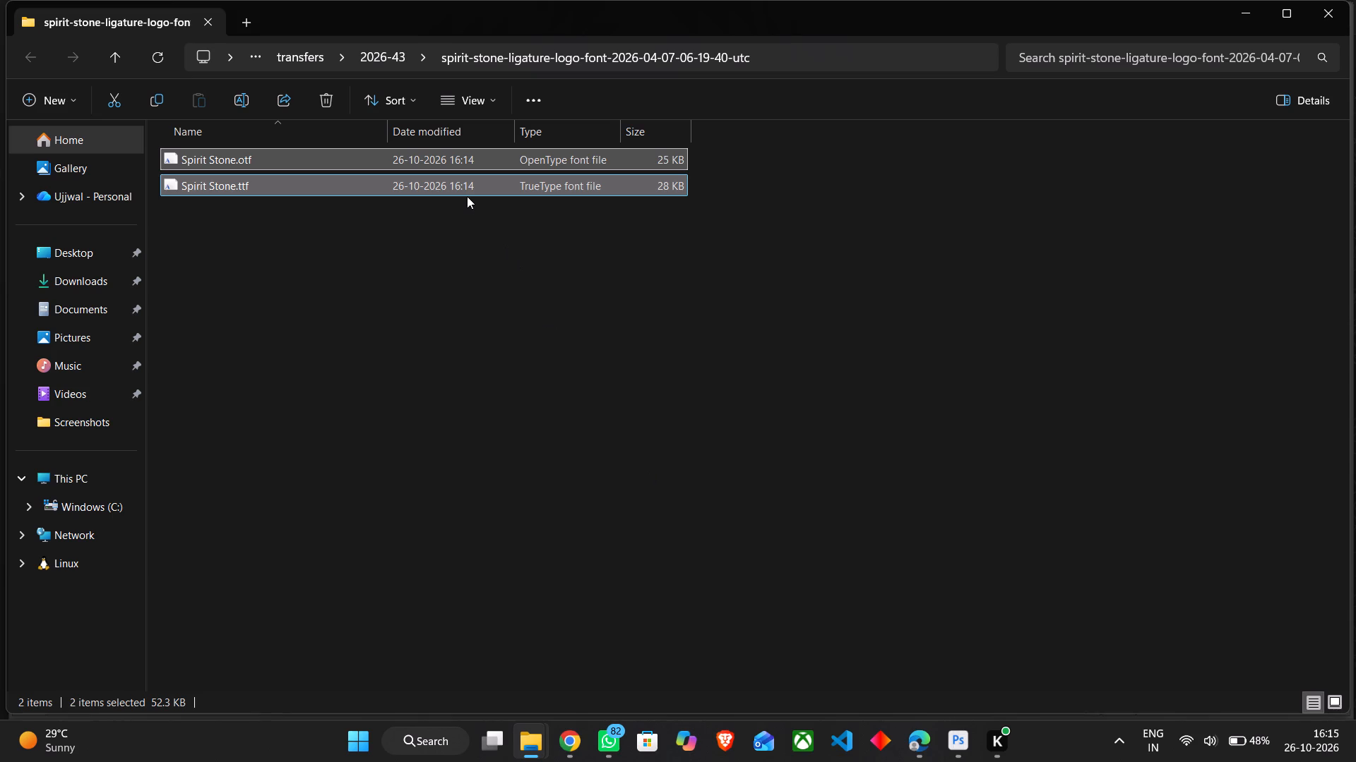
pyautogui.moveTo(467, 196); pyautogui.dragTo(458, 146)
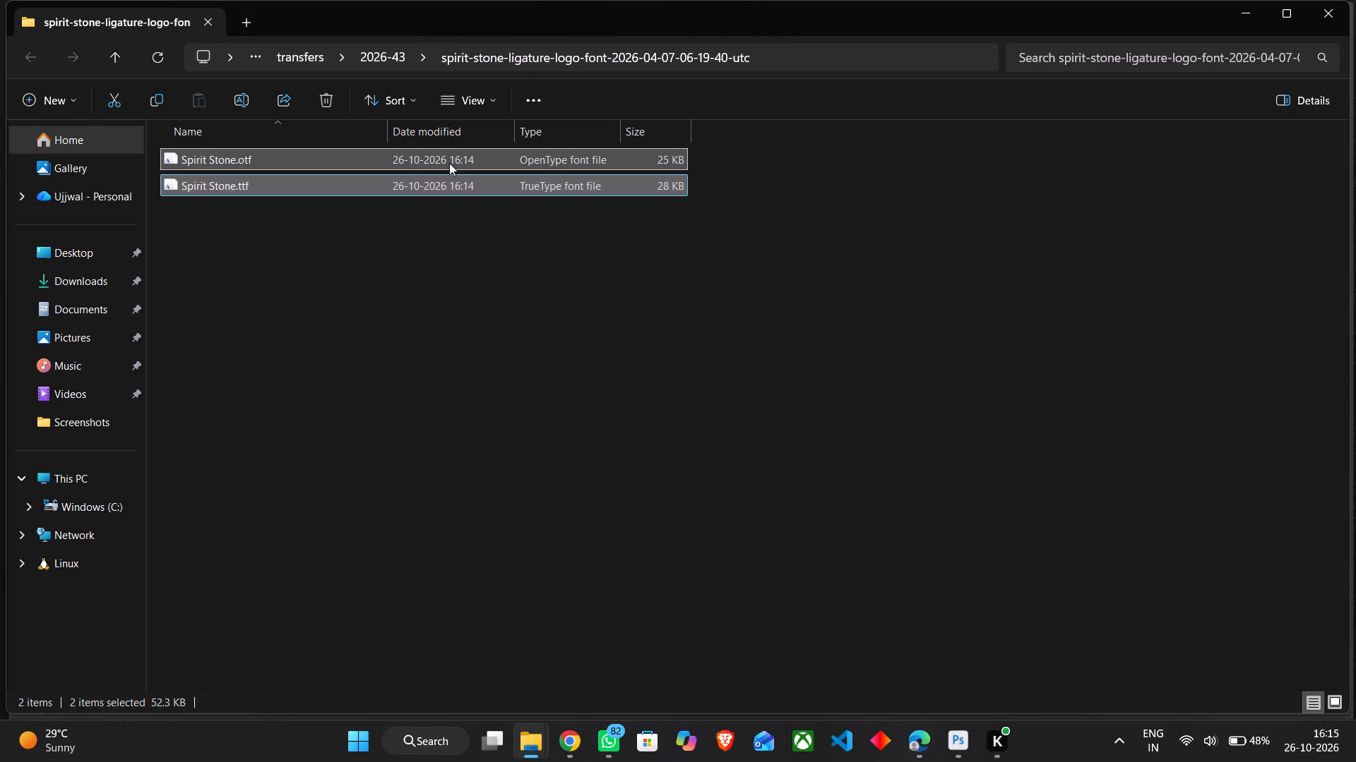
pyautogui.rightClick(449, 163)
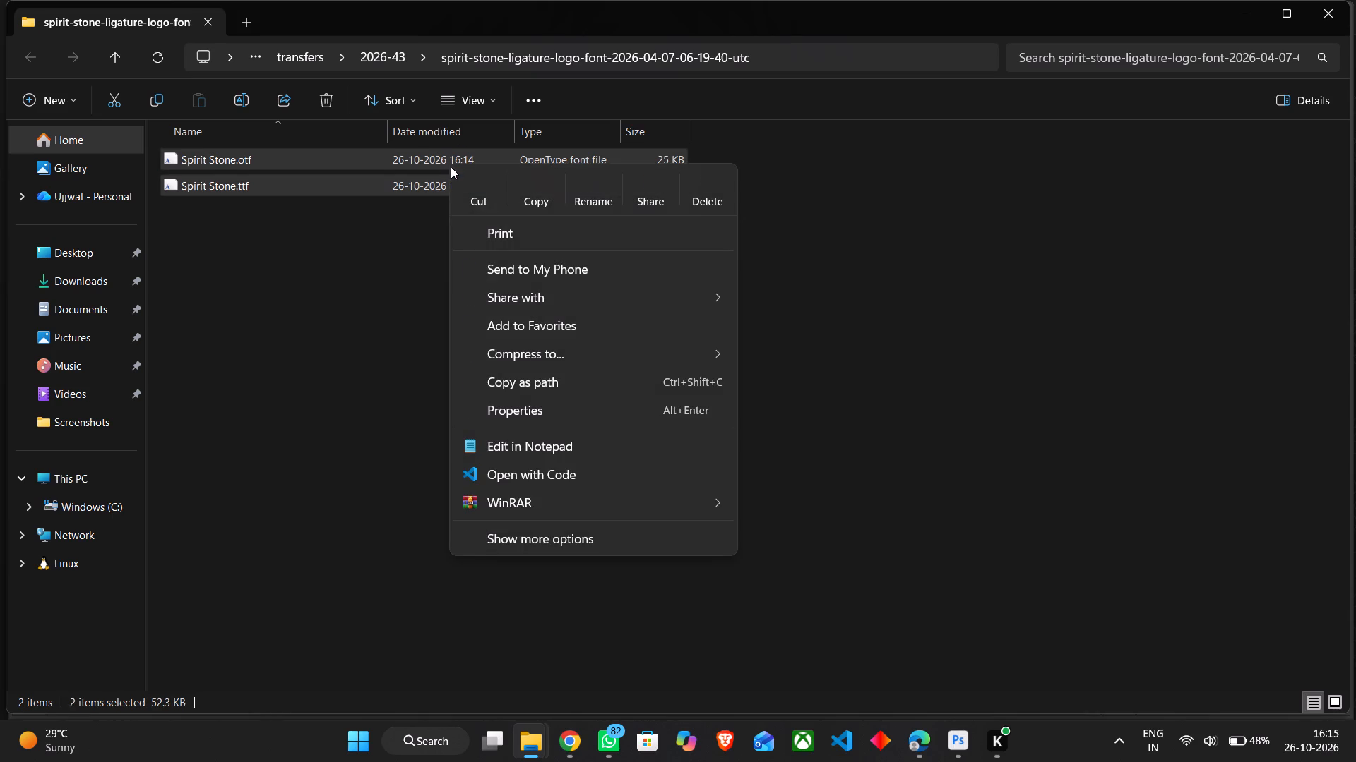
pyautogui.click(511, 532)
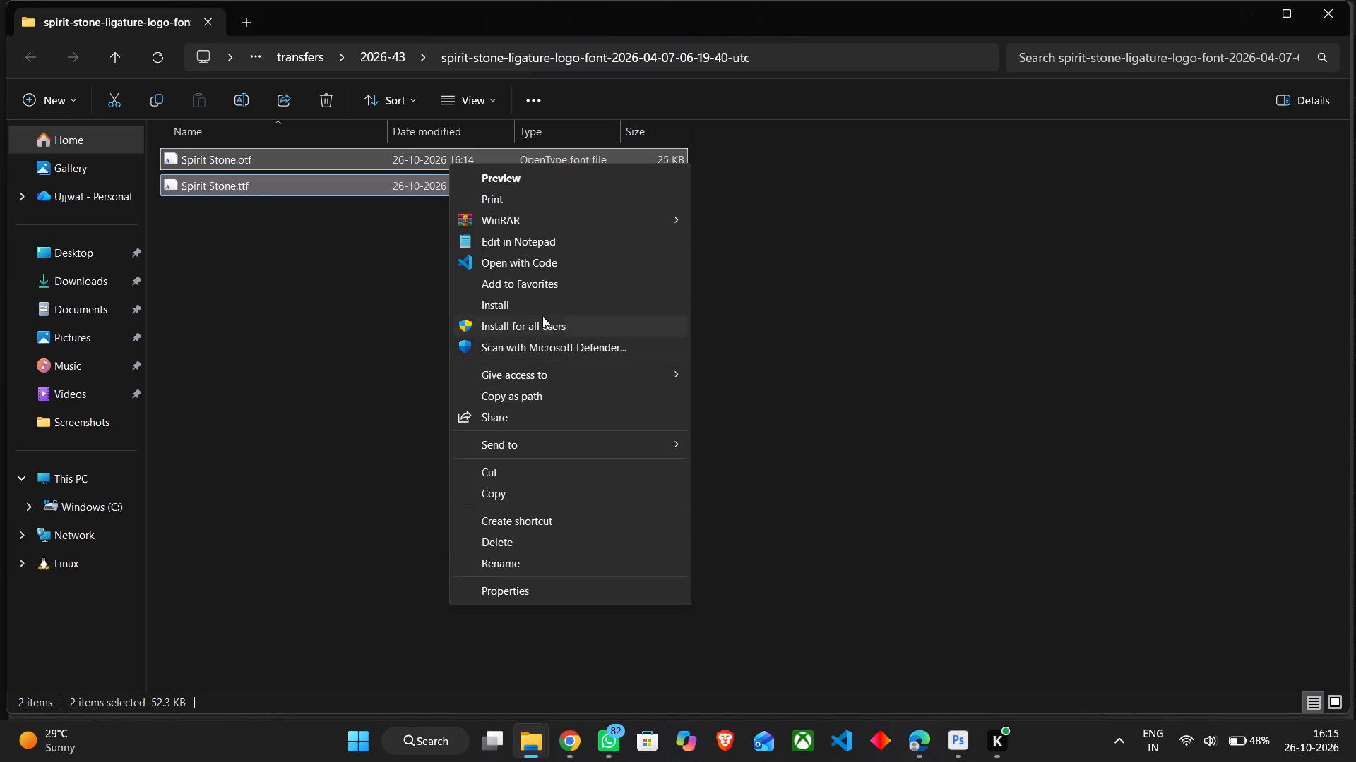
pyautogui.click(544, 312)
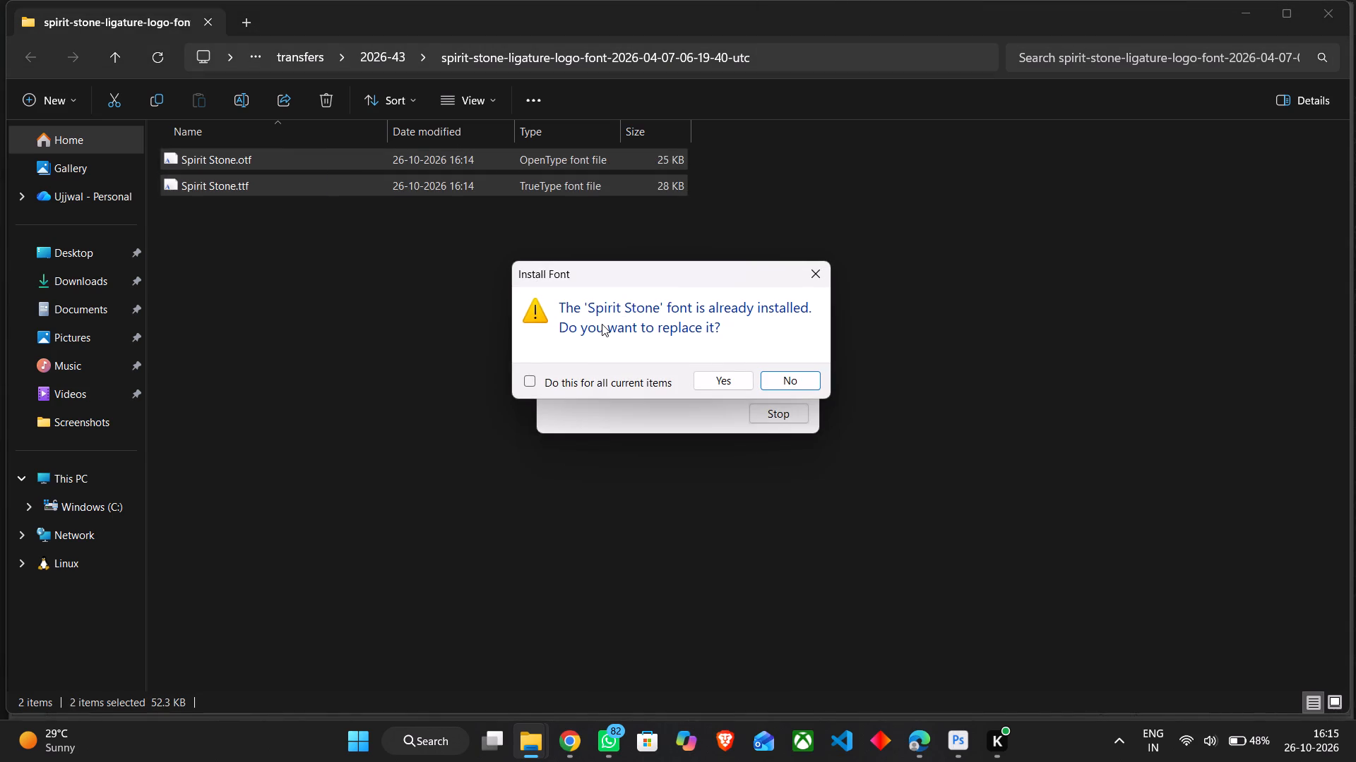
pyautogui.press('Left')
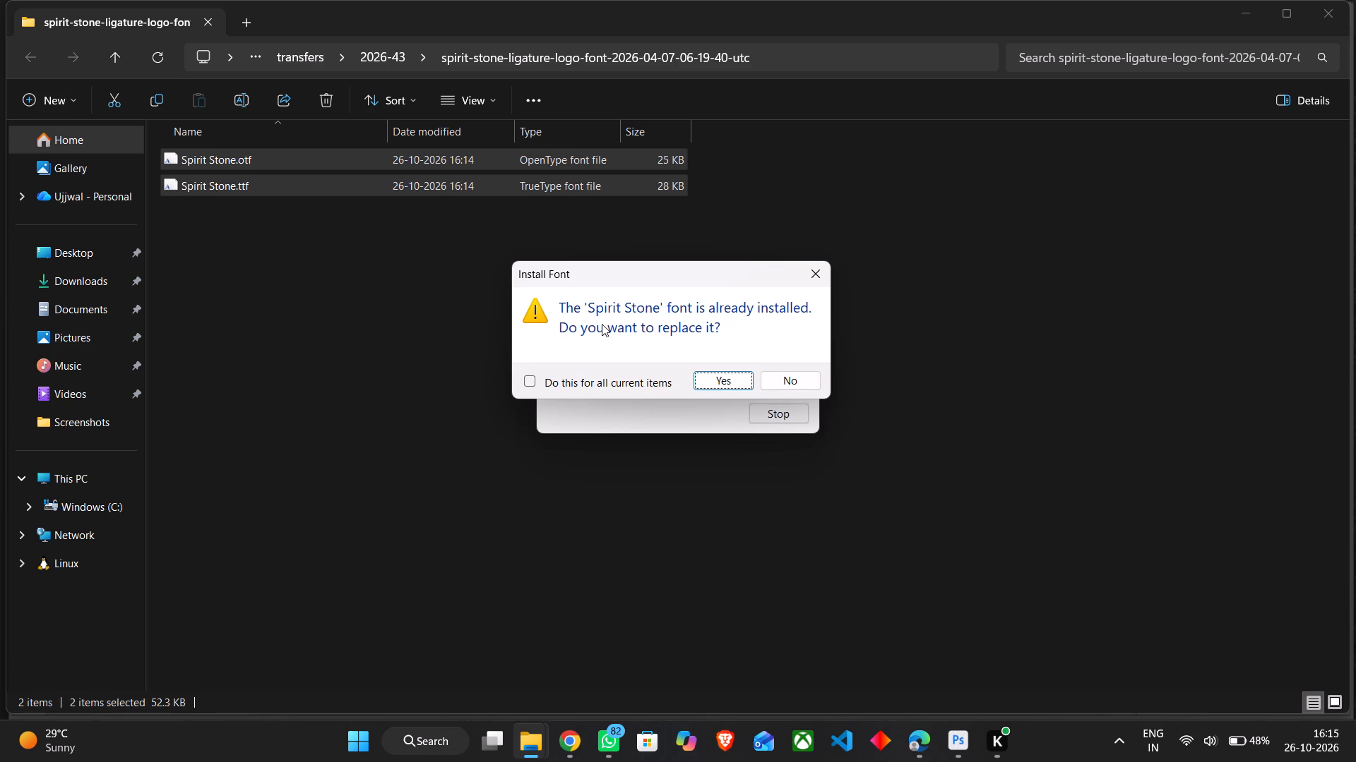
pyautogui.press('Return')
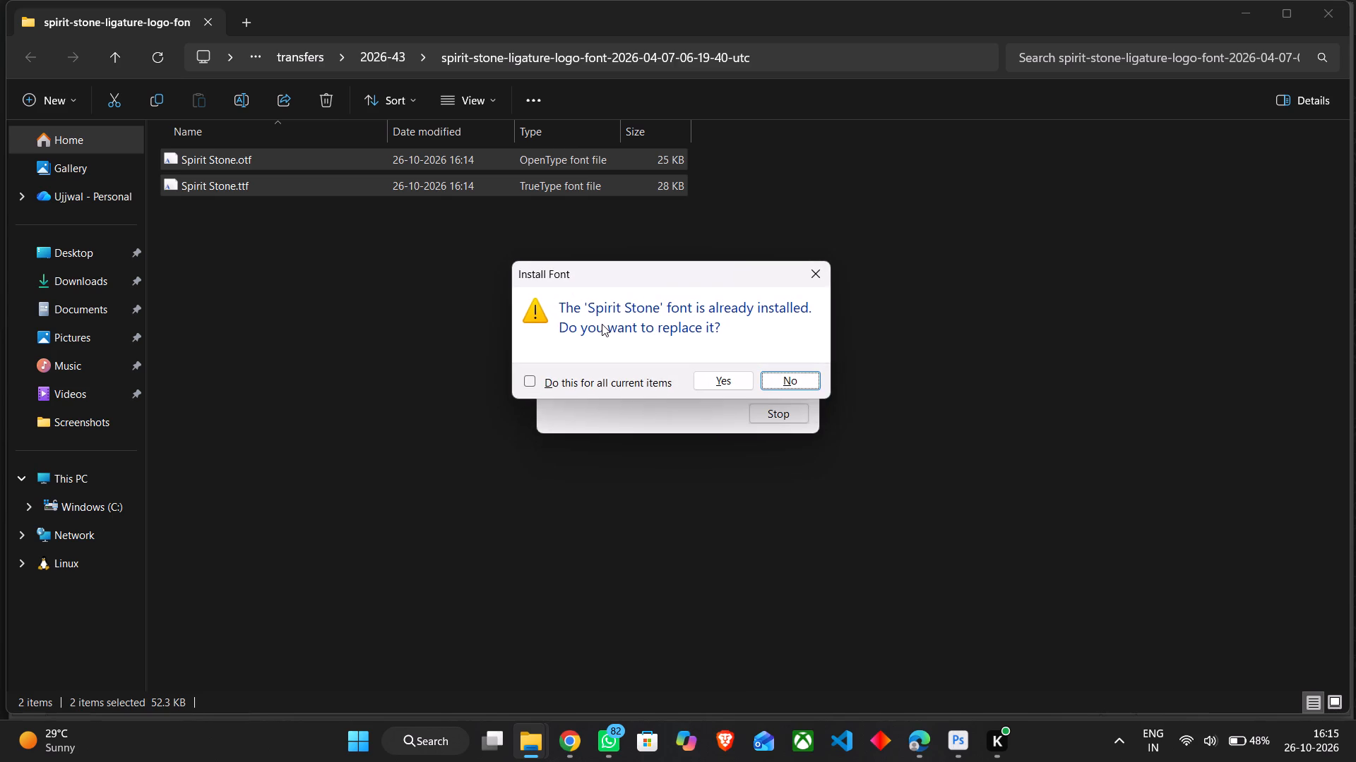
pyautogui.press('Left')
pyautogui.press('Return')
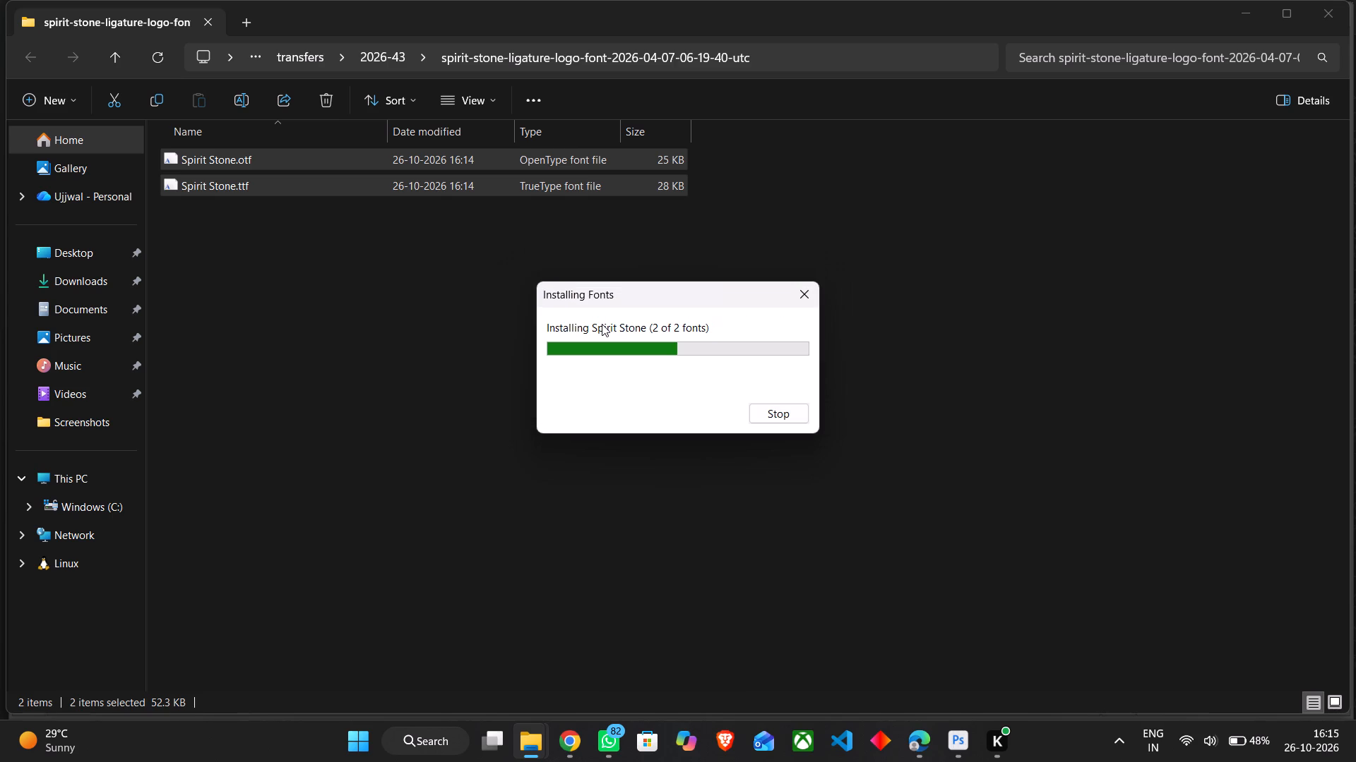
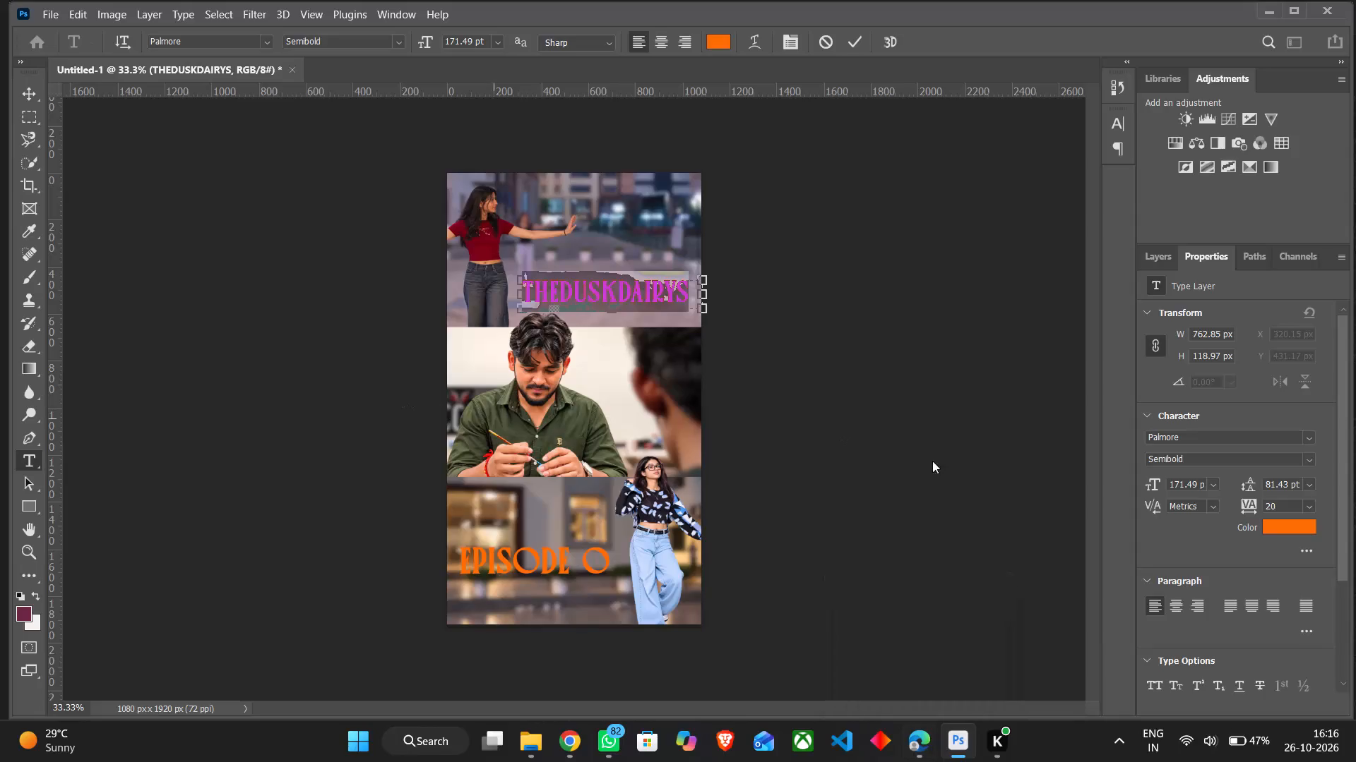
# Change the THEDUSKDAIRYS title font to Spirit Stone Regular by searching the fonts for "spir".
pyautogui.doubleClick(1191, 437)
pyautogui.press('BackSpace')
pyautogui.write('sp')
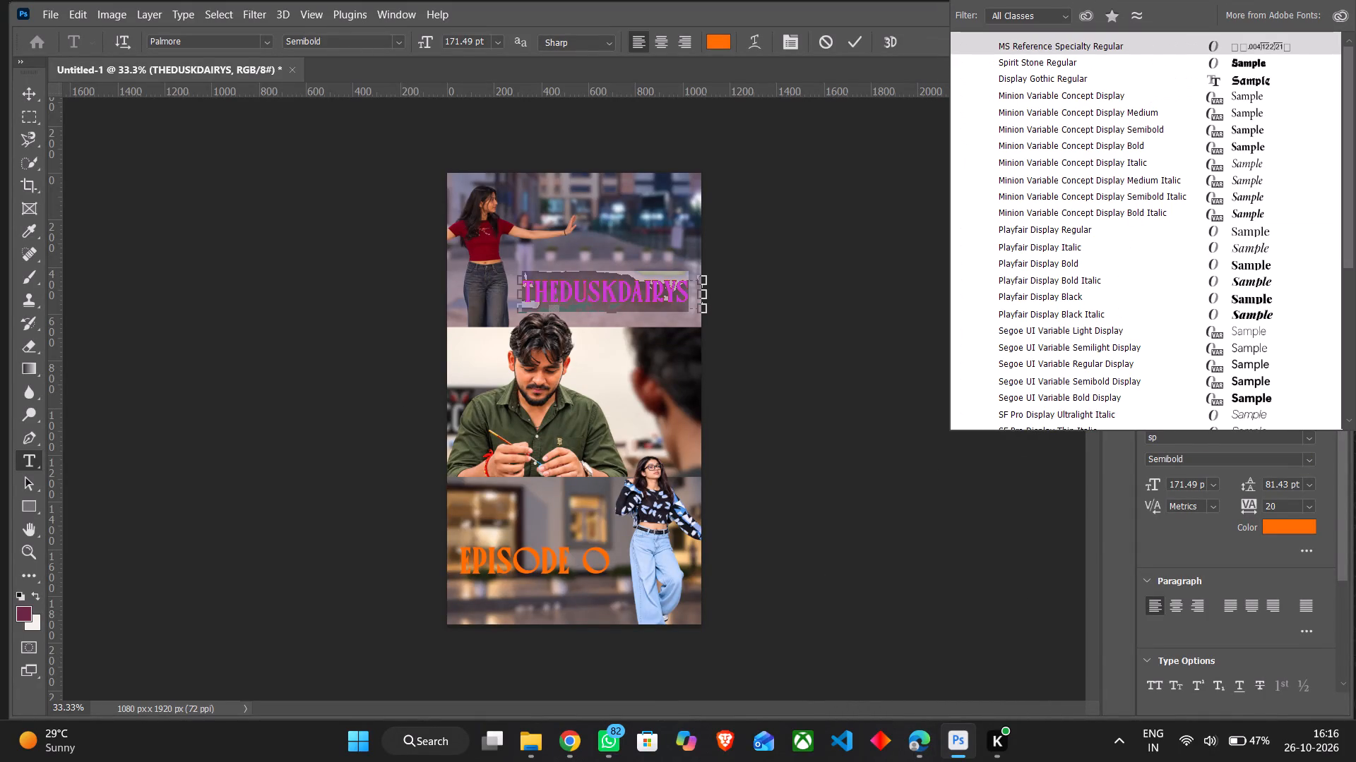
pyautogui.write('ri')
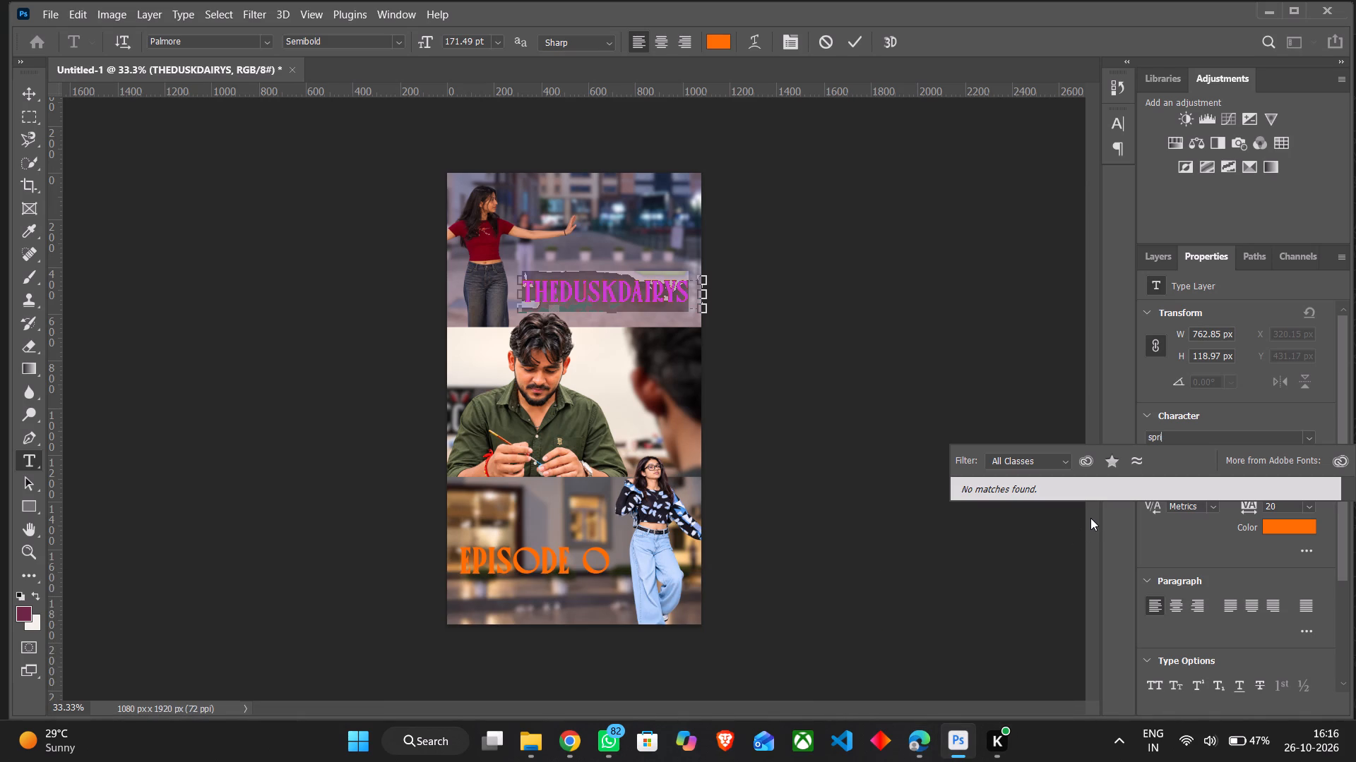
pyautogui.press('BackSpace')
pyautogui.press('BackSpace')
pyautogui.write('ir')
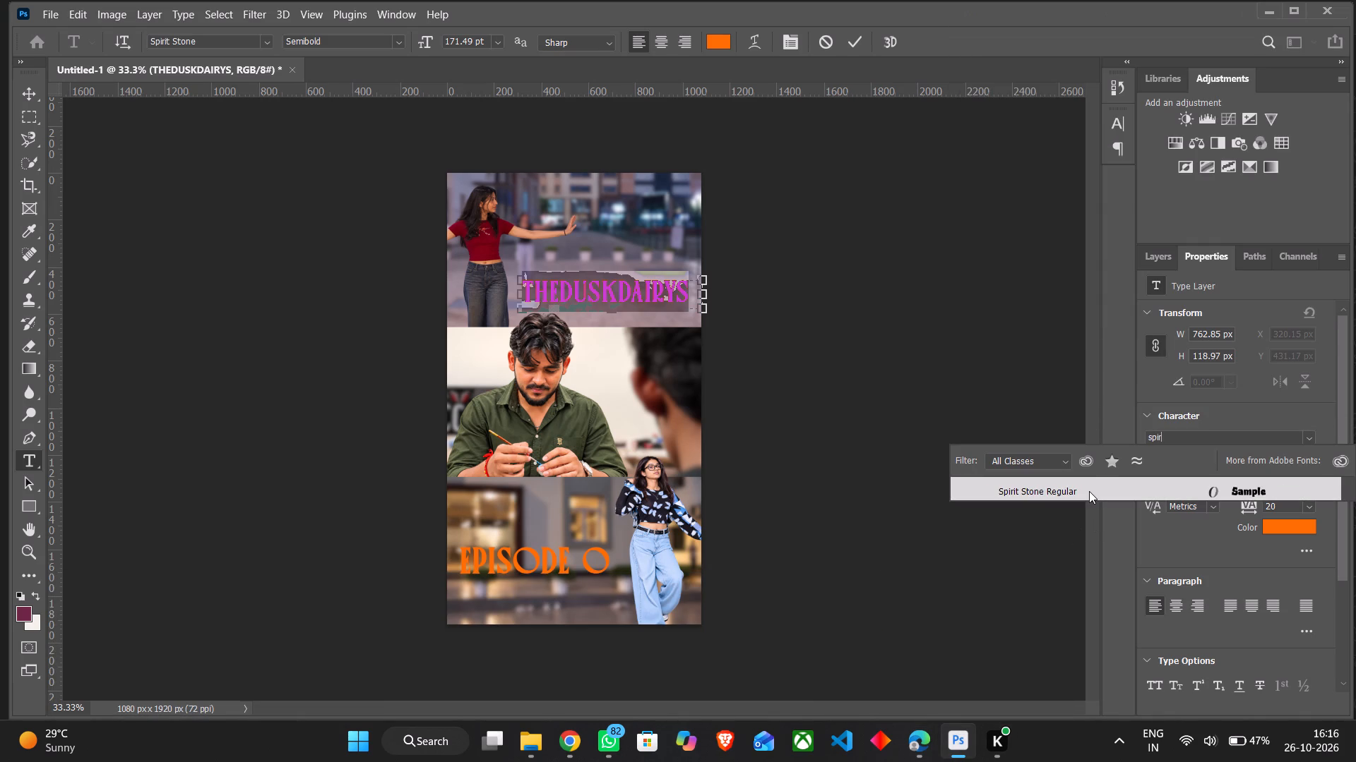
pyautogui.click(1089, 491)
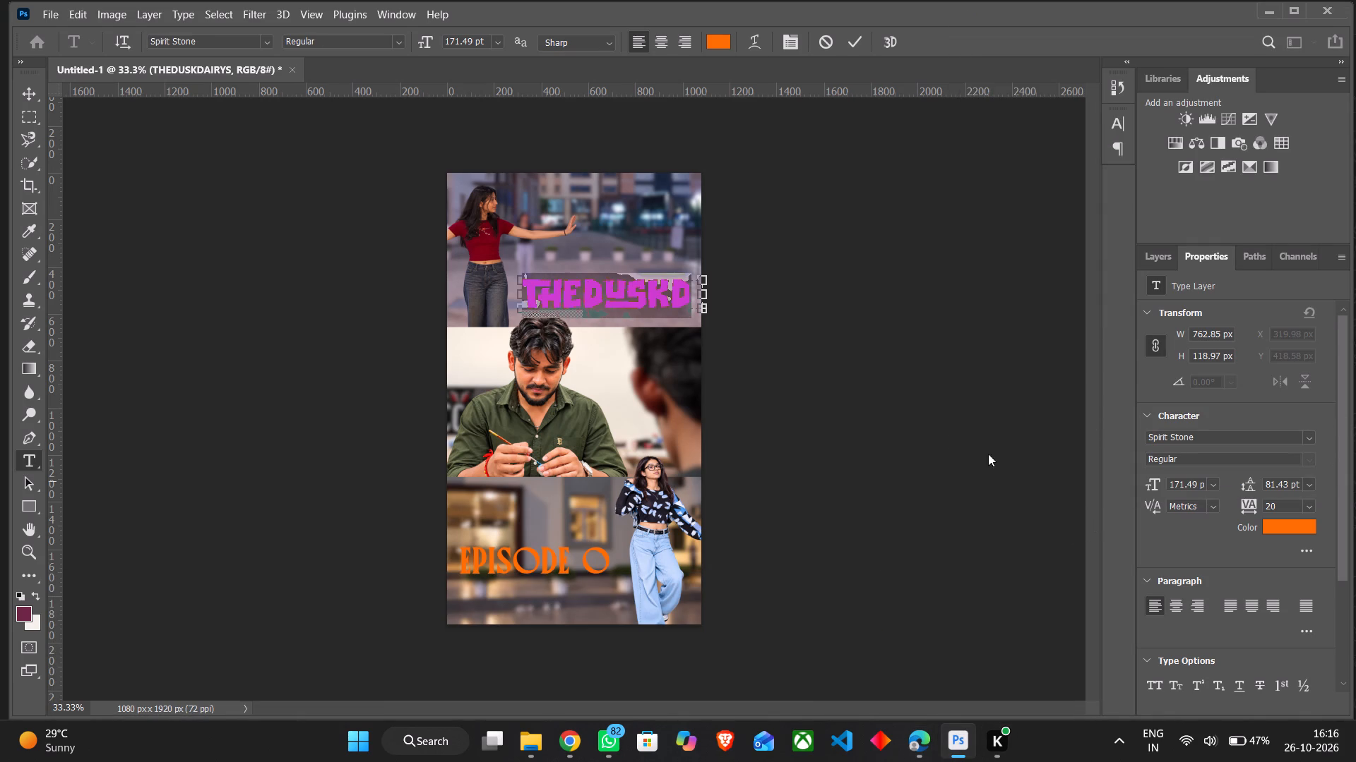
pyautogui.click(950, 433)
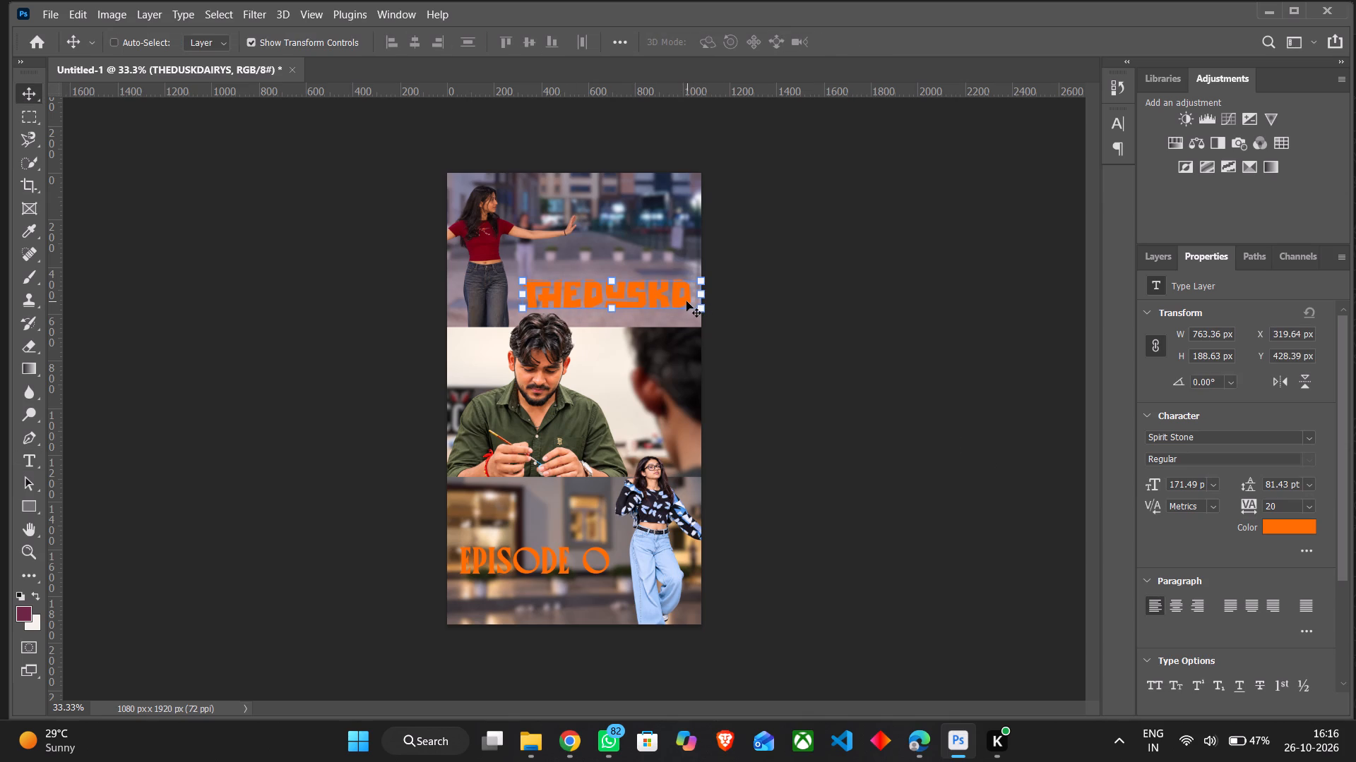
# Reduce the THEDUSKDAIRYS title's font size, trying 150 pt and 140 pt before settling on 100 pt.
pyautogui.doubleClick(686, 300)
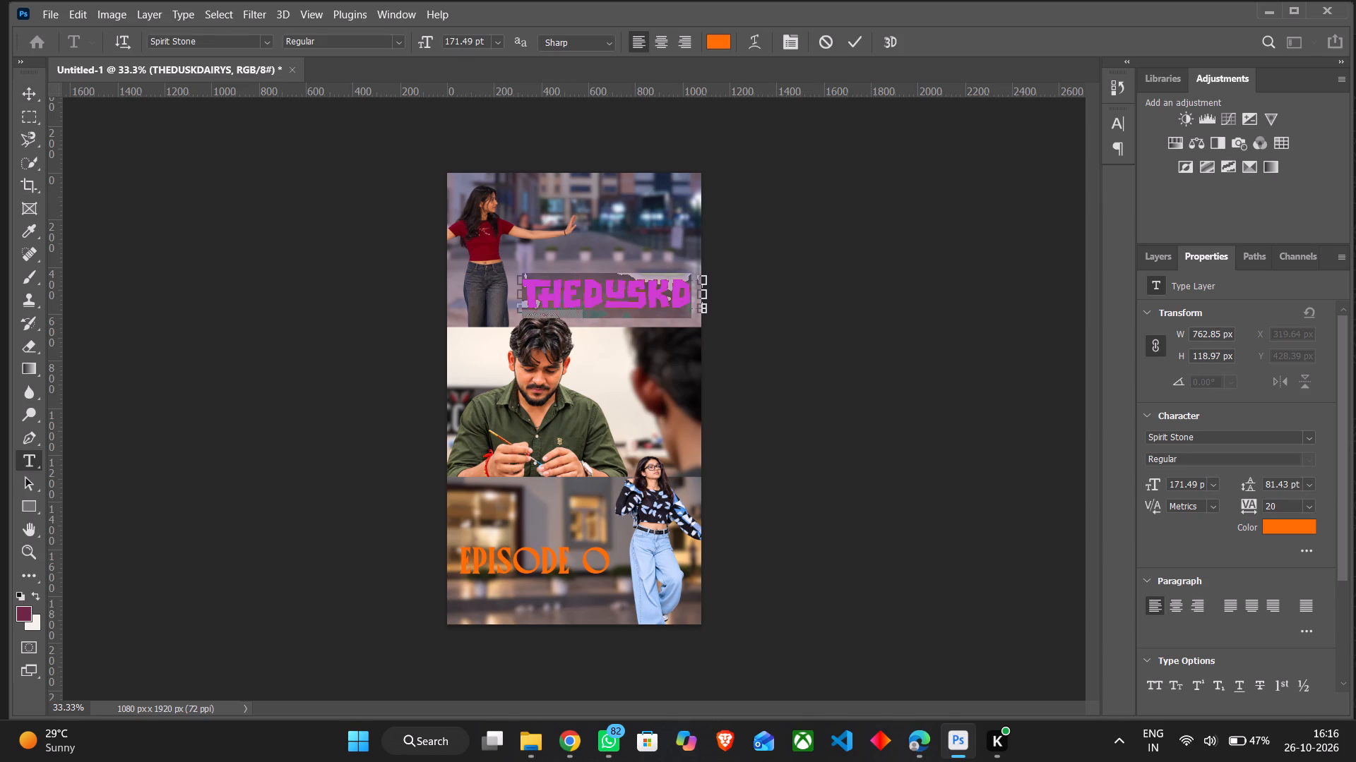
pyautogui.moveTo(475, 38); pyautogui.dragTo(422, 43)
pyautogui.write('150')
pyautogui.press('Return')
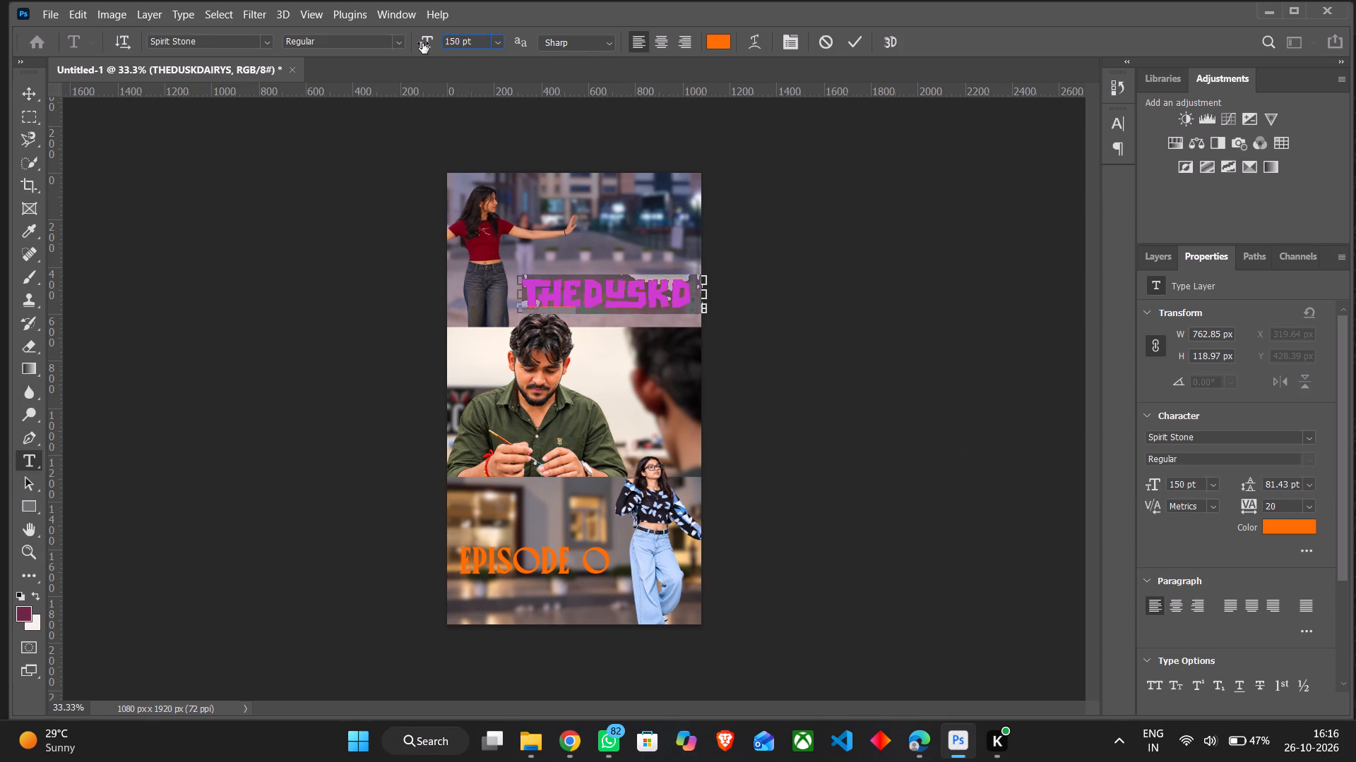
pyautogui.doubleClick(448, 38)
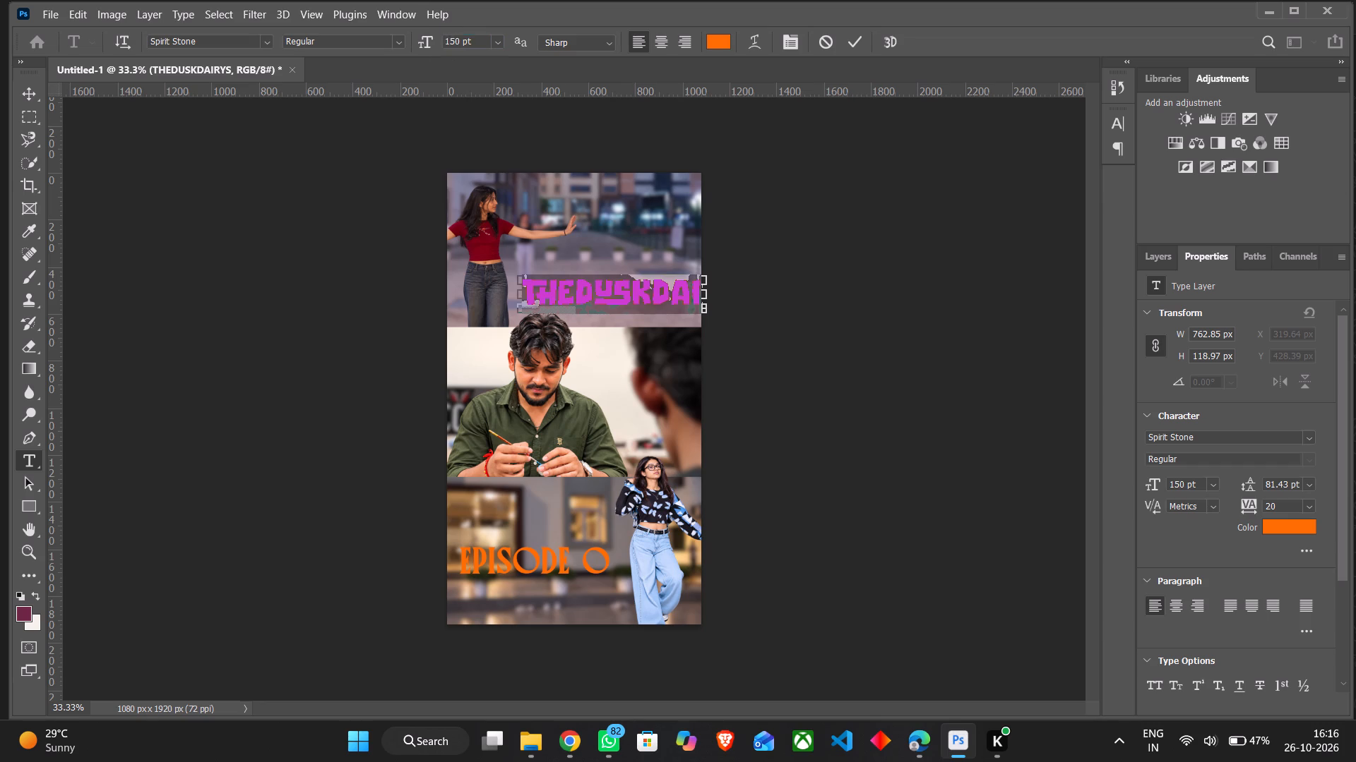
pyautogui.write('140')
pyautogui.press('Return')
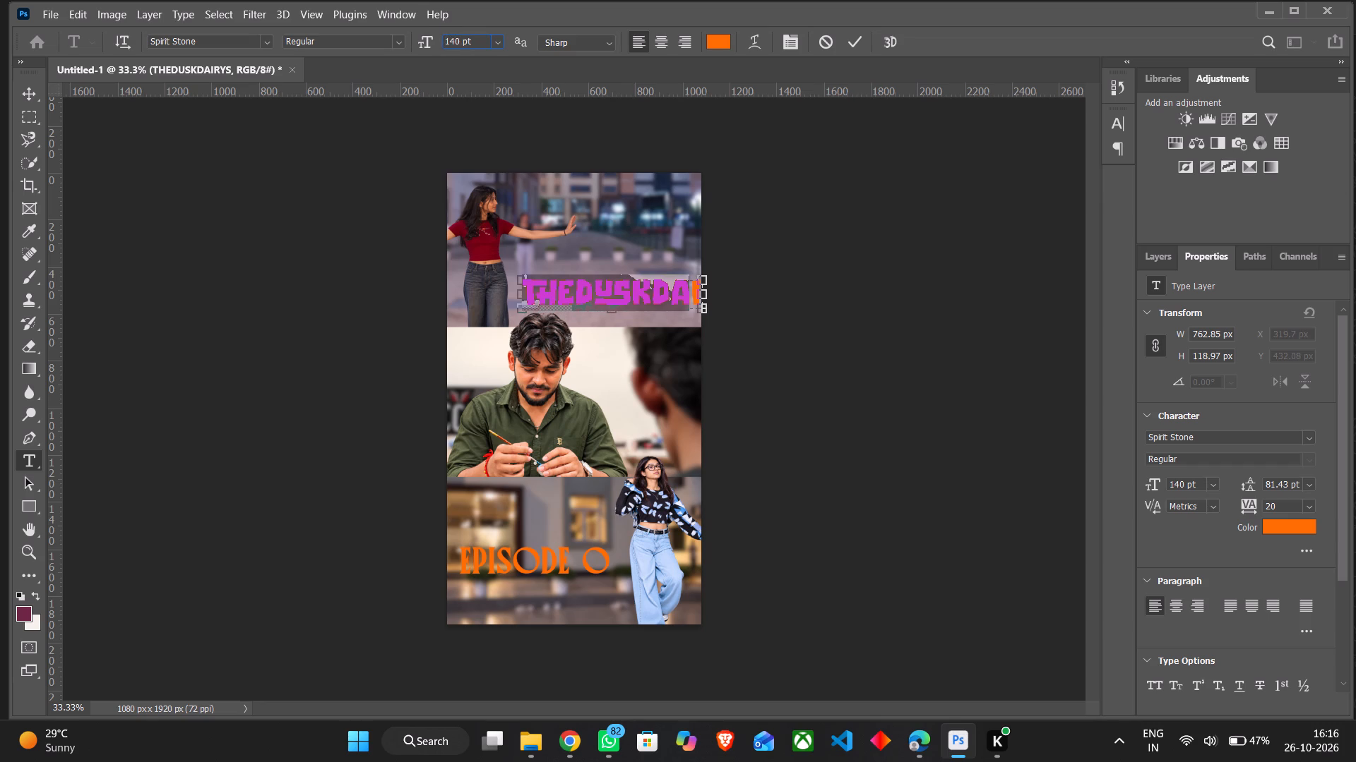
pyautogui.doubleClick(456, 42)
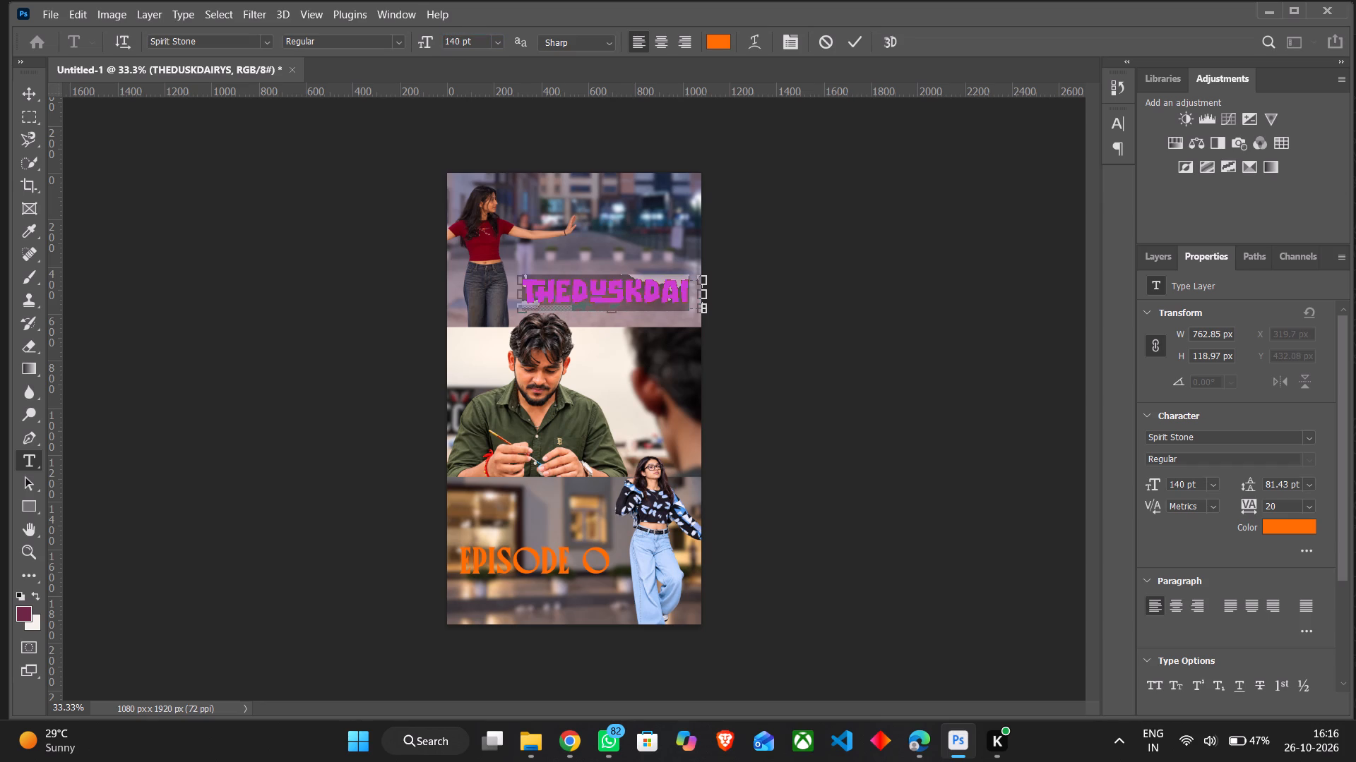
pyautogui.write('100')
pyautogui.press('Return')
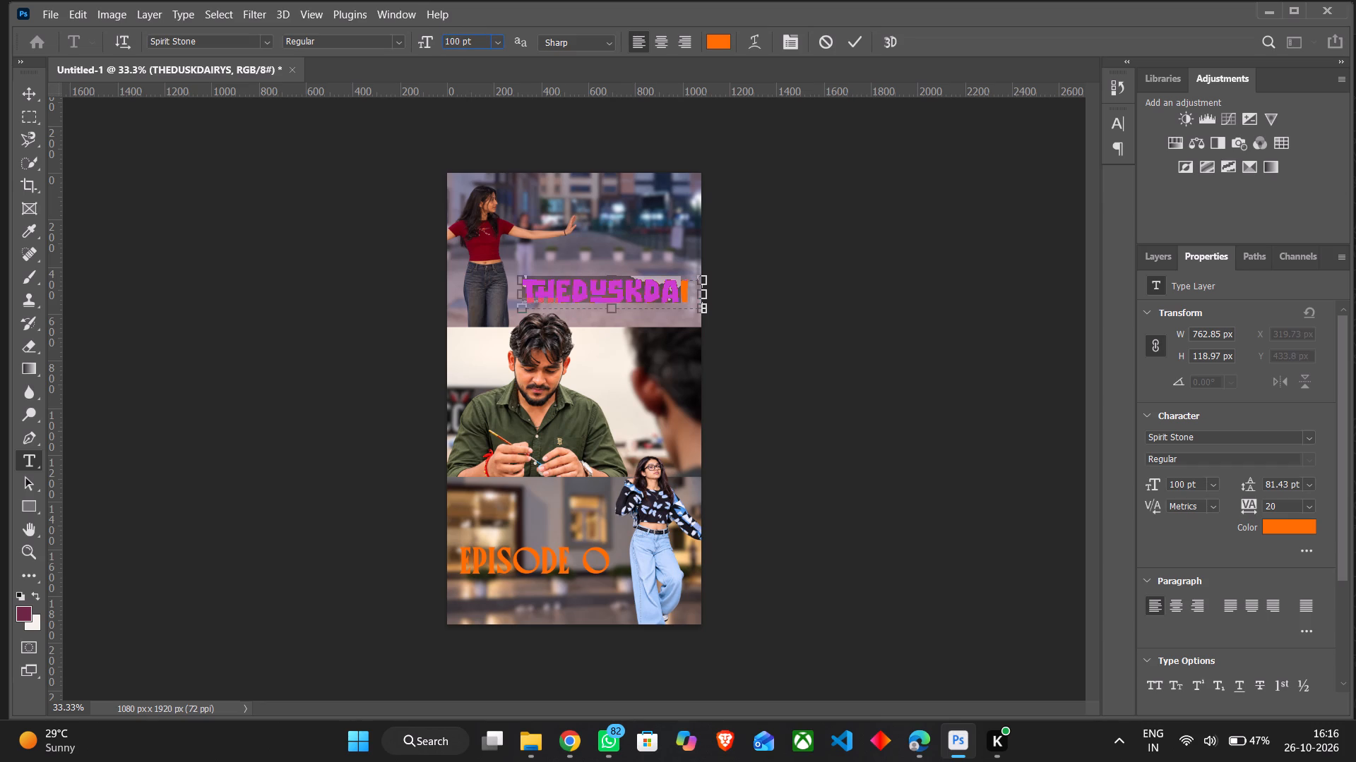
pyautogui.click(781, 246)
# Scale the THEDUSKDAIRYS title proportionally to about 110%, so it spans from beside the woman in red to the photo's right edge.
pyautogui.click(35, 92)
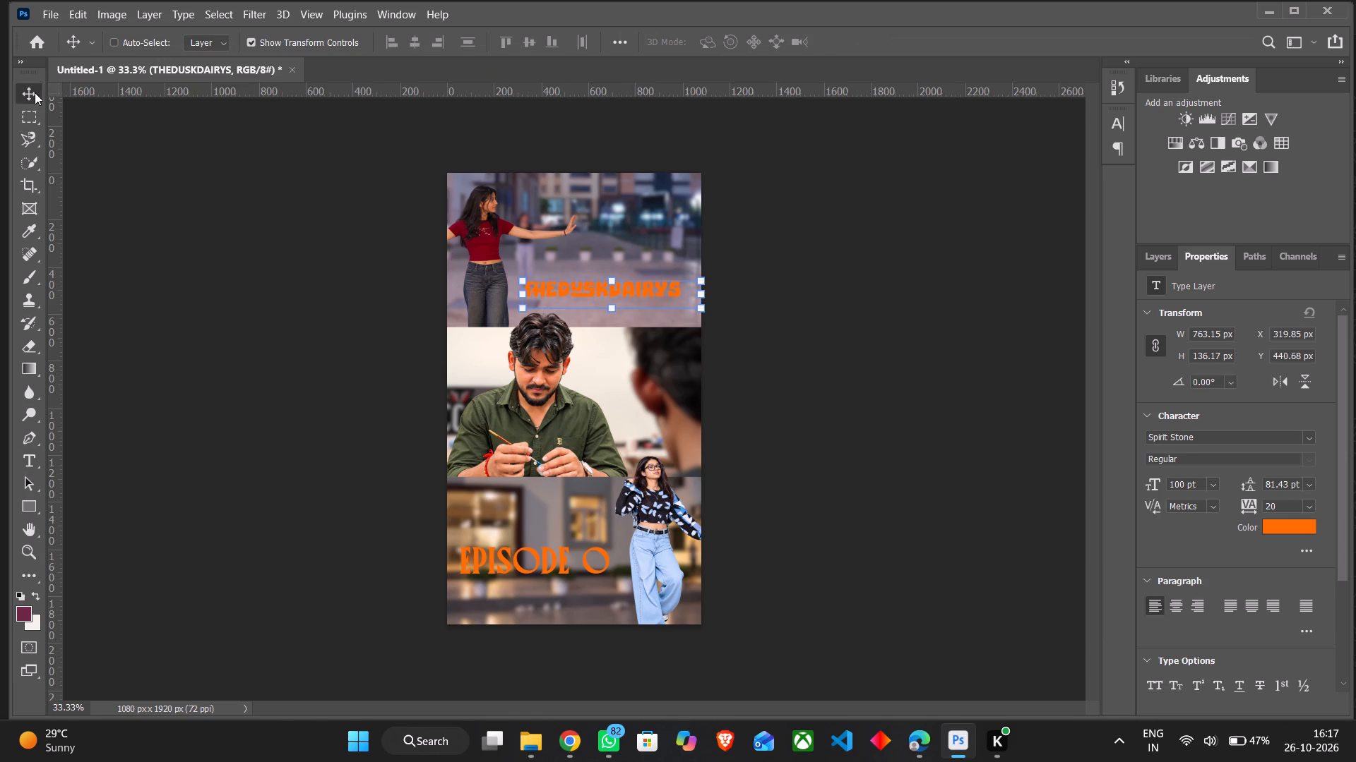
pyautogui.moveTo(697, 307); pyautogui.dragTo(711, 317)
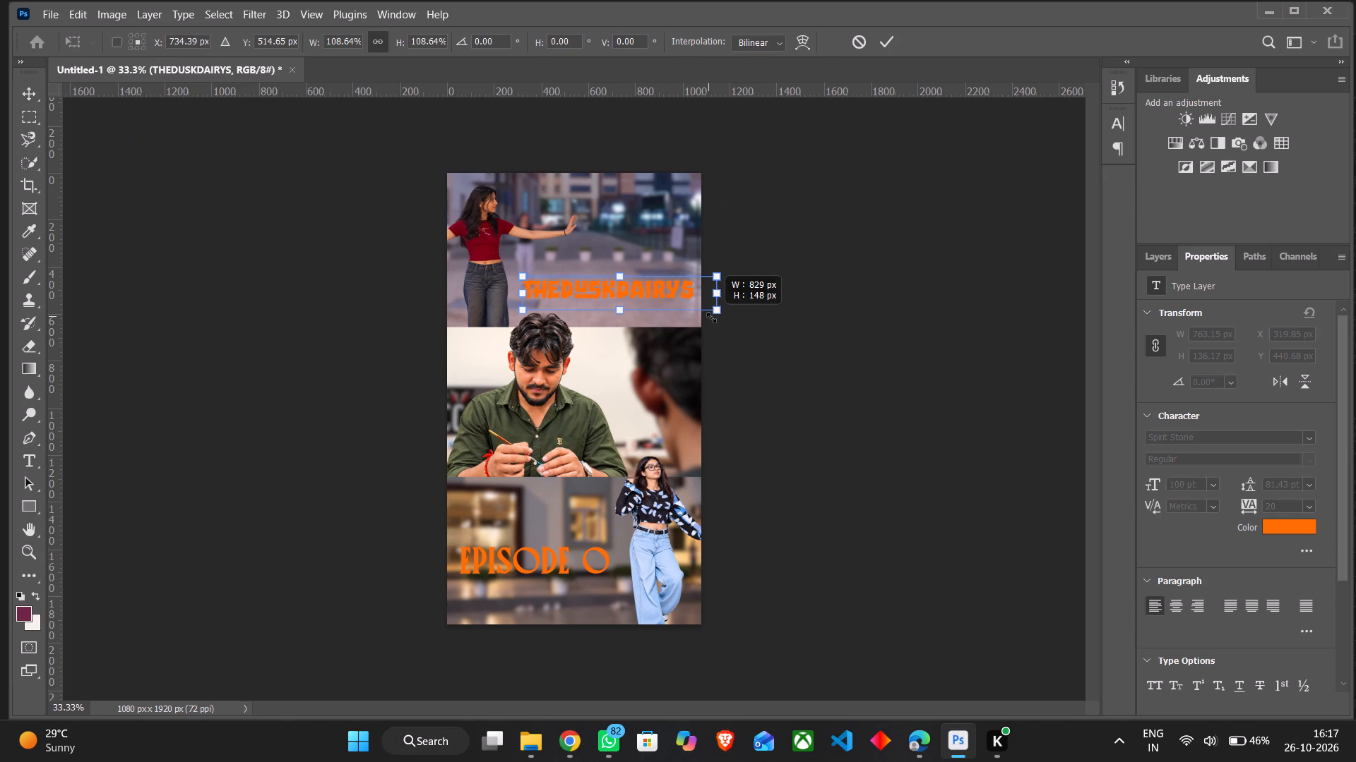
pyautogui.moveTo(711, 317); pyautogui.dragTo(714, 314)
pyautogui.click(657, 295)
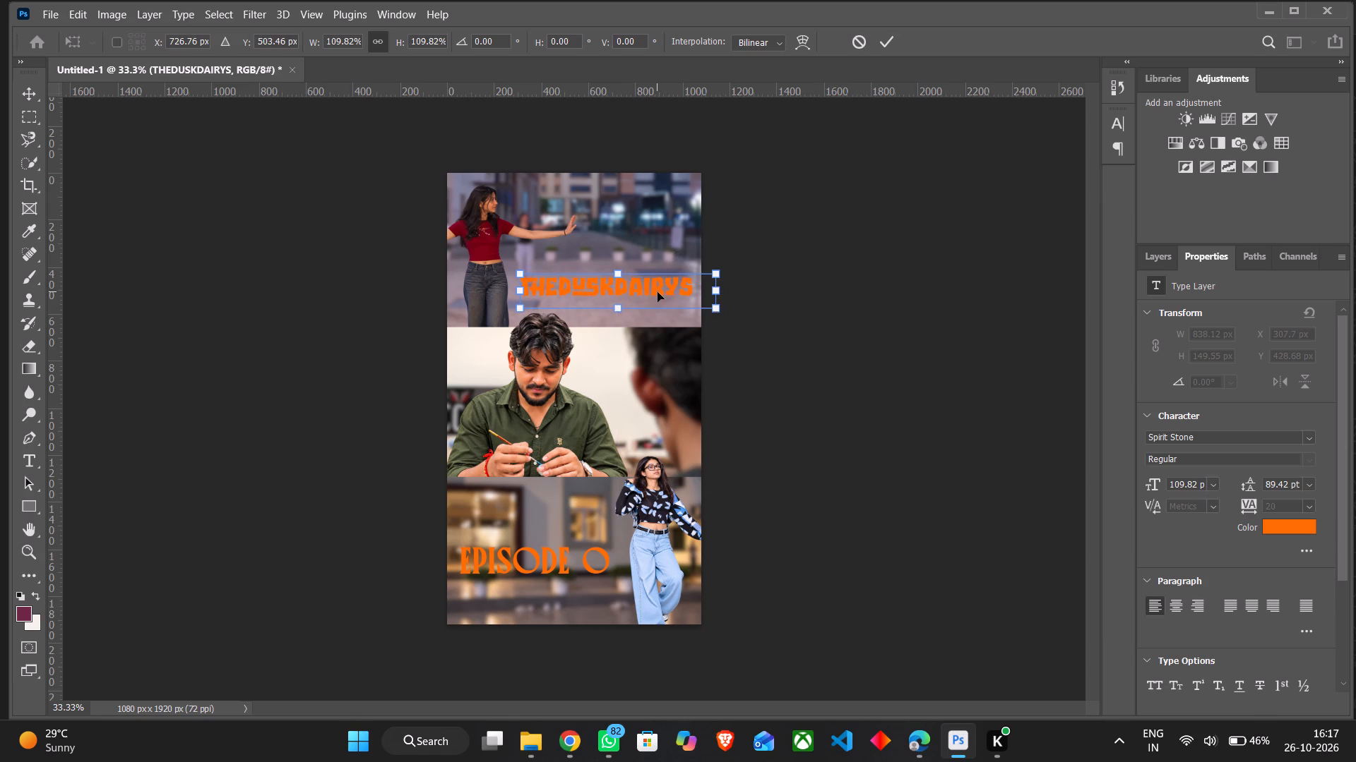
pyautogui.doubleClick(526, 557)
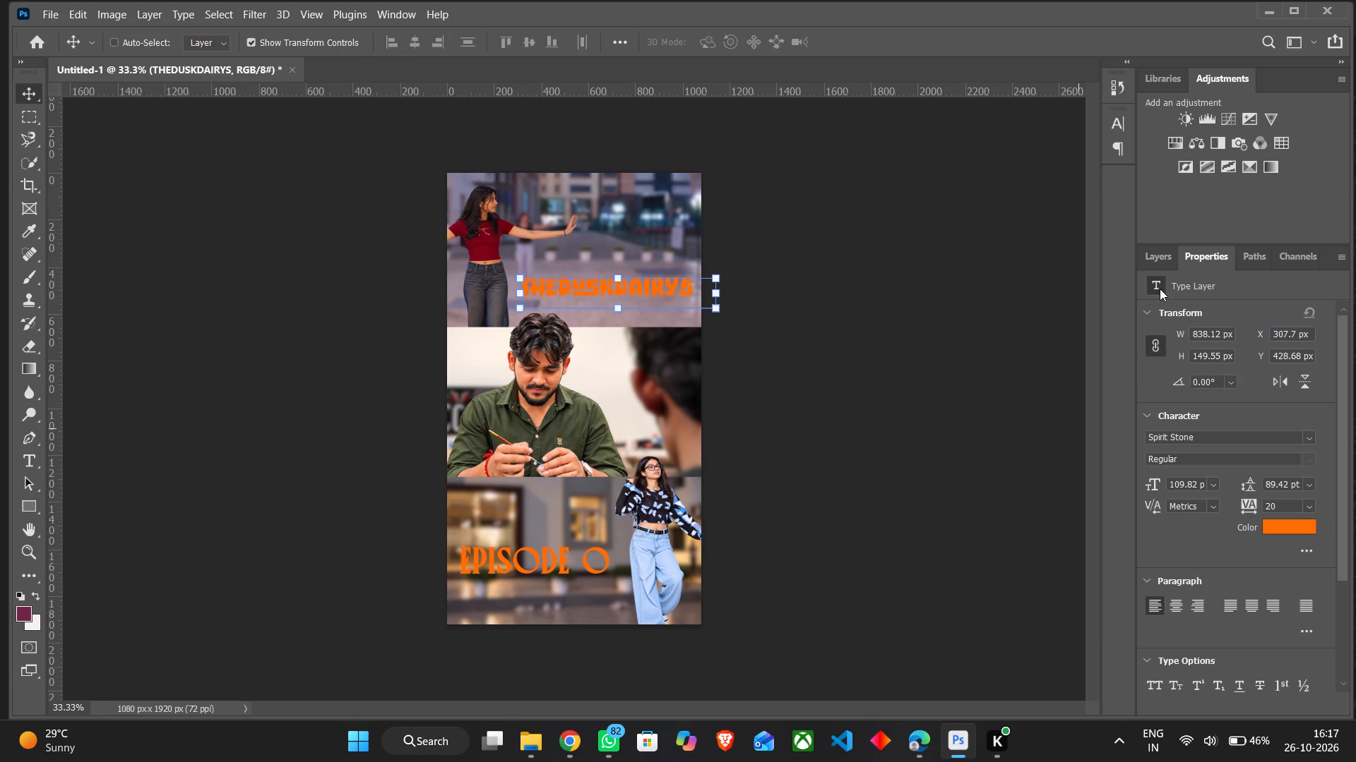
# Change the EPISODE 0 label's font to Spirit Stone Regular by searching the fonts for "spiri".
pyautogui.click(1165, 255)
pyautogui.click(1218, 429)
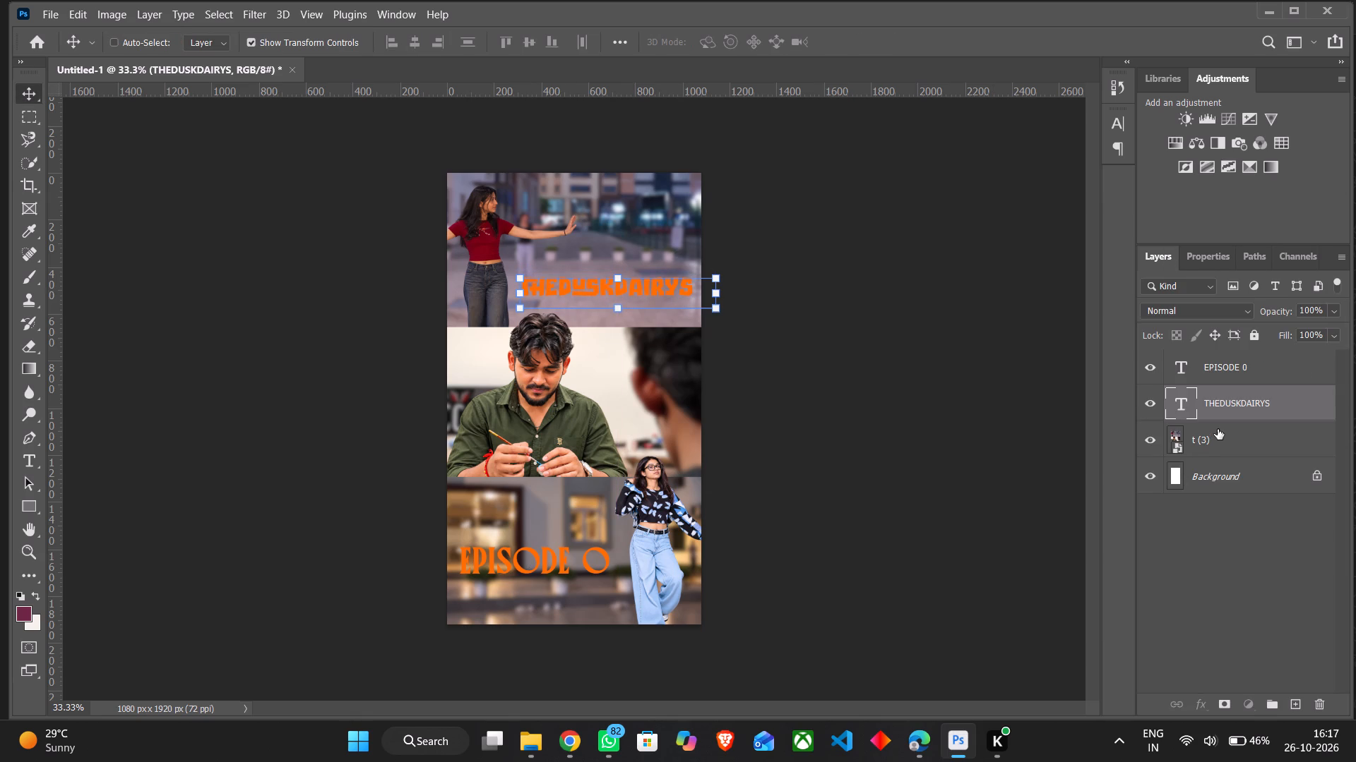
pyautogui.click(1227, 375)
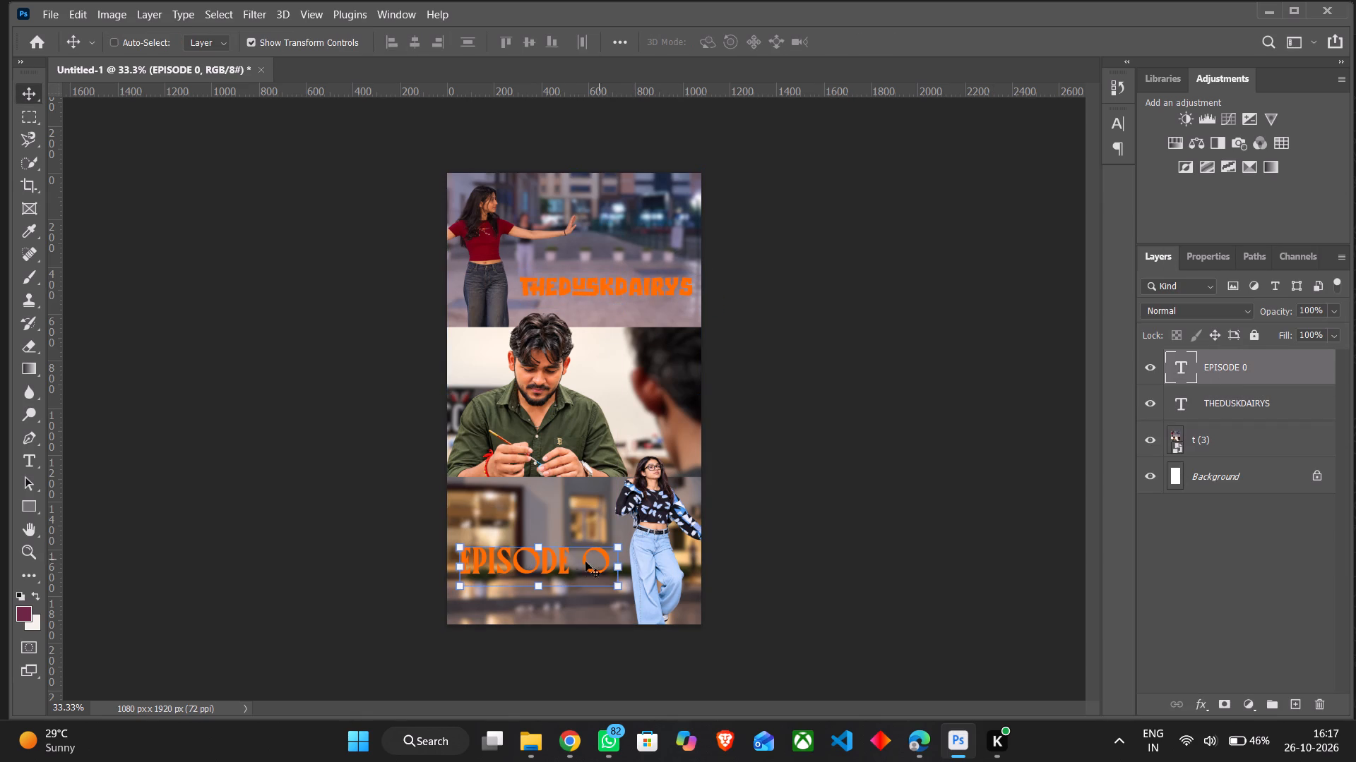
pyautogui.tripleClick(578, 564)
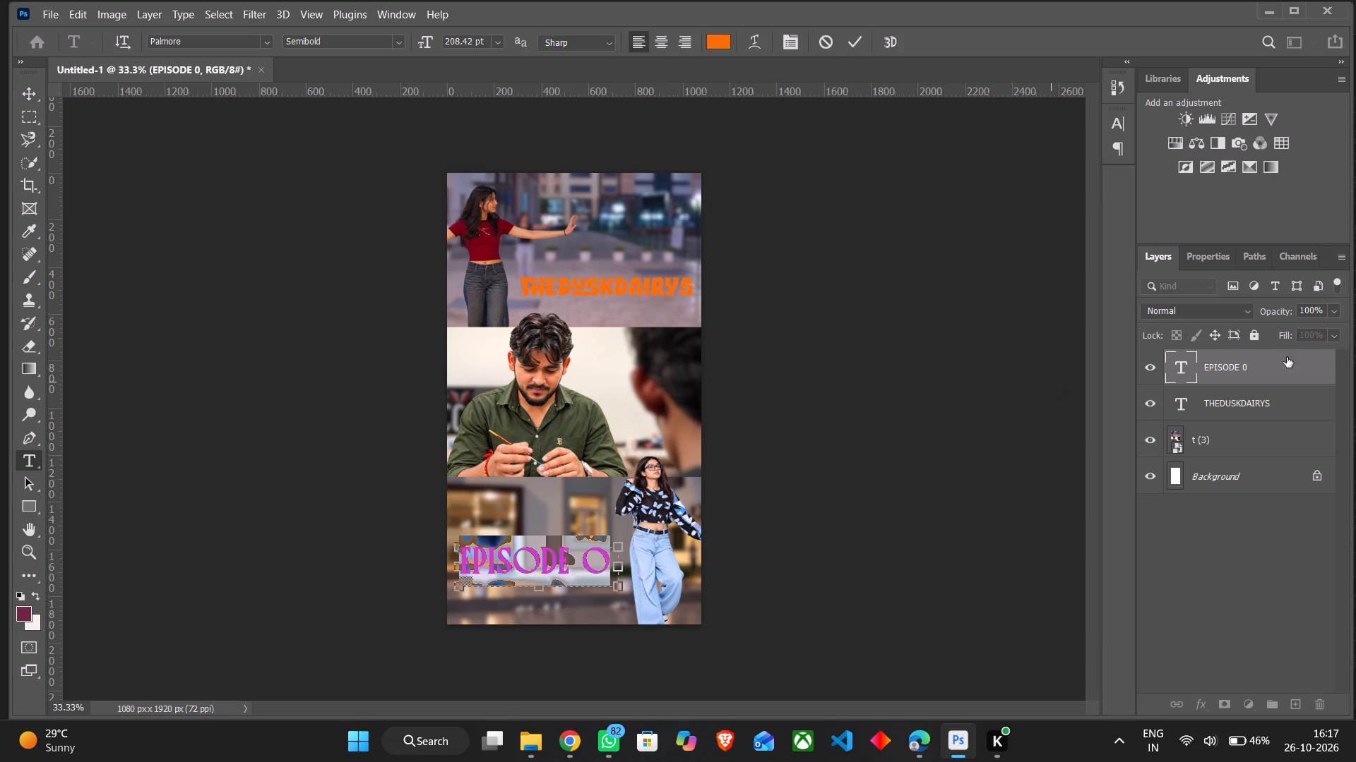
pyautogui.click(1211, 250)
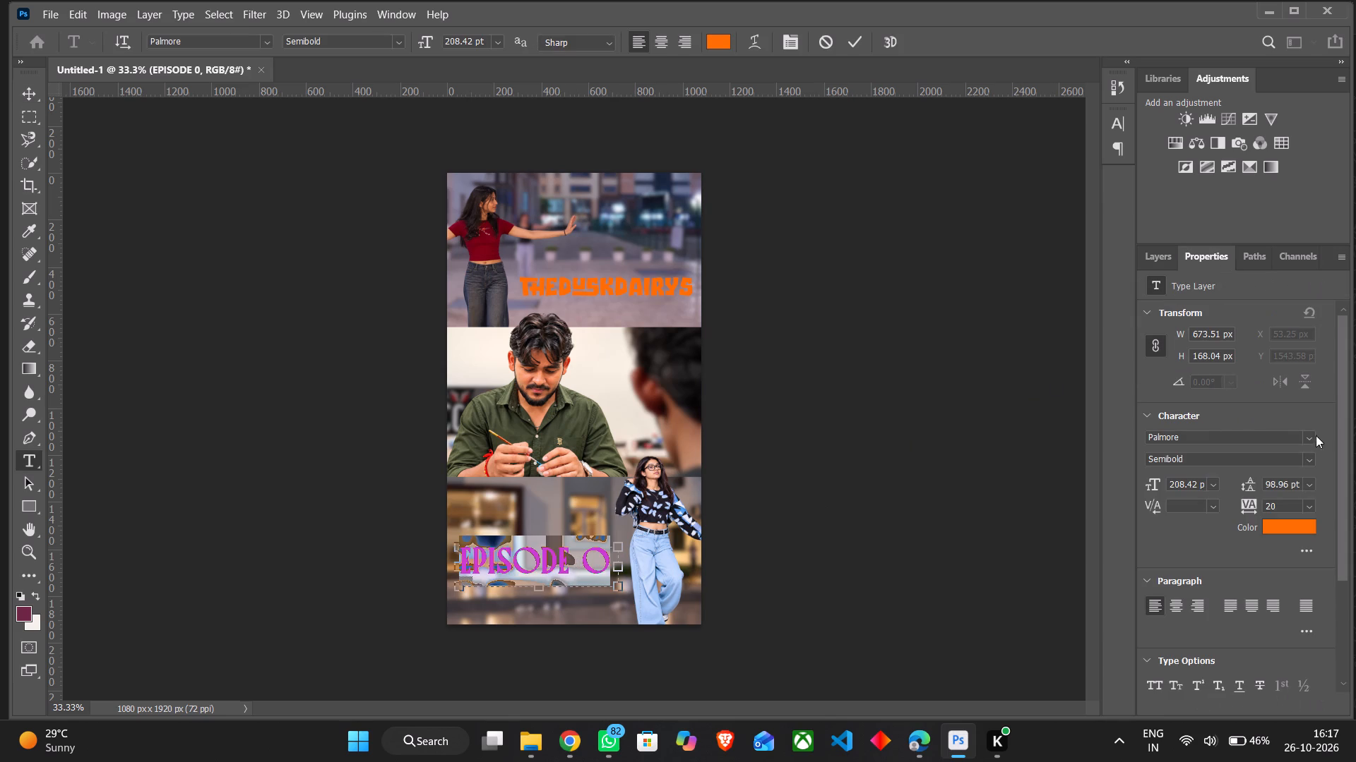
pyautogui.click(1307, 437)
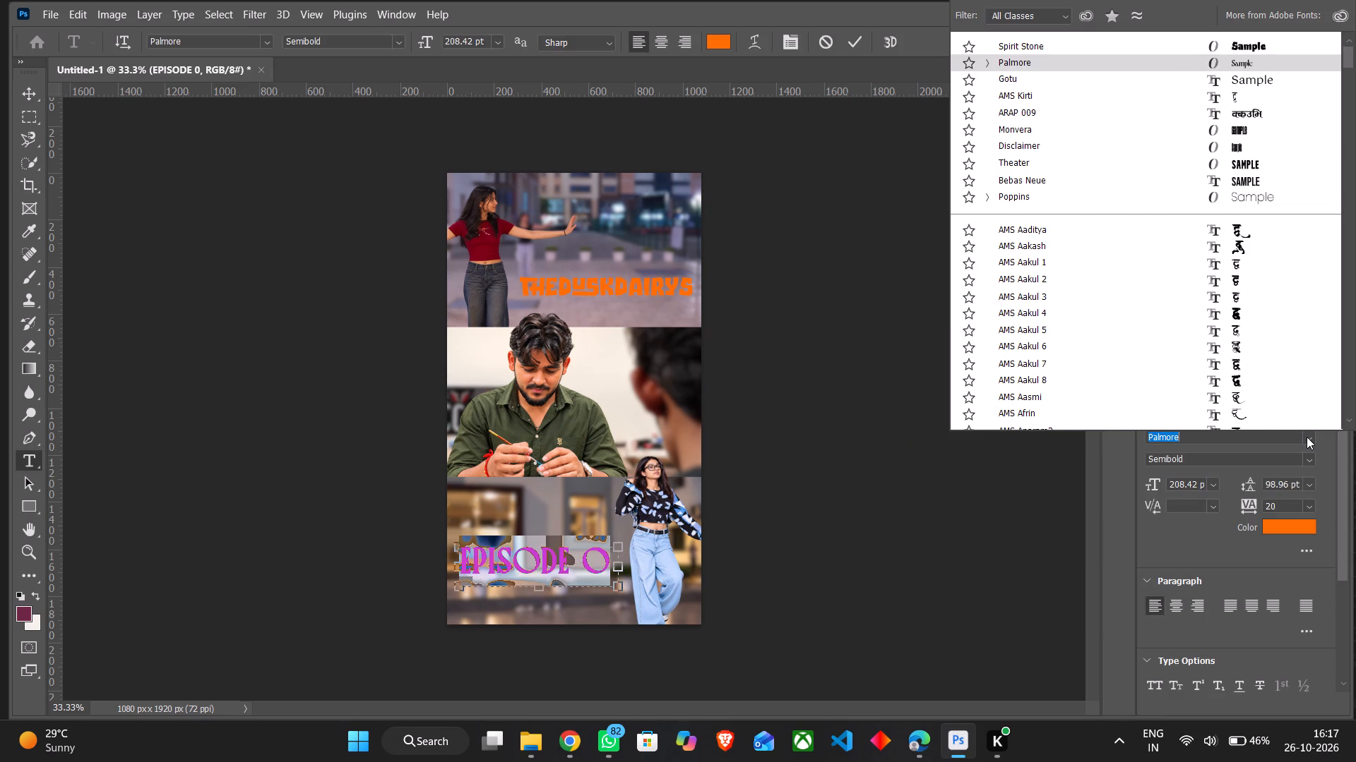
pyautogui.press('s')
pyautogui.write('piri')
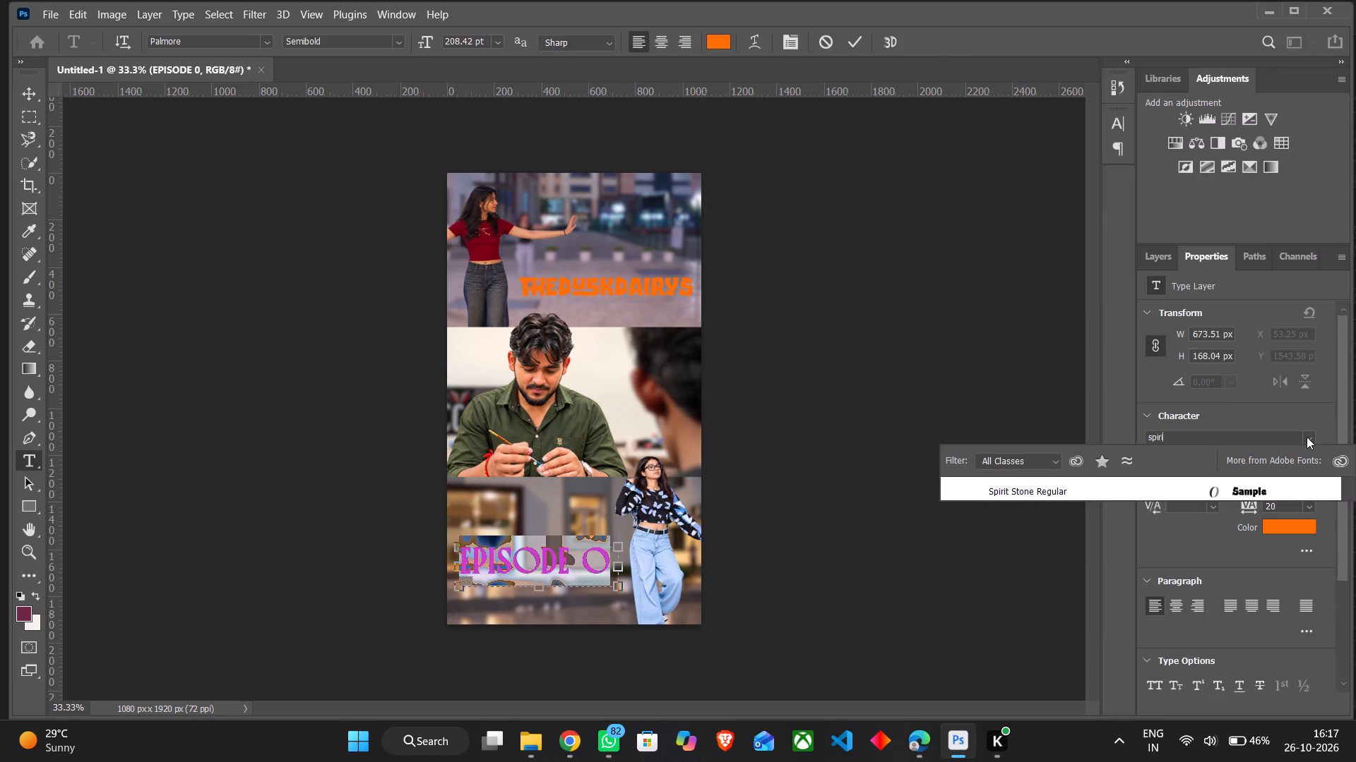
pyautogui.click(1170, 495)
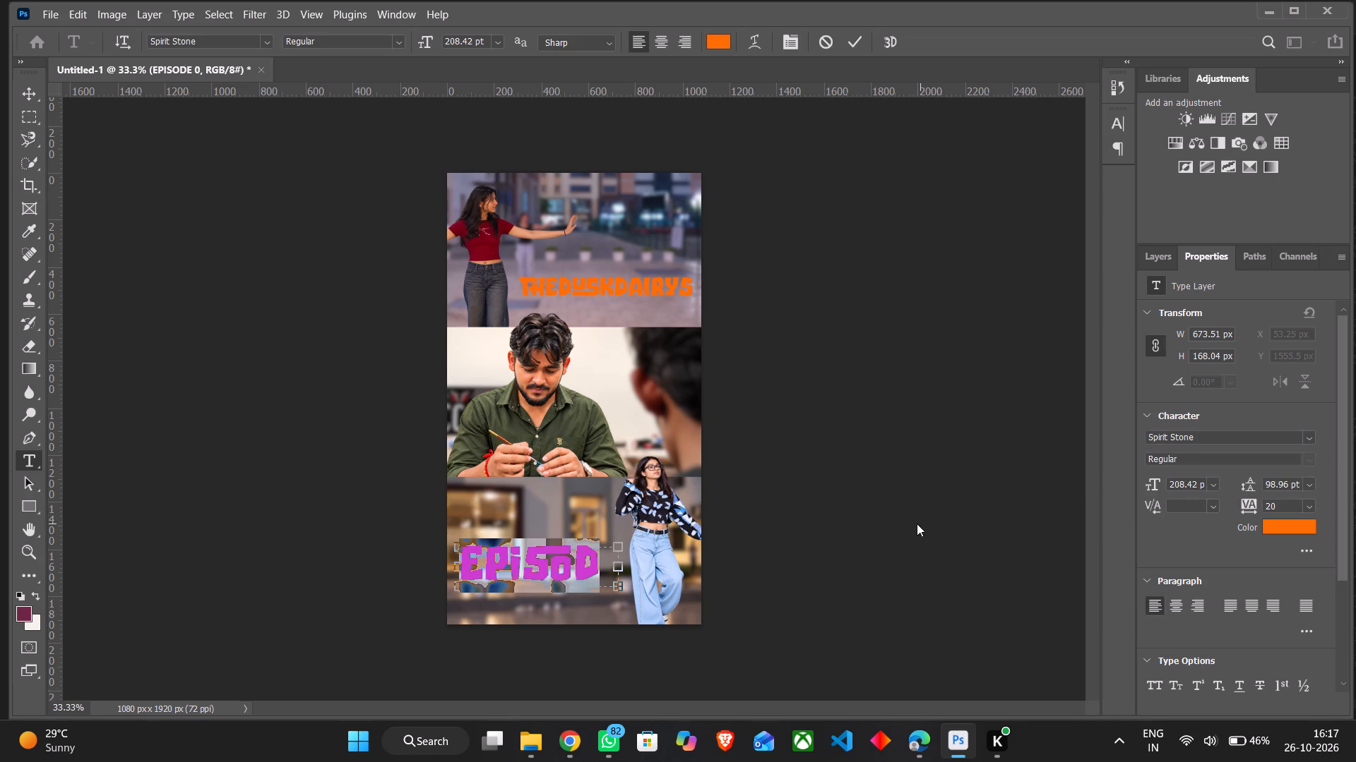
pyautogui.click(917, 524)
# Set the EPISODE 0 label's font size to 150 pt.
pyautogui.doubleClick(566, 560)
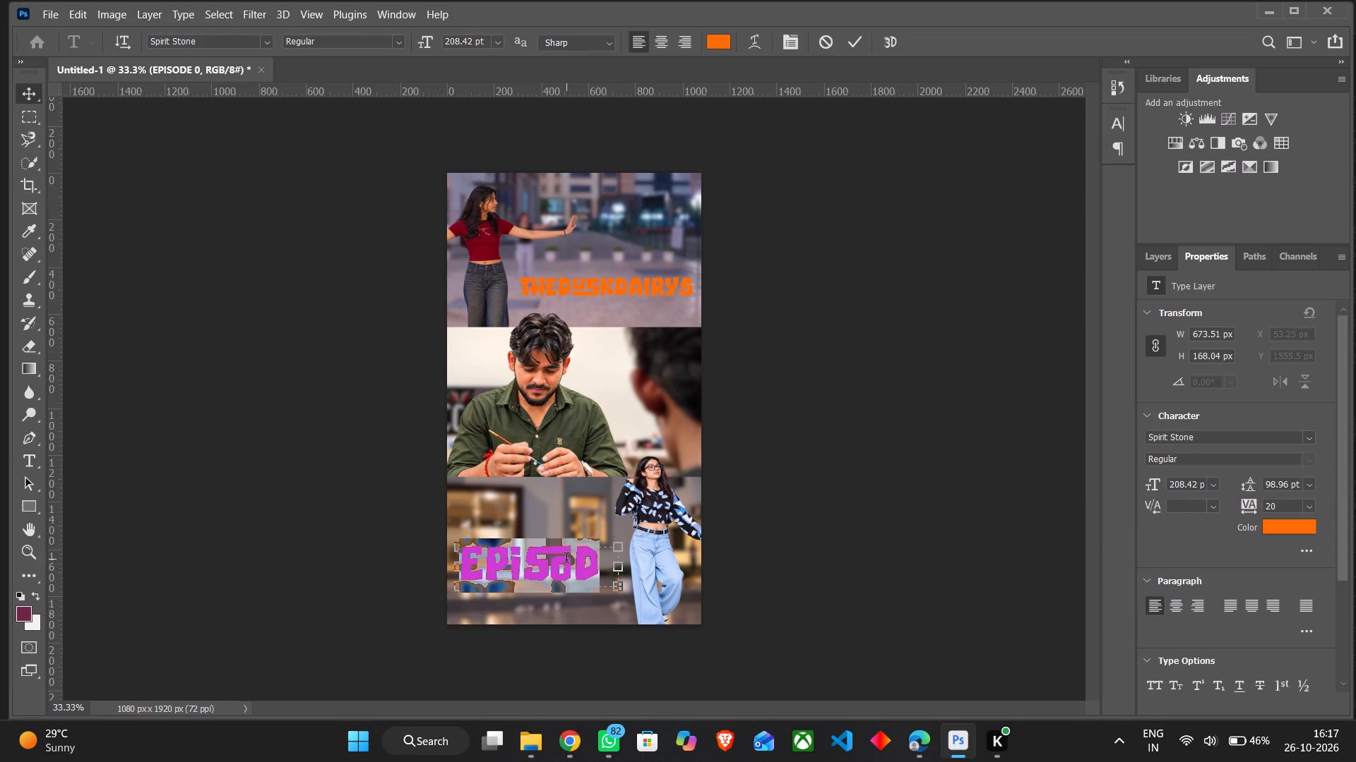
pyautogui.moveTo(472, 42); pyautogui.dragTo(436, 42)
pyautogui.write('150')
pyautogui.press('Return')
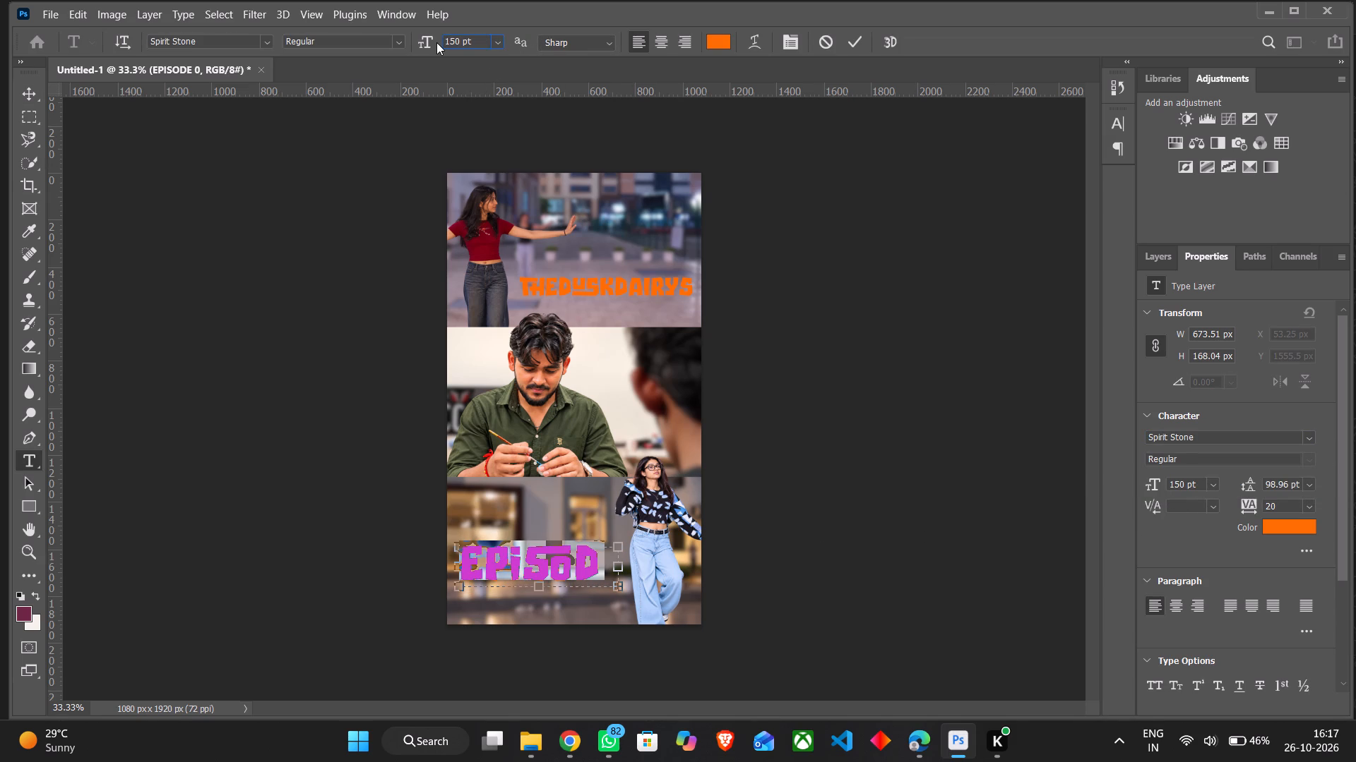
pyautogui.click(833, 445)
pyautogui.click(833, 445)
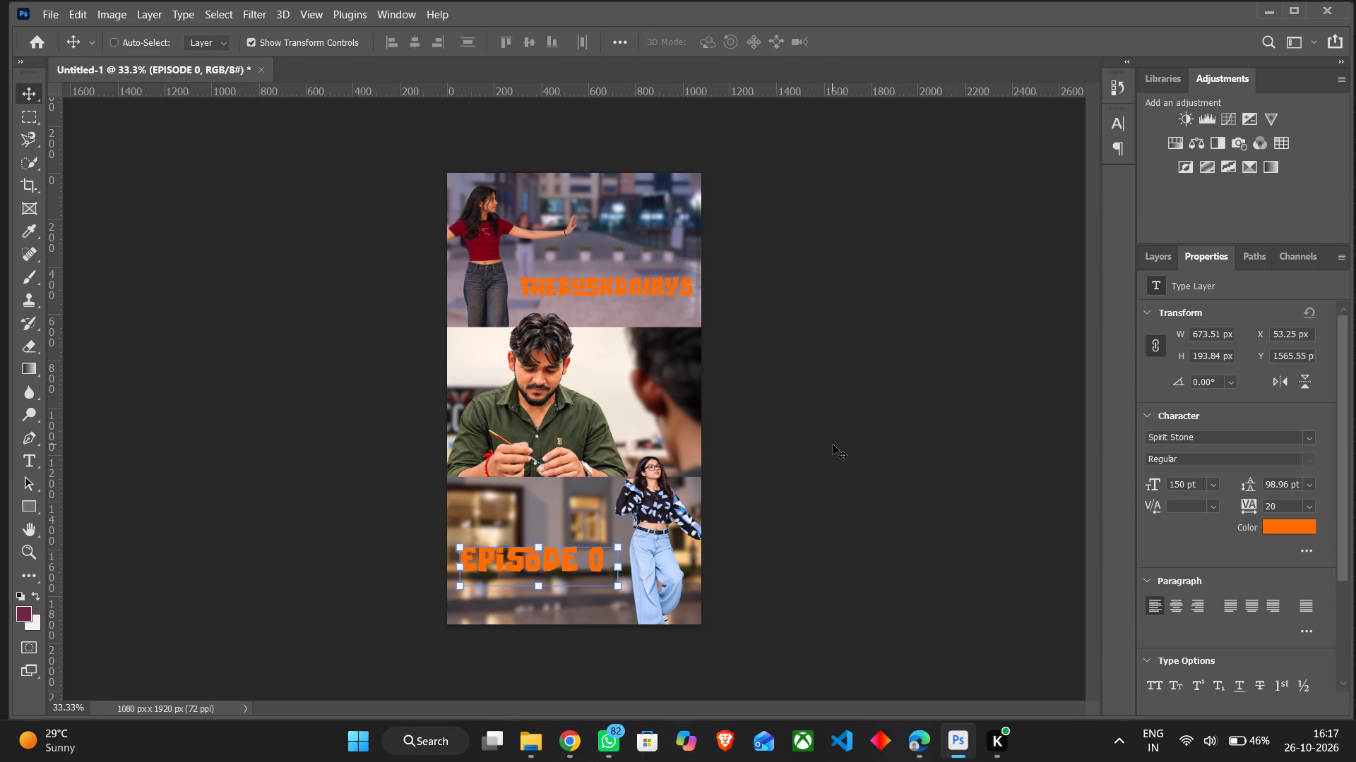
pyautogui.click(833, 445)
# Select the t (3) photo layer beneath the two text layers.
pyautogui.click(1164, 254)
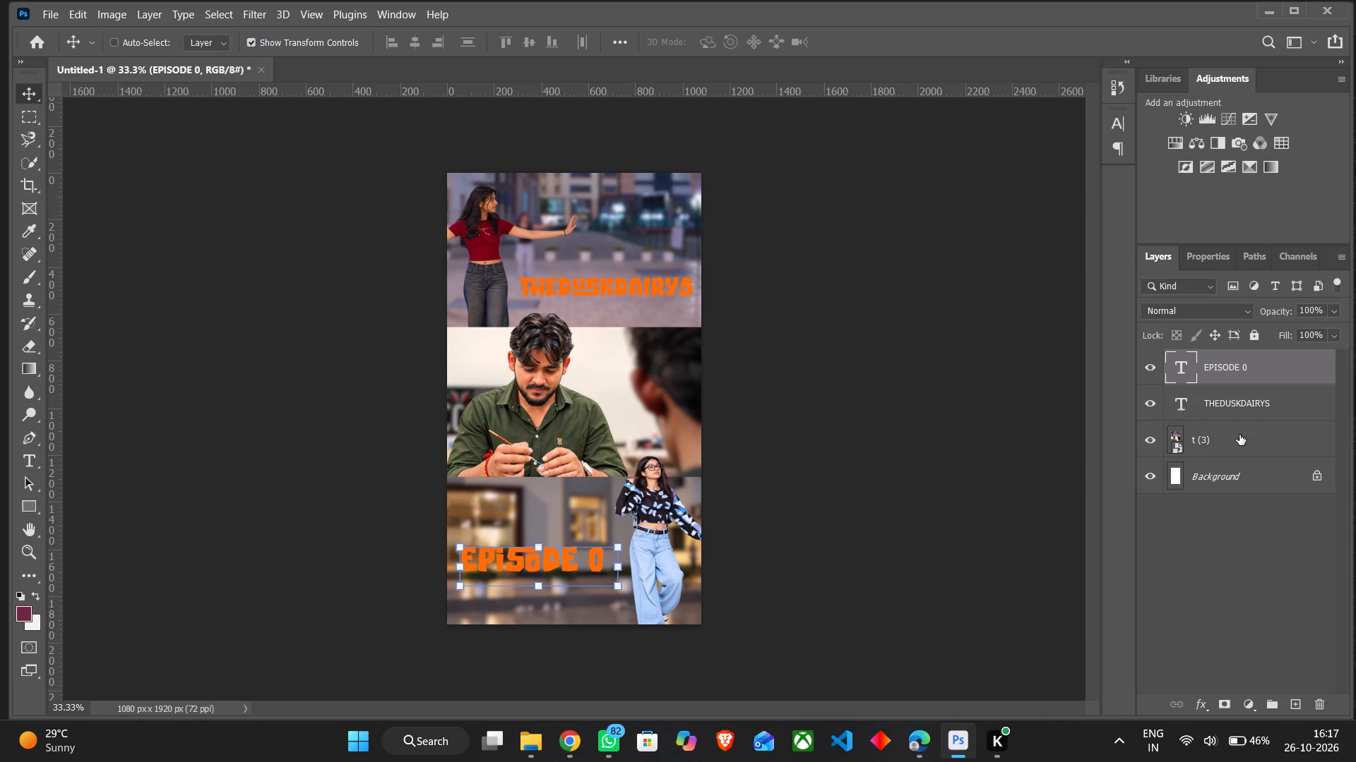
pyautogui.click(1239, 435)
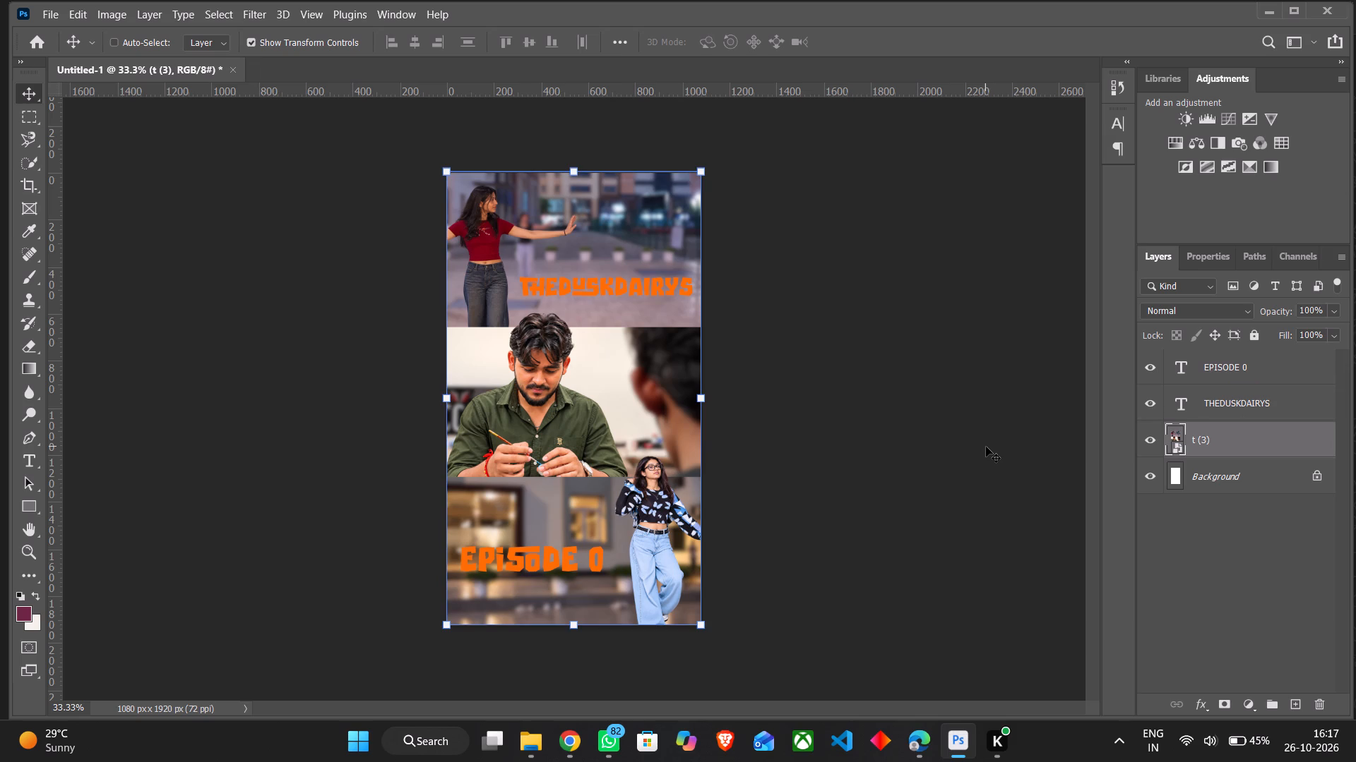
pyautogui.click(986, 447)
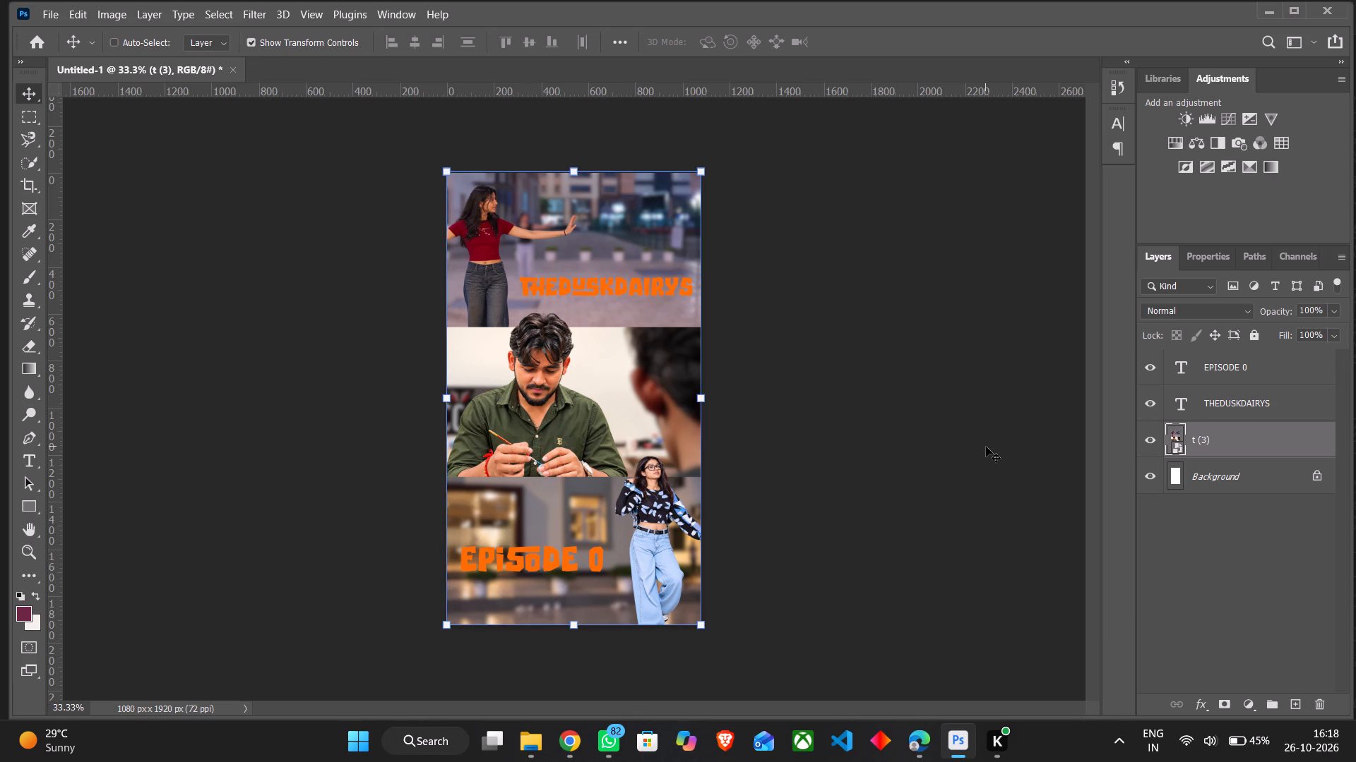
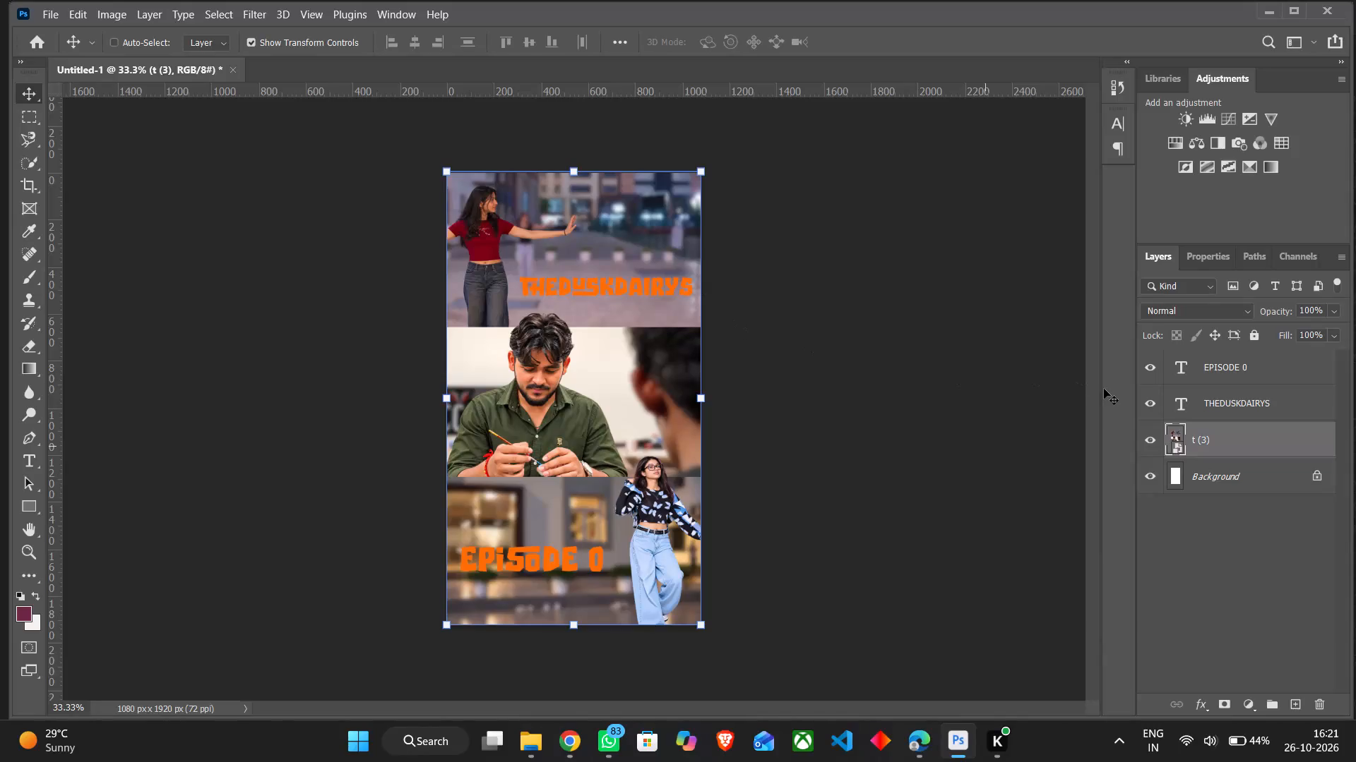
# Change the THEDUSKDAIRYS title's text color to bright yellow, fdfa01.
pyautogui.click(1218, 399)
pyautogui.click(1210, 262)
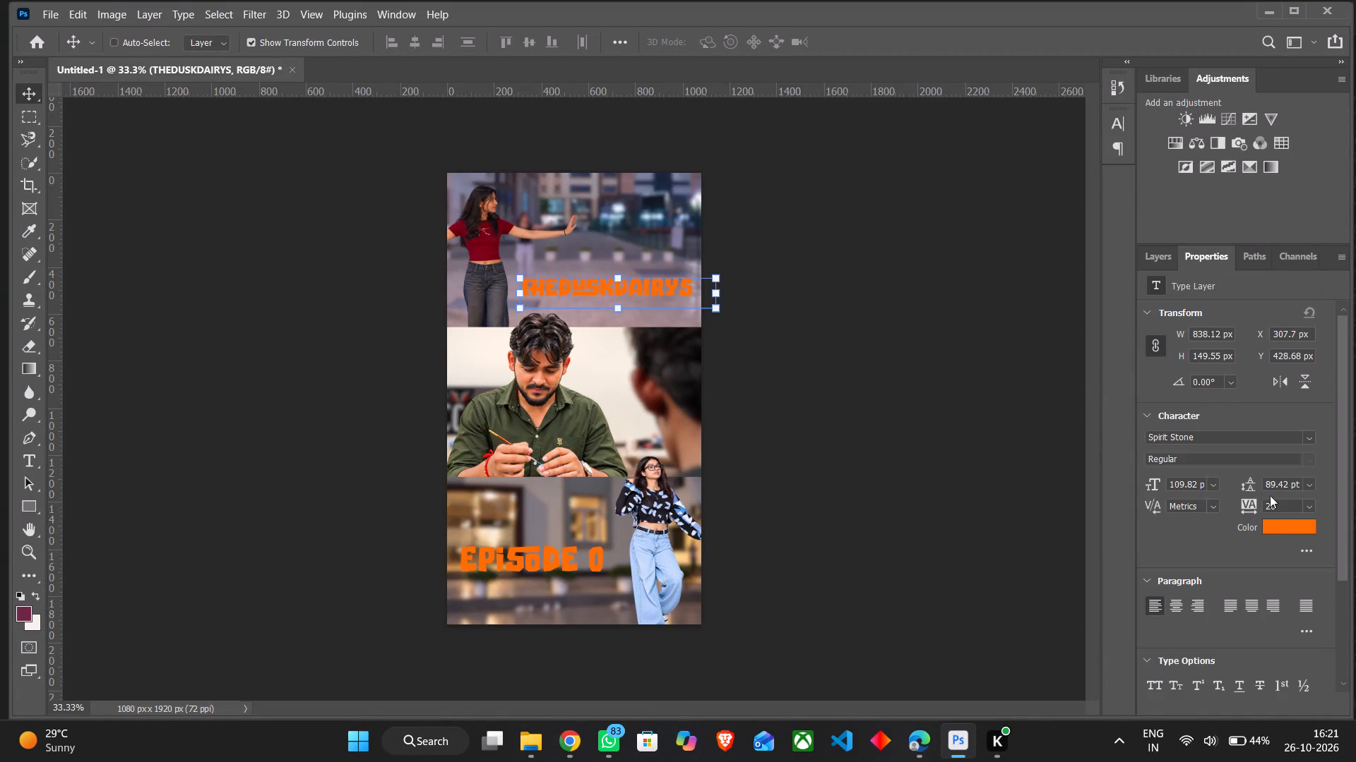
pyautogui.click(1278, 524)
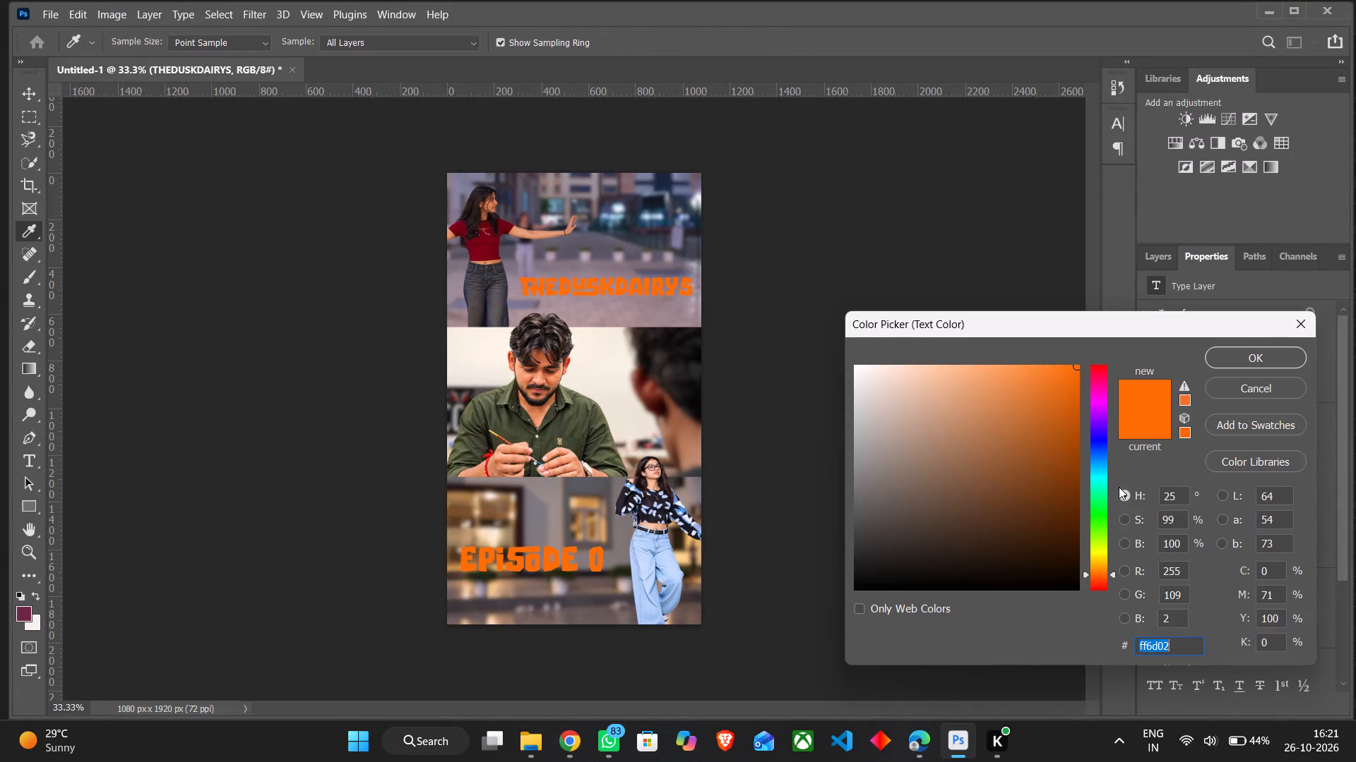
pyautogui.click(1102, 553)
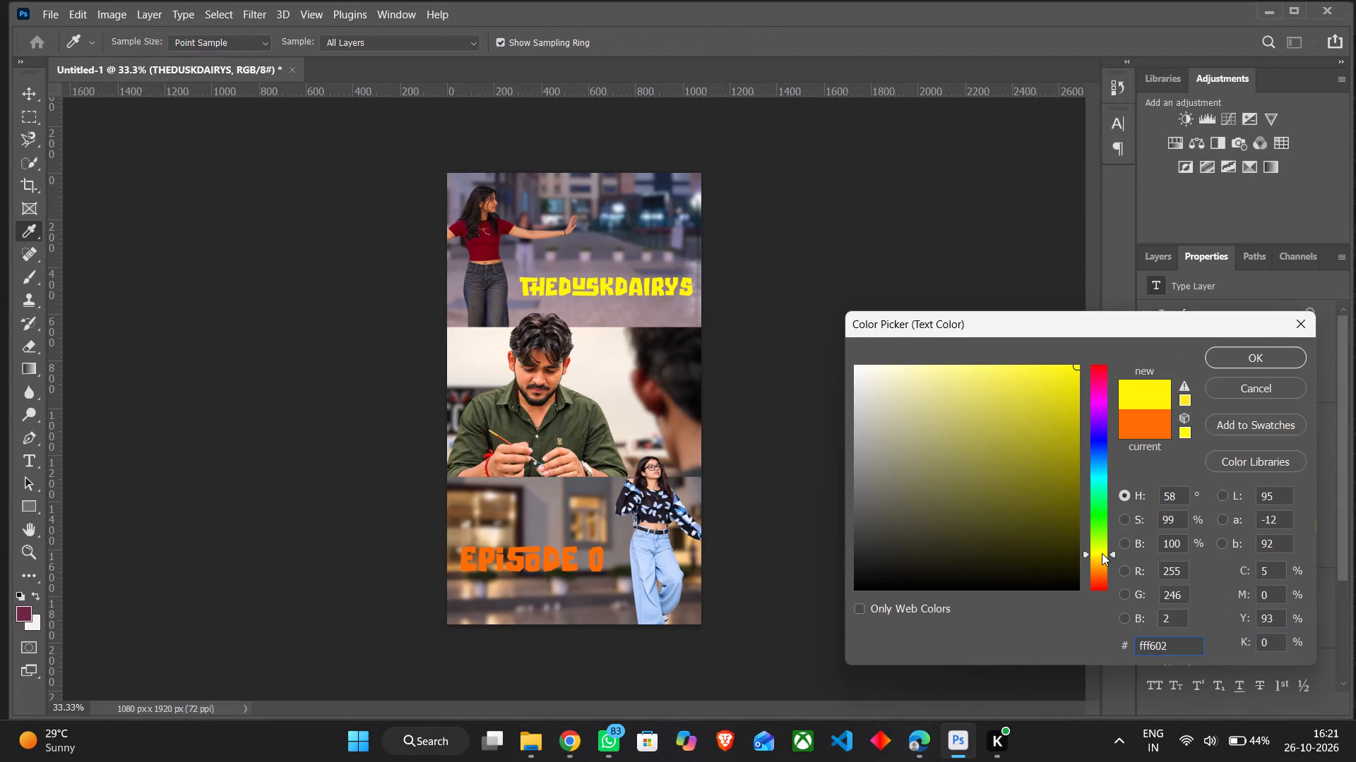
pyautogui.click(1078, 385)
pyautogui.doubleClick(1078, 368)
pyautogui.moveTo(1078, 368); pyautogui.dragTo(1093, 548)
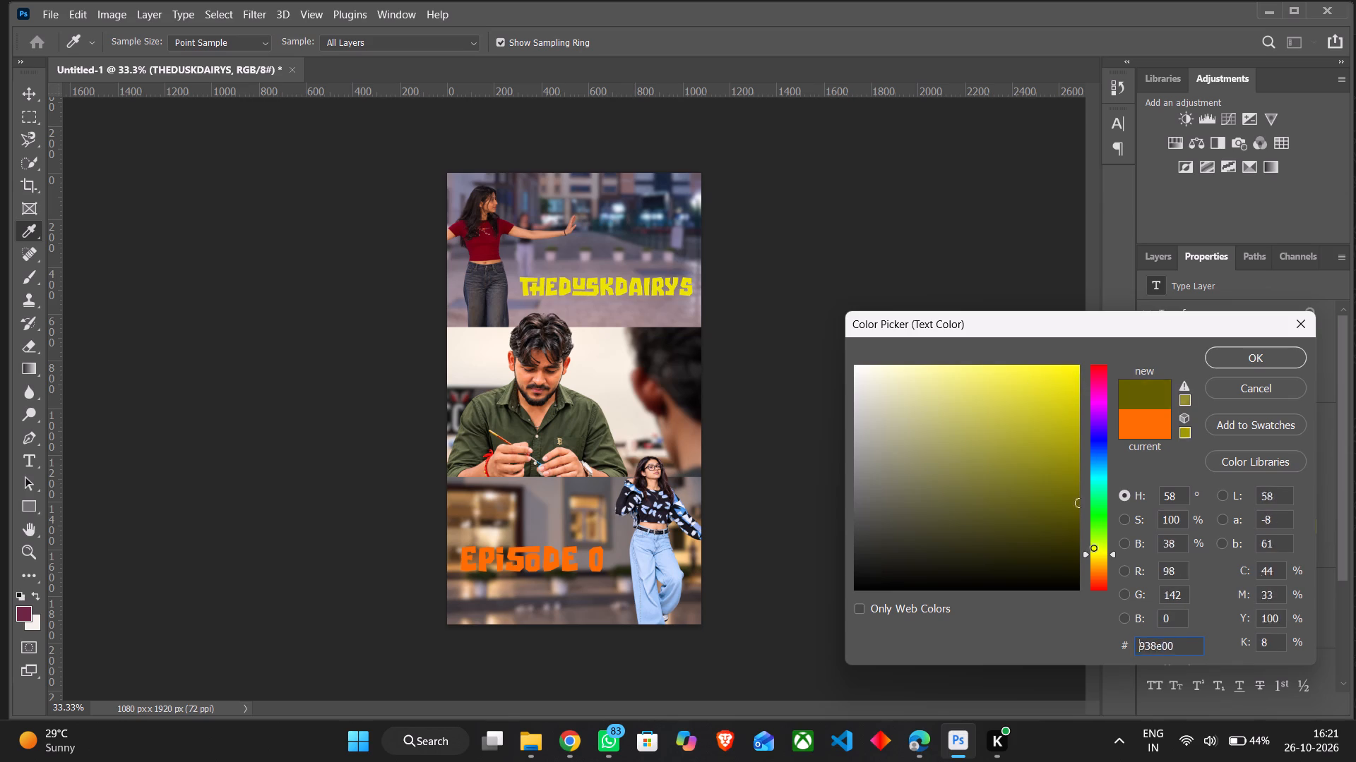
pyautogui.moveTo(1093, 548); pyautogui.dragTo(1088, 555)
pyautogui.click(1086, 554)
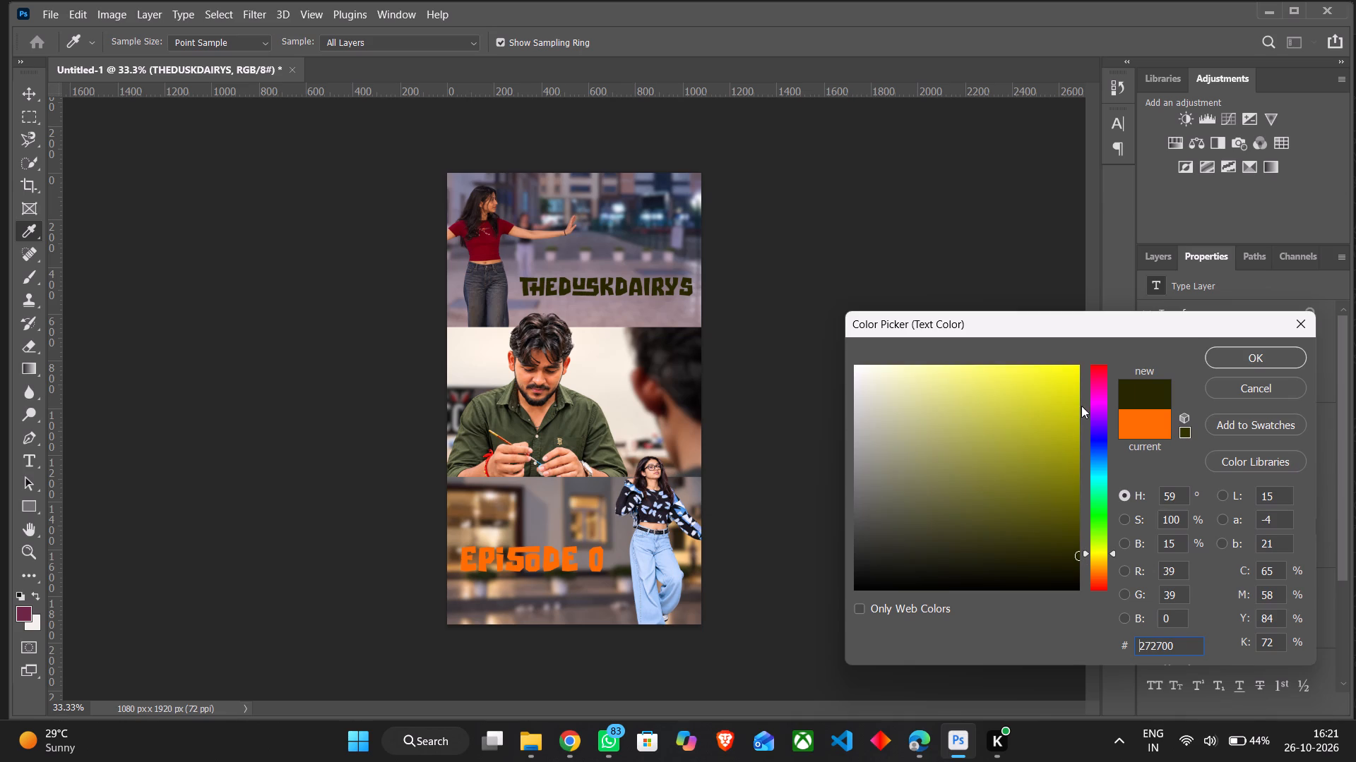
pyautogui.click(1070, 370)
pyautogui.click(1073, 369)
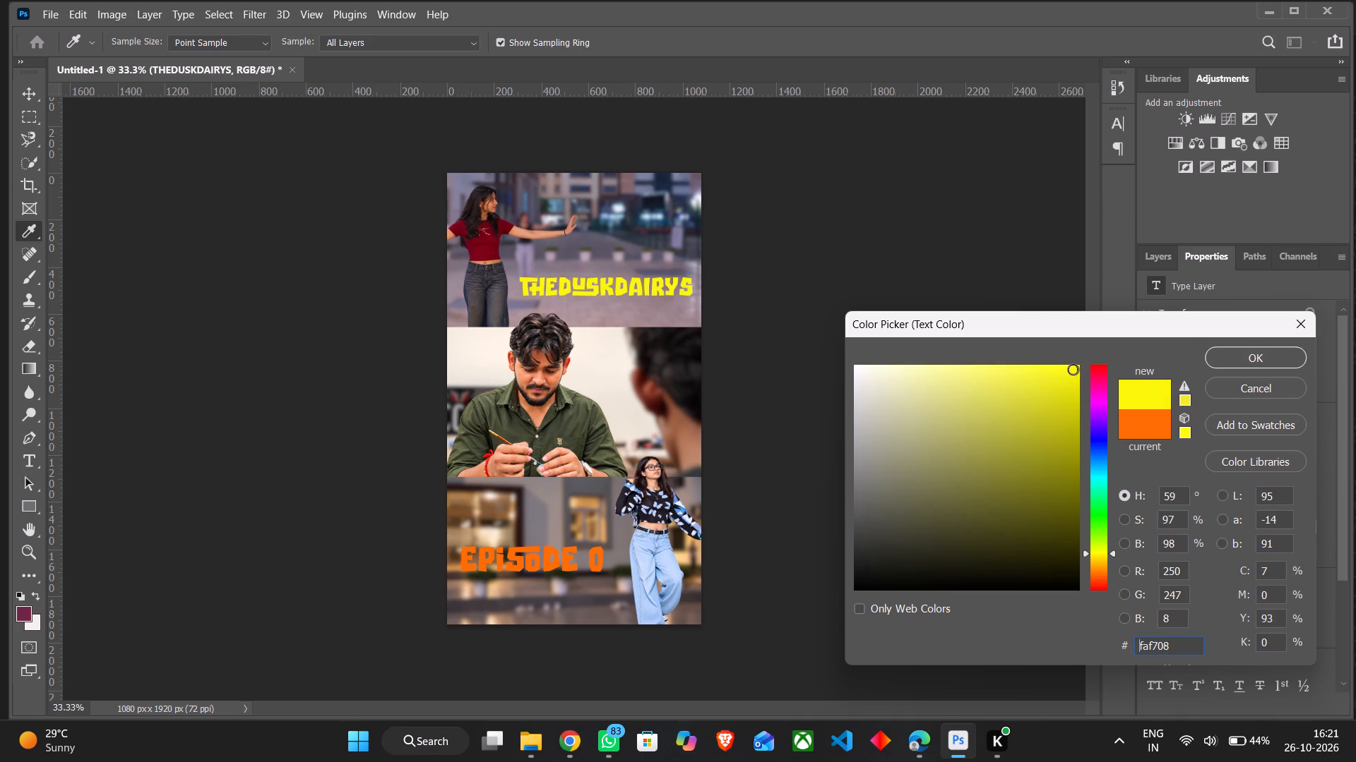
pyautogui.click(1076, 368)
pyautogui.click(1078, 366)
pyautogui.click(1251, 363)
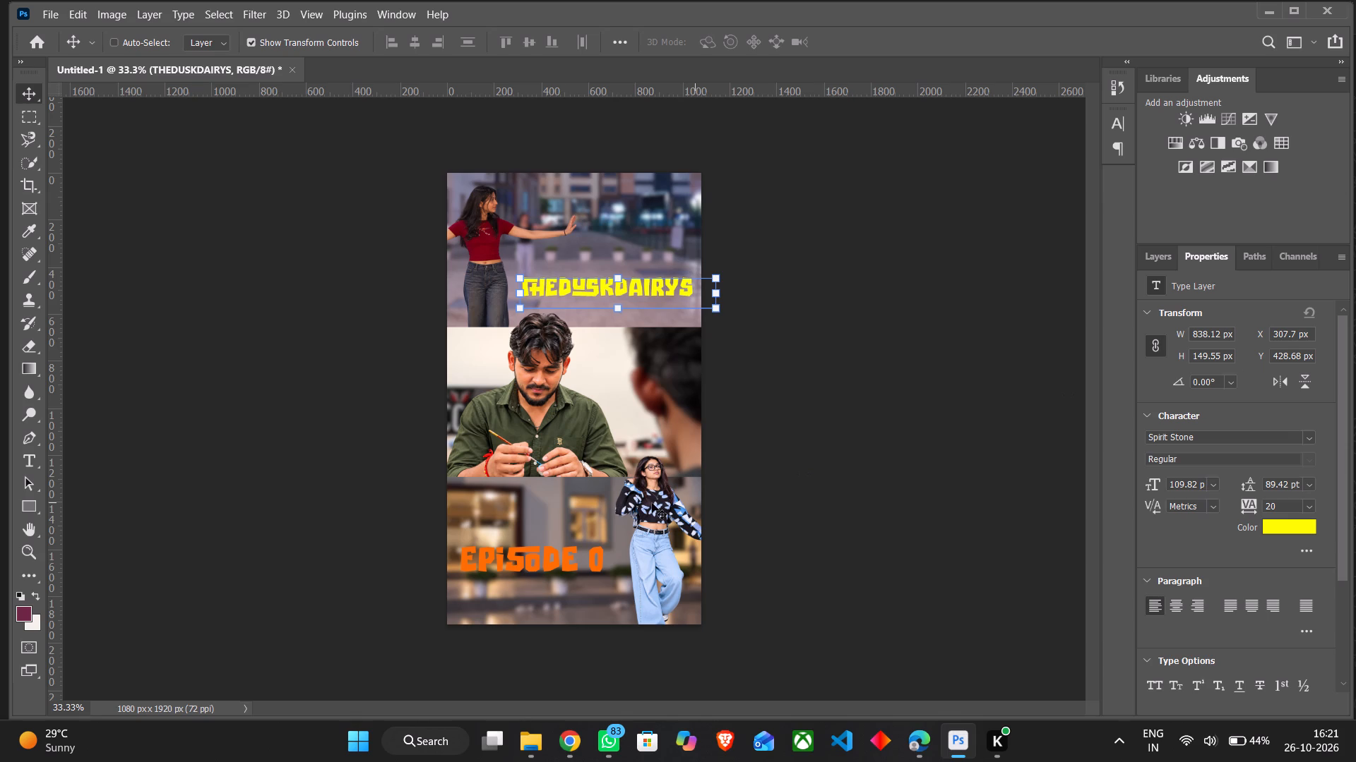
# Change the EPISODE 0 label's text color to bright yellow, f6ff02.
pyautogui.click(1158, 258)
pyautogui.click(1237, 377)
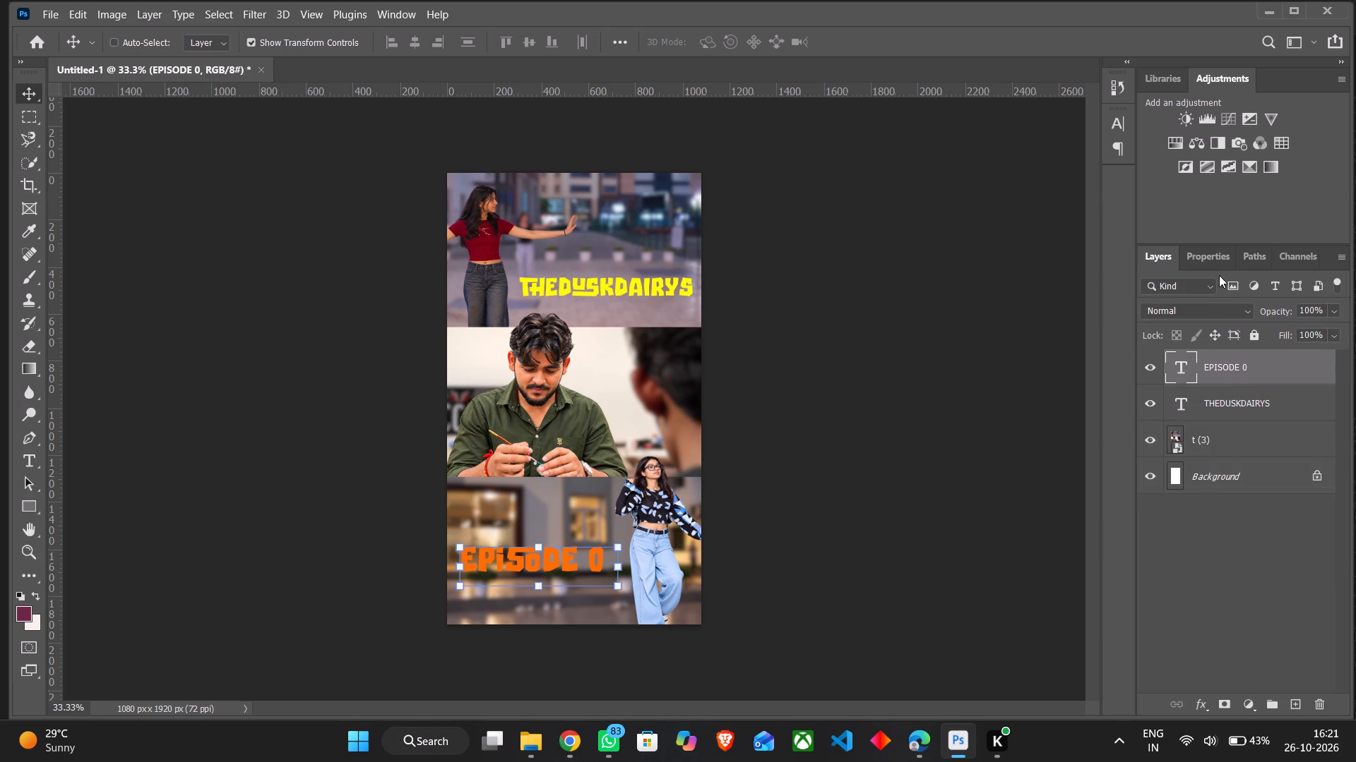
pyautogui.click(1218, 258)
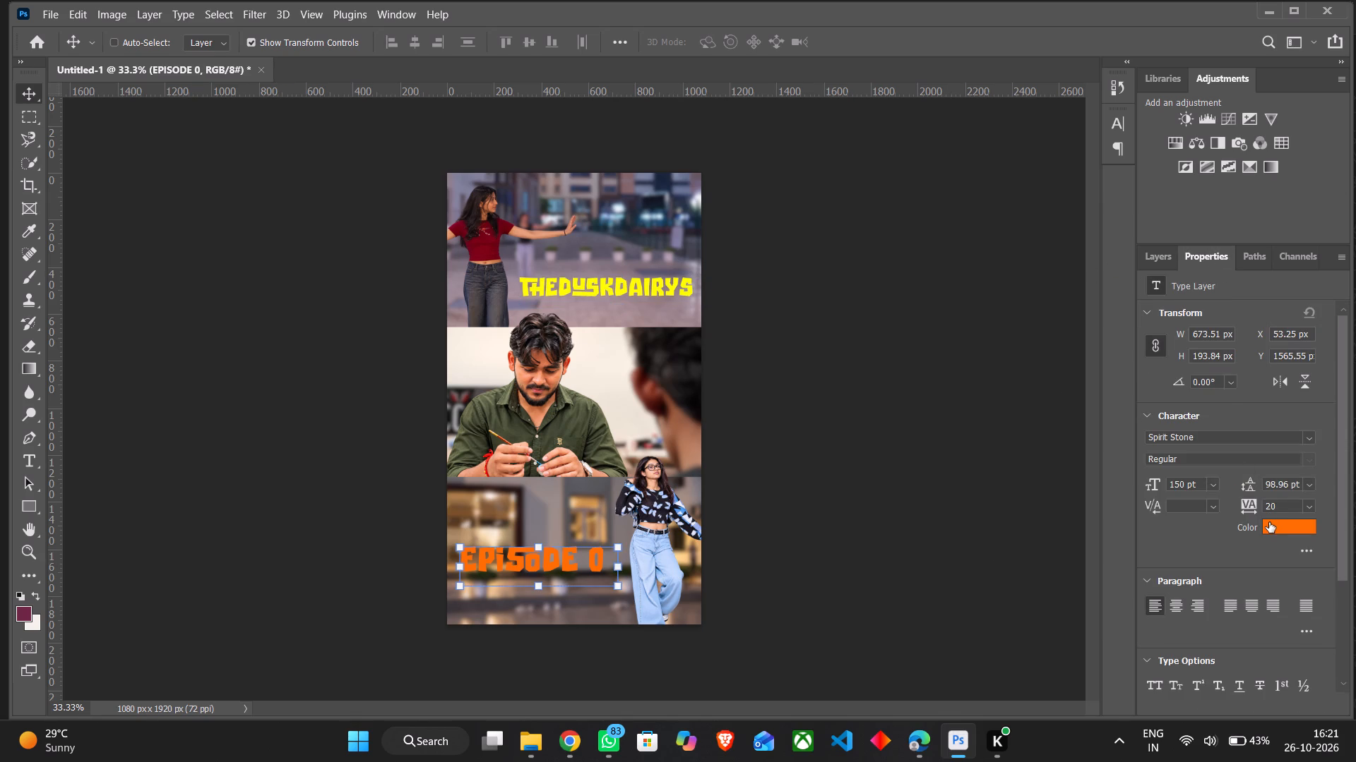
pyautogui.doubleClick(1269, 522)
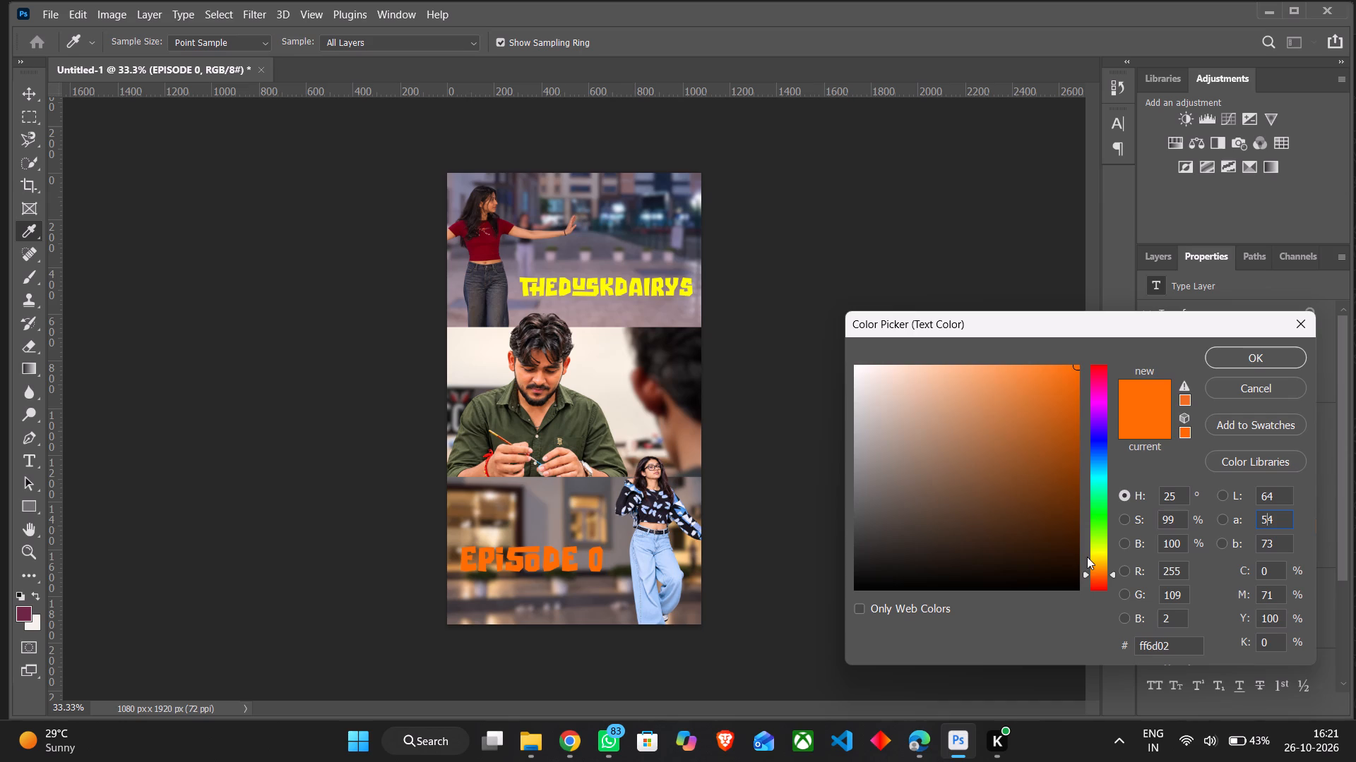
pyautogui.moveTo(1086, 575); pyautogui.dragTo(1086, 568)
pyautogui.moveTo(1086, 568); pyautogui.dragTo(1086, 550)
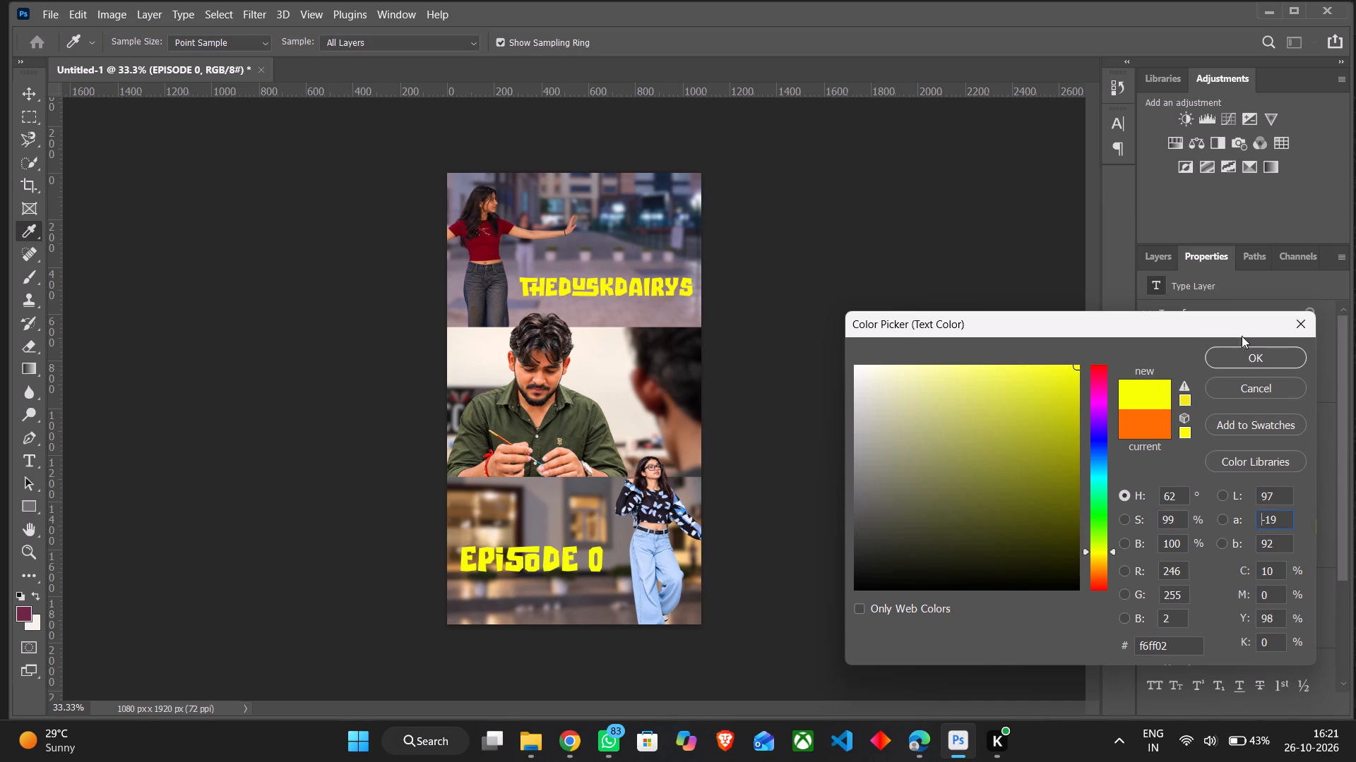
pyautogui.click(1247, 359)
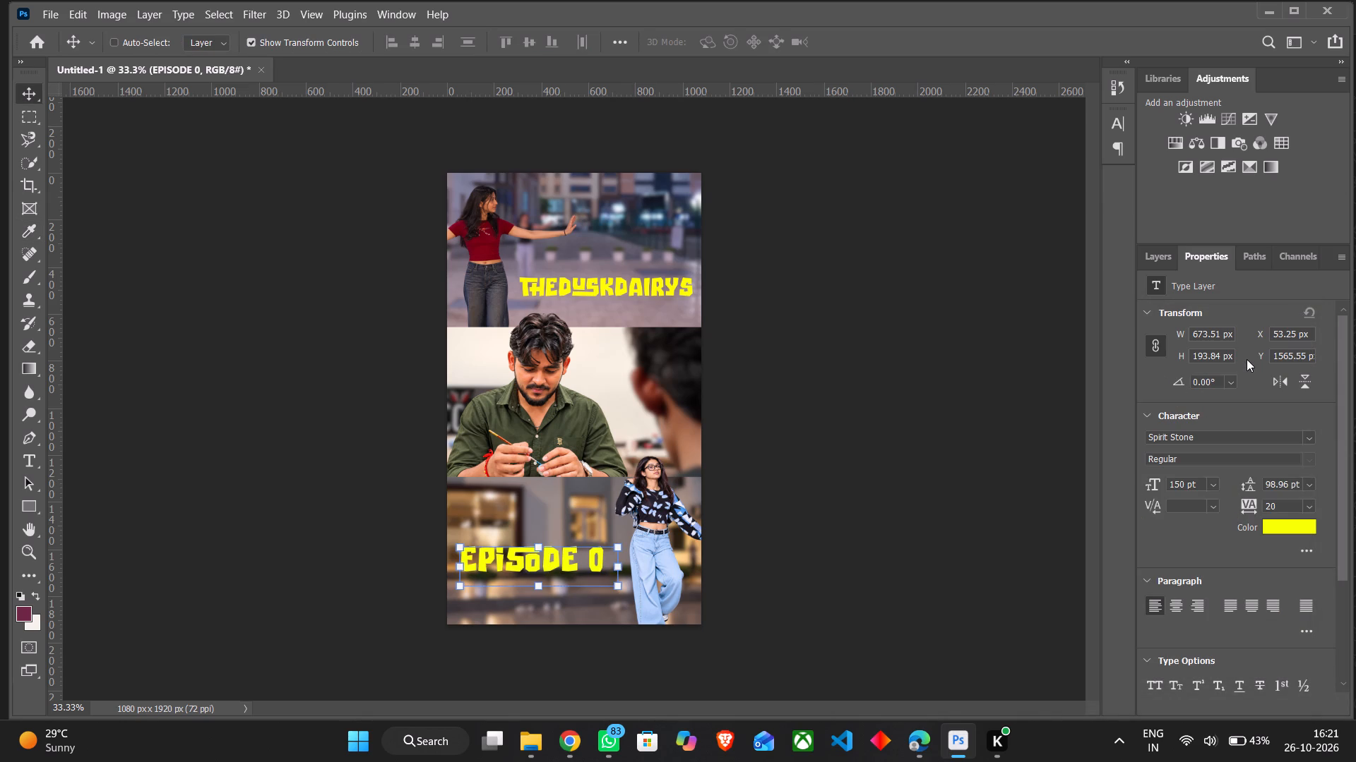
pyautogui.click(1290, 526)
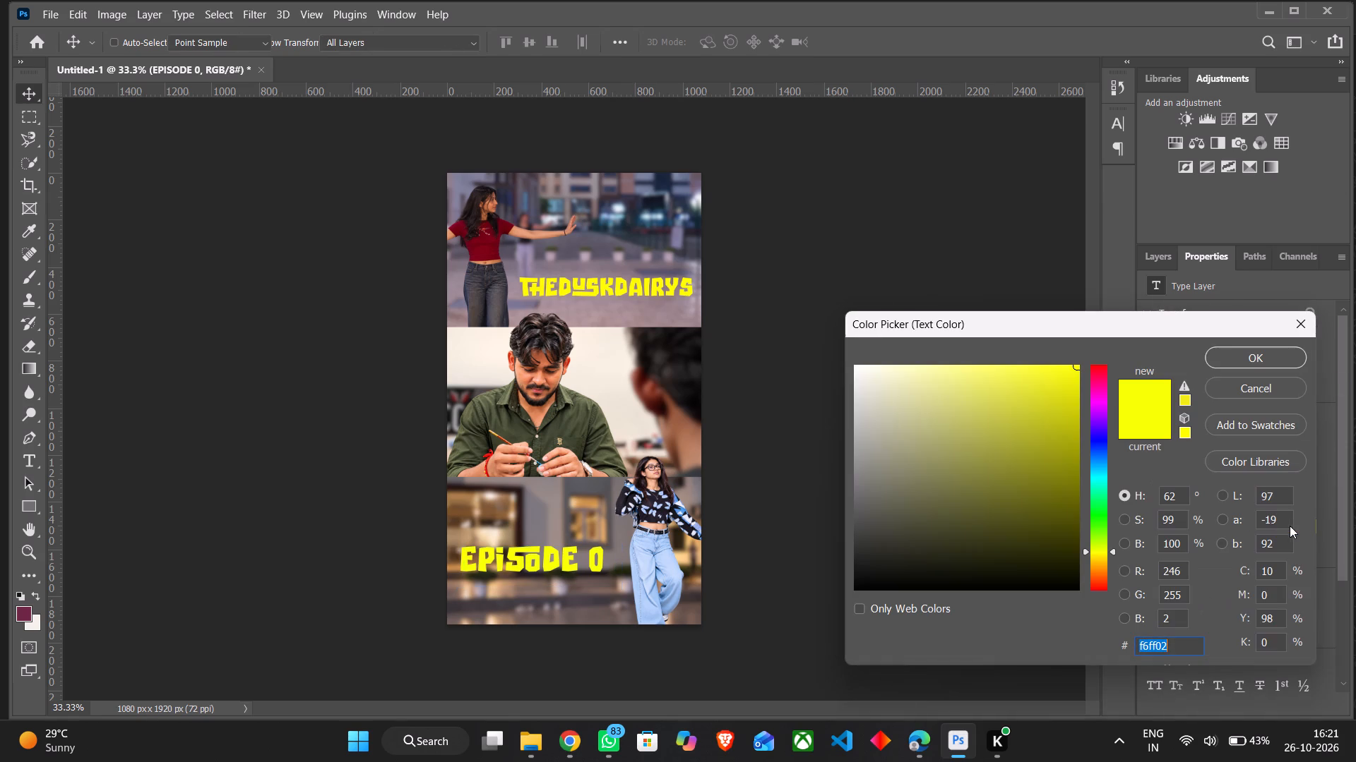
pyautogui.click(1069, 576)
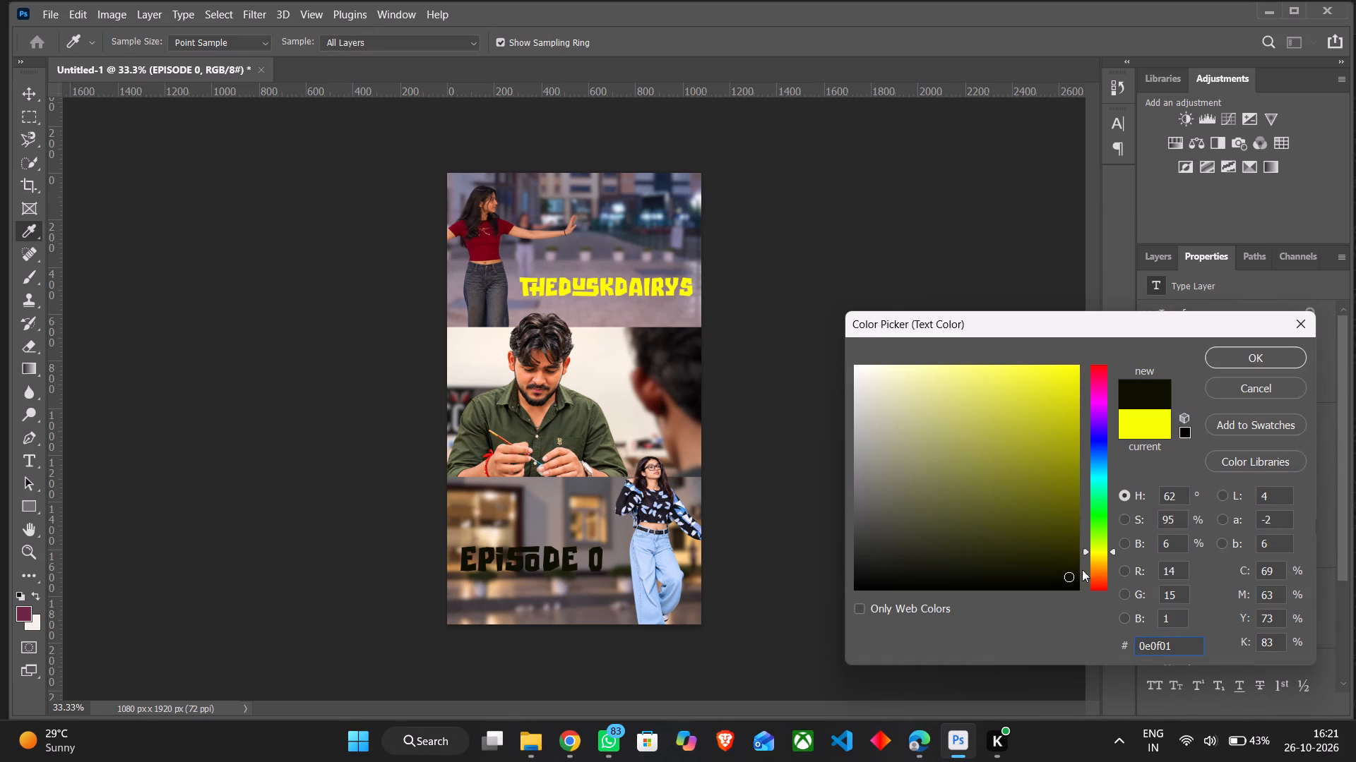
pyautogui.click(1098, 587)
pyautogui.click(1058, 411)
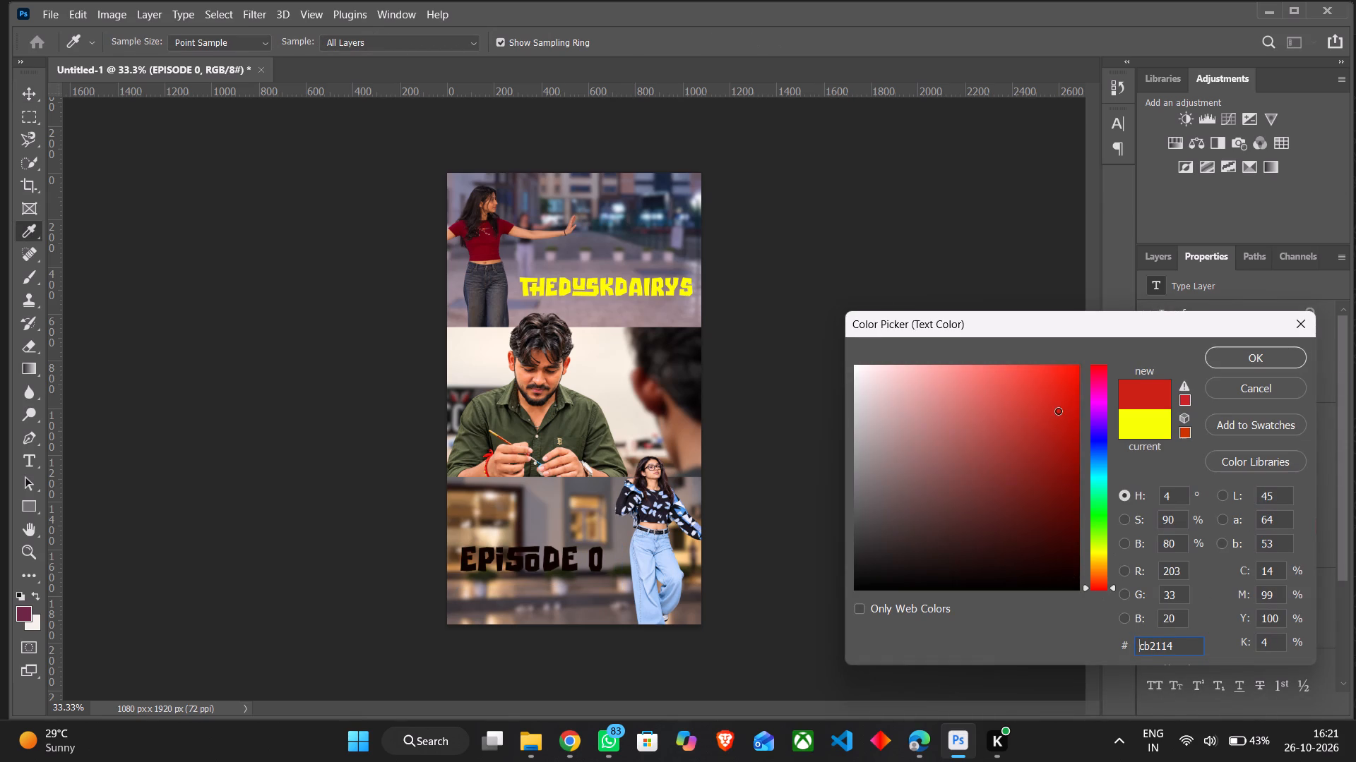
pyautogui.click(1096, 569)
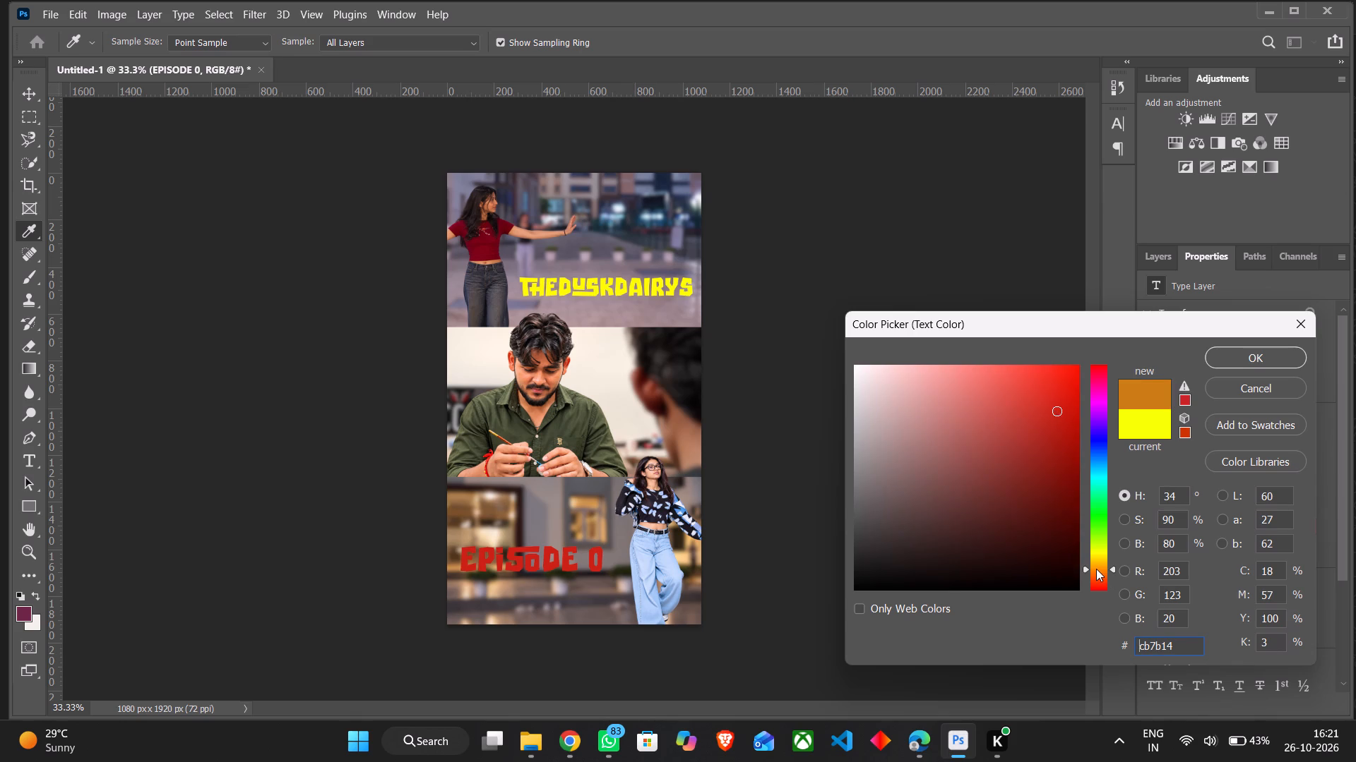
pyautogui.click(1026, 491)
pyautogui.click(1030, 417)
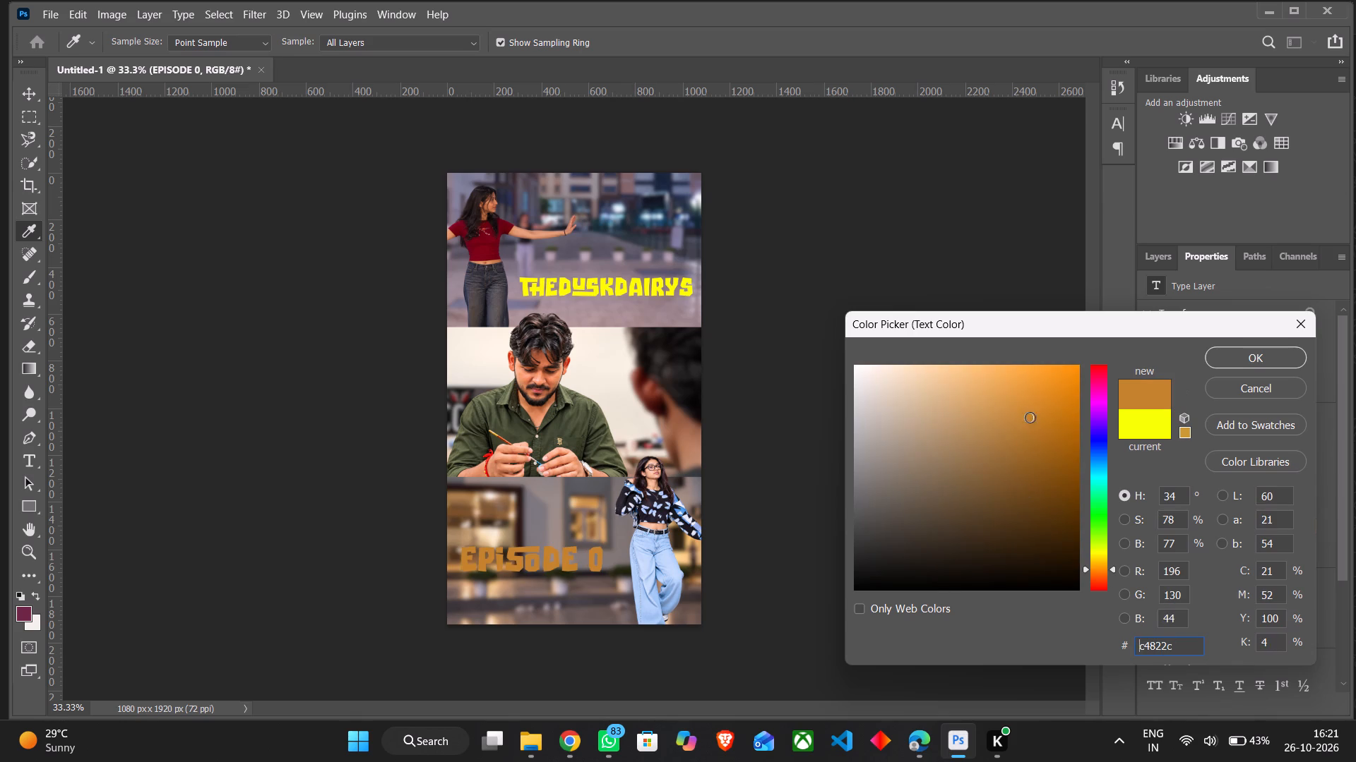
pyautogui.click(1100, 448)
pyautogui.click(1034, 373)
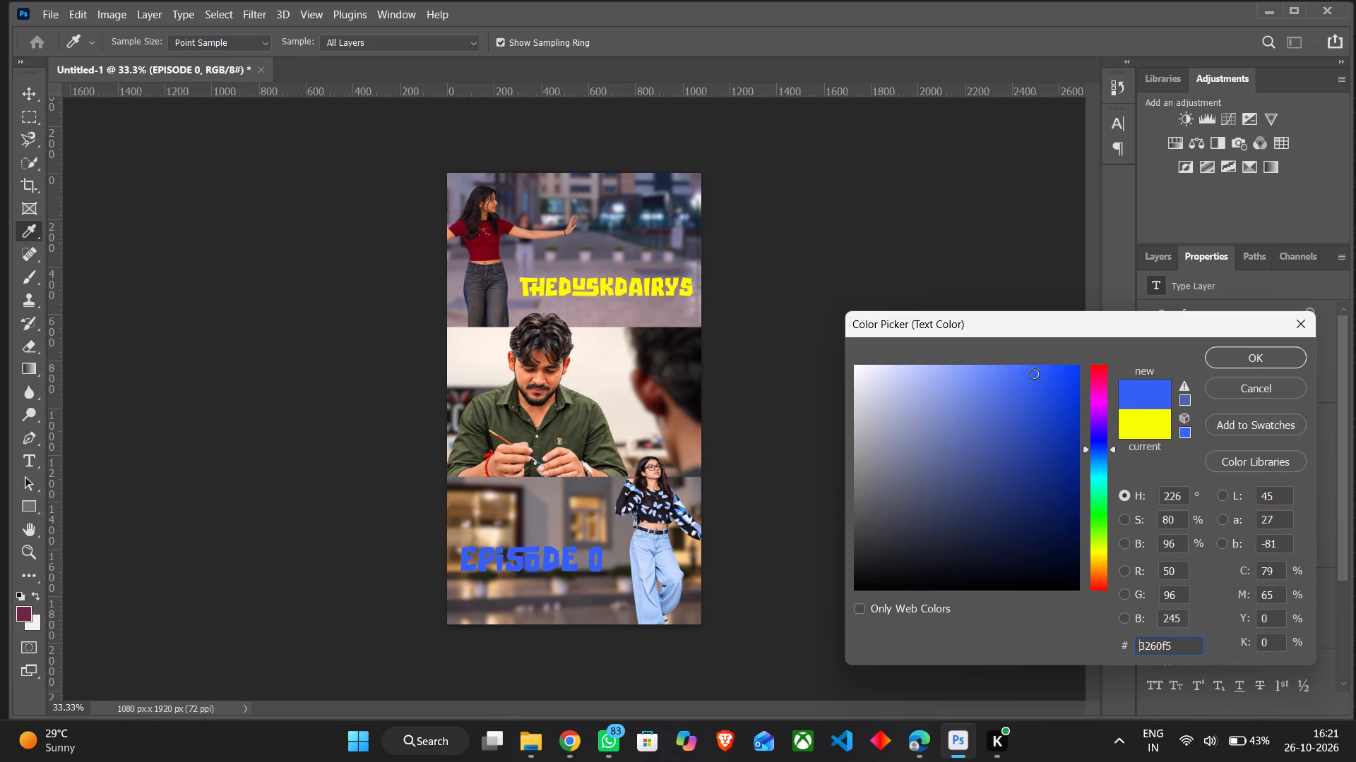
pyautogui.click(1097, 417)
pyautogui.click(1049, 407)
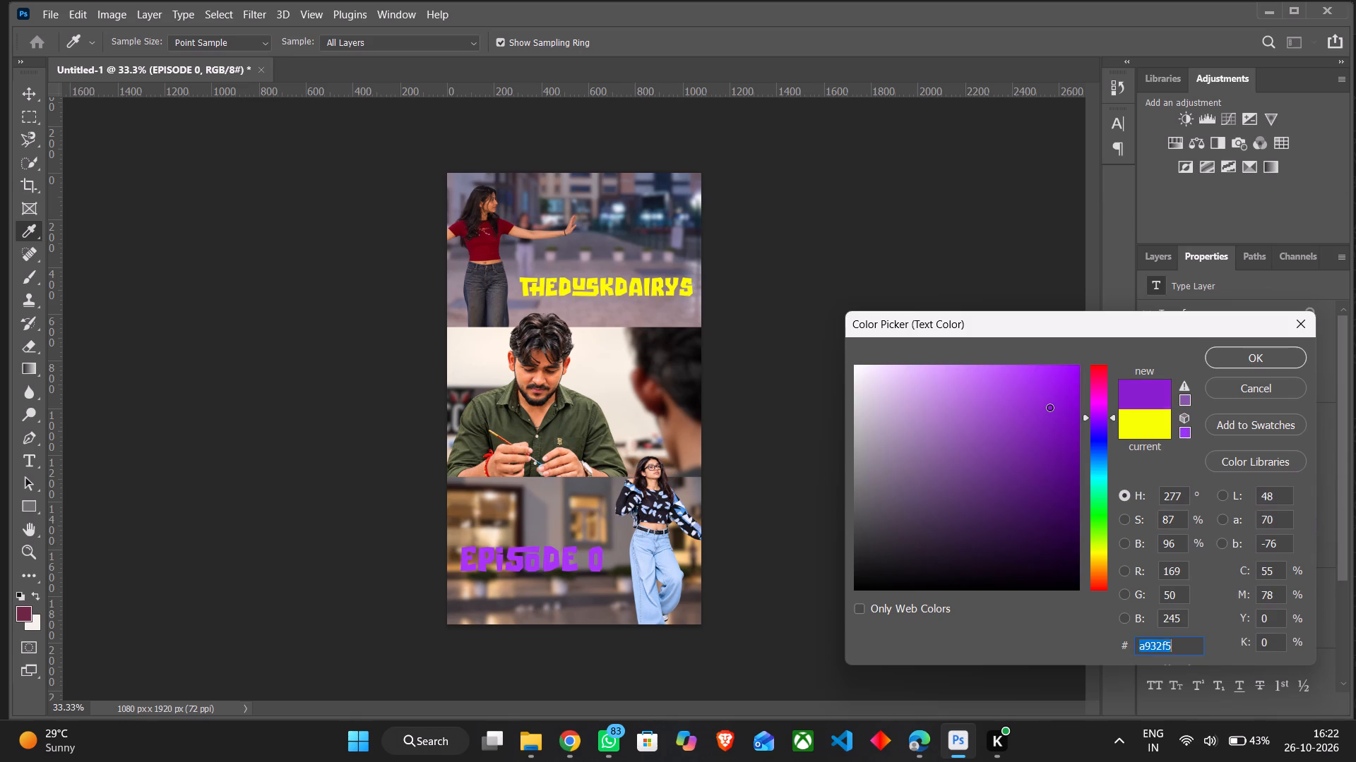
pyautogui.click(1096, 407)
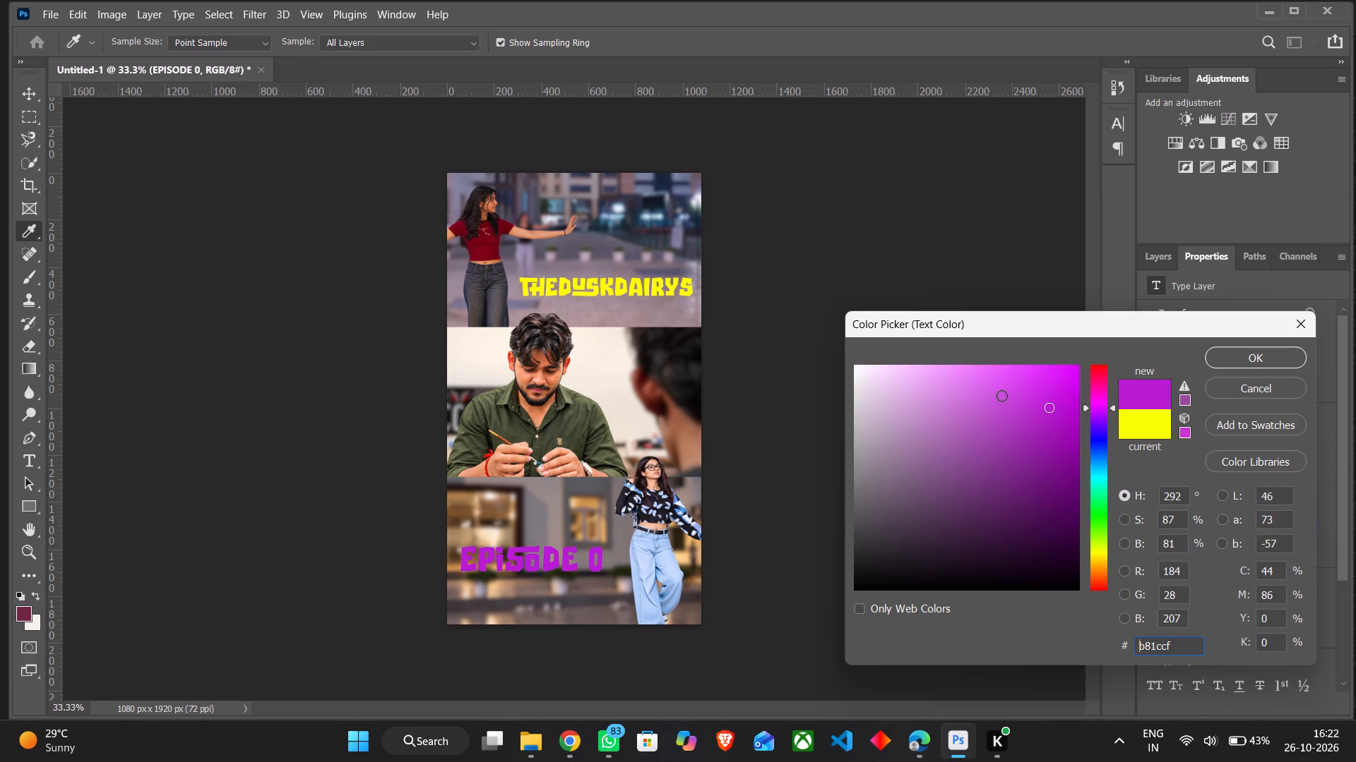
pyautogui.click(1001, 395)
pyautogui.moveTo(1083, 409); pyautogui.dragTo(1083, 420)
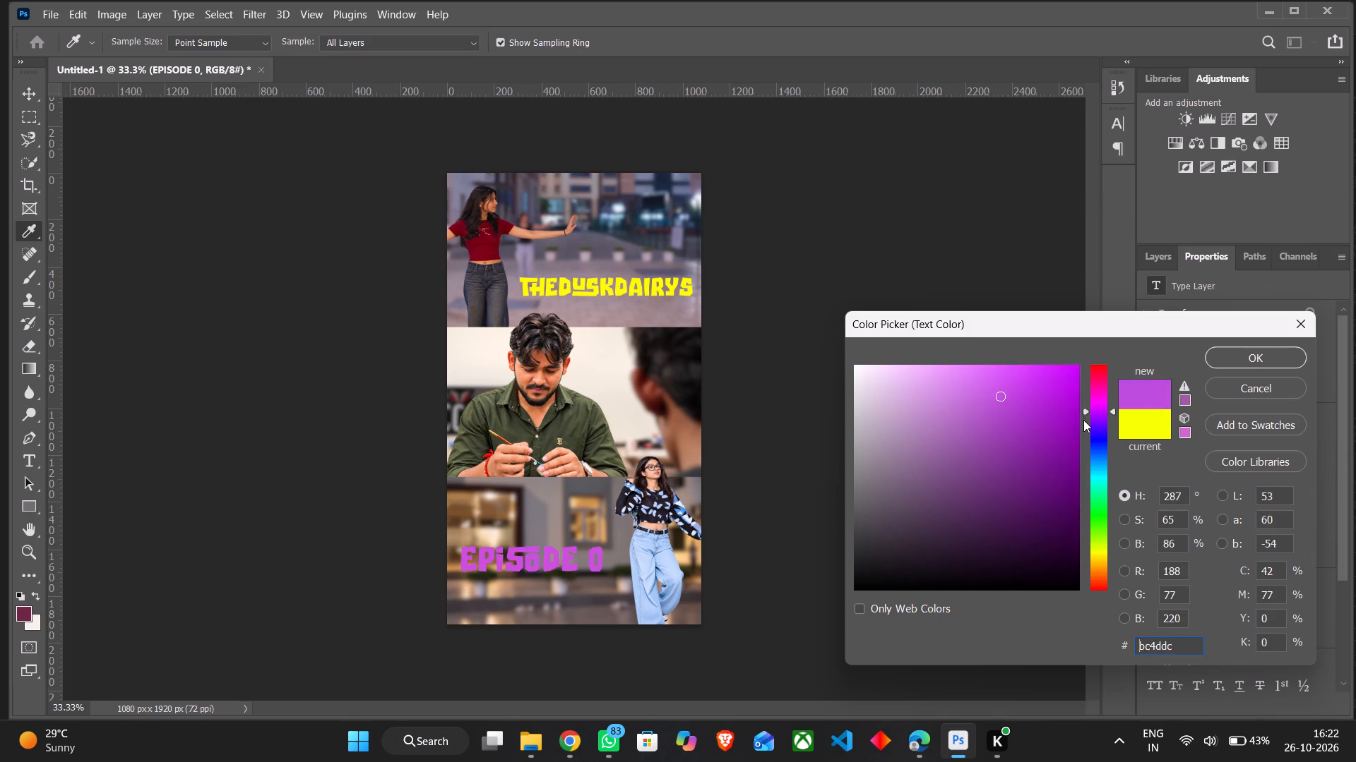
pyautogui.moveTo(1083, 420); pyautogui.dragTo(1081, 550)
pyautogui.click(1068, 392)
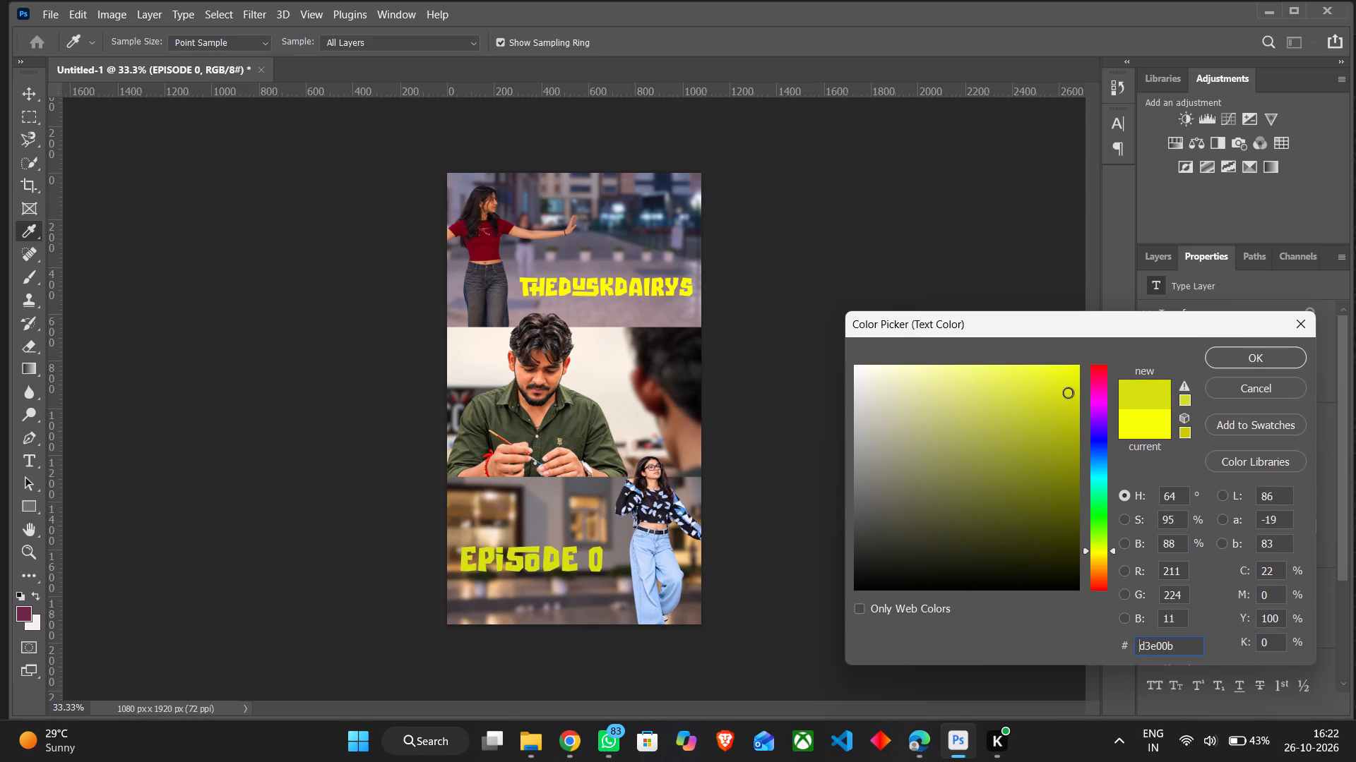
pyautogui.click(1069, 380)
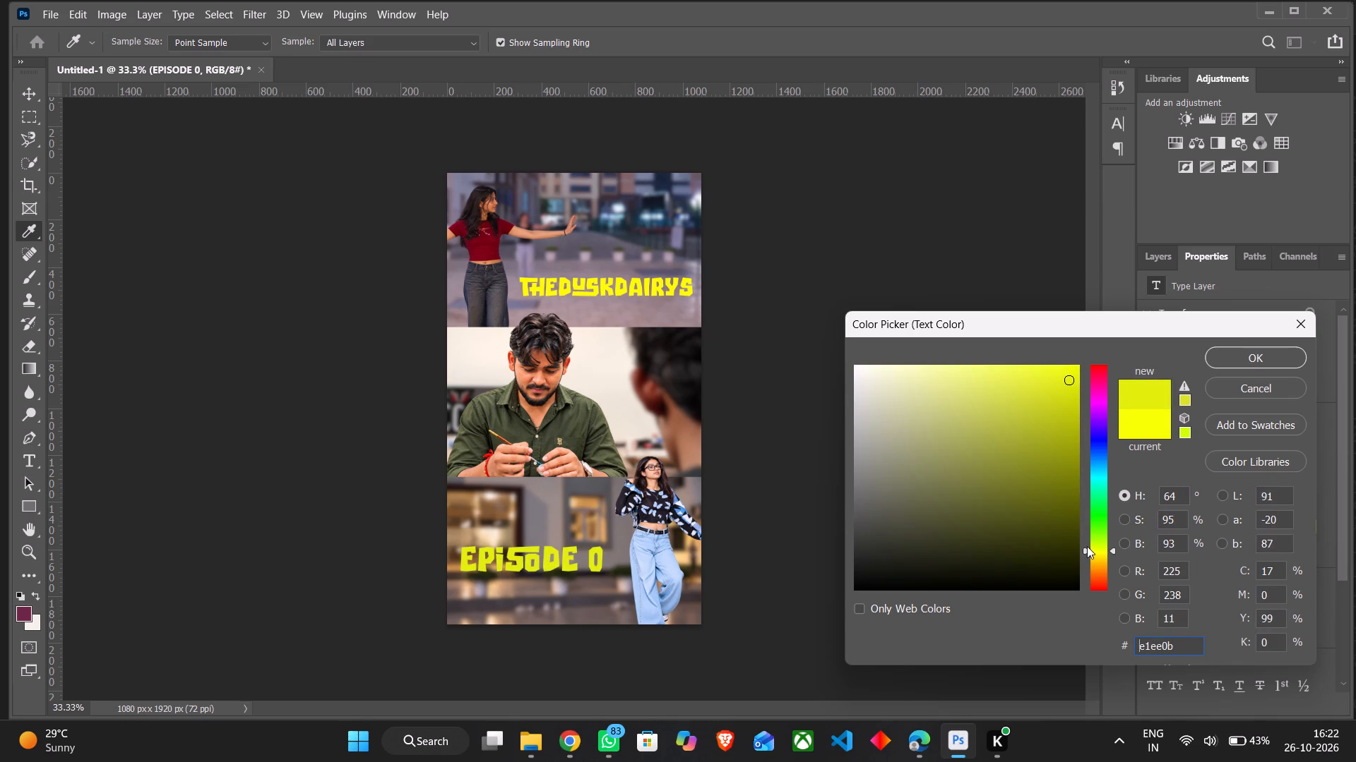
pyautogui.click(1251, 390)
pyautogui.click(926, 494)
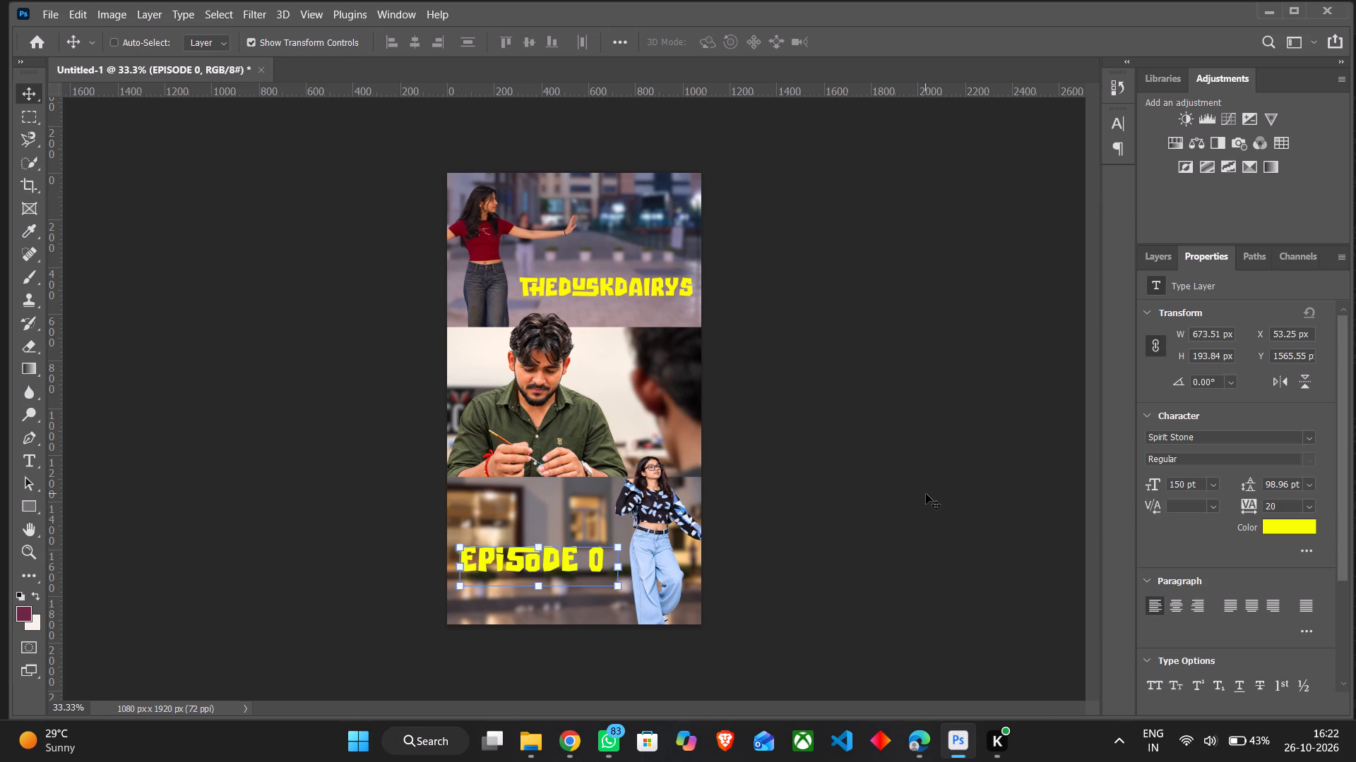
# Scale the EPISODE 0 label proportionally to about 111% and move it slightly up, beside the woman in blue jeans.
pyautogui.click(547, 558)
pyautogui.moveTo(616, 587); pyautogui.dragTo(634, 591)
pyautogui.moveTo(579, 561); pyautogui.dragTo(579, 552)
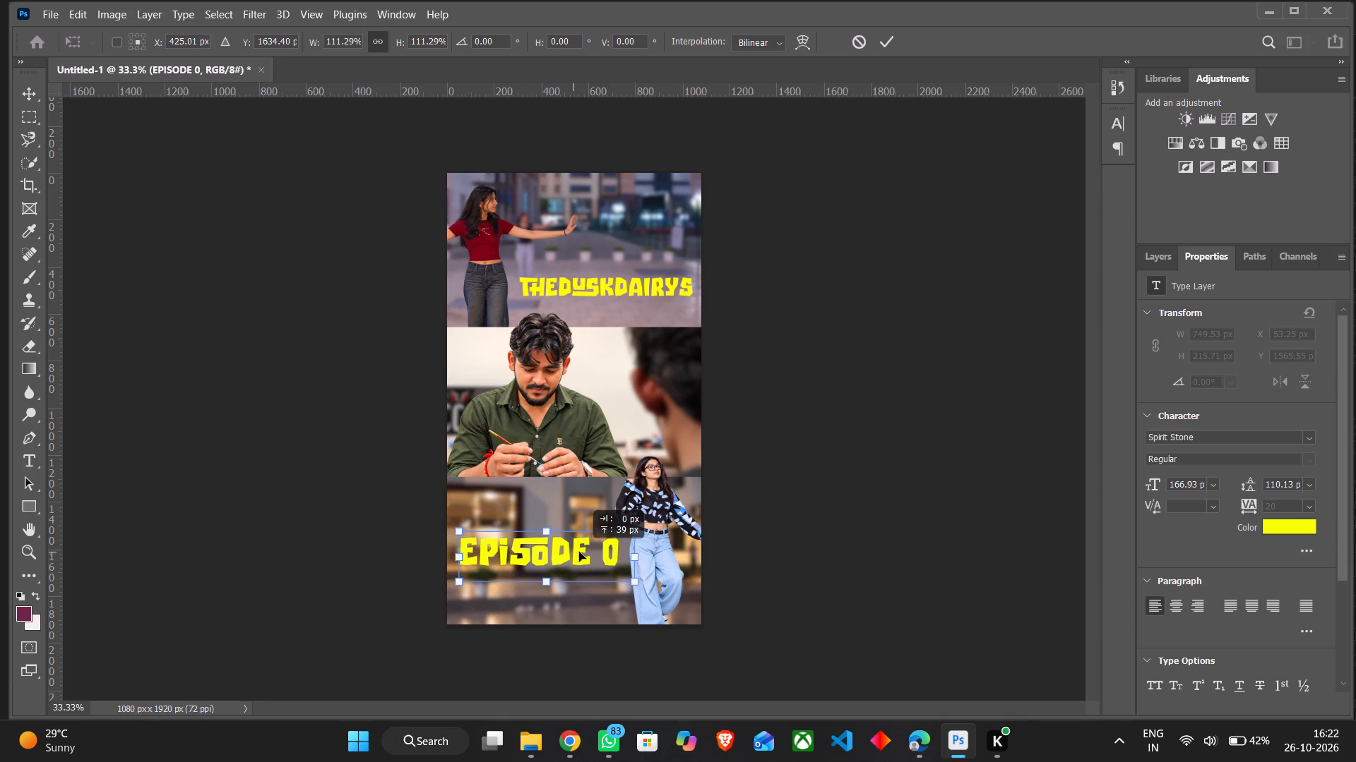
pyautogui.moveTo(579, 552); pyautogui.dragTo(578, 552)
pyautogui.click(612, 291)
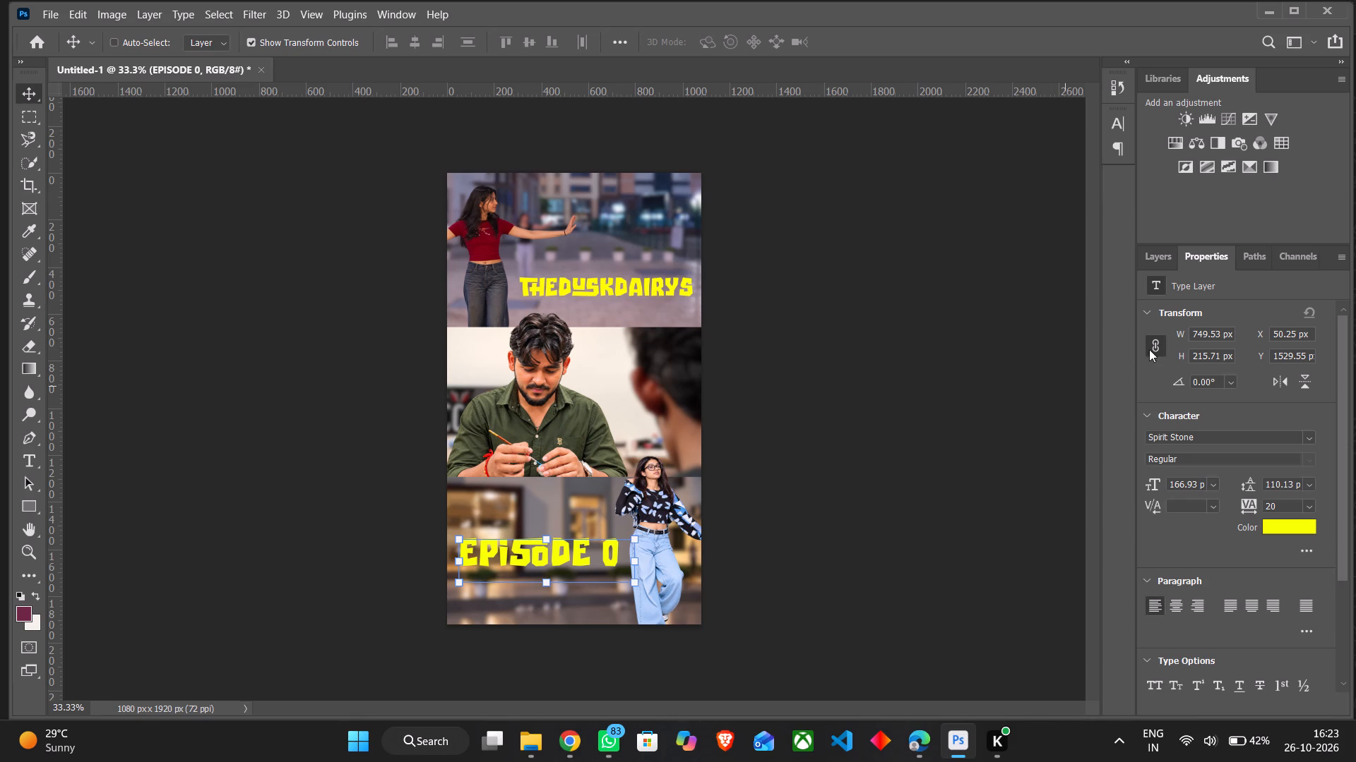
# Move the THEDUSKDAIRYS title up about 60 px and slightly left within the top photo.
pyautogui.click(1157, 265)
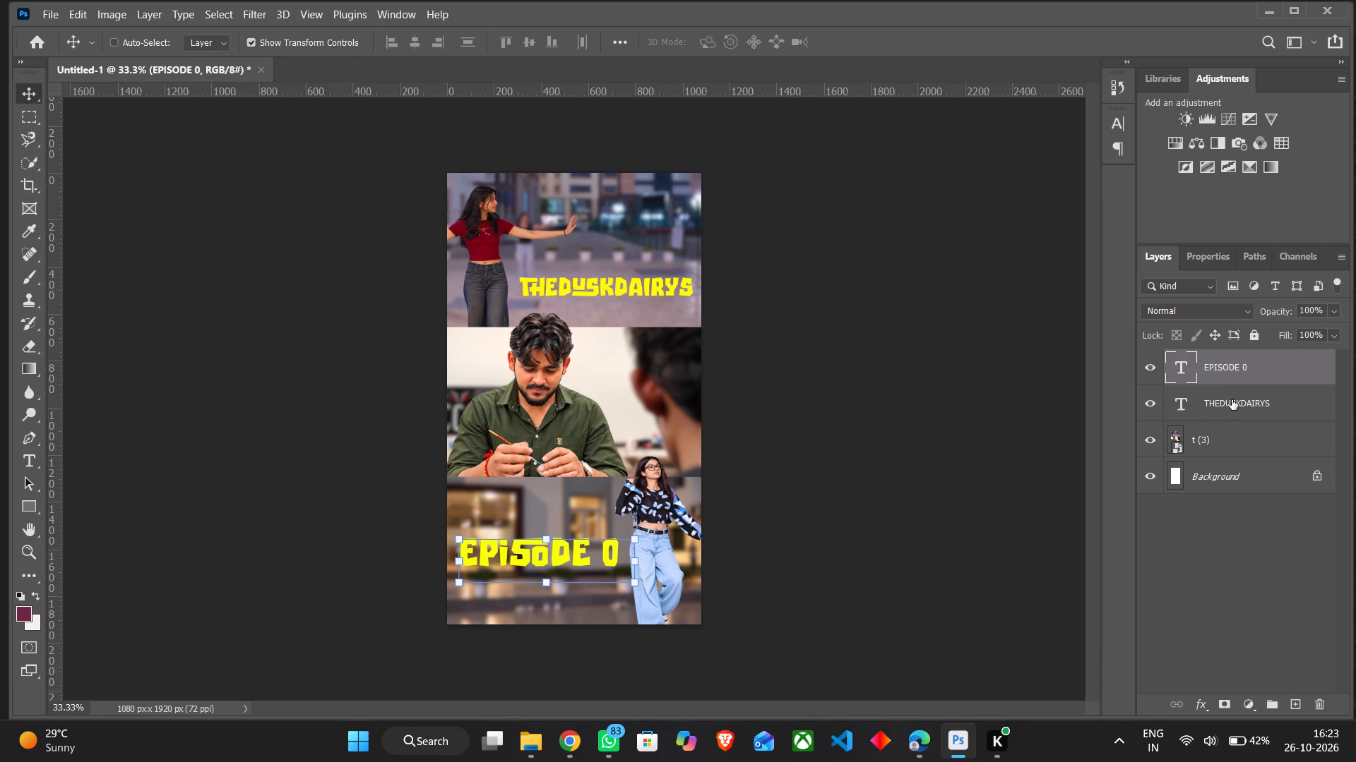
pyautogui.click(1232, 399)
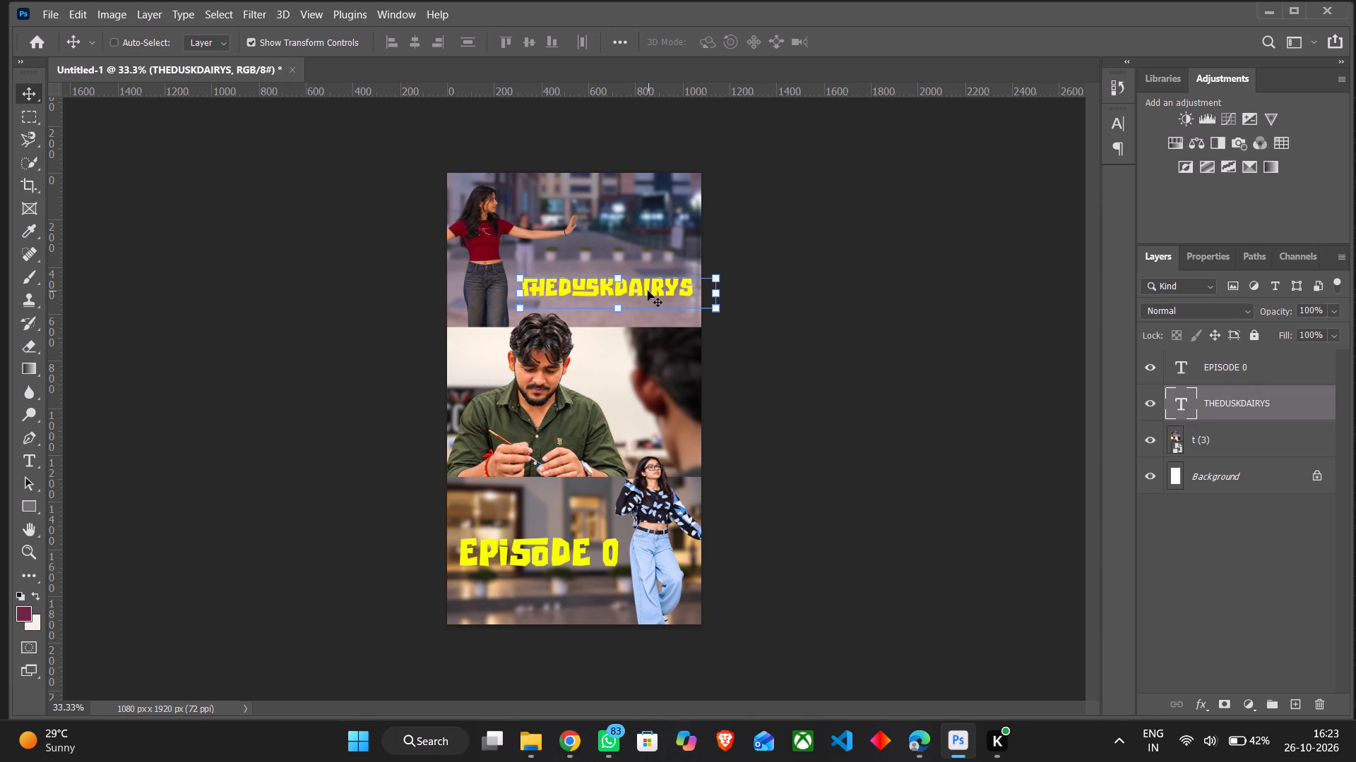
pyautogui.moveTo(648, 291); pyautogui.dragTo(643, 267)
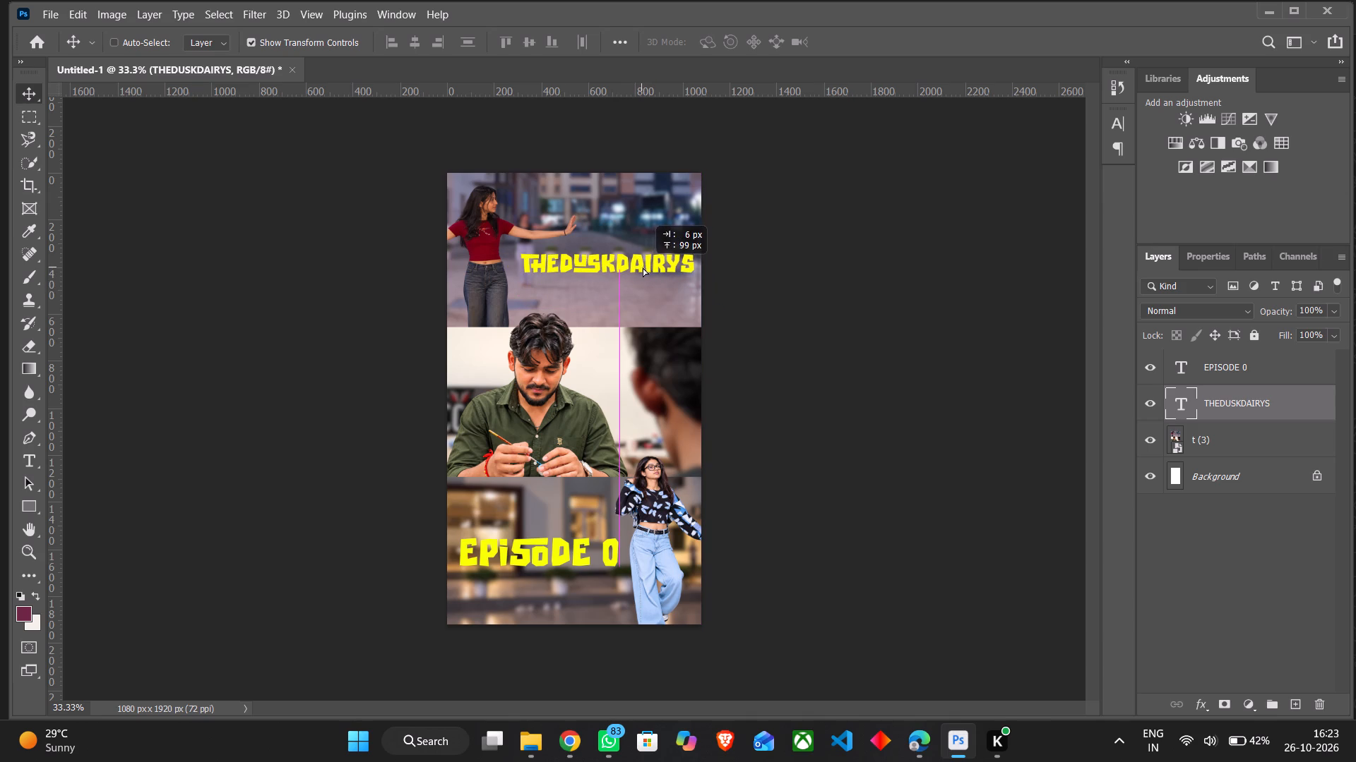
pyautogui.moveTo(643, 267); pyautogui.dragTo(640, 277)
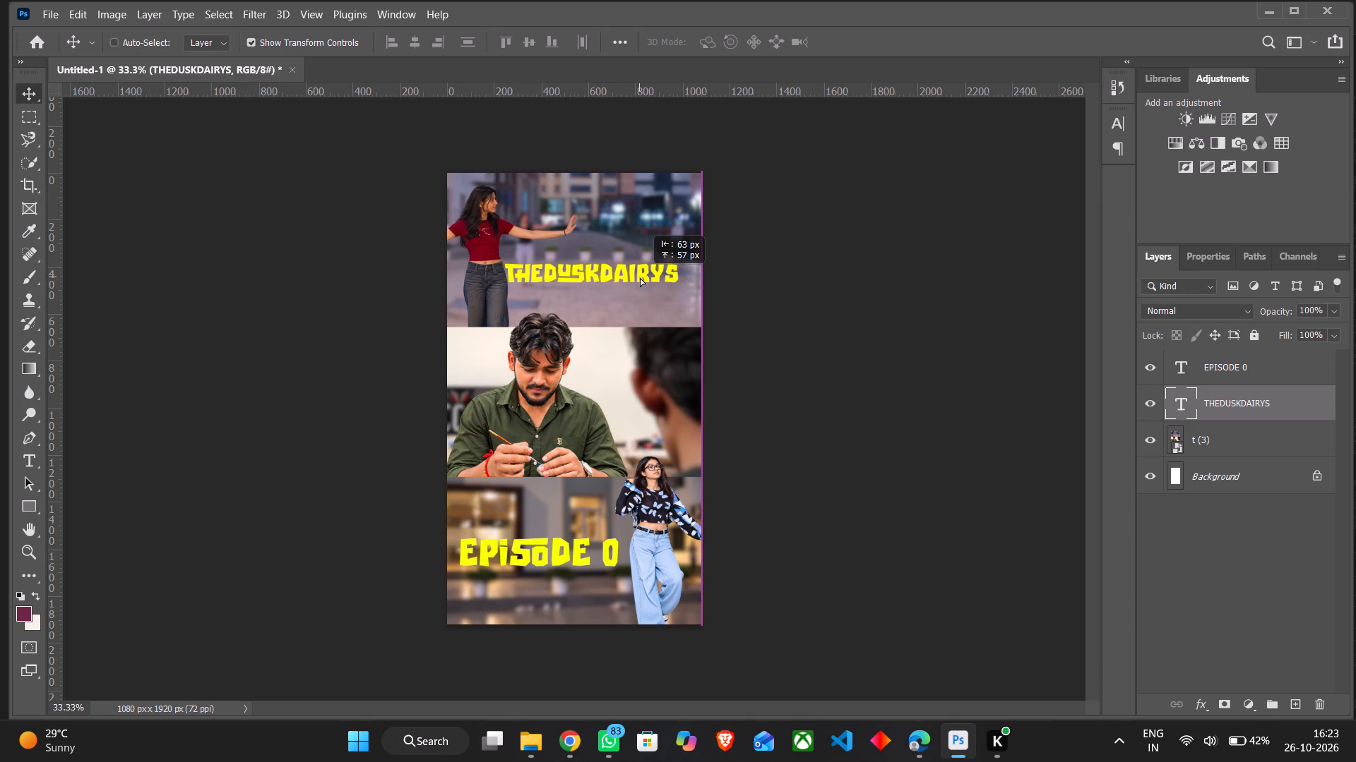
pyautogui.moveTo(640, 277); pyautogui.dragTo(641, 277)
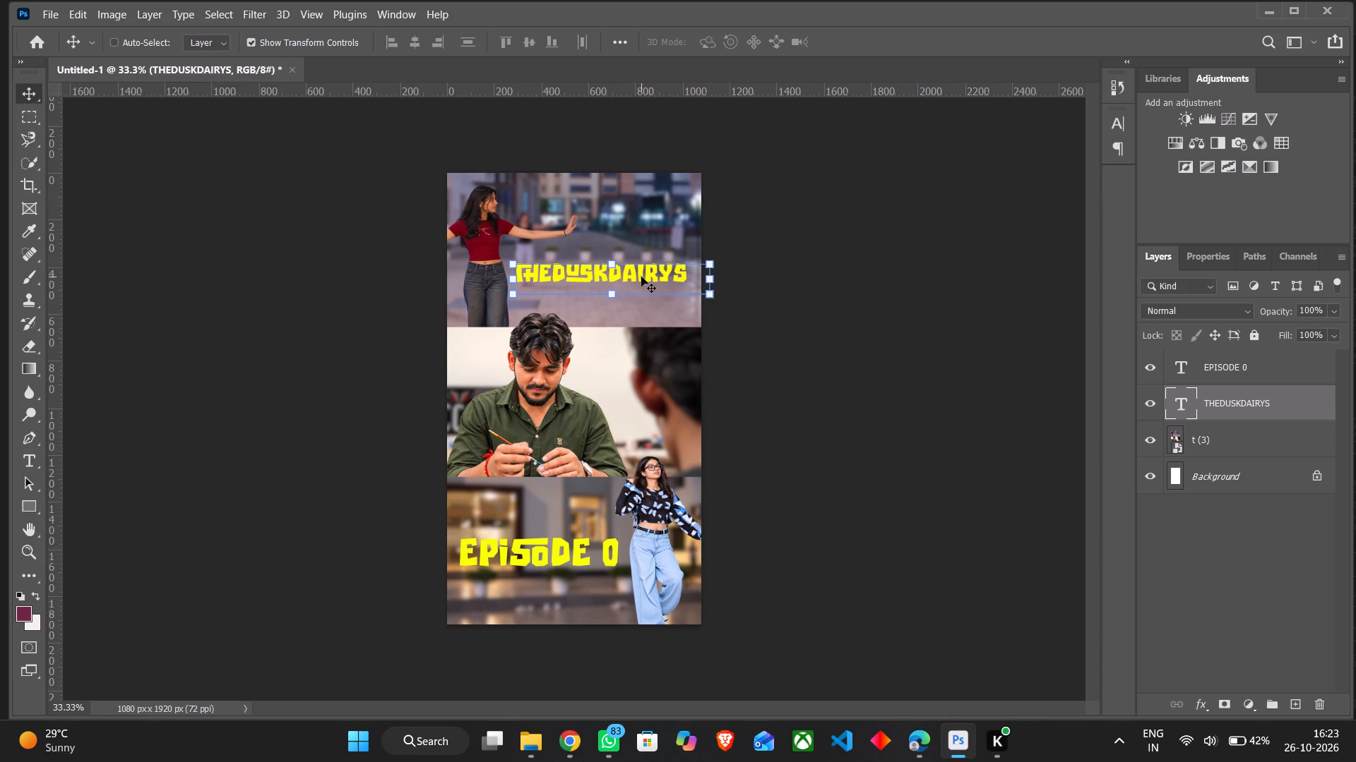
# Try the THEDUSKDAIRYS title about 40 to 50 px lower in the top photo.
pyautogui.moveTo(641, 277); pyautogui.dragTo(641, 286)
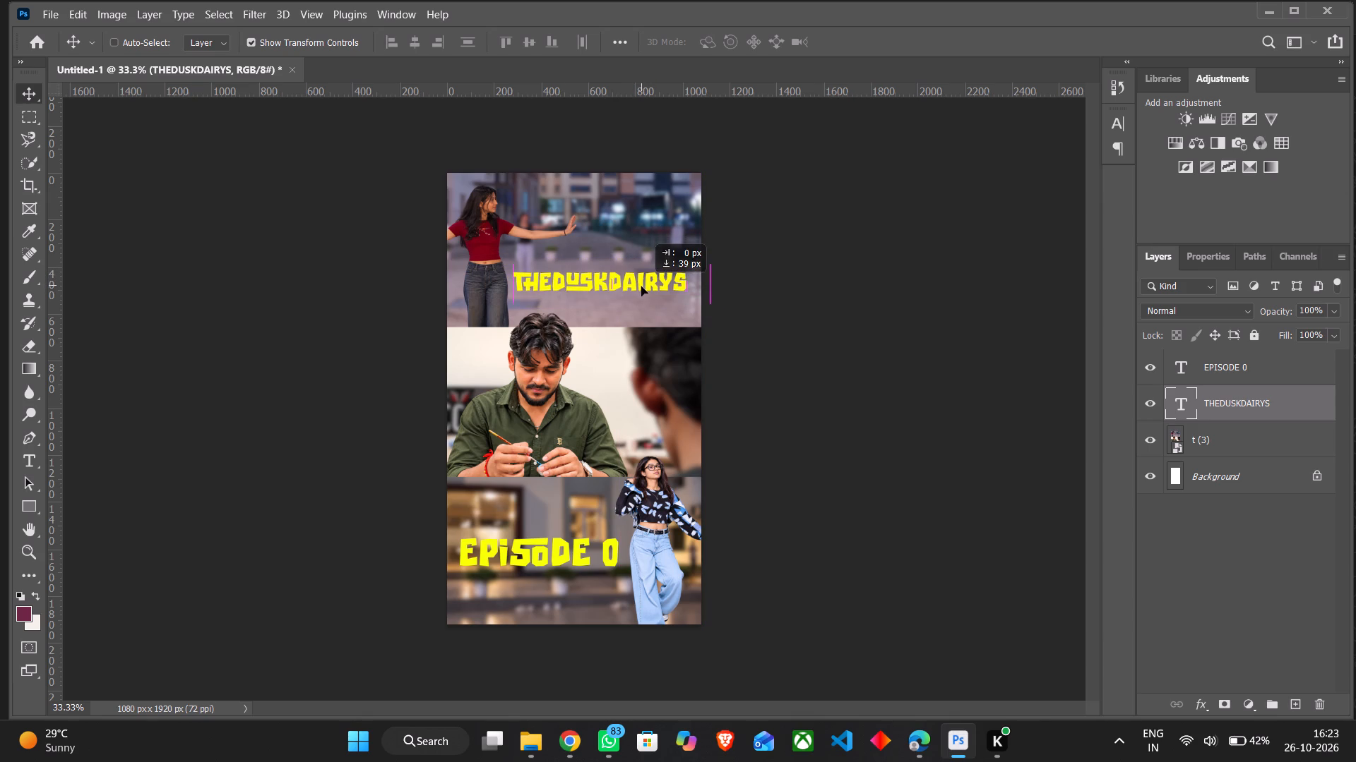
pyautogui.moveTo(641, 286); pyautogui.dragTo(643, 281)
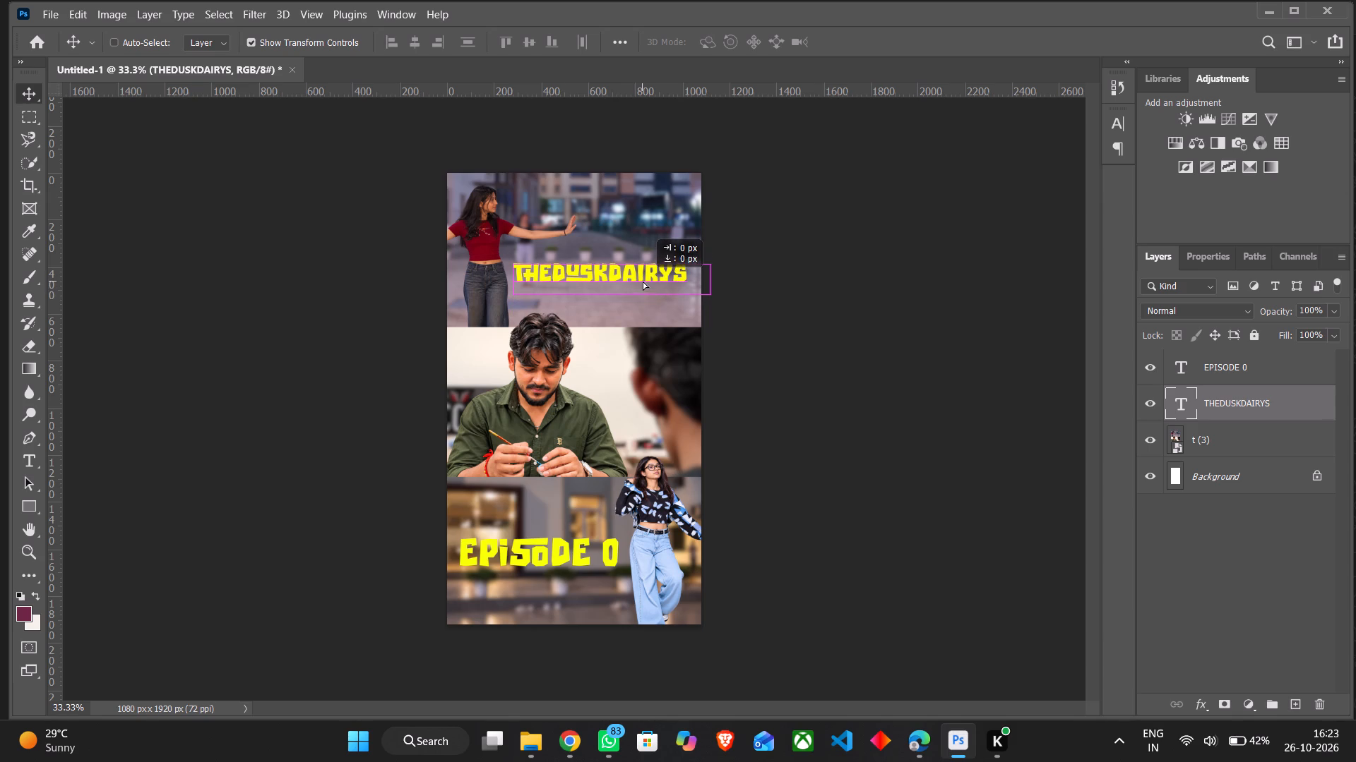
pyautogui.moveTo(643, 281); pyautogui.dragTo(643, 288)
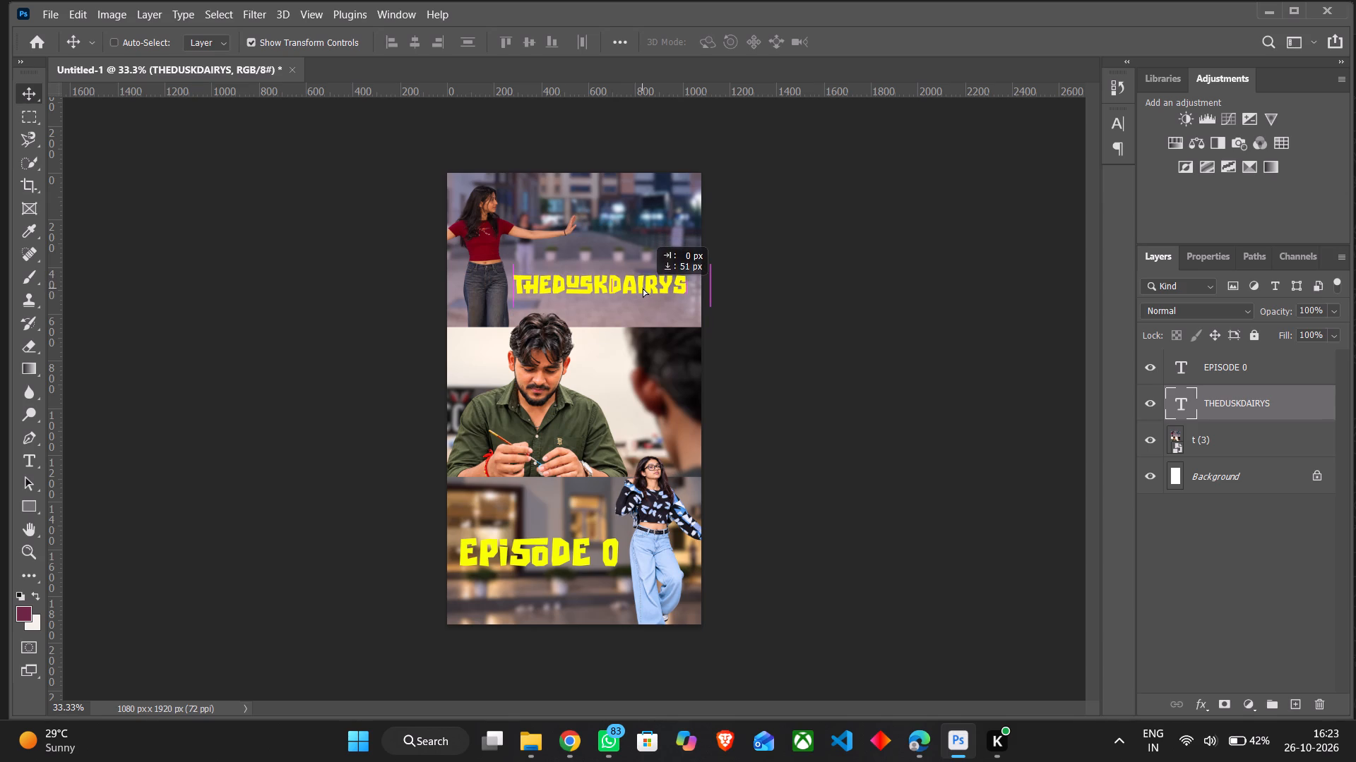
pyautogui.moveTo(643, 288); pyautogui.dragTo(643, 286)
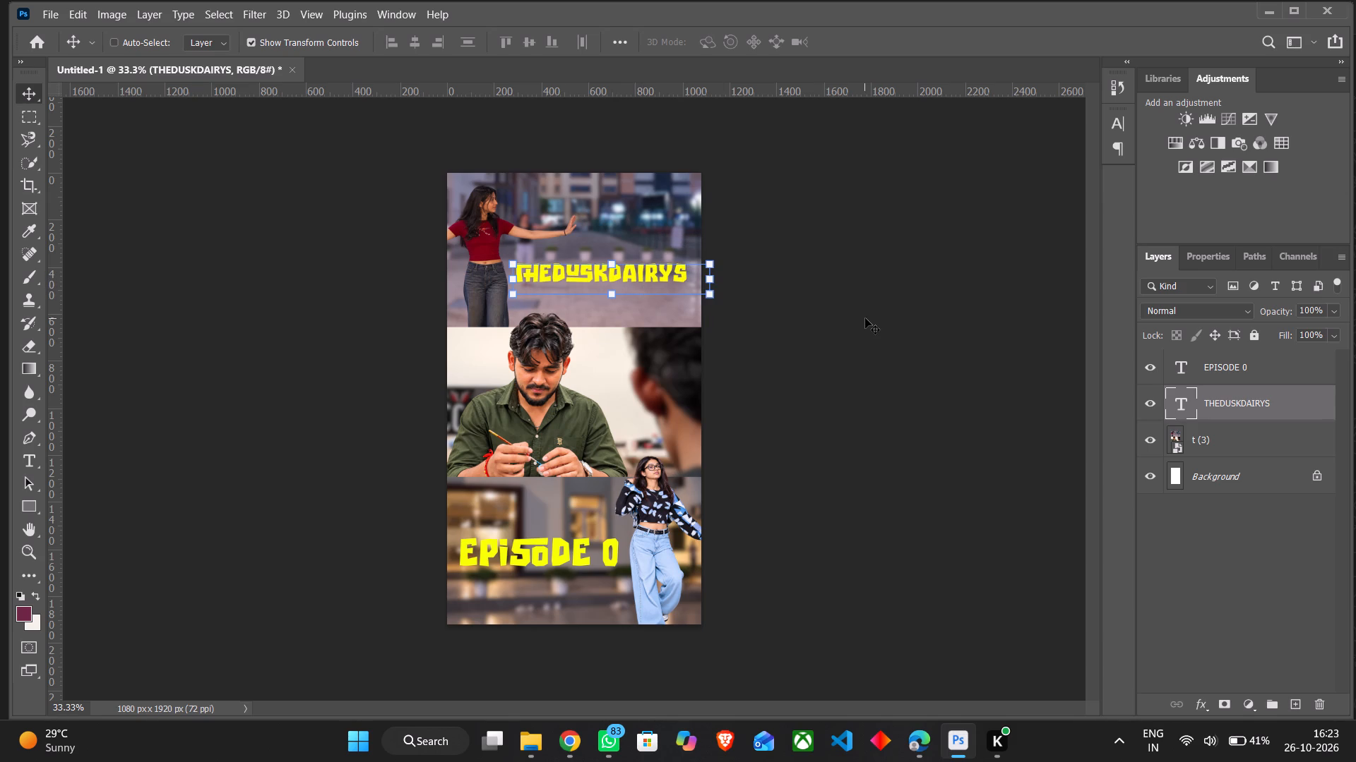
# Nudge the THEDUSKDAIRYS title slightly to the right in the top photo.
pyautogui.press('Right')
pyautogui.press('Right')
pyautogui.press('Right')
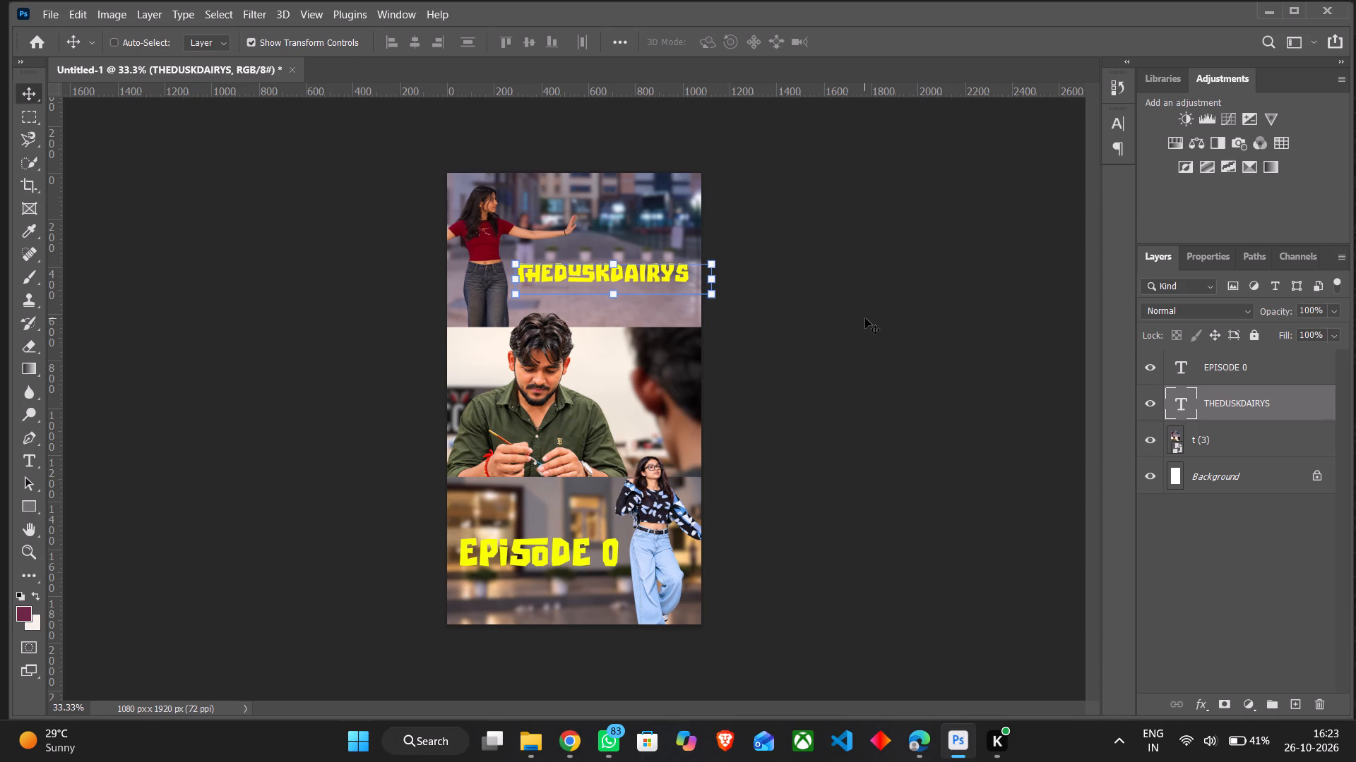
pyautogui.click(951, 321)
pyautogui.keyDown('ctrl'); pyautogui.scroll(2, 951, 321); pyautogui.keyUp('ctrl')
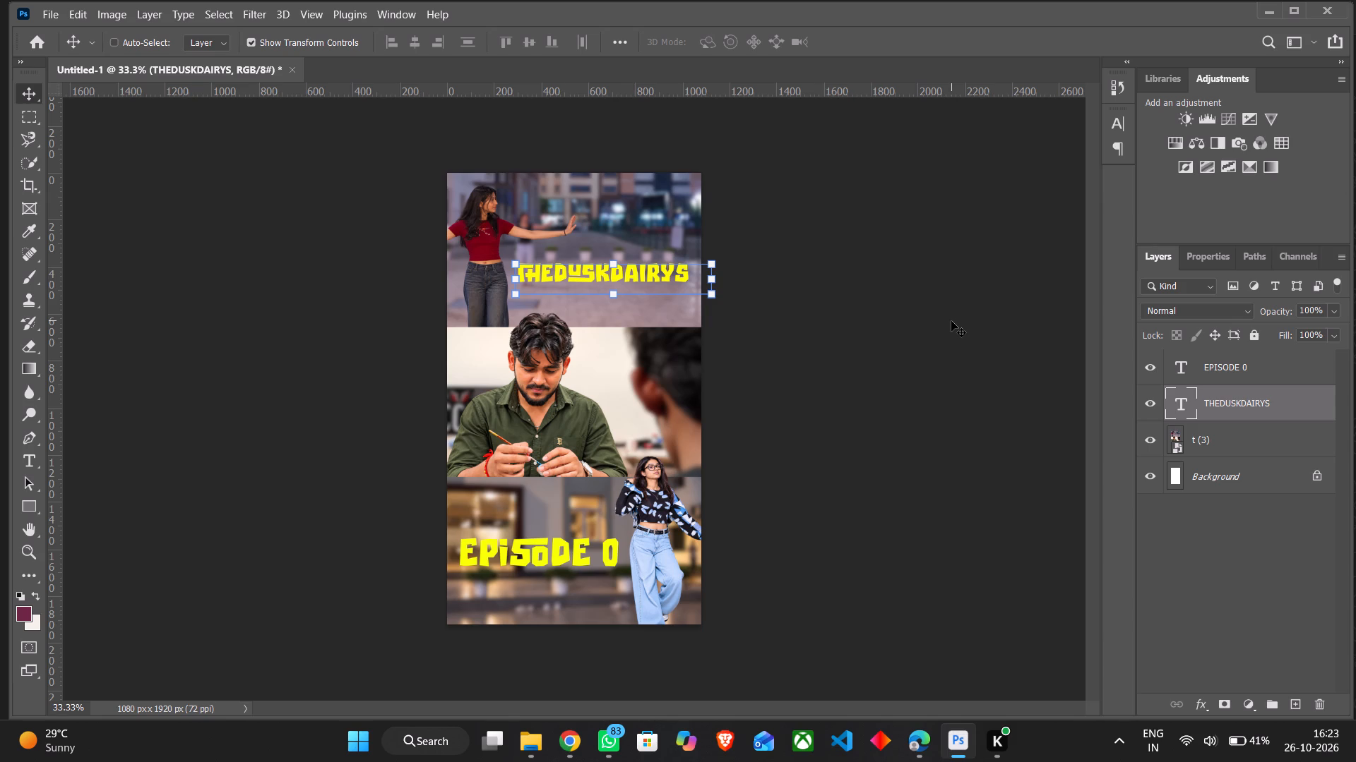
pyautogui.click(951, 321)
# Switch to Chrome and look through the font pins shared in the Pinterest conversation beside the PALMORE pin.
pyautogui.click(588, 736)
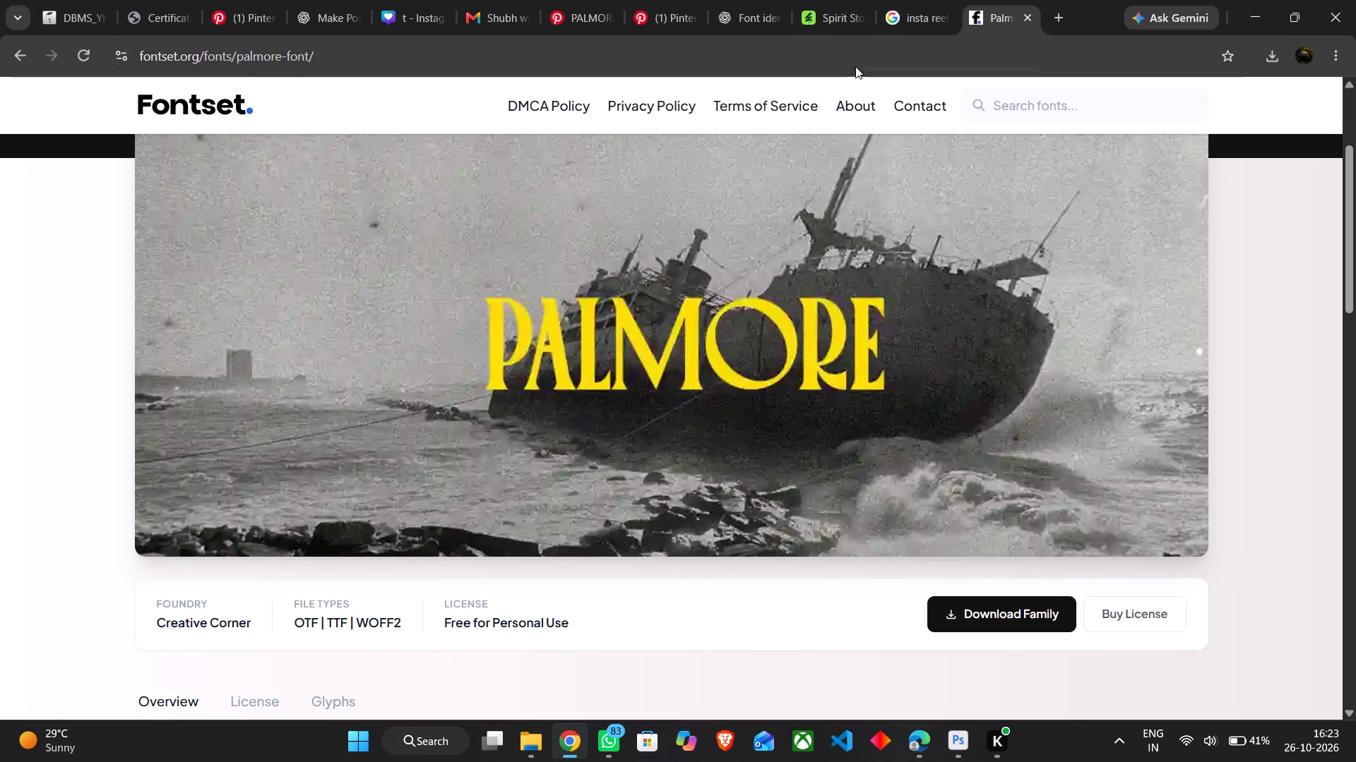
pyautogui.click(573, 0)
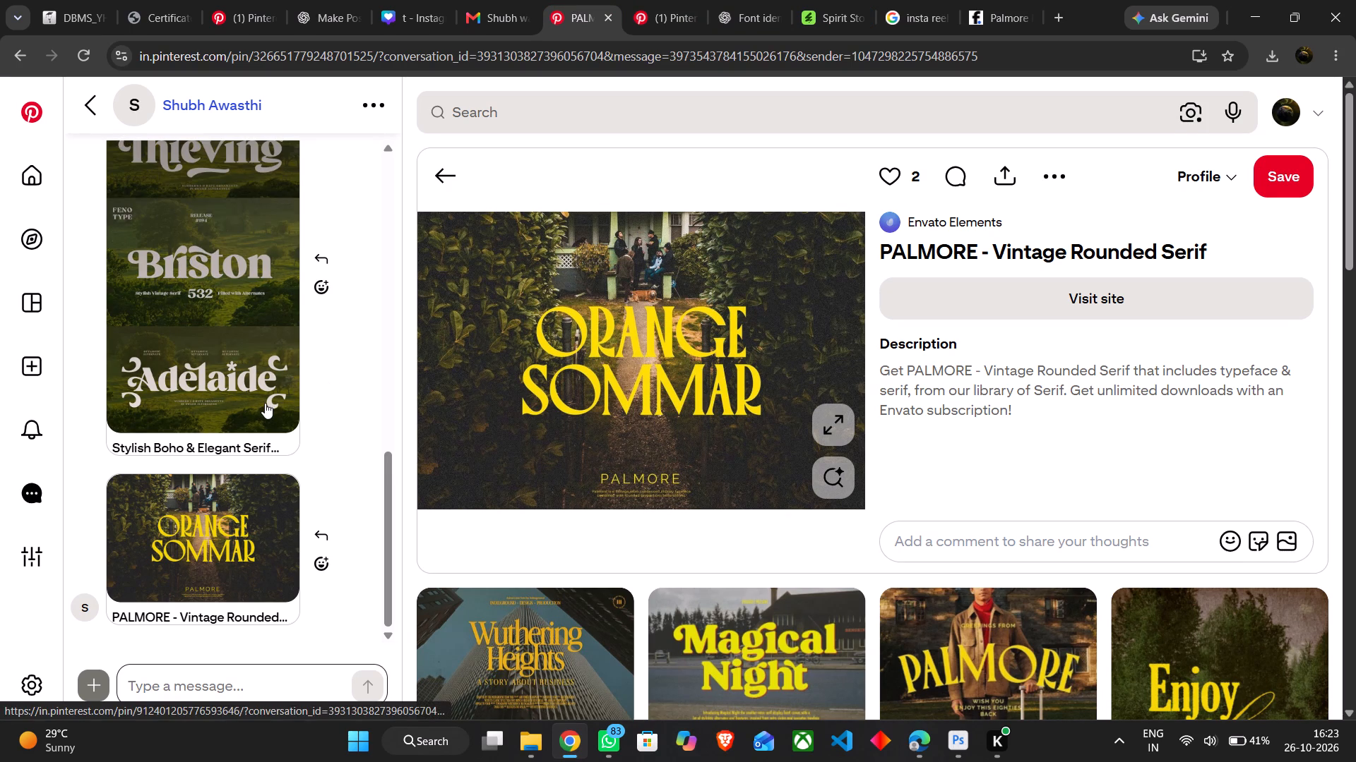
pyautogui.scroll(3, 206, 389)
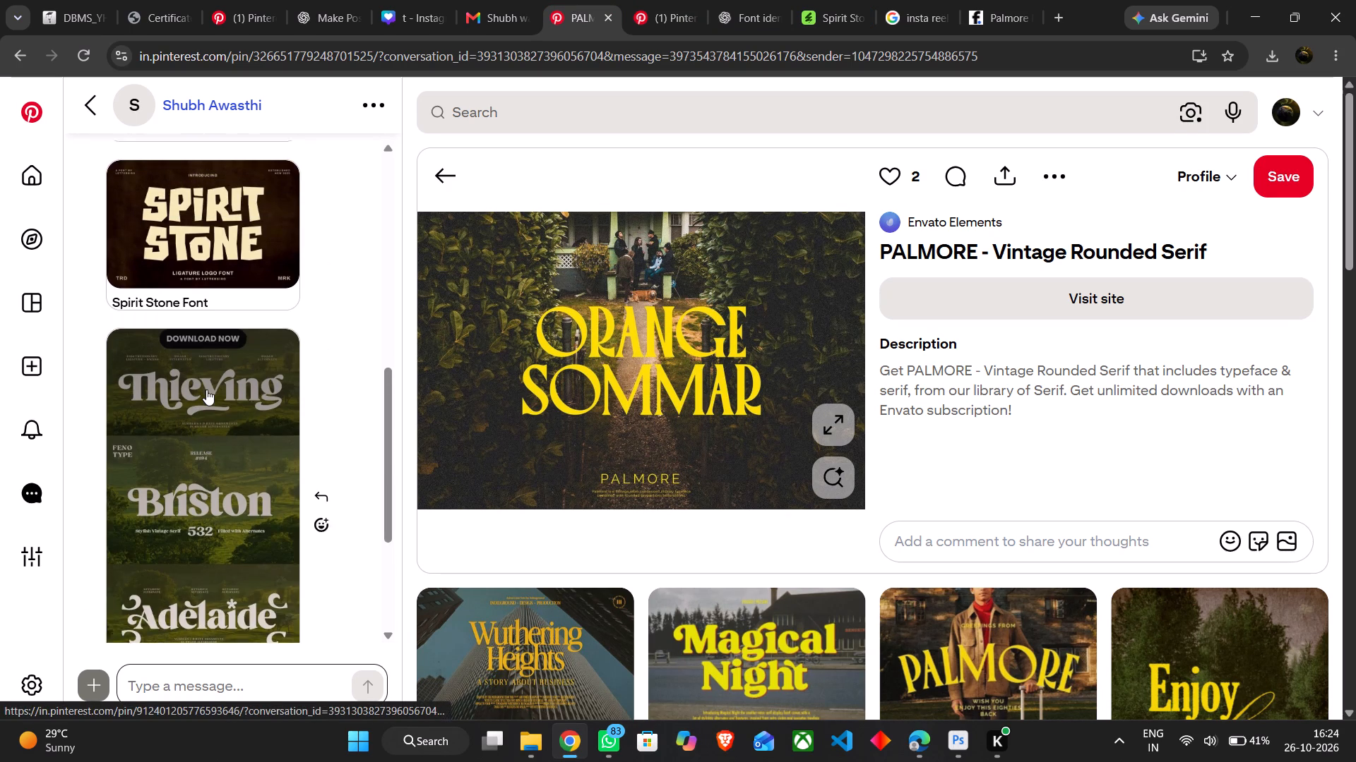
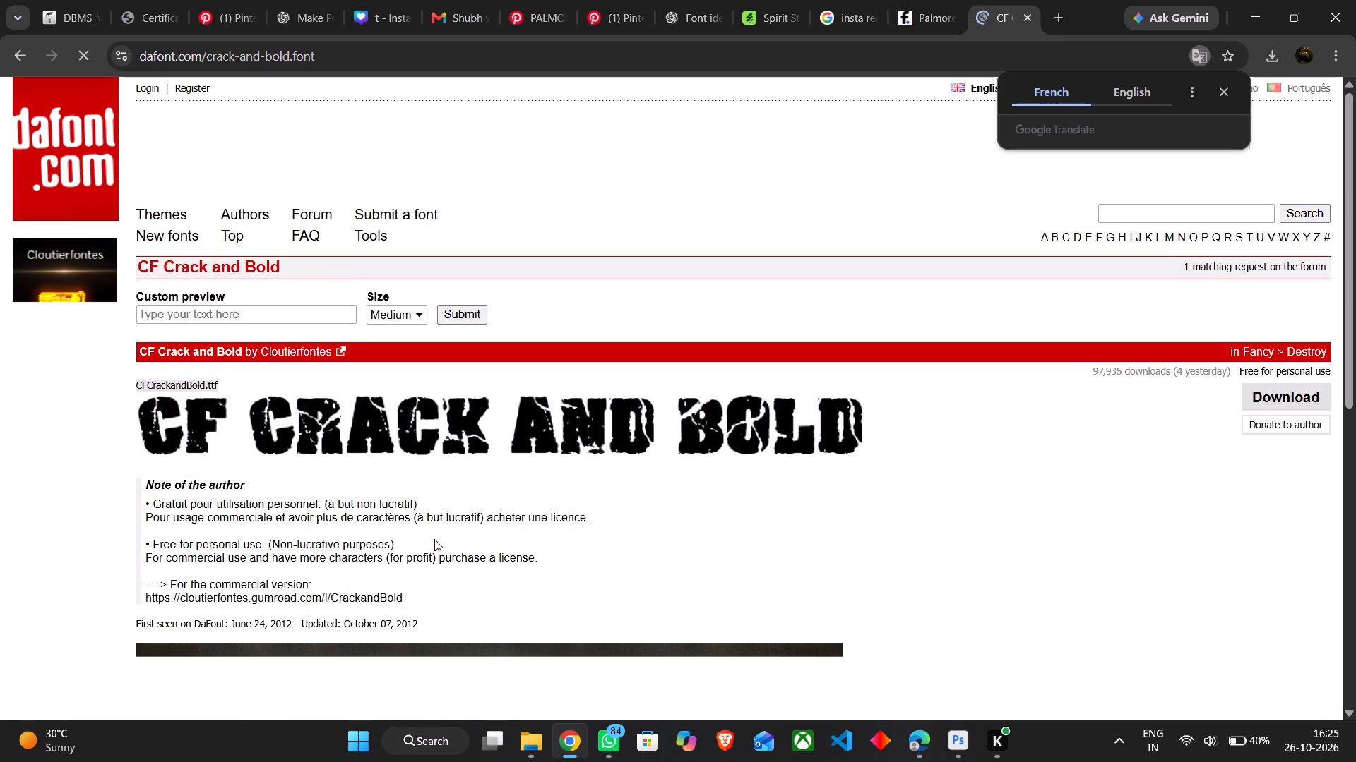
pyautogui.scroll(-2, 936, 485)
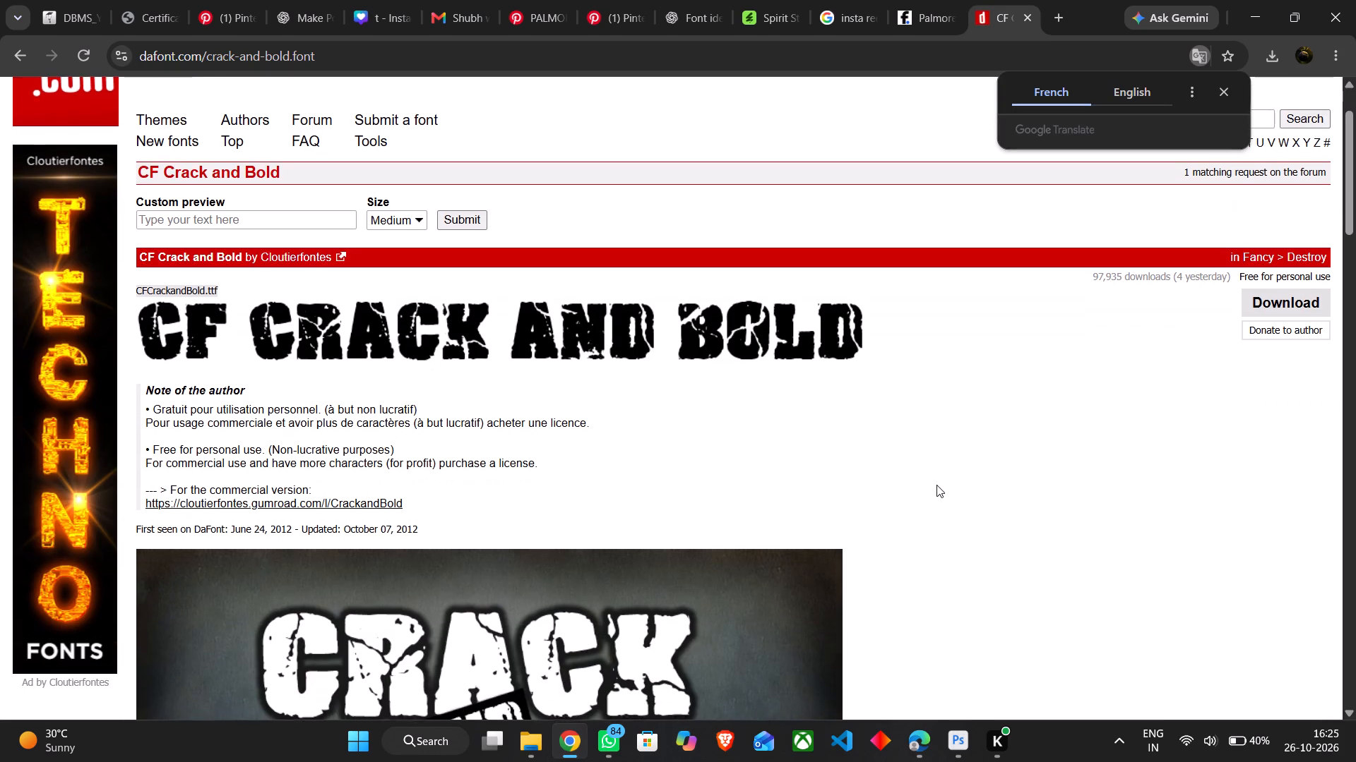
pyautogui.scroll(-1, 936, 485)
pyautogui.scroll(5, 936, 485)
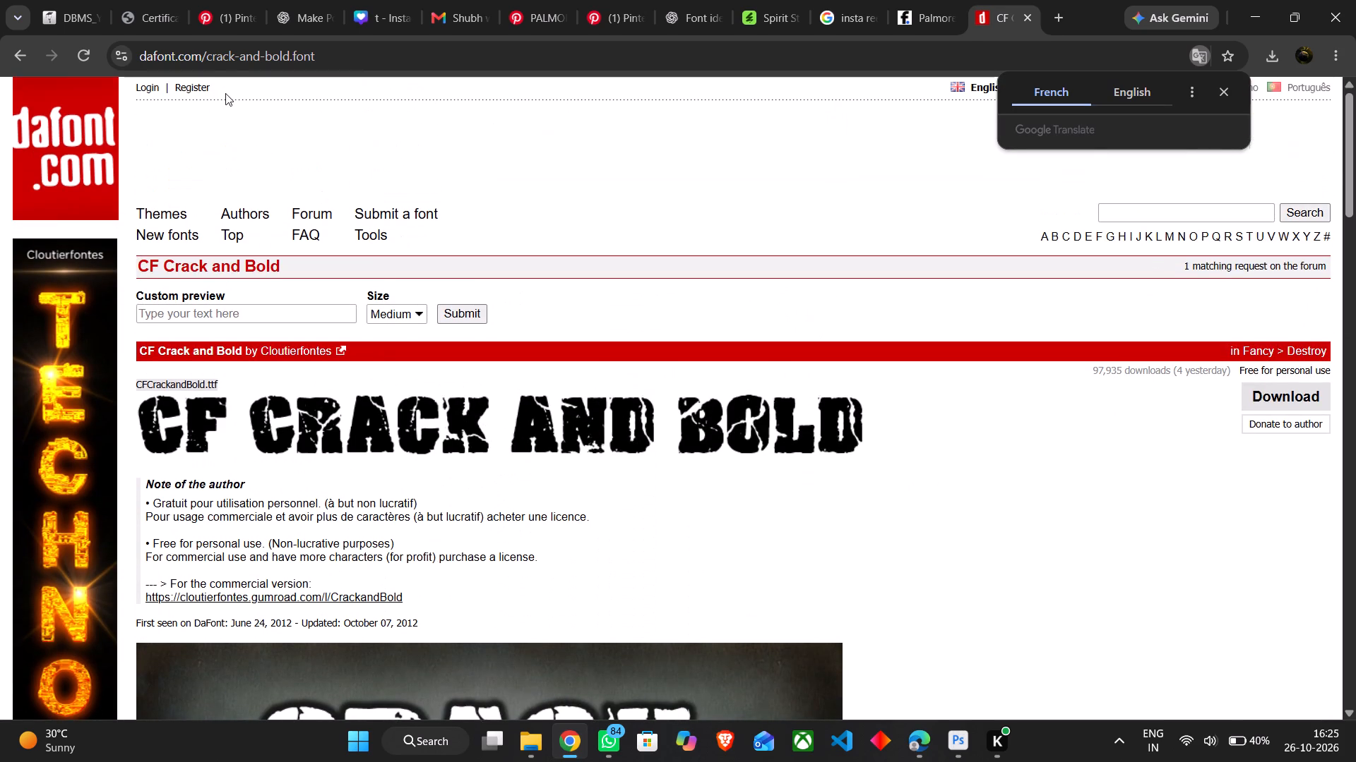
pyautogui.click(20, 54)
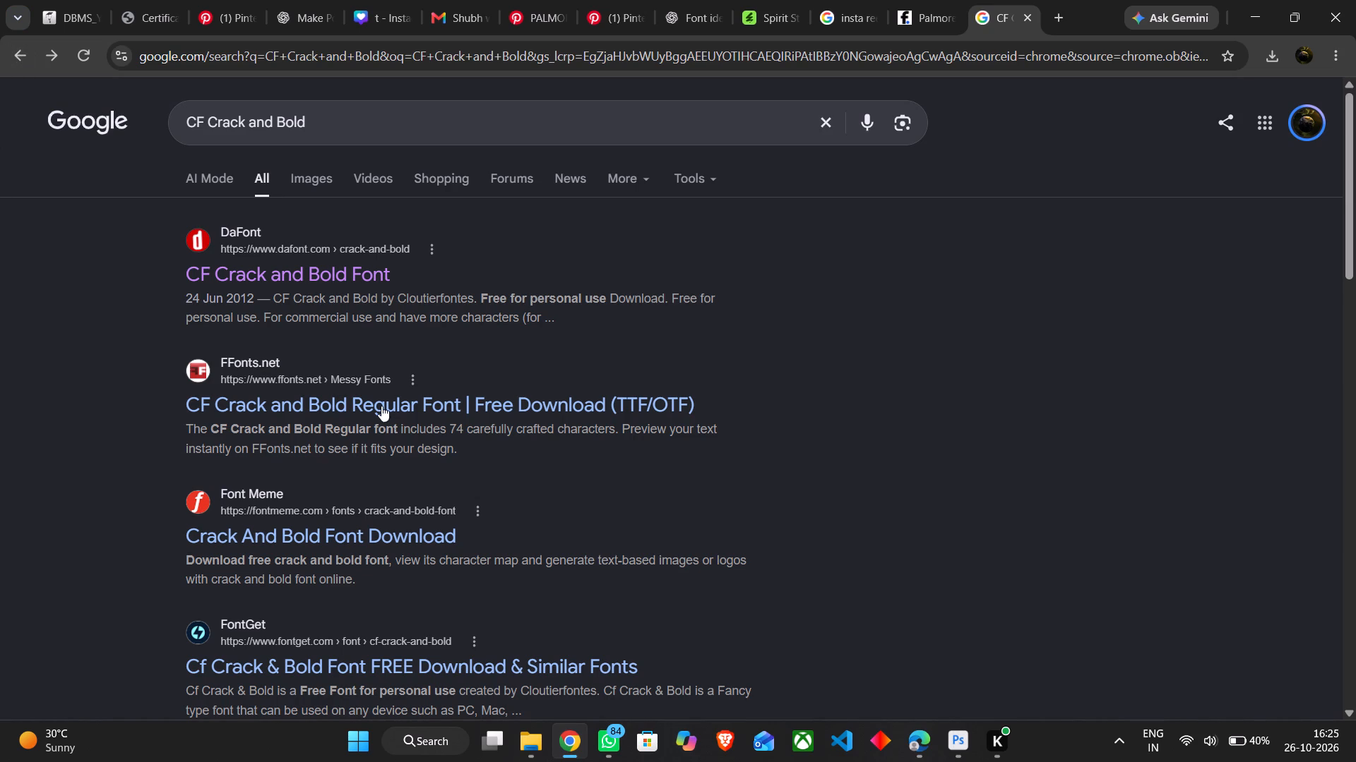
pyautogui.click(381, 406)
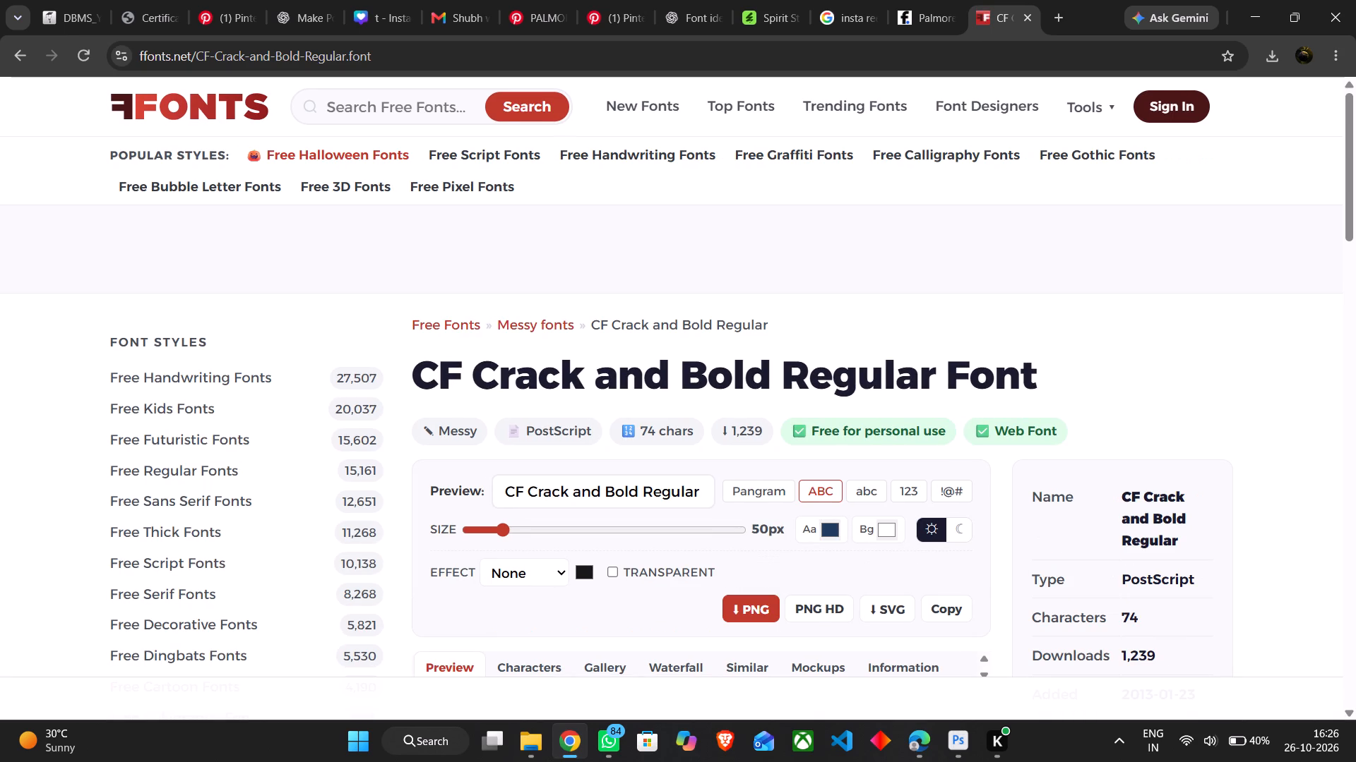
pyautogui.scroll(-2, 492, 457)
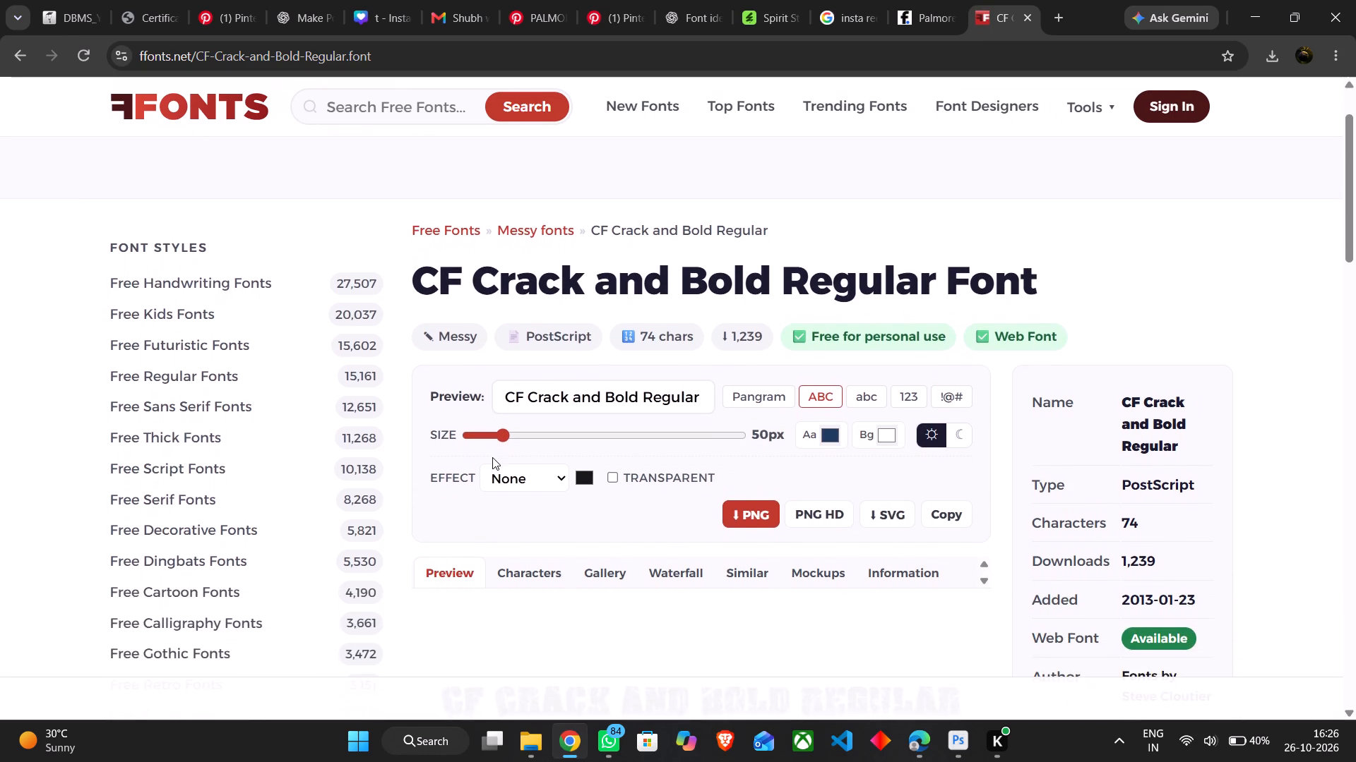
pyautogui.scroll(-4, 492, 457)
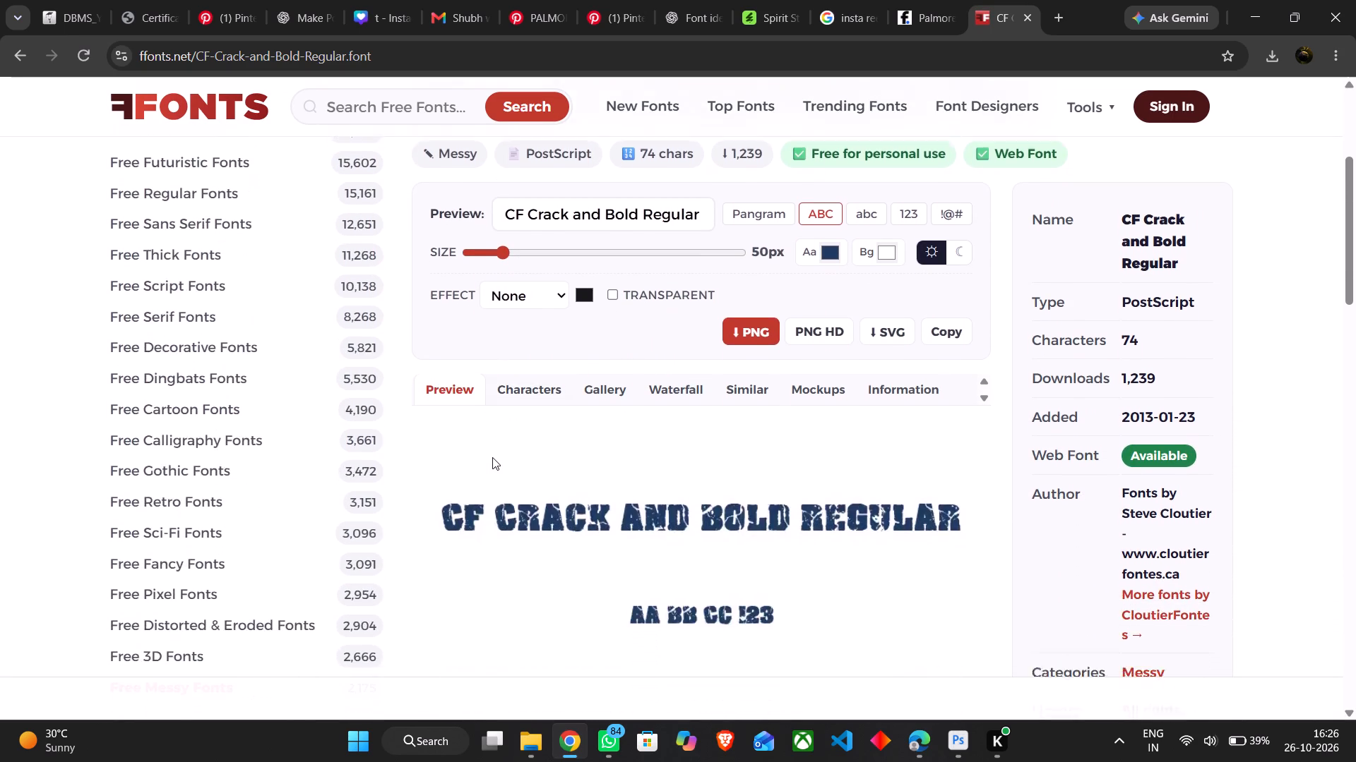
pyautogui.scroll(-1, 492, 457)
pyautogui.click(23, 54)
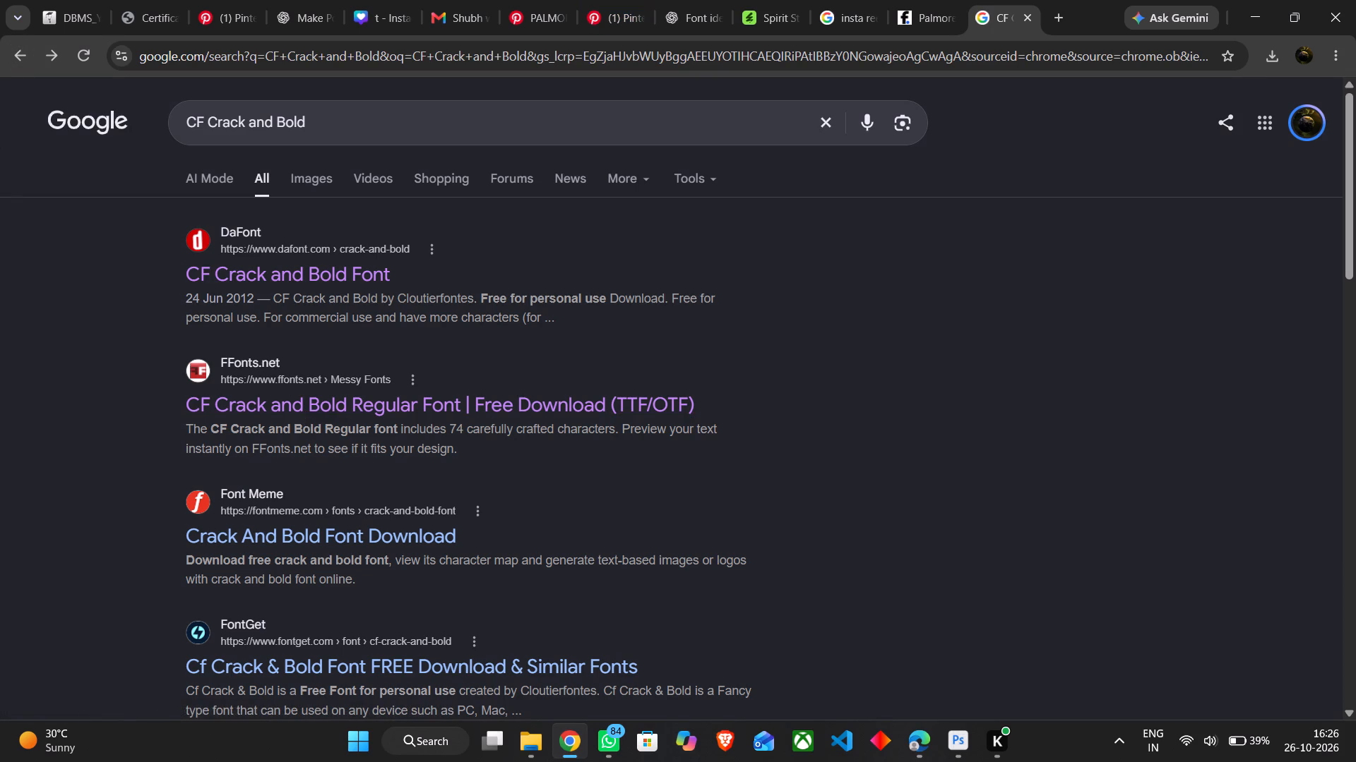
# Return to the DaFont result and download the CF Crack and Bold font.
pyautogui.click(352, 282)
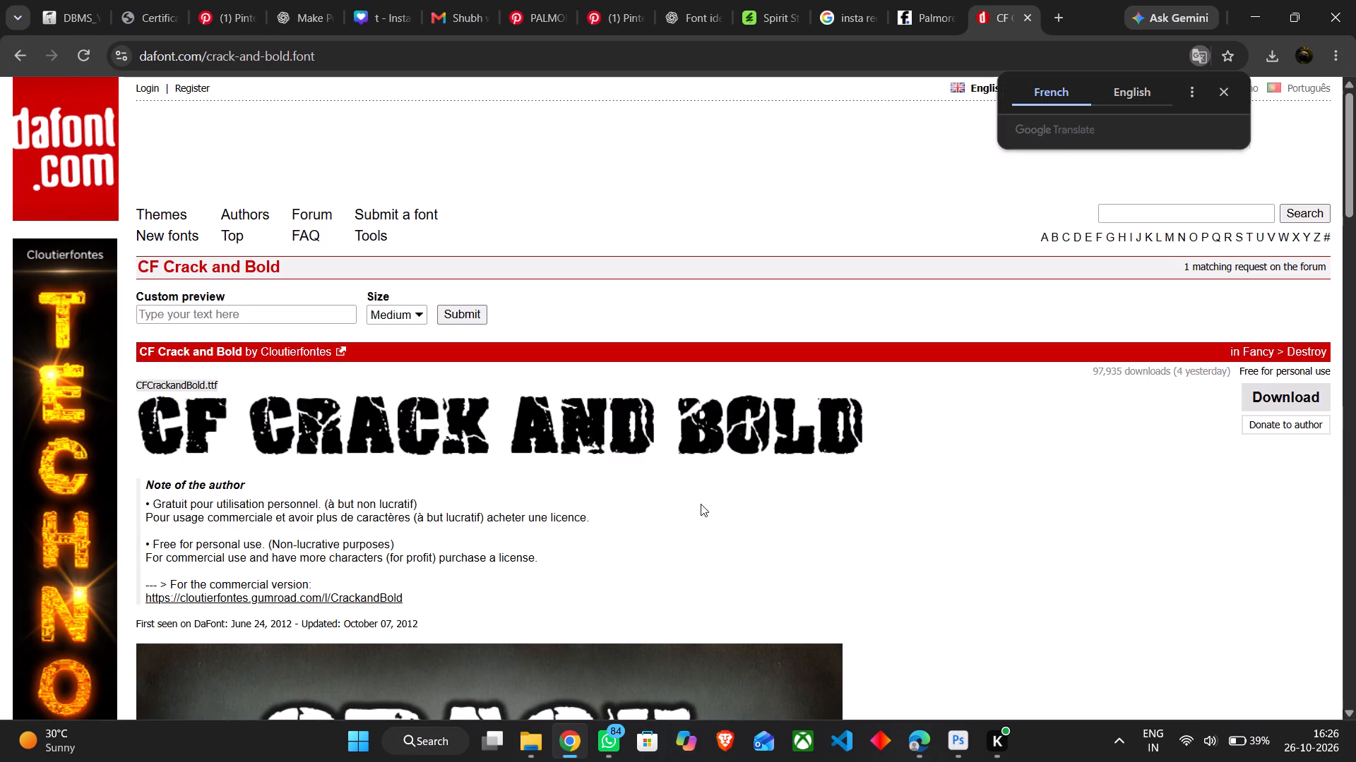
pyautogui.click(1264, 398)
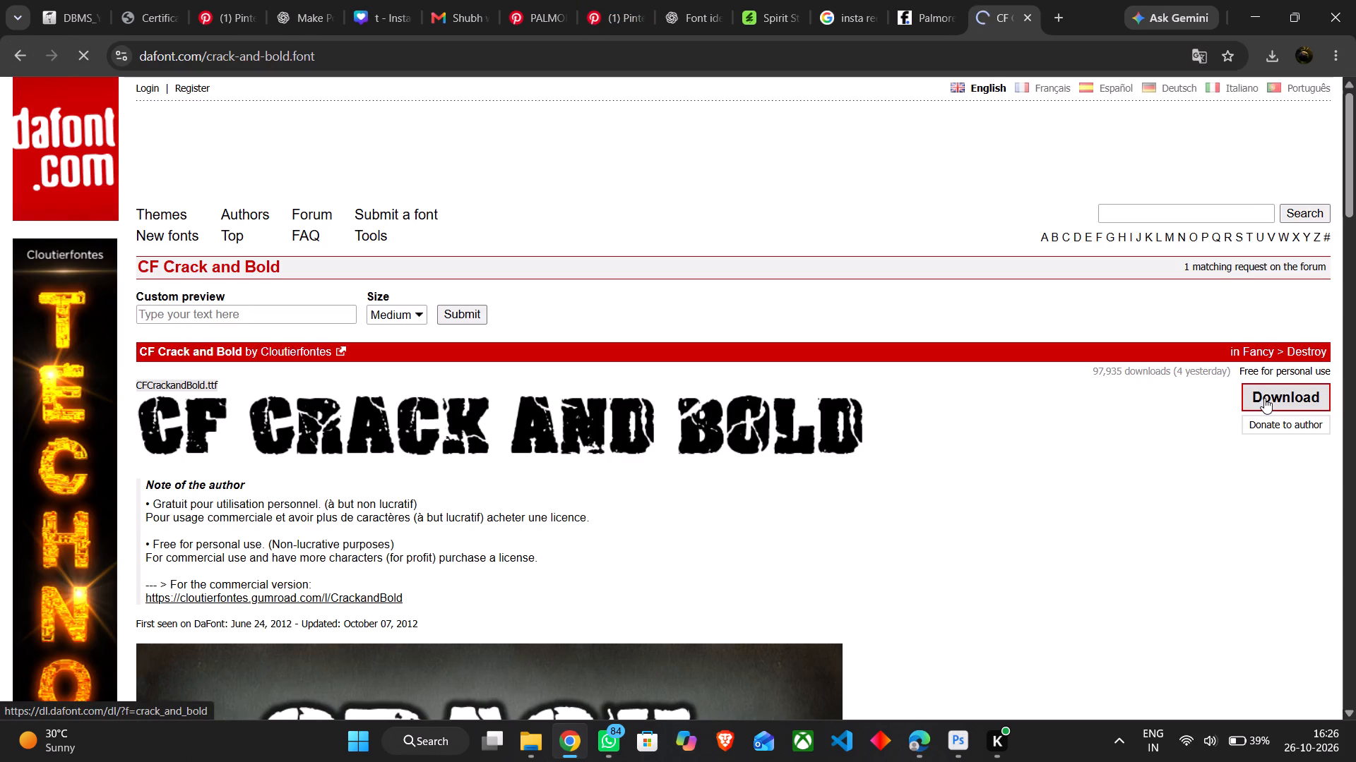
# Open the downloaded crack_and_bold.zip archive and extract its contents to the default folder.
pyautogui.click(1278, 52)
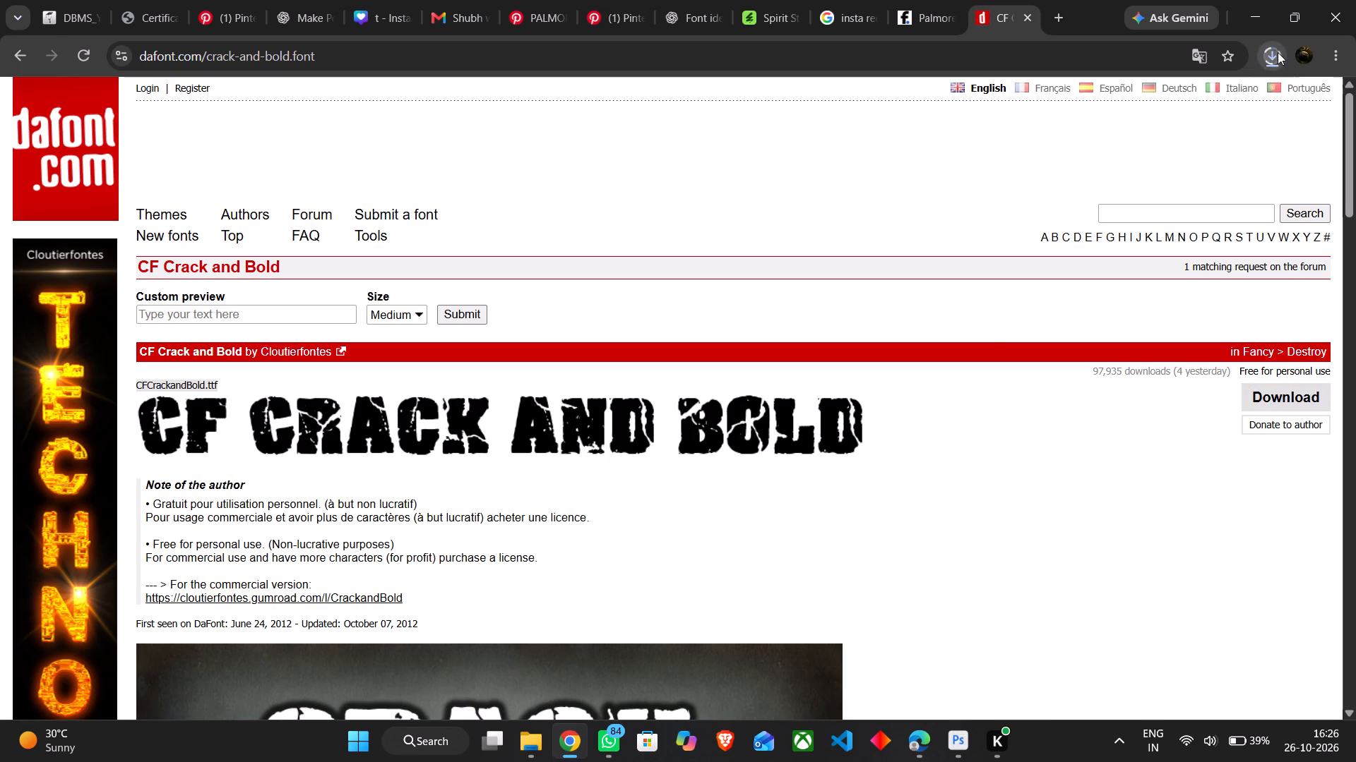
pyautogui.doubleClick(1125, 140)
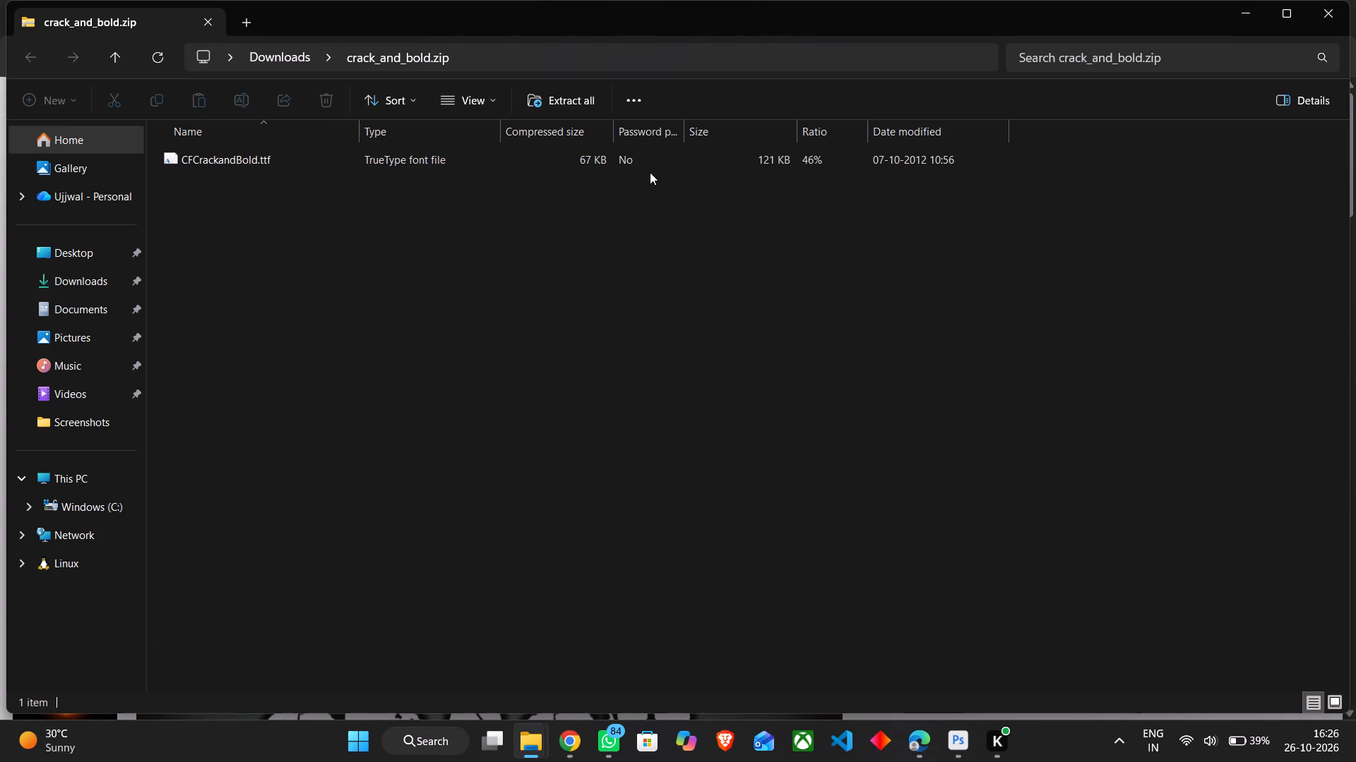
pyautogui.click(533, 156)
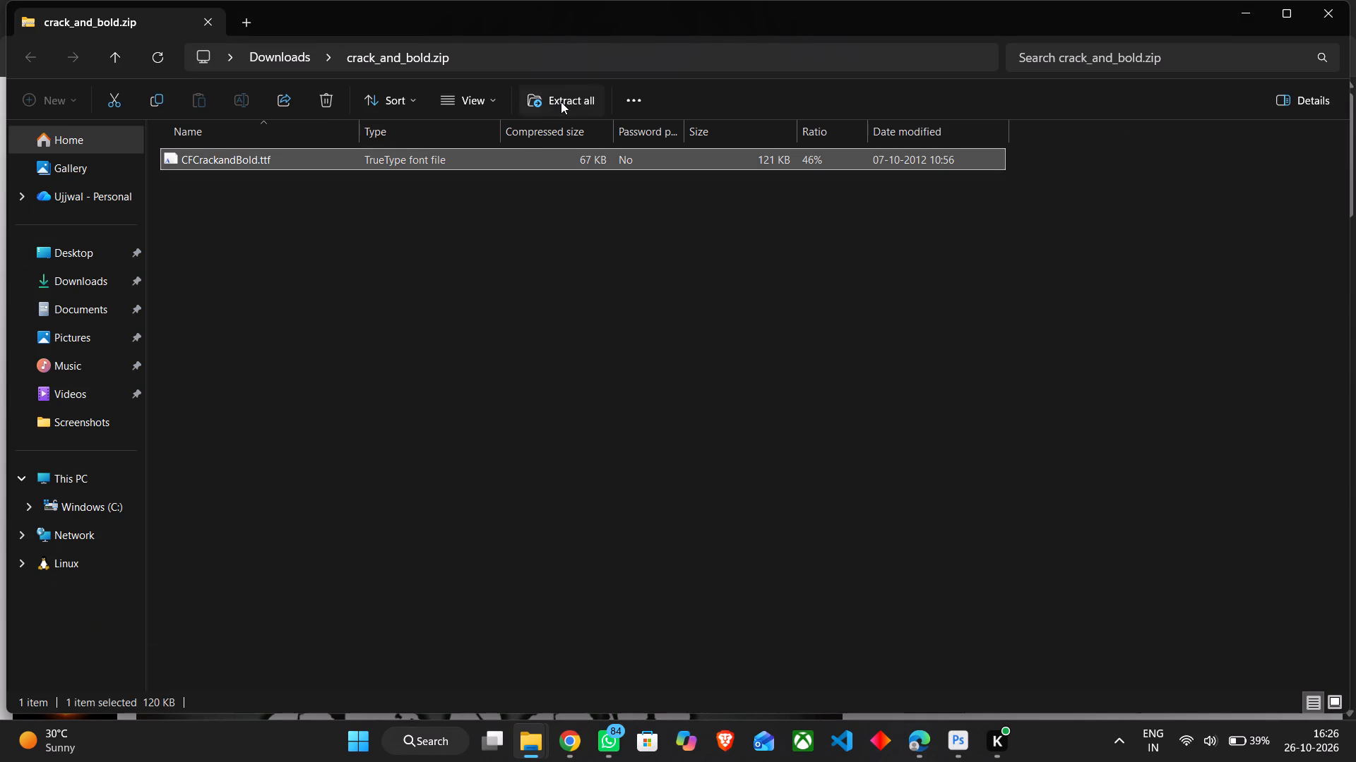
pyautogui.click(561, 102)
pyautogui.press('Return')
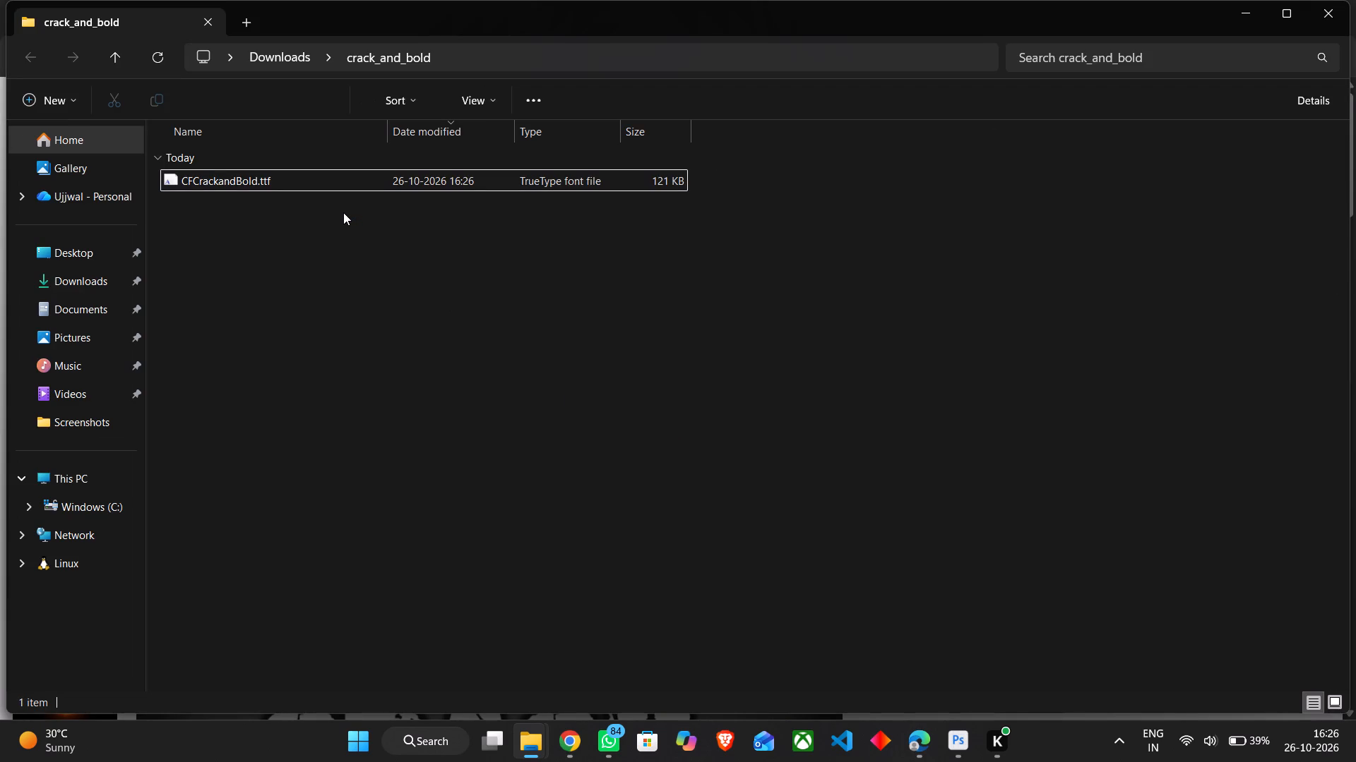
# Install the extracted CFCrackandBold.ttf font for the current account.
pyautogui.click(350, 178)
pyautogui.click(350, 178)
pyautogui.rightClick(350, 178)
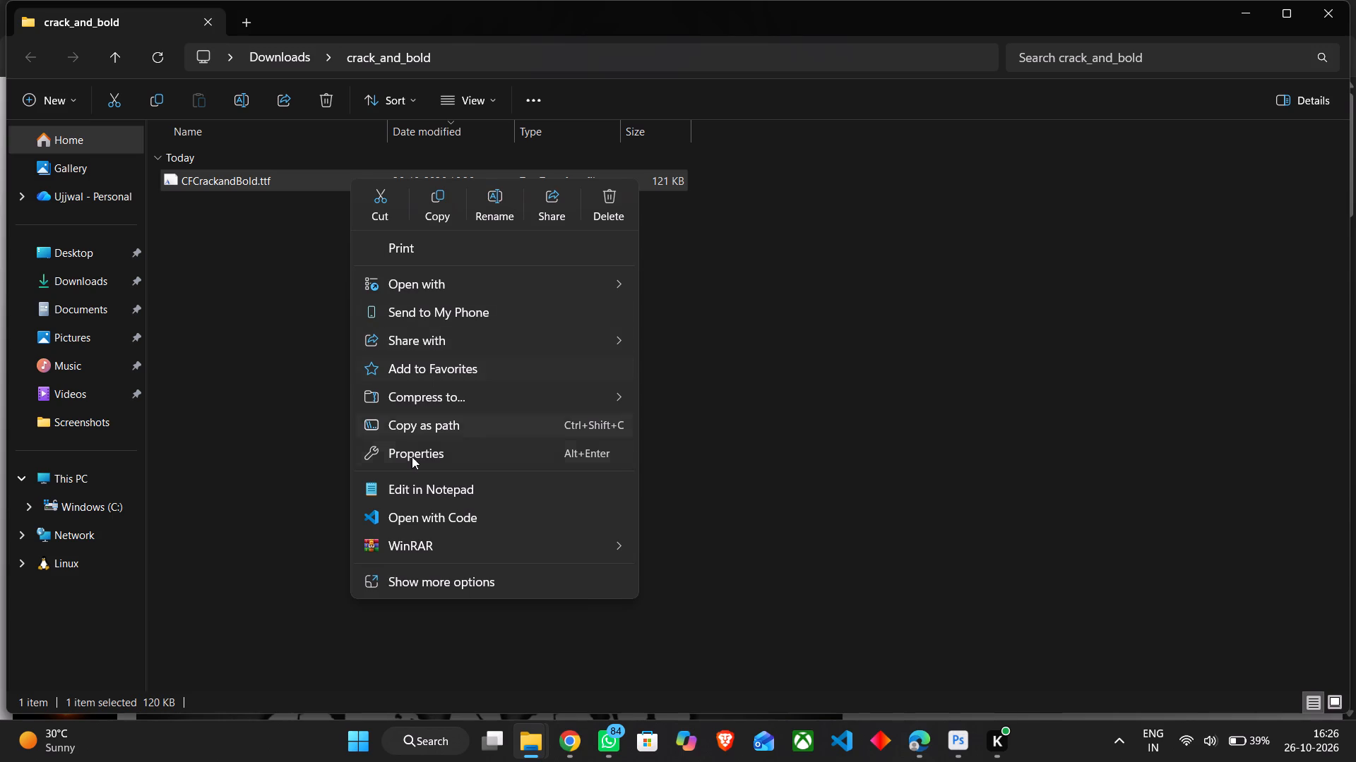
pyautogui.click(376, 580)
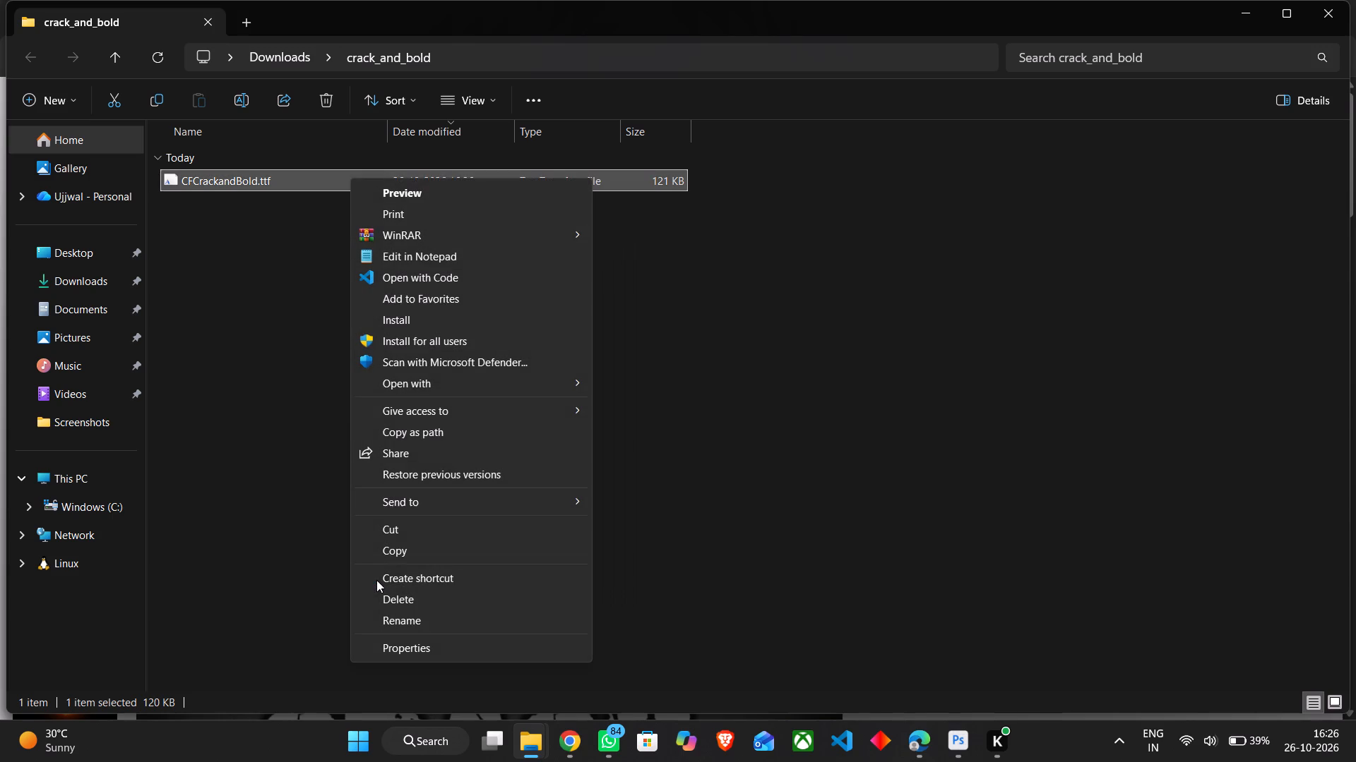
pyautogui.click(460, 317)
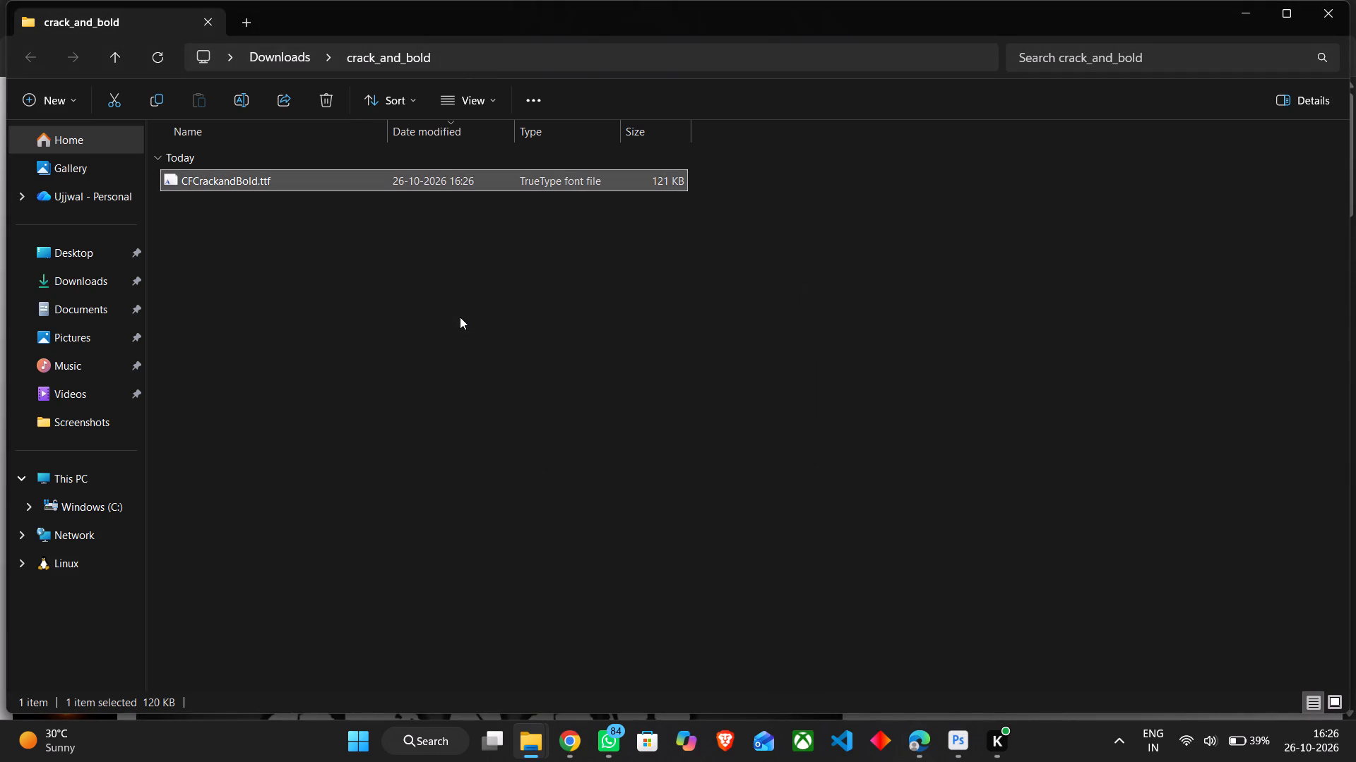
# Switch to Photoshop and show the properties of the THEDUSKDAIRYS text layer.
pyautogui.click(948, 745)
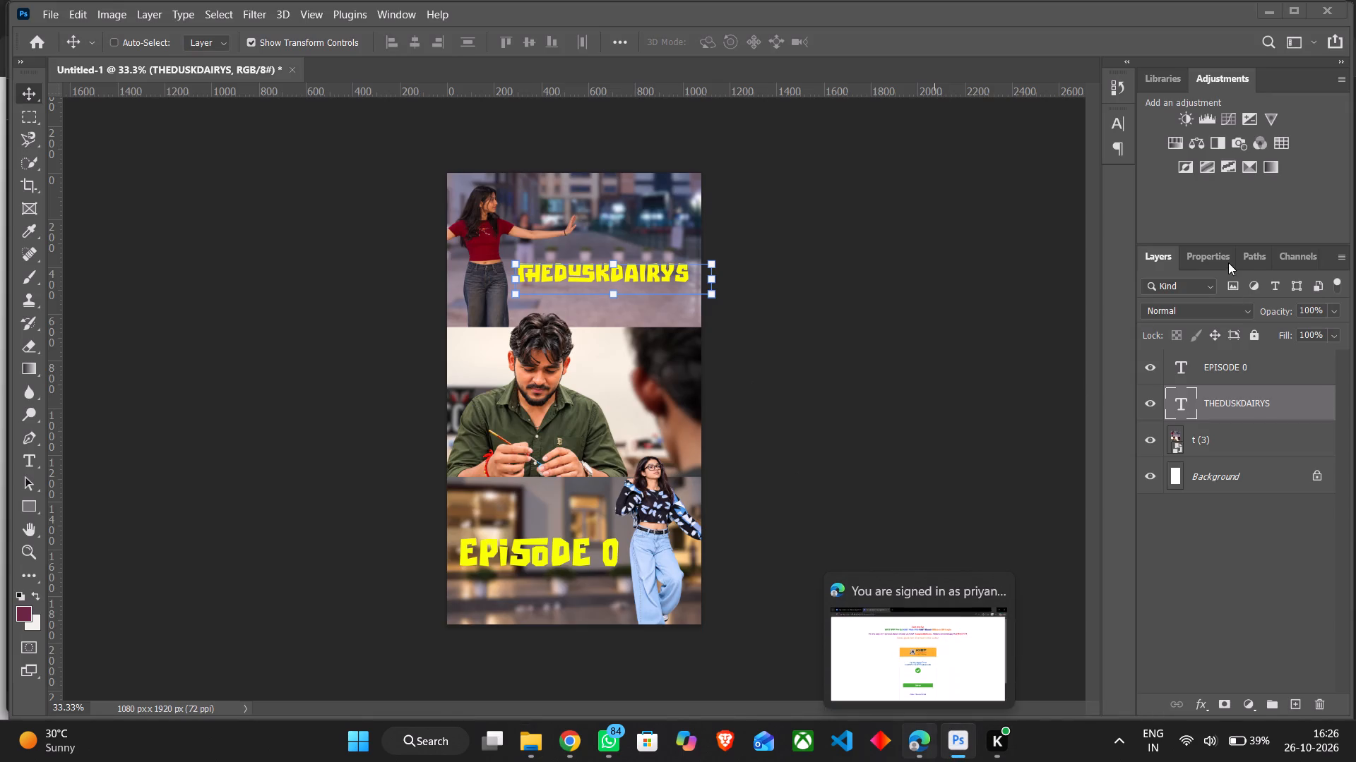
pyautogui.click(1214, 253)
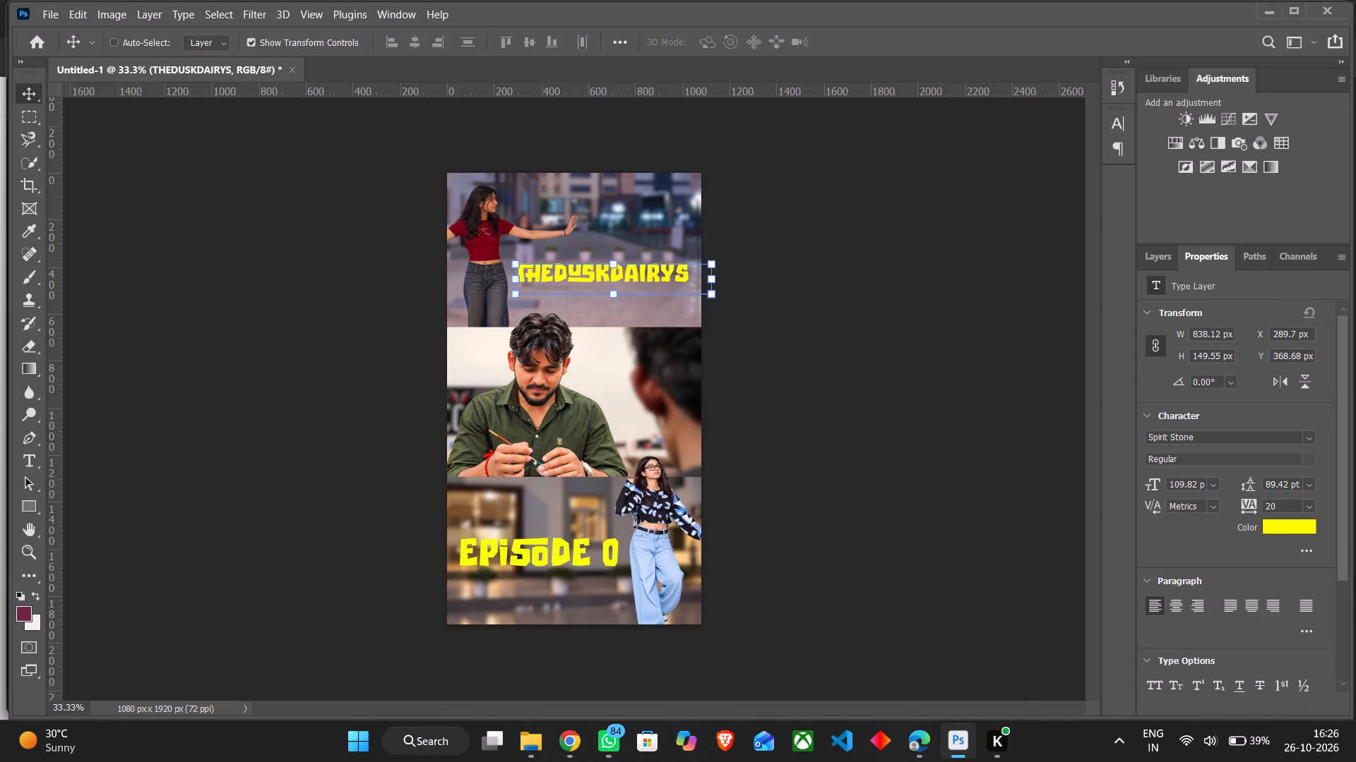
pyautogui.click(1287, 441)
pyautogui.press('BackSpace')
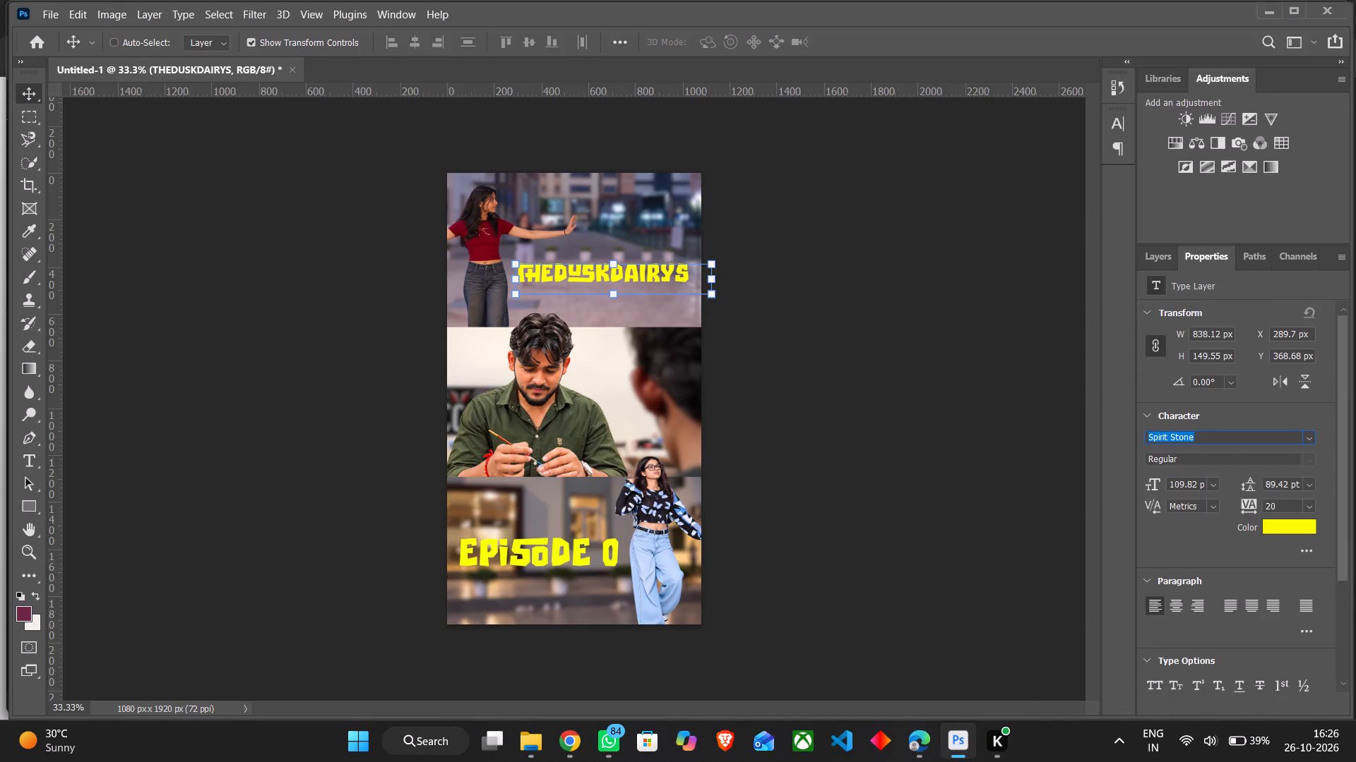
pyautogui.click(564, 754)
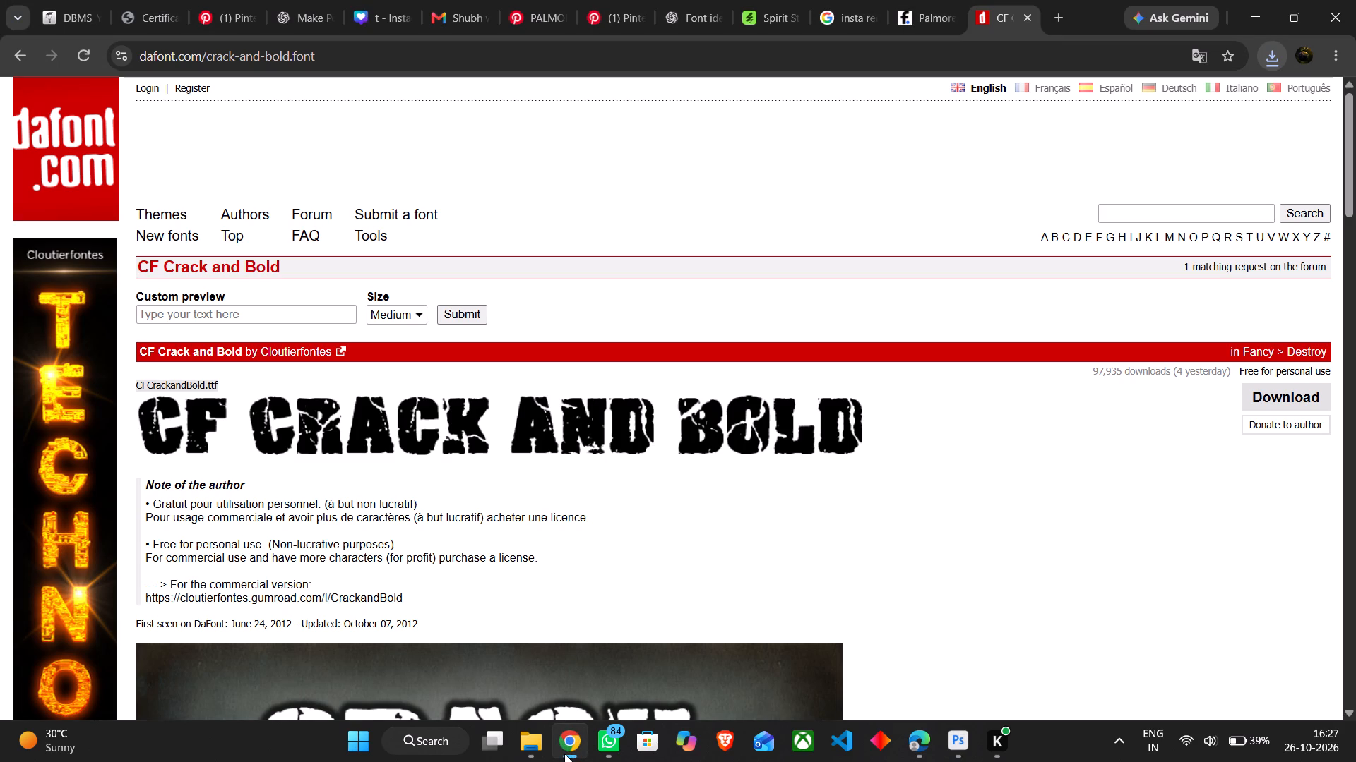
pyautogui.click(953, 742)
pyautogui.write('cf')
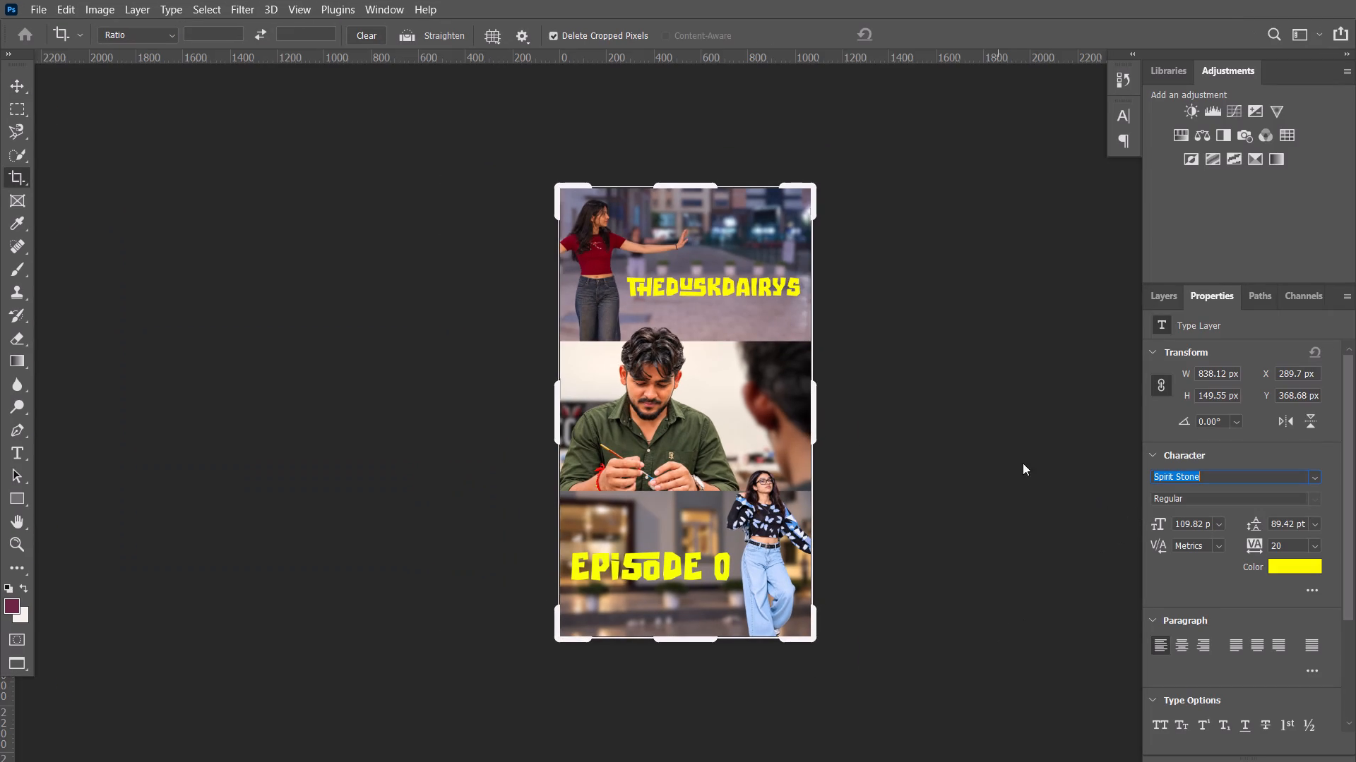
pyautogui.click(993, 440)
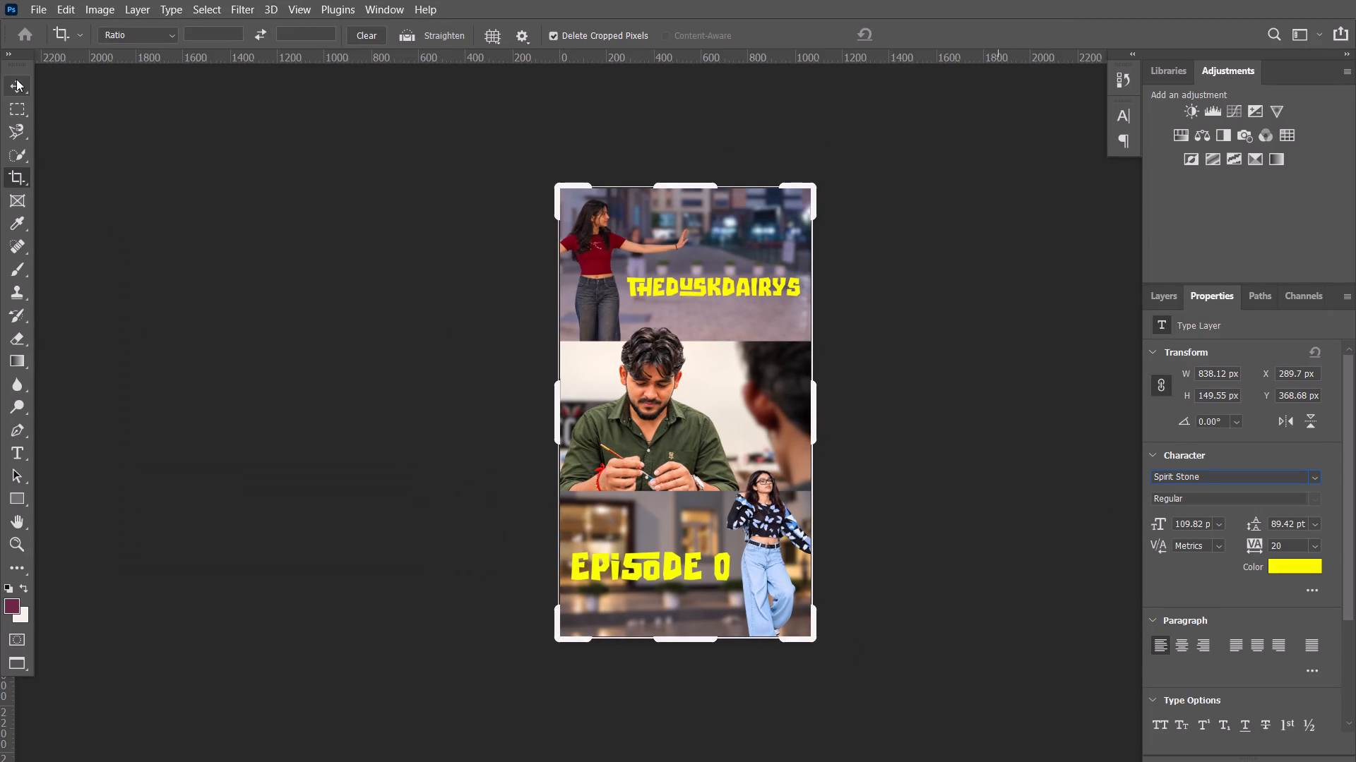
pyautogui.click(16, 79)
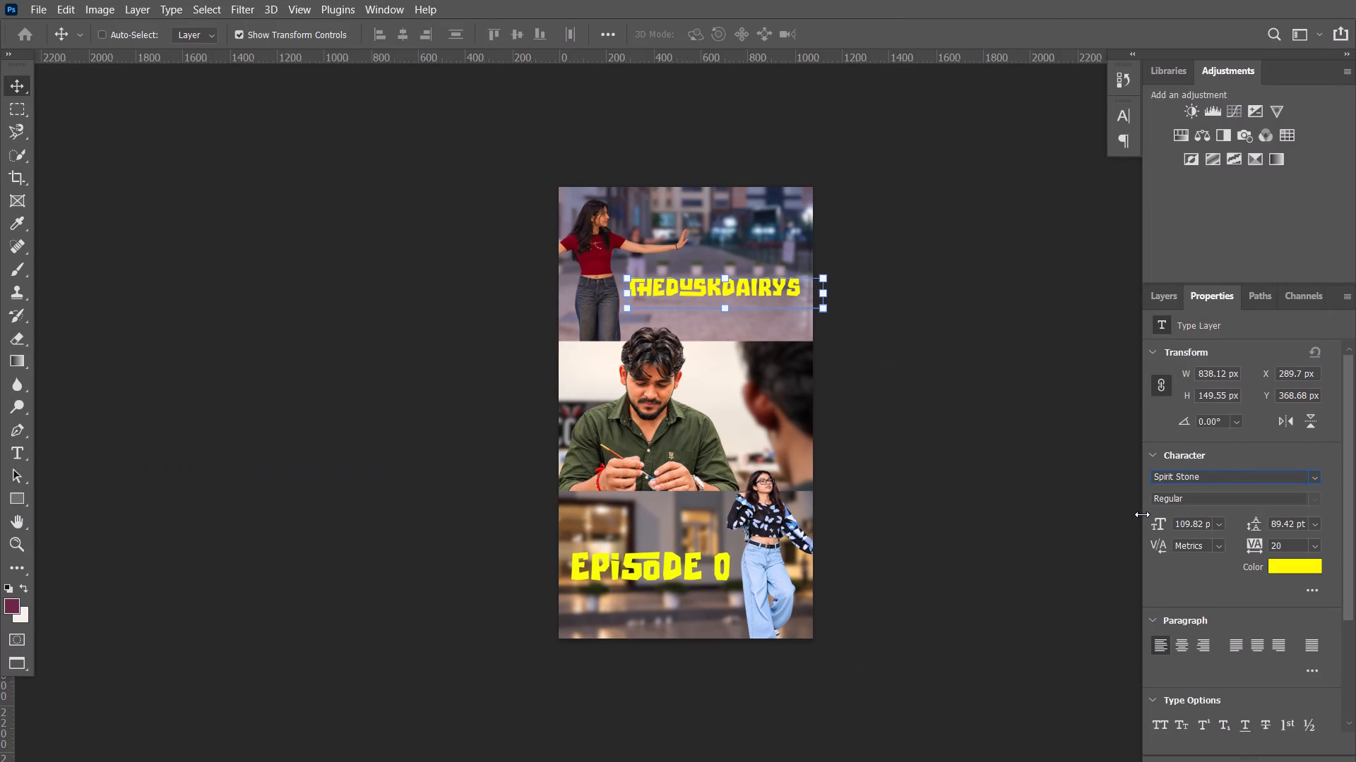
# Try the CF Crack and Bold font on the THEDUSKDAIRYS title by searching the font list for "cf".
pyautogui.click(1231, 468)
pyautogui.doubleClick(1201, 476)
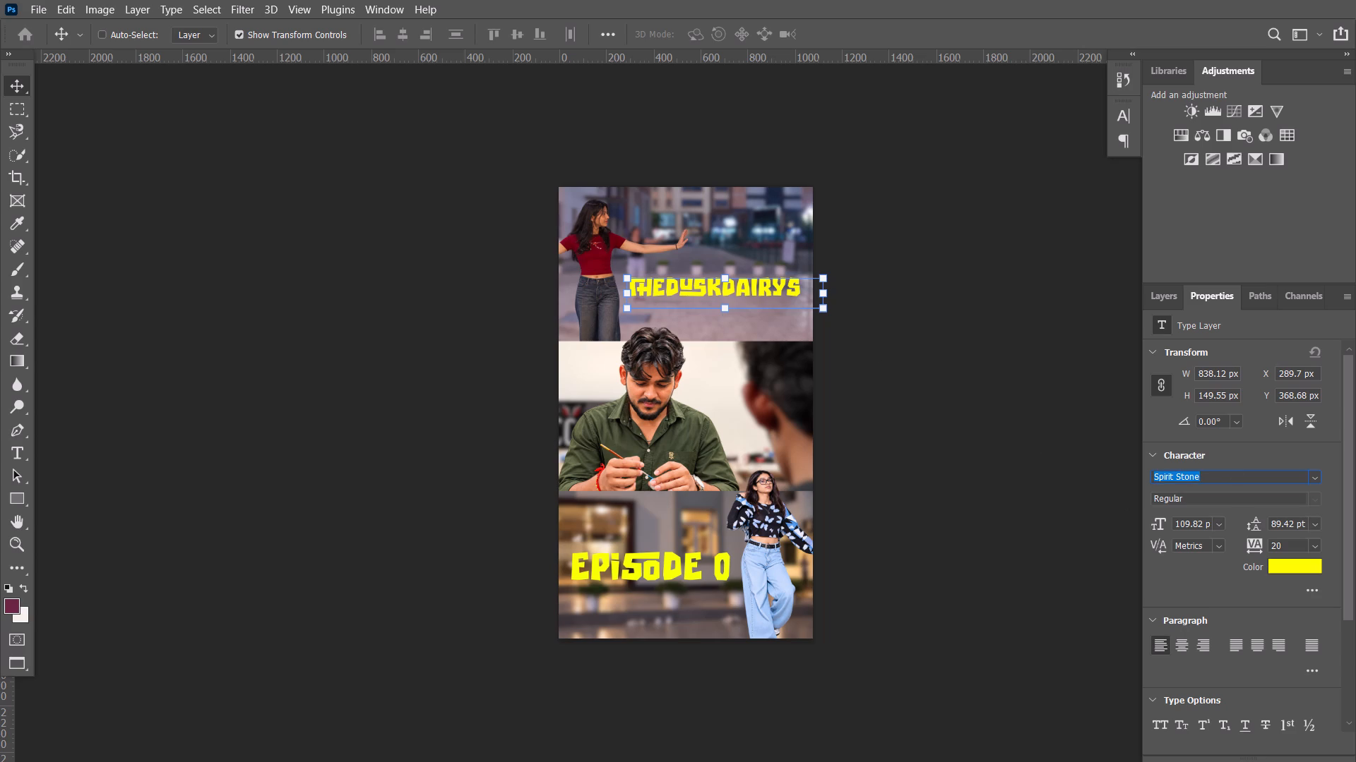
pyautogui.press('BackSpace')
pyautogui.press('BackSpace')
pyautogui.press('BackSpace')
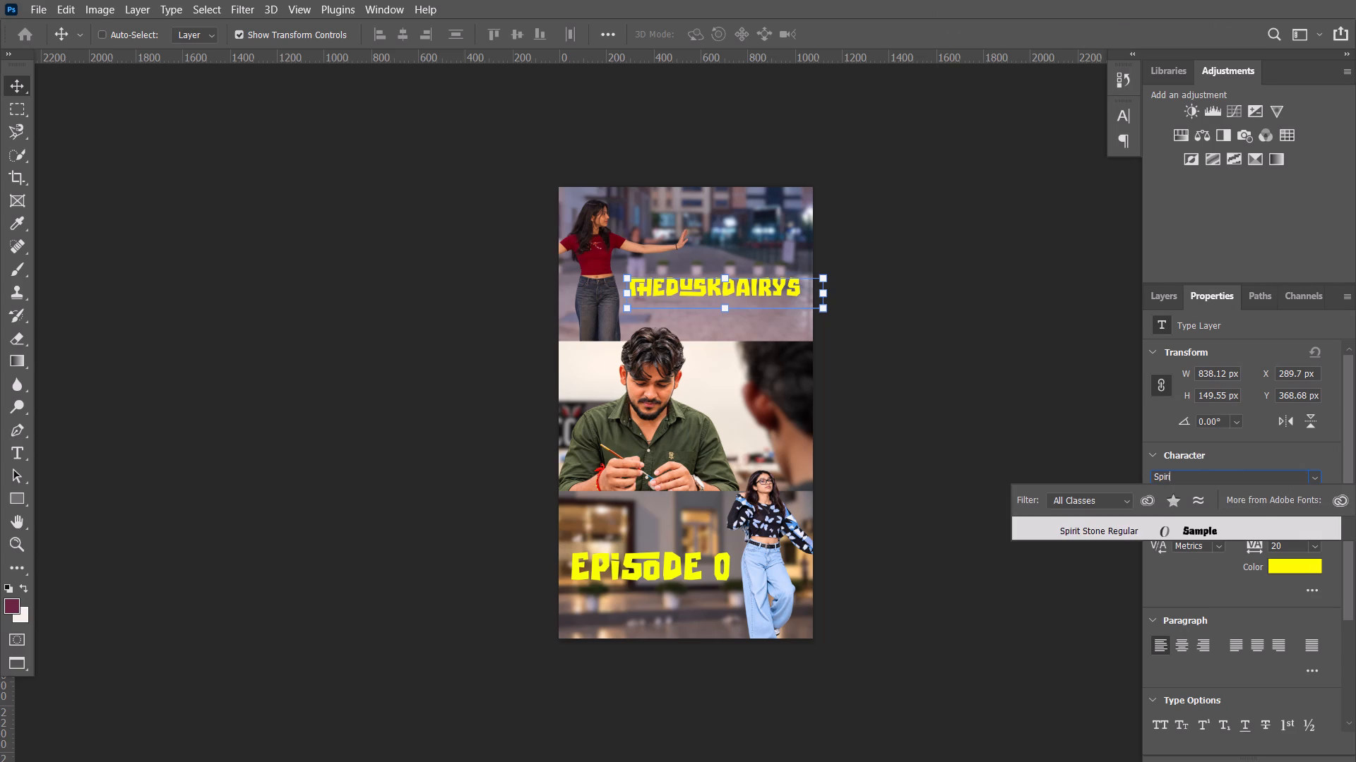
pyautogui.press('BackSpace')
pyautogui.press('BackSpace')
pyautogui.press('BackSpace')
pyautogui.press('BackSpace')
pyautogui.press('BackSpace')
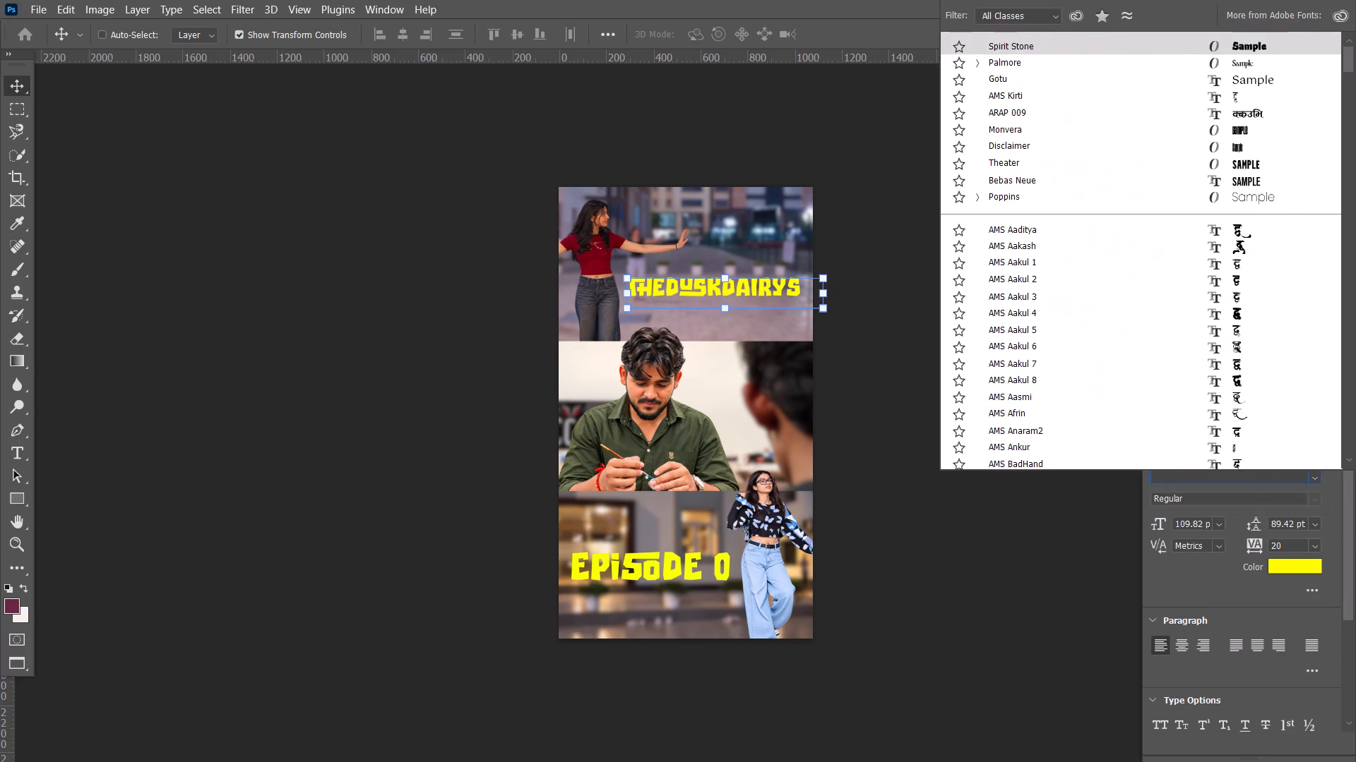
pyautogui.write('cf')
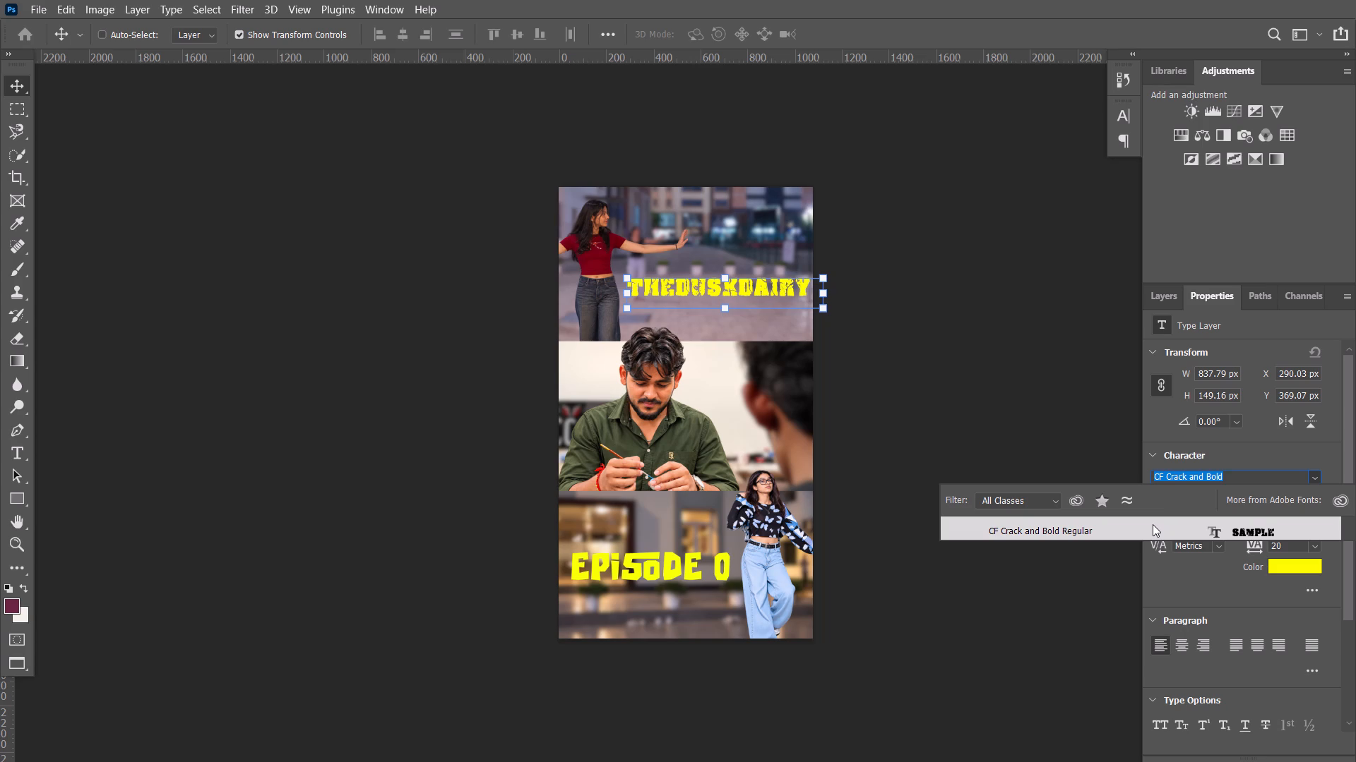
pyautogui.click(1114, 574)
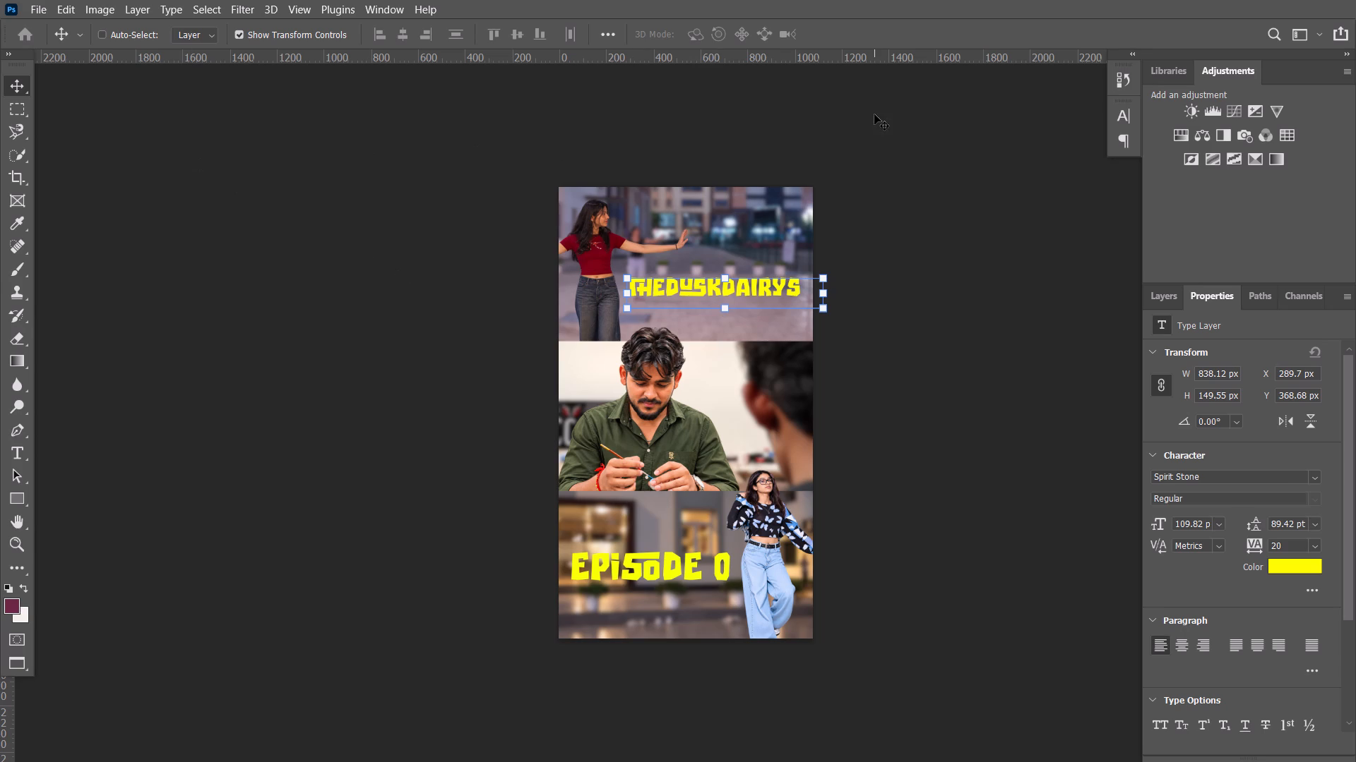
# Quick-export the design as a PNG, entering "epi 0 thun" as the start of the file name.
pyautogui.click(42, 10)
pyautogui.click(91, 252)
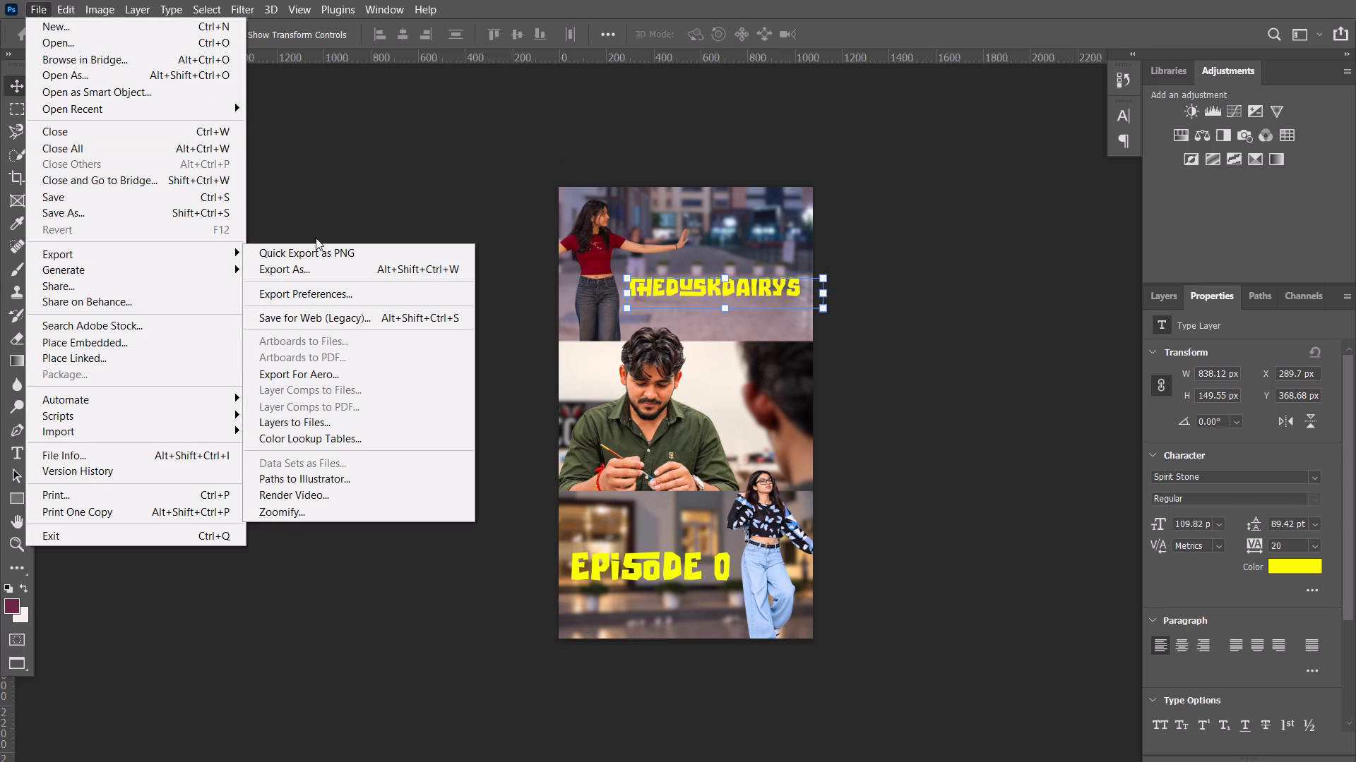
pyautogui.click(320, 255)
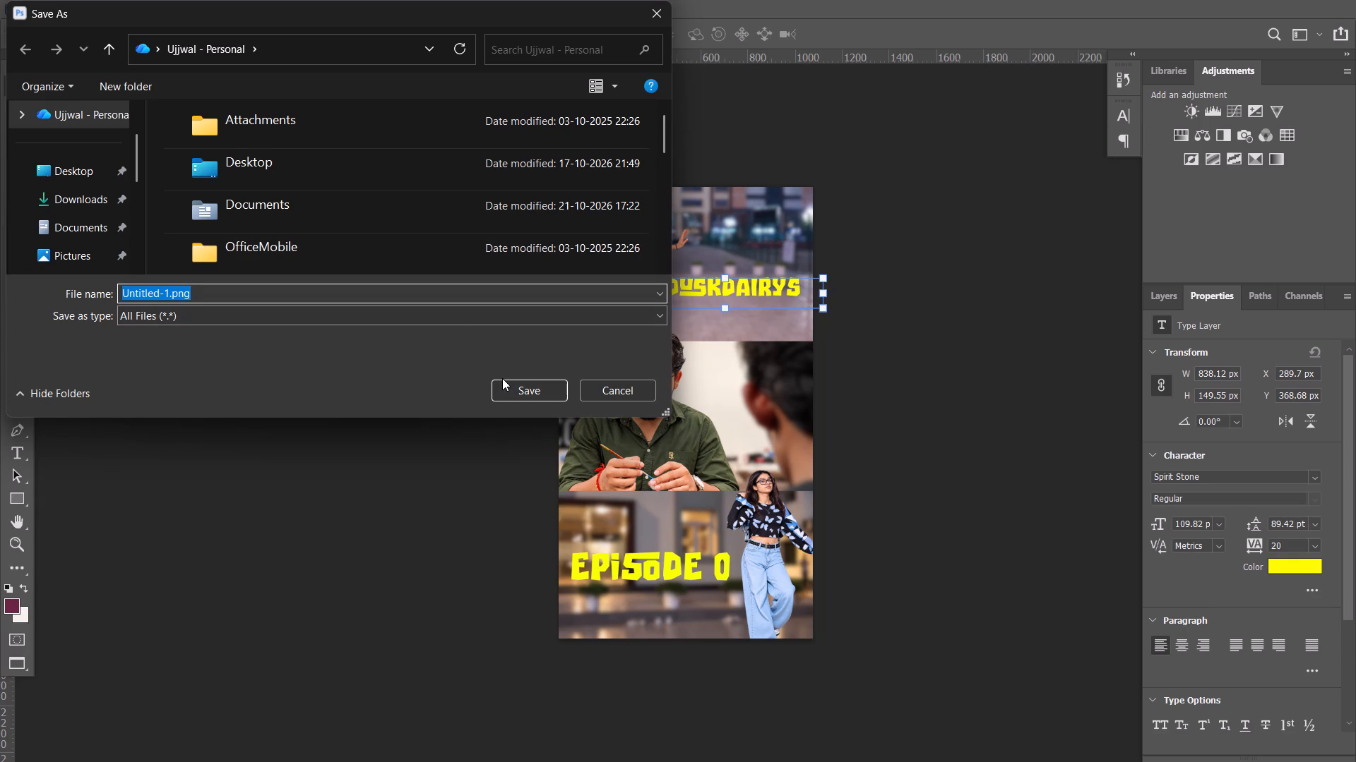
pyautogui.press('BackSpace')
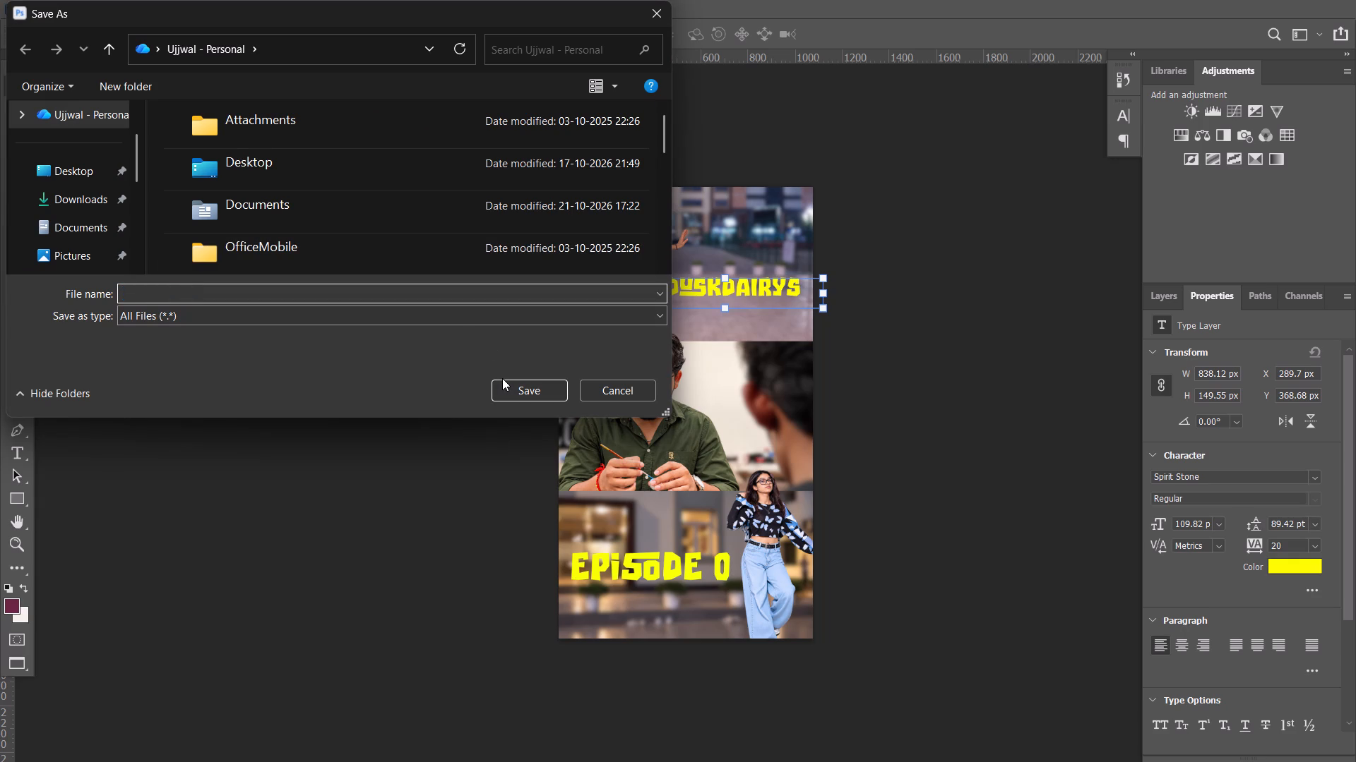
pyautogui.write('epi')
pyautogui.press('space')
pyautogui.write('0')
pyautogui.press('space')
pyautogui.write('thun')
# Complete the file name as "epi 0 thumbnail" and save the exported PNG.
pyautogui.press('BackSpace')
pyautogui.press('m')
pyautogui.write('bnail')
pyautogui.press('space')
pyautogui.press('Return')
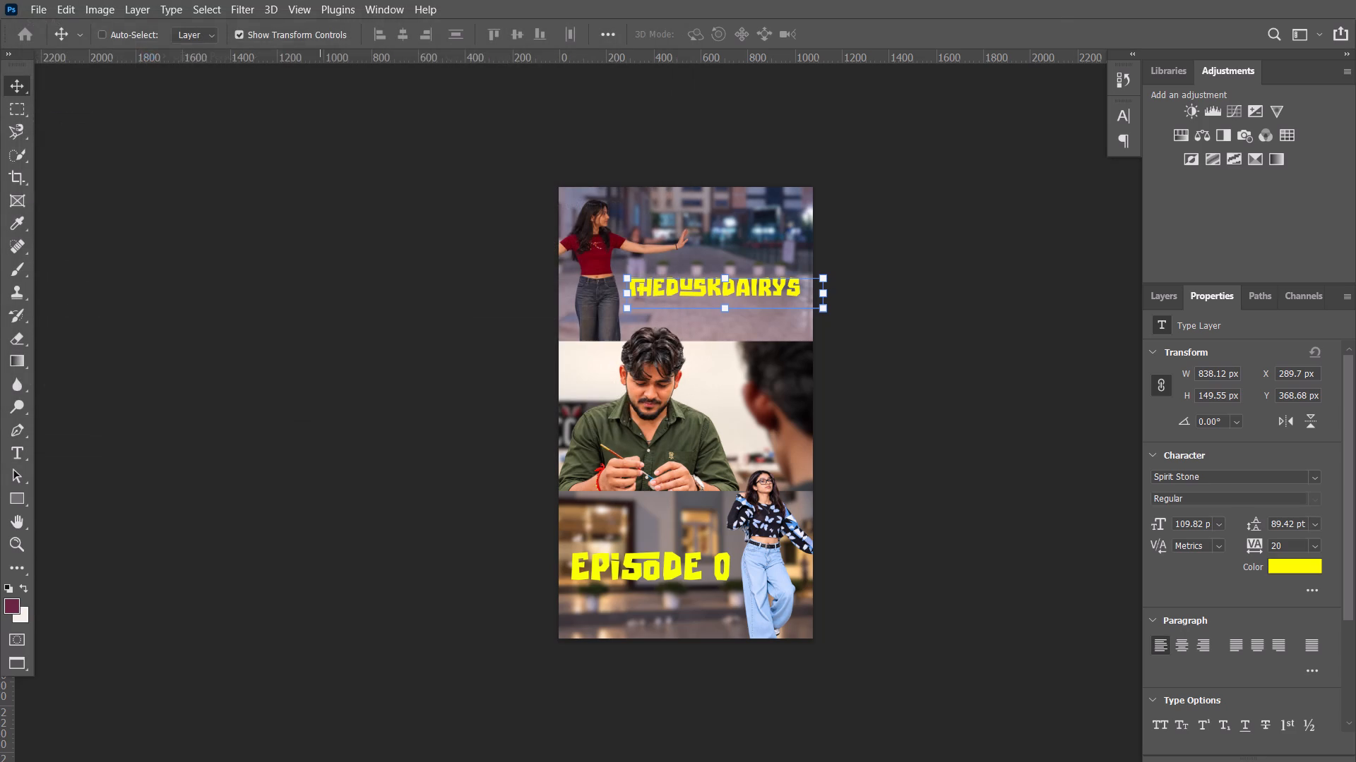
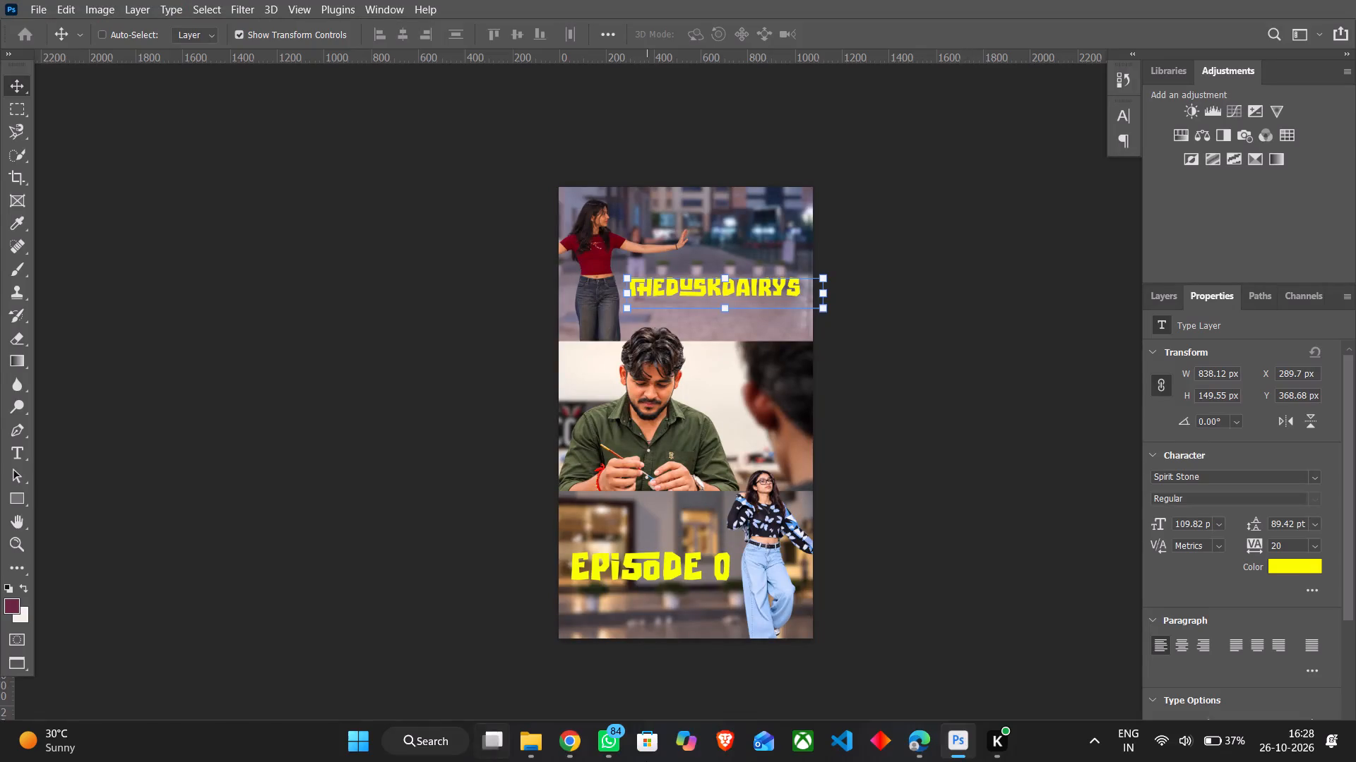
# Switch to Chrome and bring up the Canva design named "t".
pyautogui.click(569, 736)
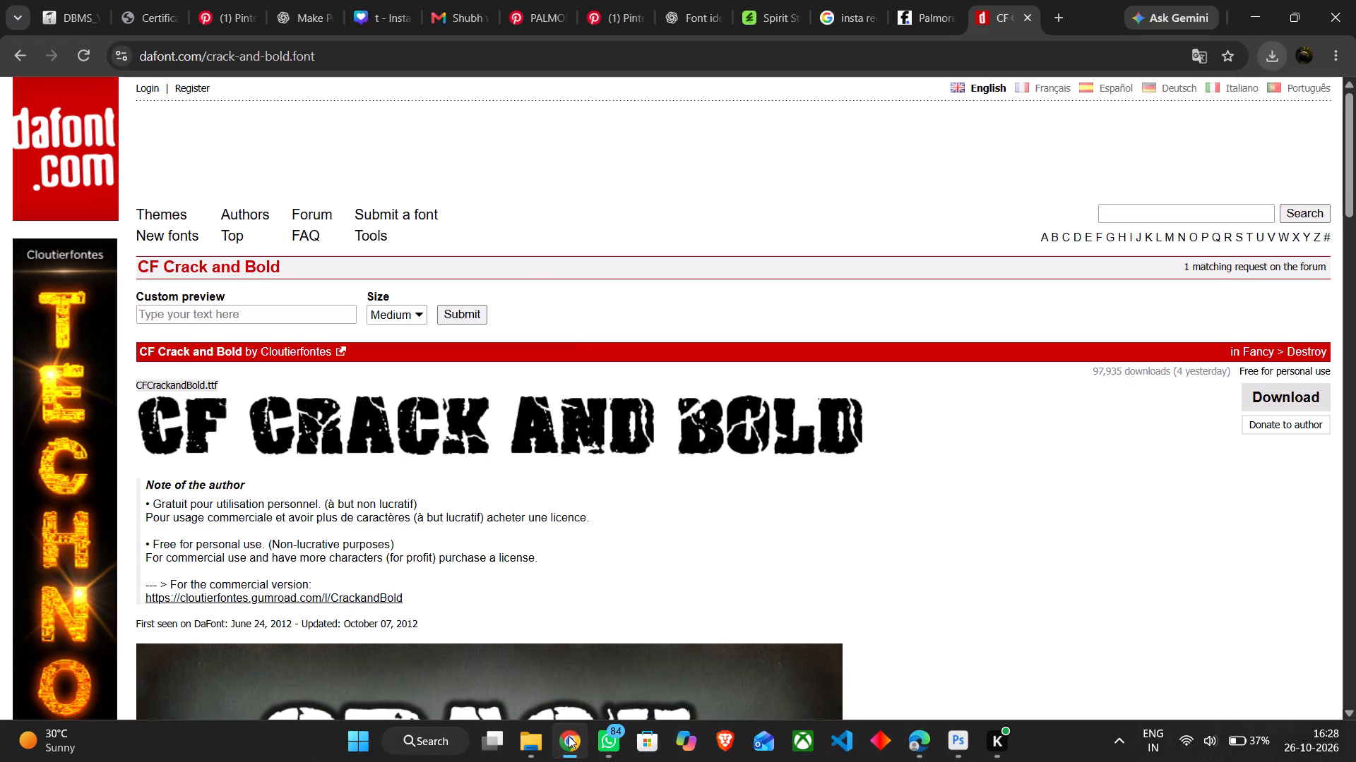
pyautogui.click(386, 0)
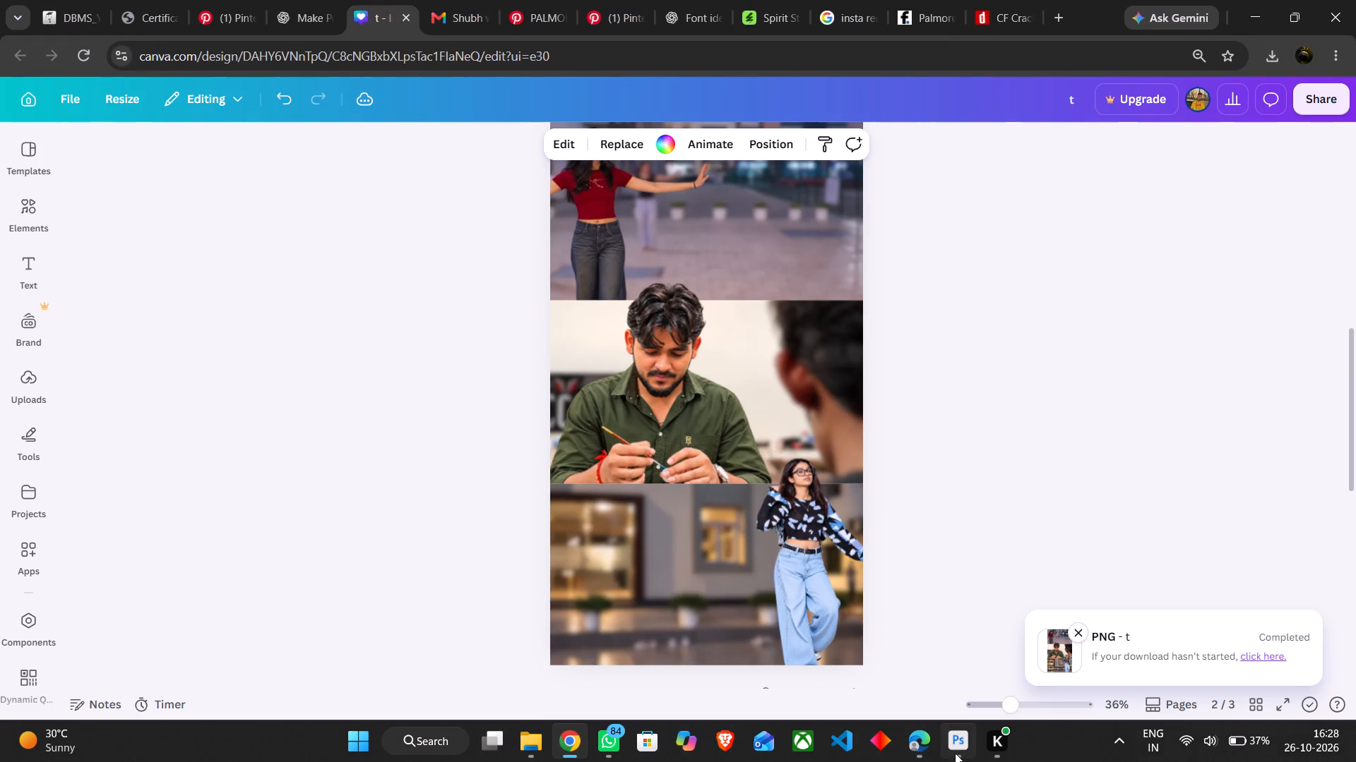
# Close the OTF, spirit-stone-ligature-logo and crack_and_bold File Explorer windows and bring up the Downloads folder.
pyautogui.click(537, 746)
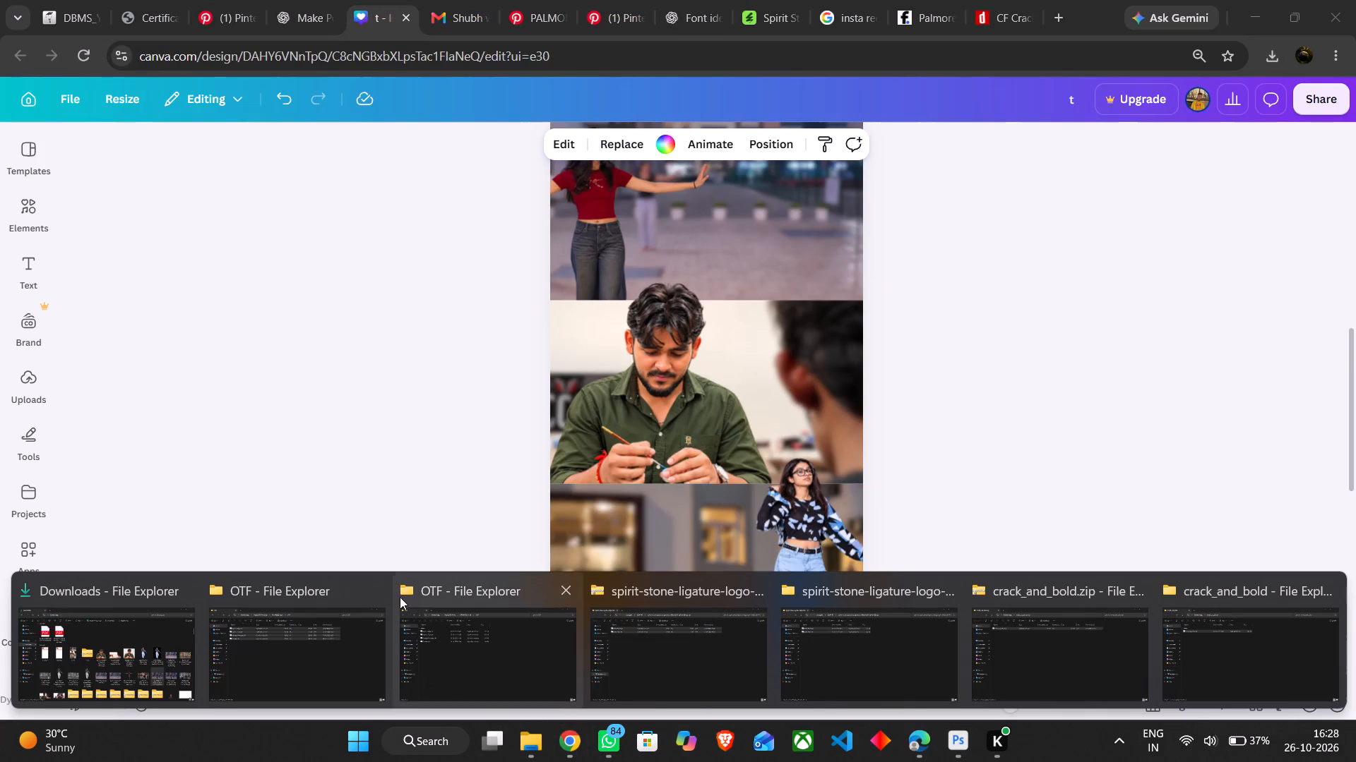
pyautogui.click(387, 582)
pyautogui.click(370, 590)
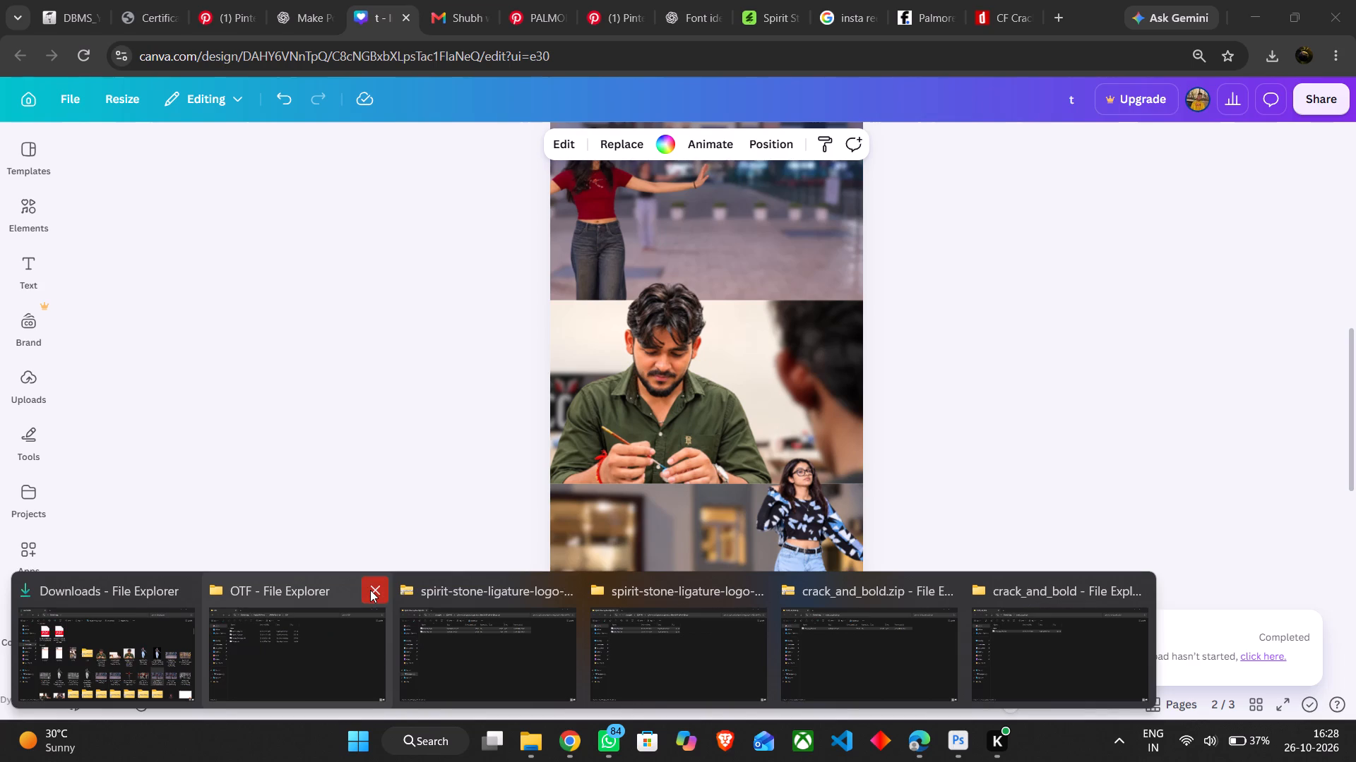
pyautogui.click(420, 595)
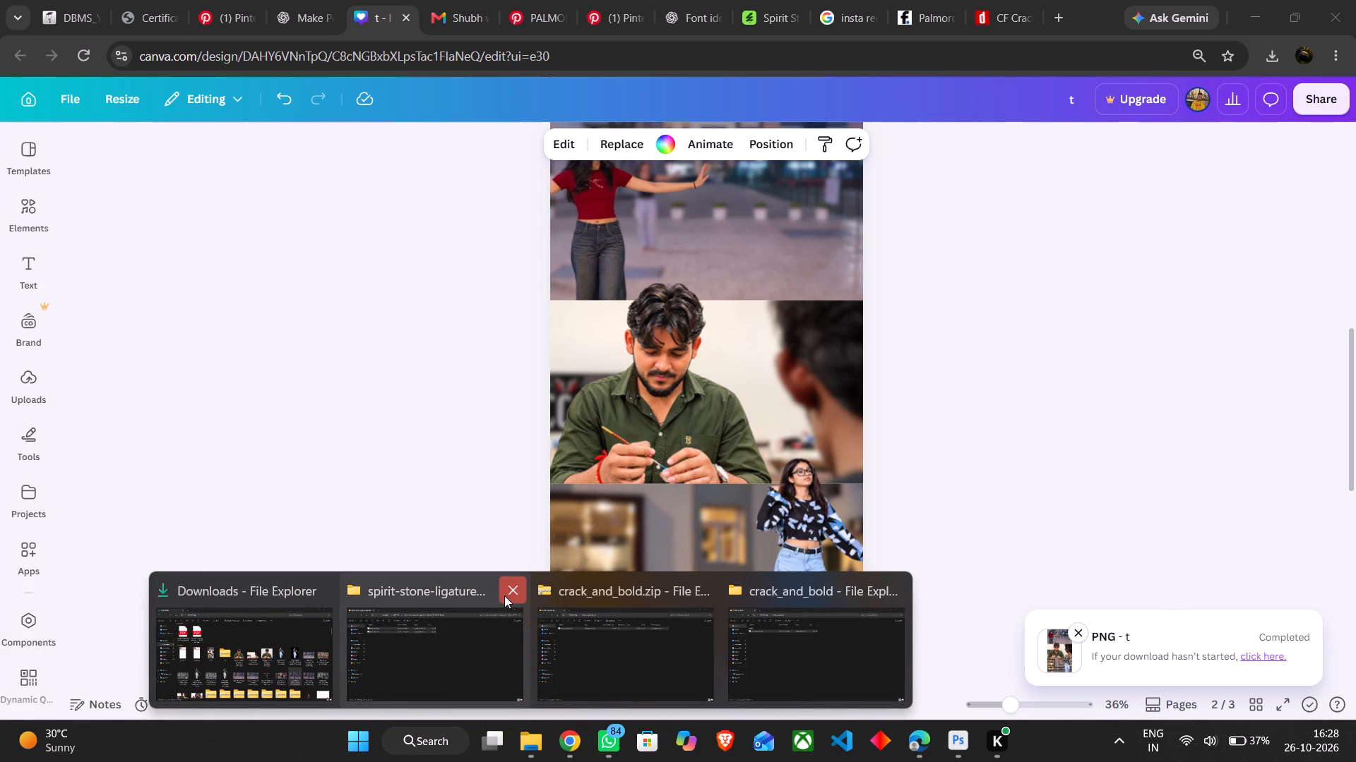
pyautogui.click(504, 595)
pyautogui.click(602, 590)
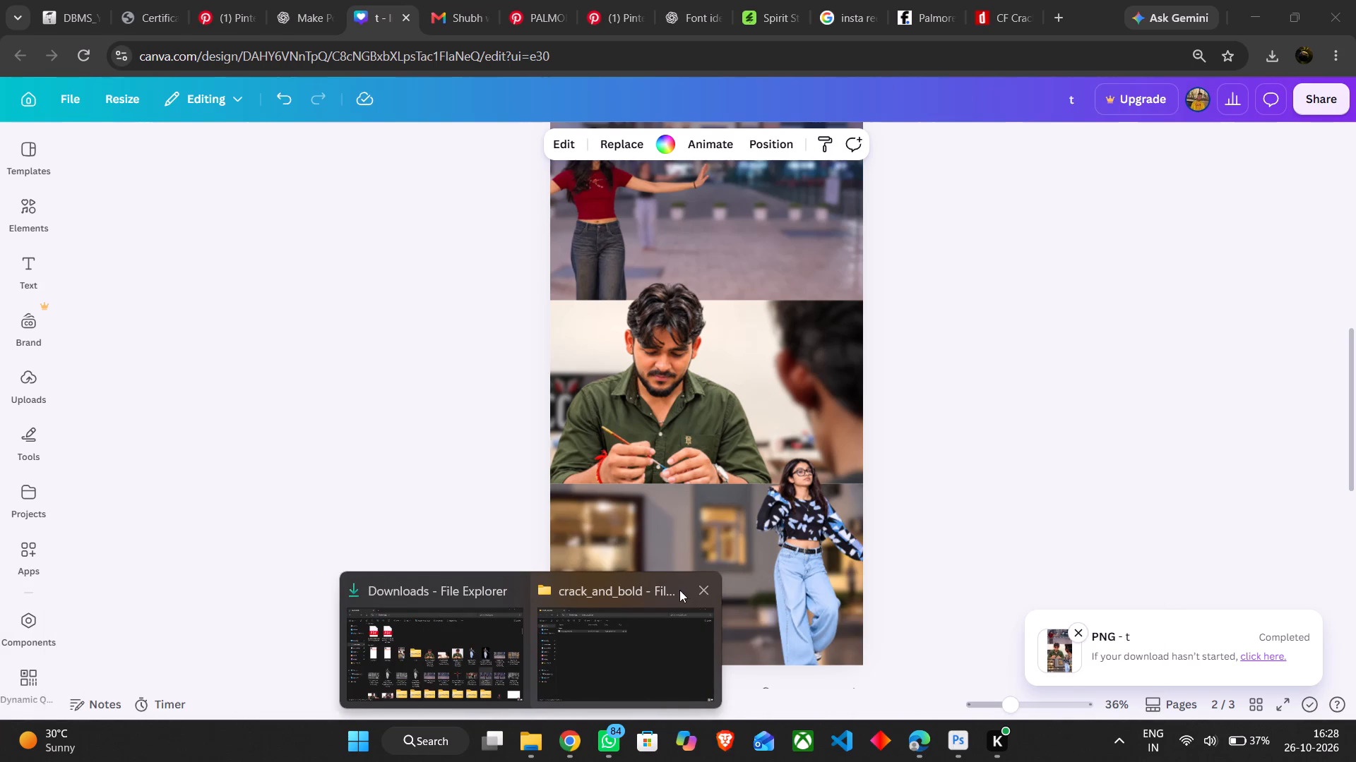
pyautogui.click(706, 592)
pyautogui.click(501, 659)
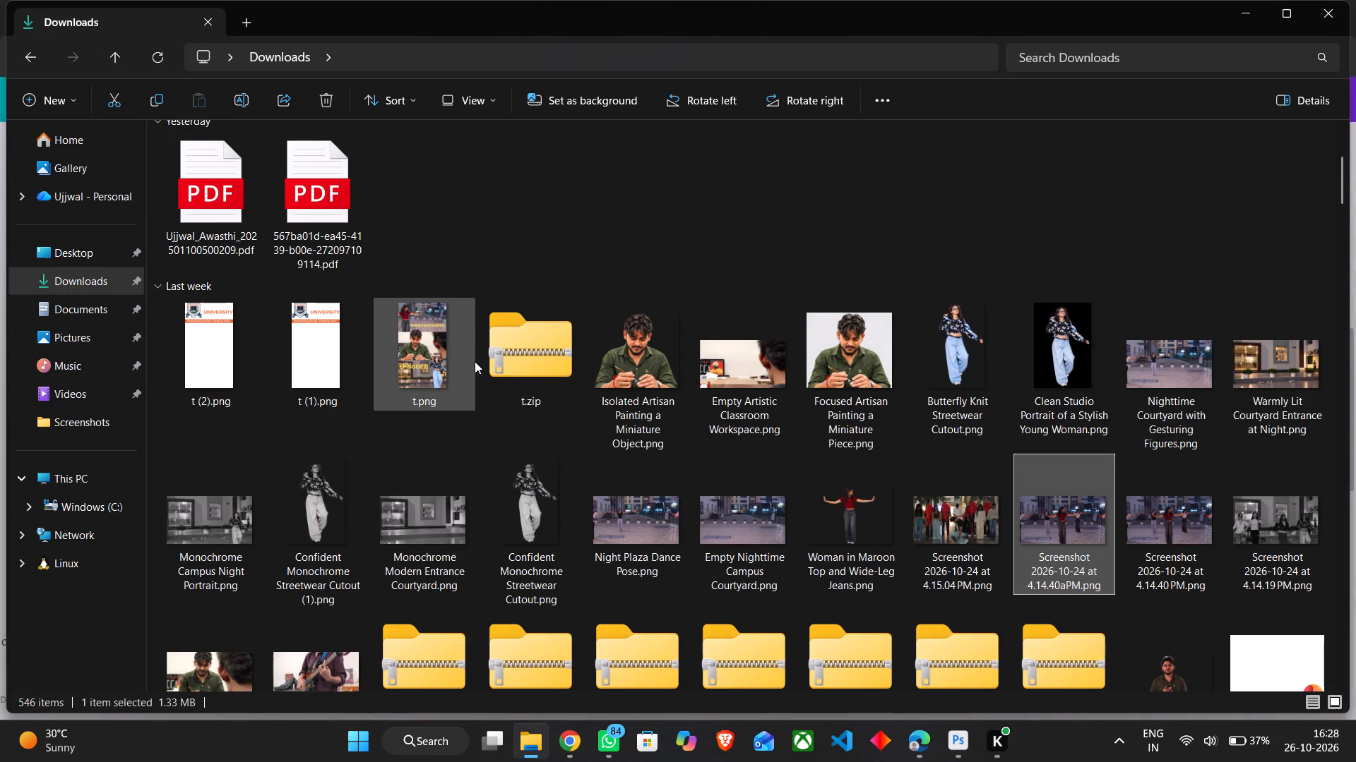
# Look through the Downloads folder for the newly exported PNG.
pyautogui.scroll(-2, 475, 361)
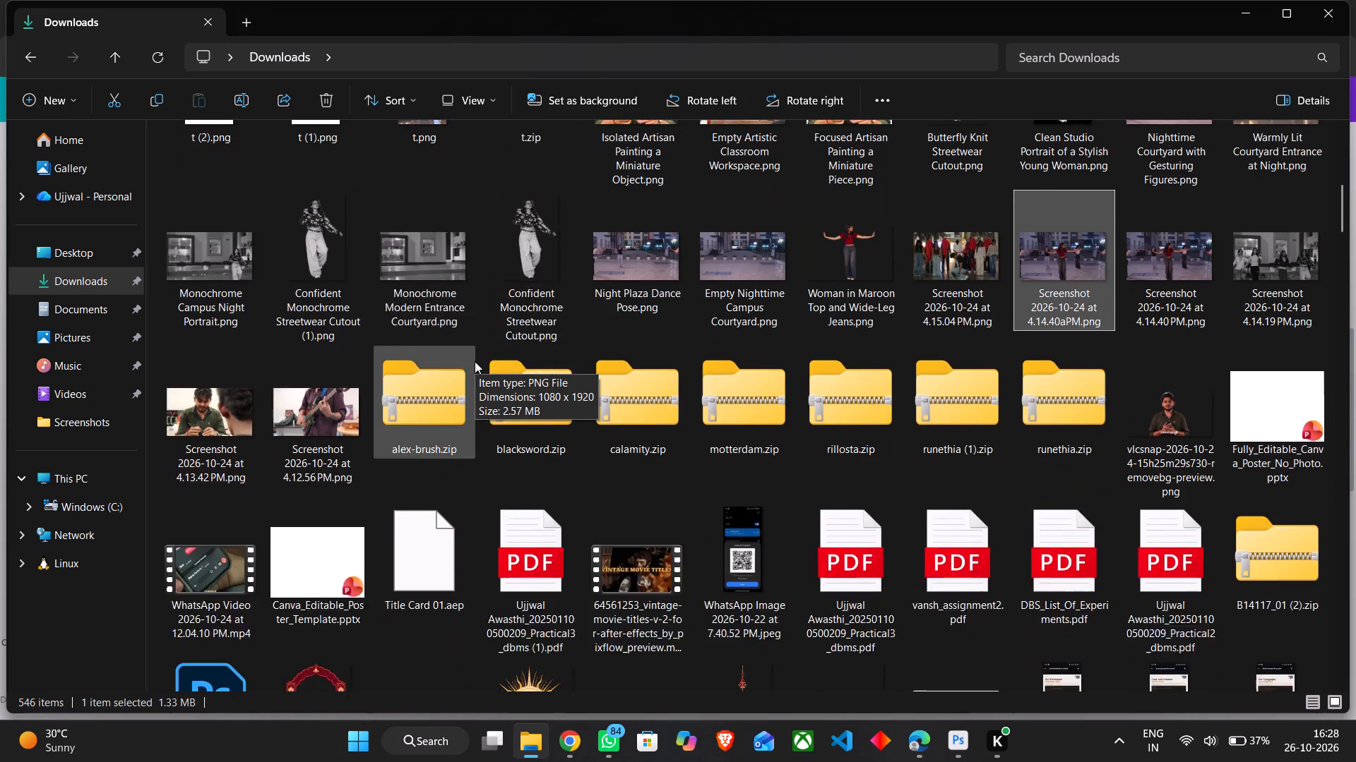
pyautogui.scroll(-3, 475, 361)
pyautogui.scroll(6, 475, 361)
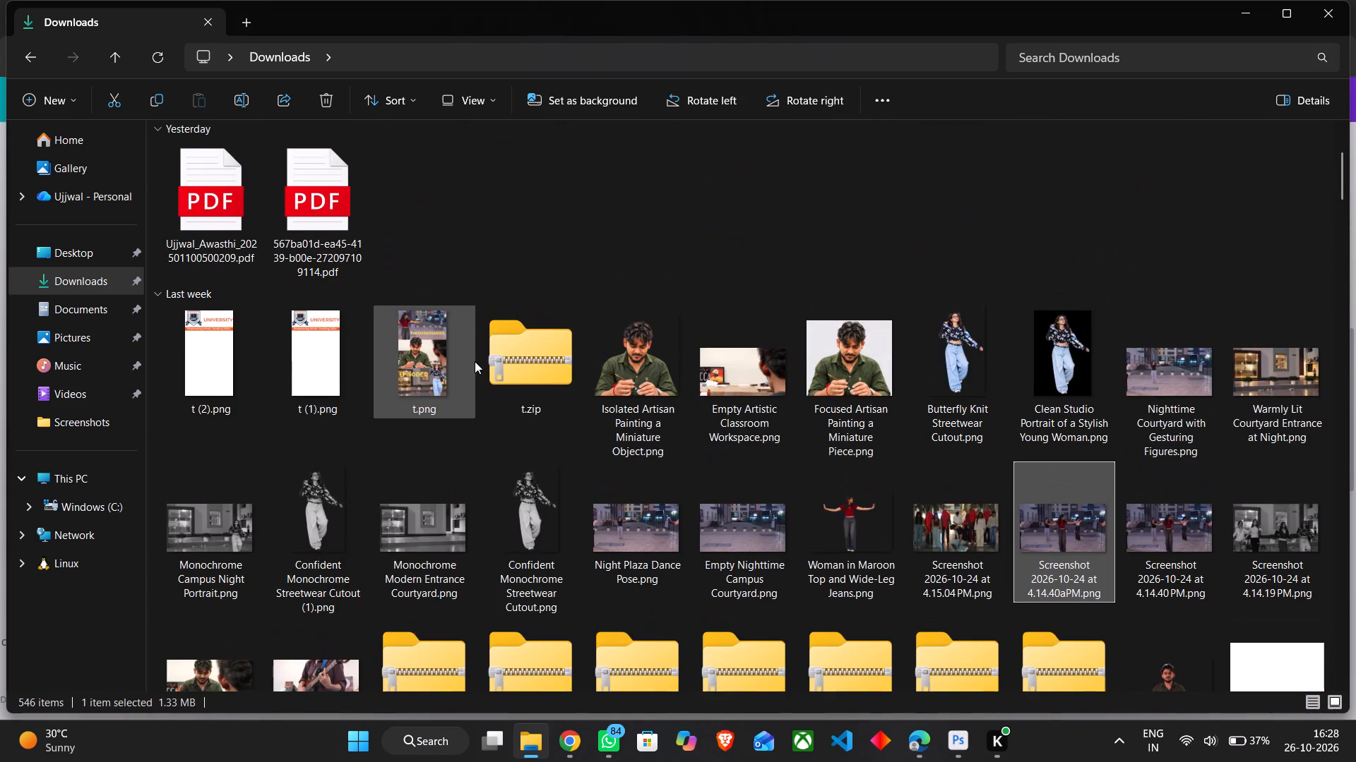
pyautogui.scroll(2, 475, 361)
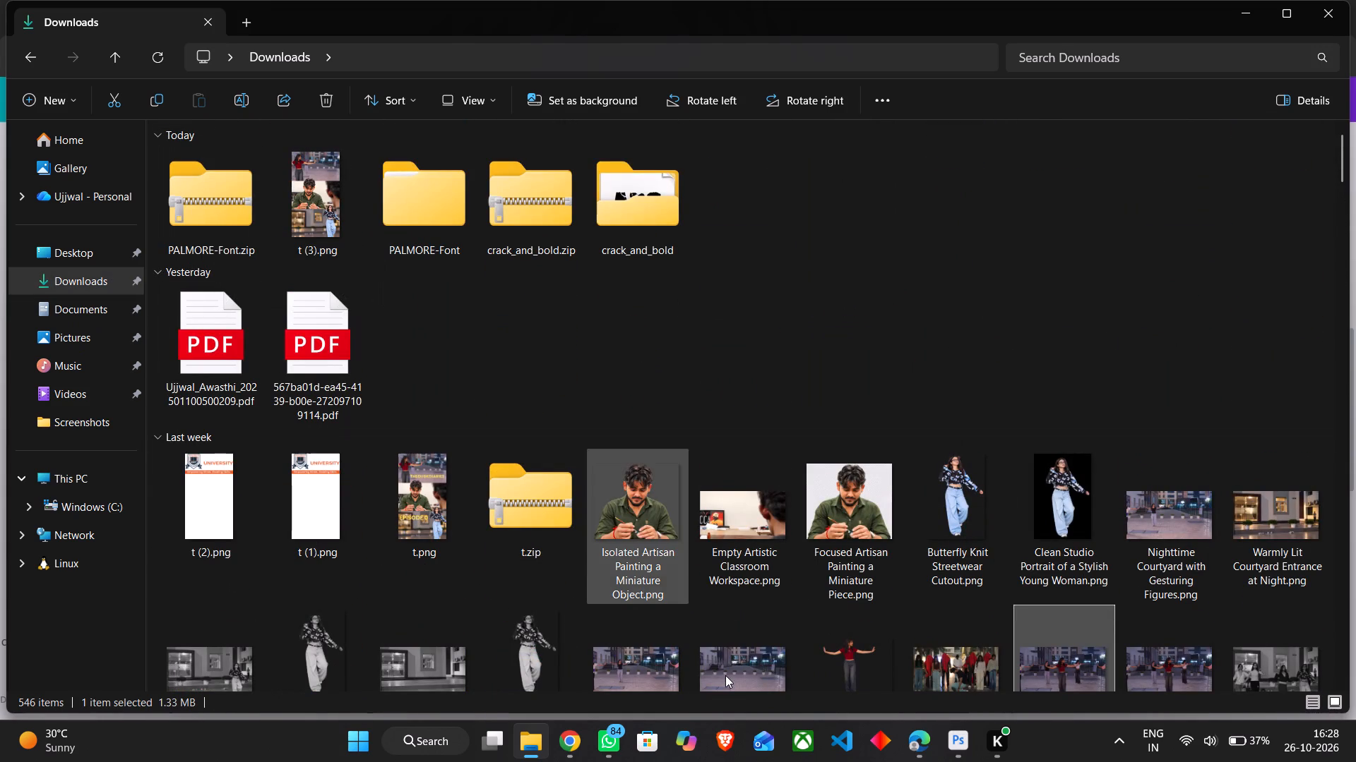
# Switch to Photoshop and quick-export the design as a PNG named "thumnails" in the personal OneDrive folder.
pyautogui.click(956, 748)
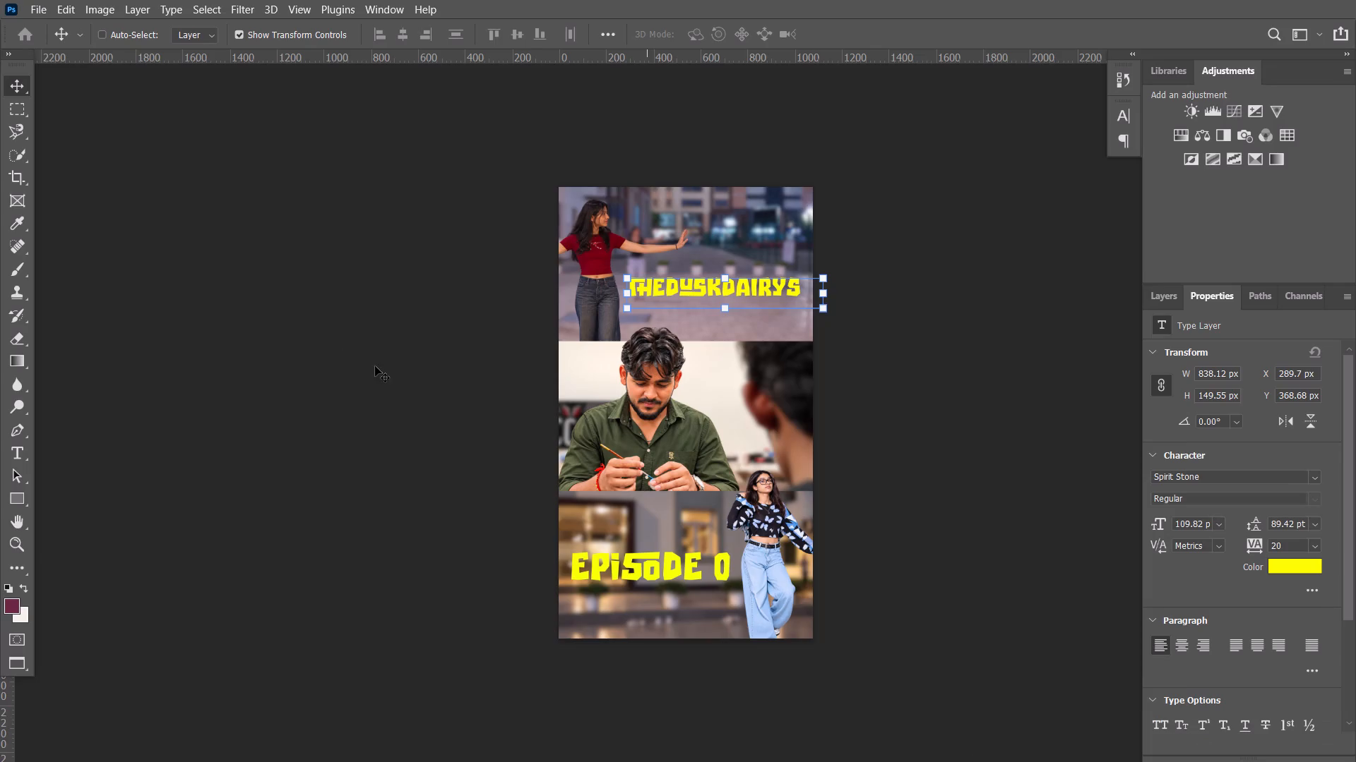
pyautogui.click(38, 16)
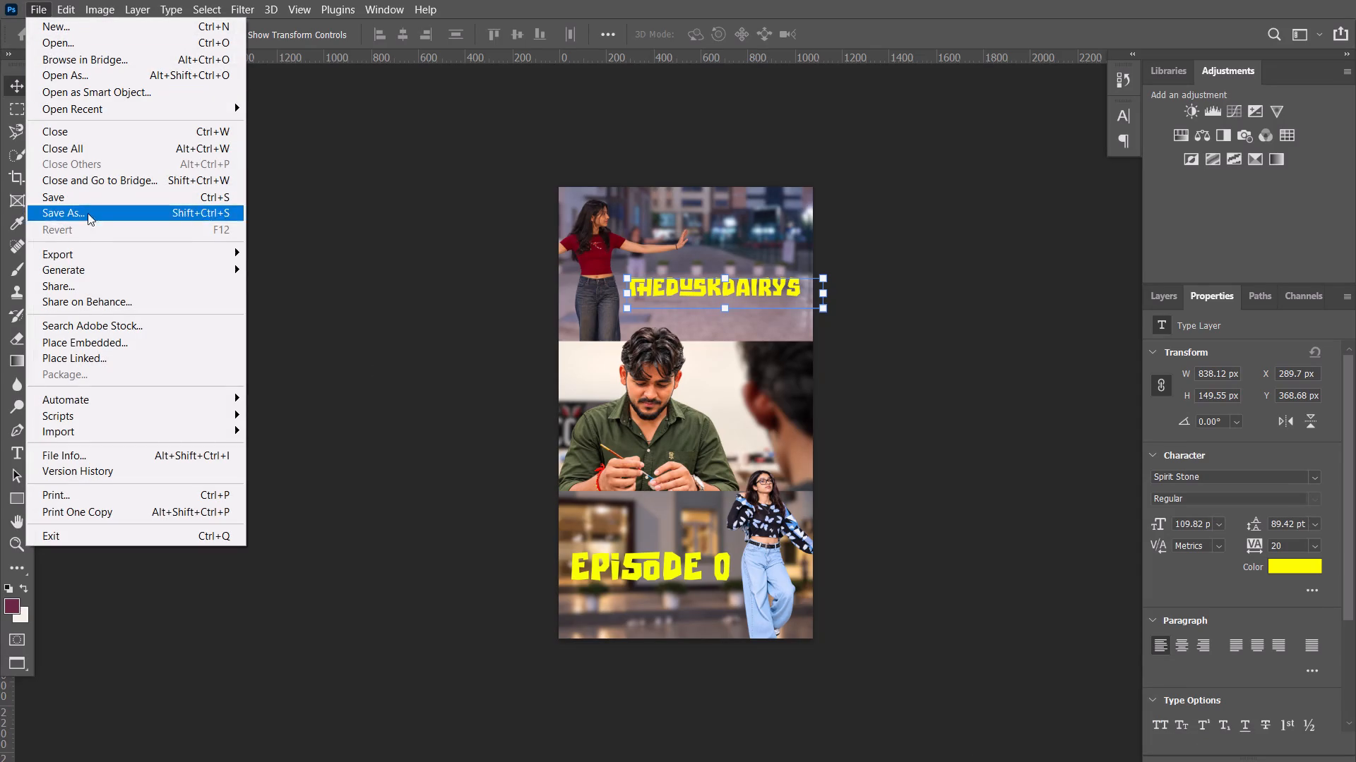
pyautogui.click(314, 252)
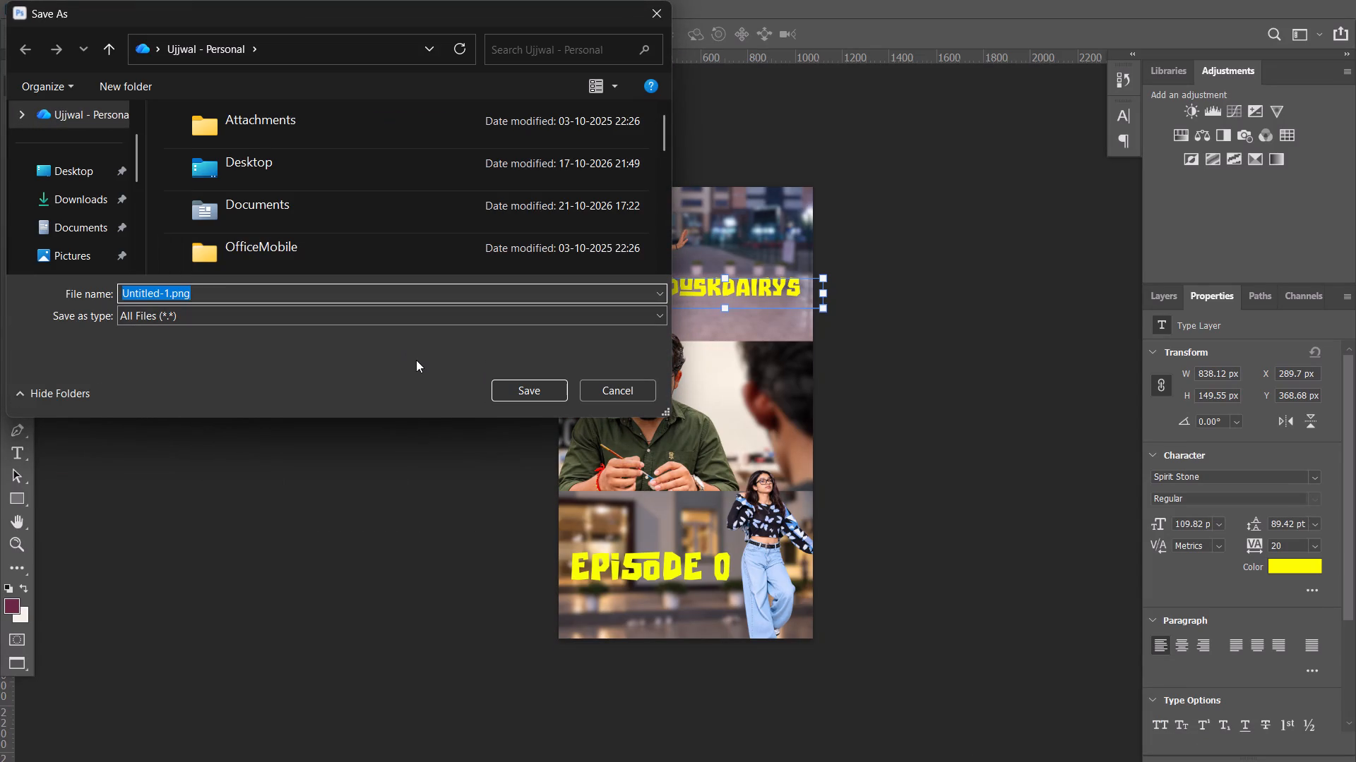
pyautogui.press('BackSpace')
pyautogui.write('thumn')
pyautogui.write('ails')
pyautogui.press('space')
pyautogui.press('BackSpace')
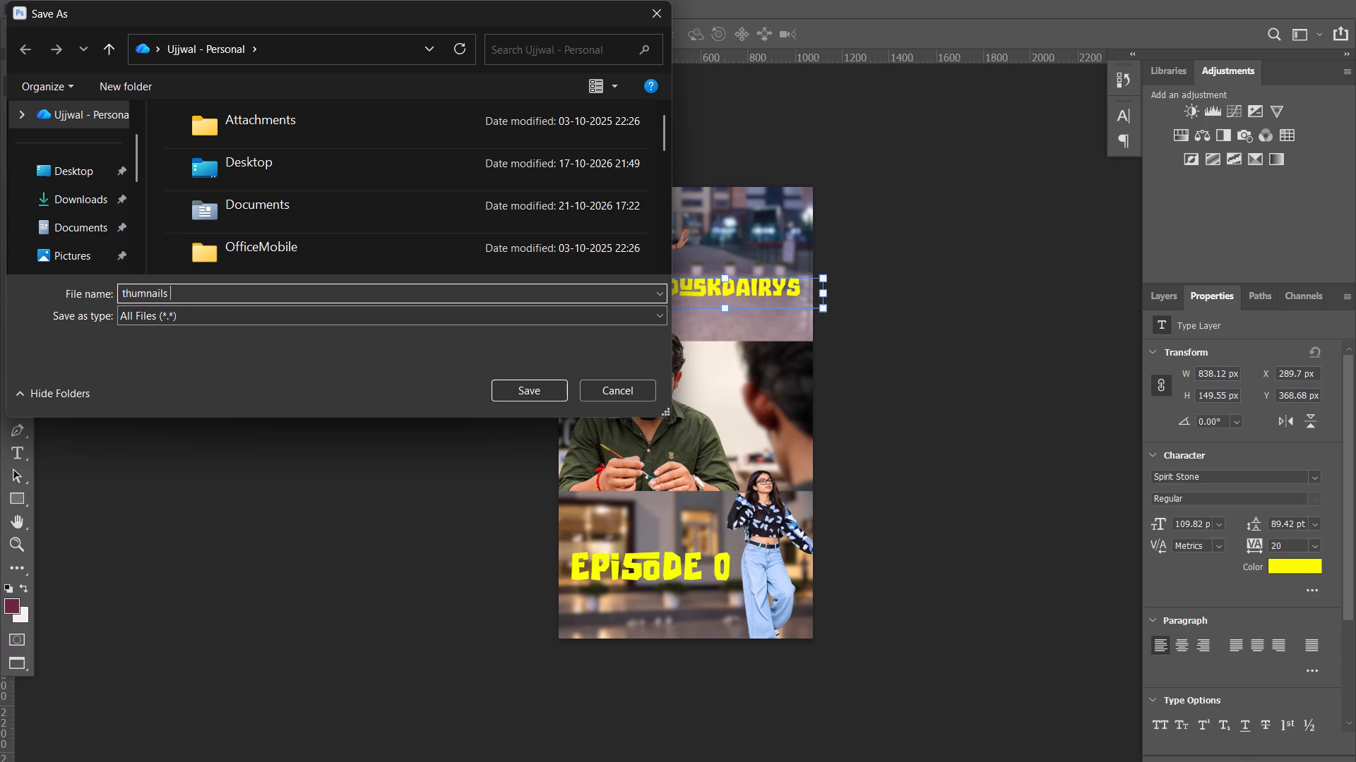
pyautogui.press('BackSpace')
pyautogui.click(541, 388)
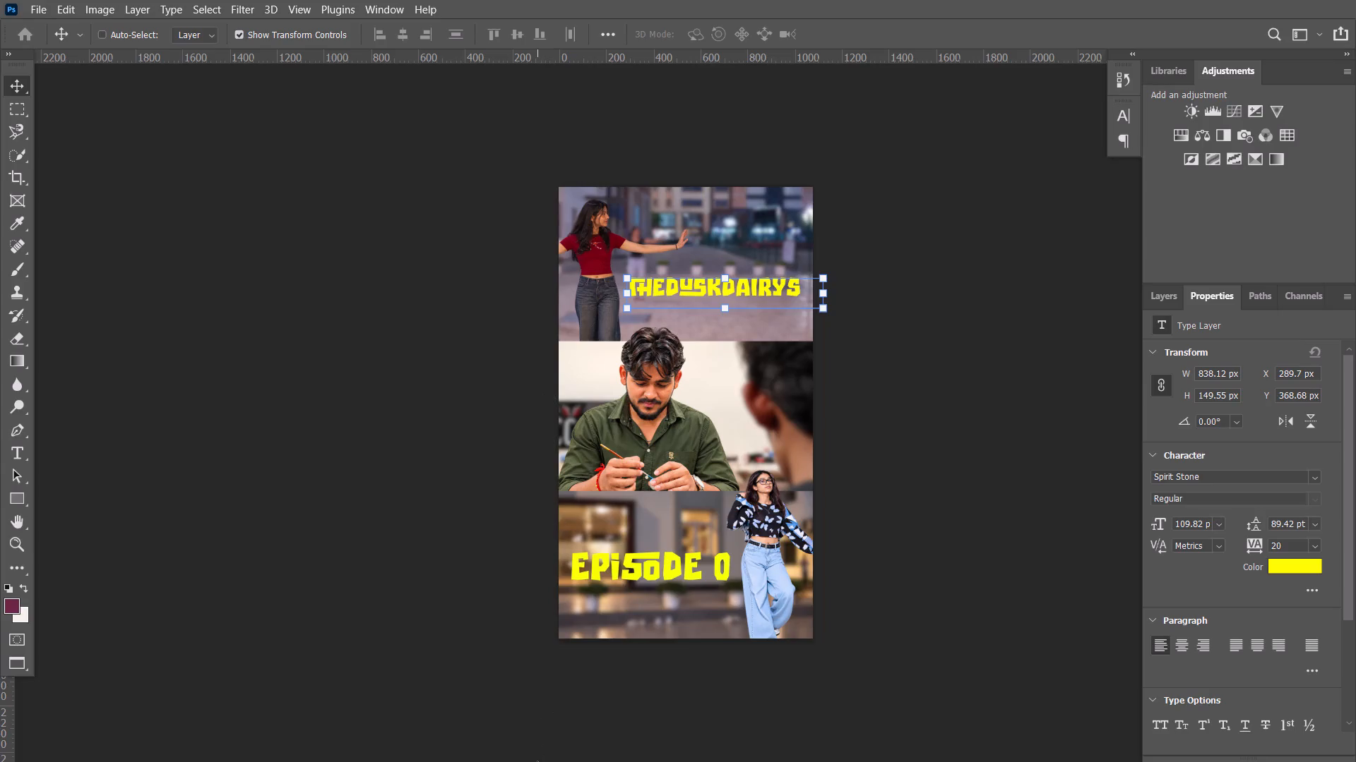
# Switch to File Explorer and refresh the Downloads folder to check for the exported PNG.
pyautogui.click(539, 751)
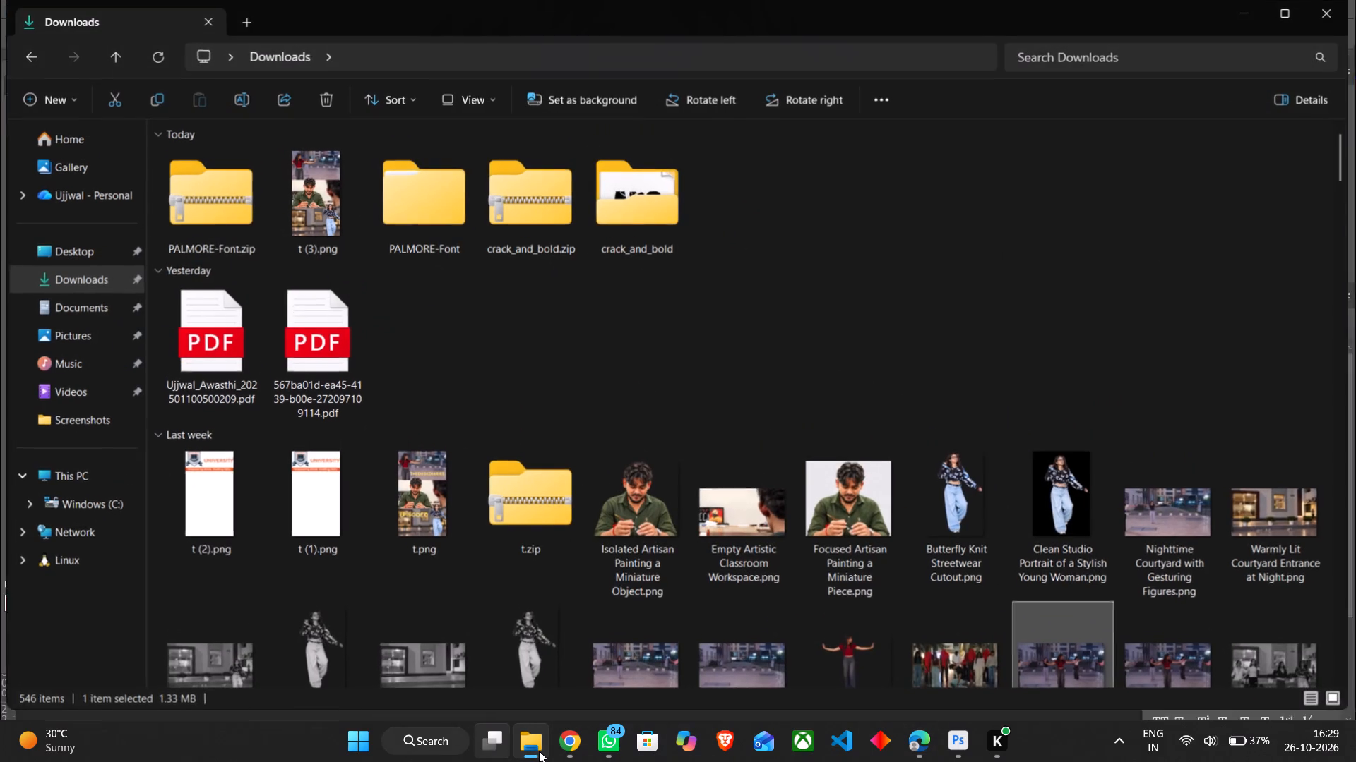
pyautogui.click(148, 52)
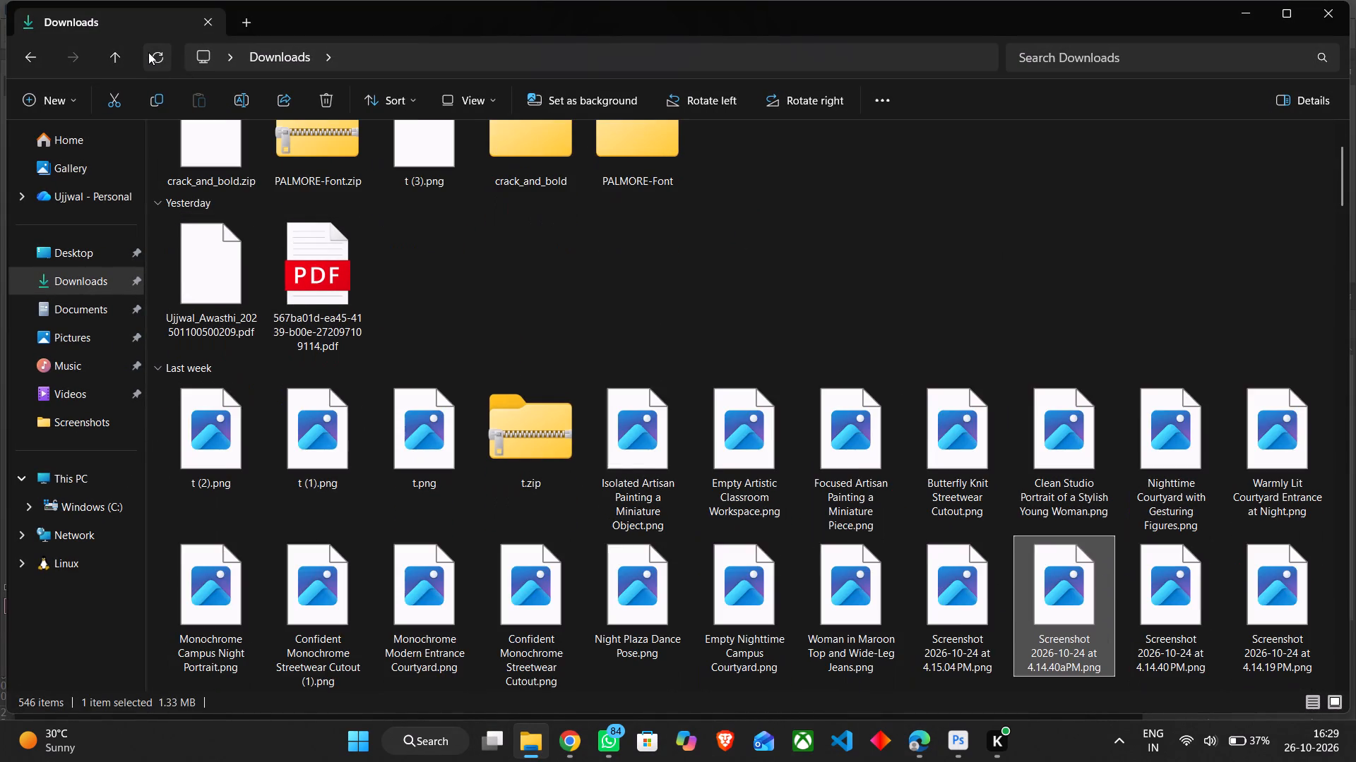
pyautogui.scroll(3, 267, 290)
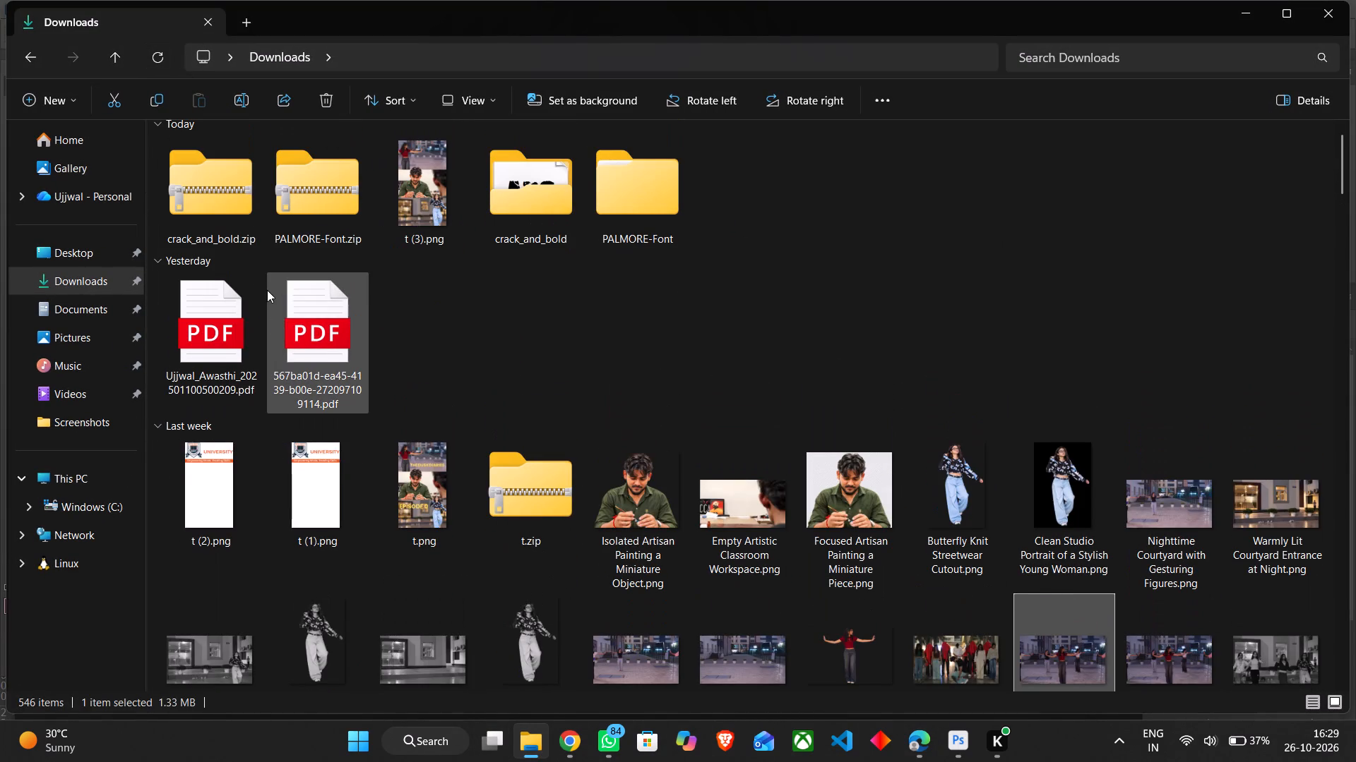
pyautogui.click(150, 71)
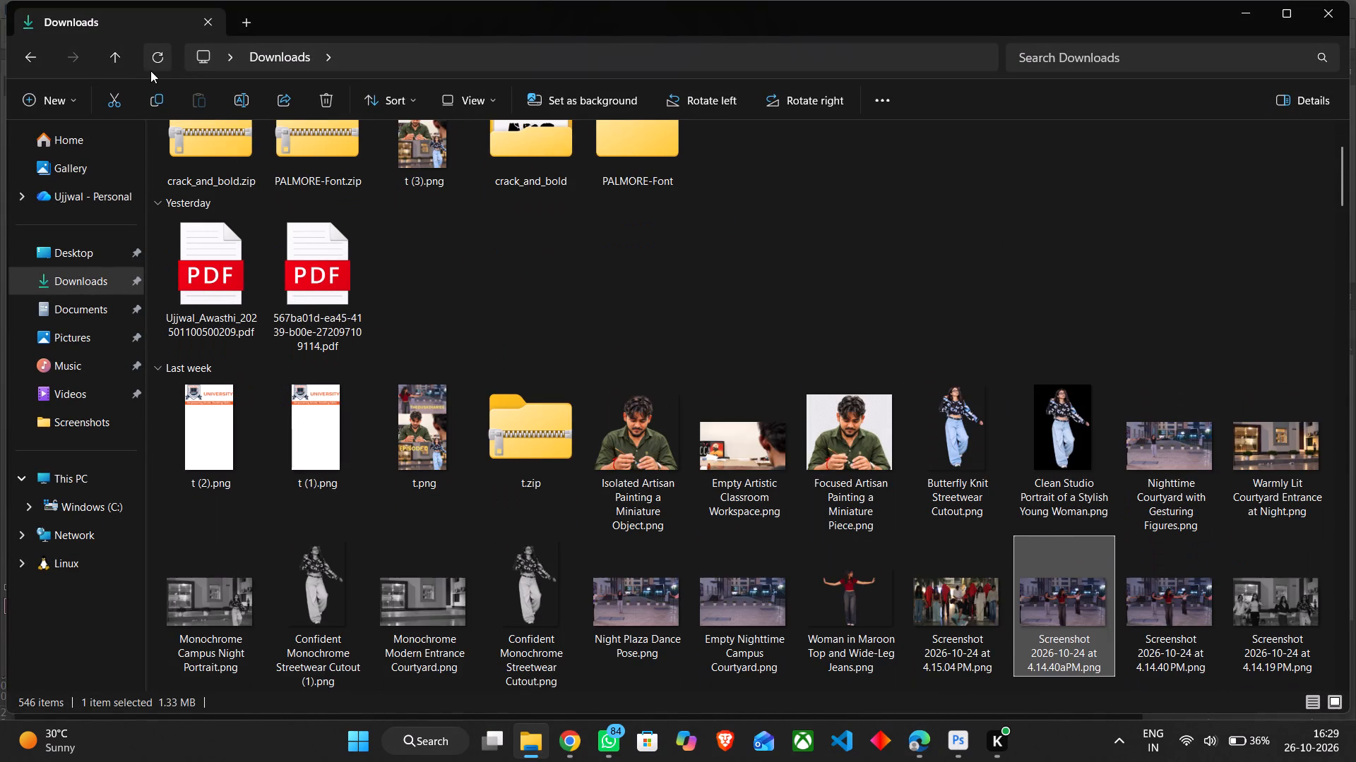
pyautogui.scroll(2, 374, 423)
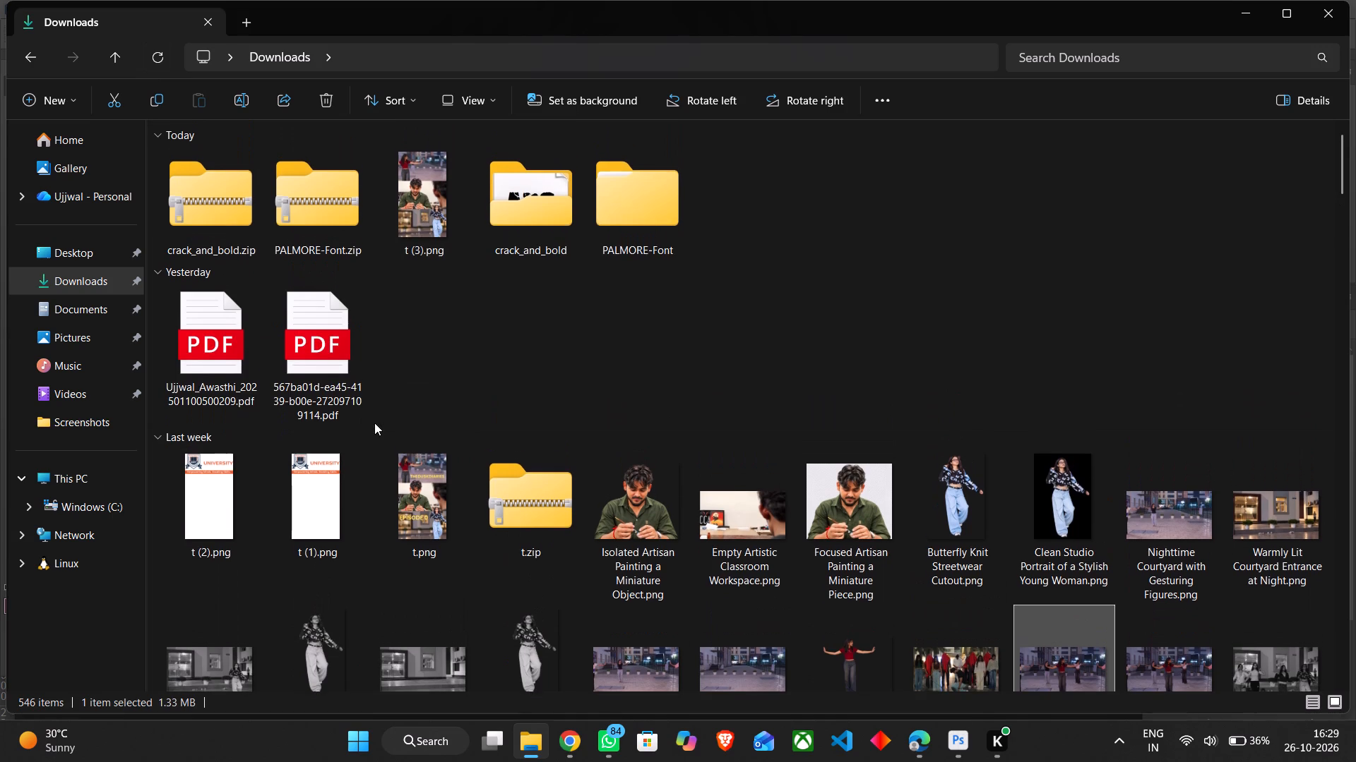
# Preview t.png and t (3).png from the Downloads folder one after the other, closing each preview.
pyautogui.doubleClick(412, 495)
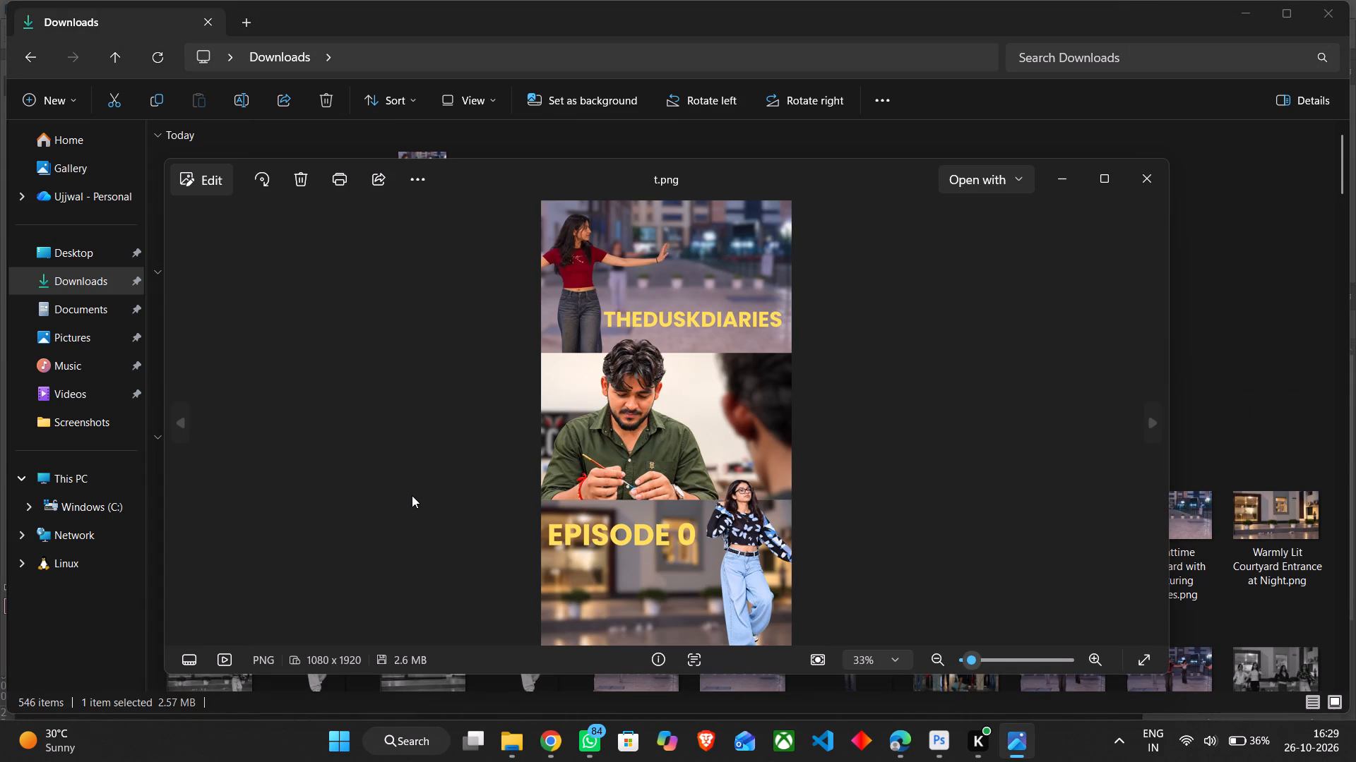
pyautogui.click(1148, 163)
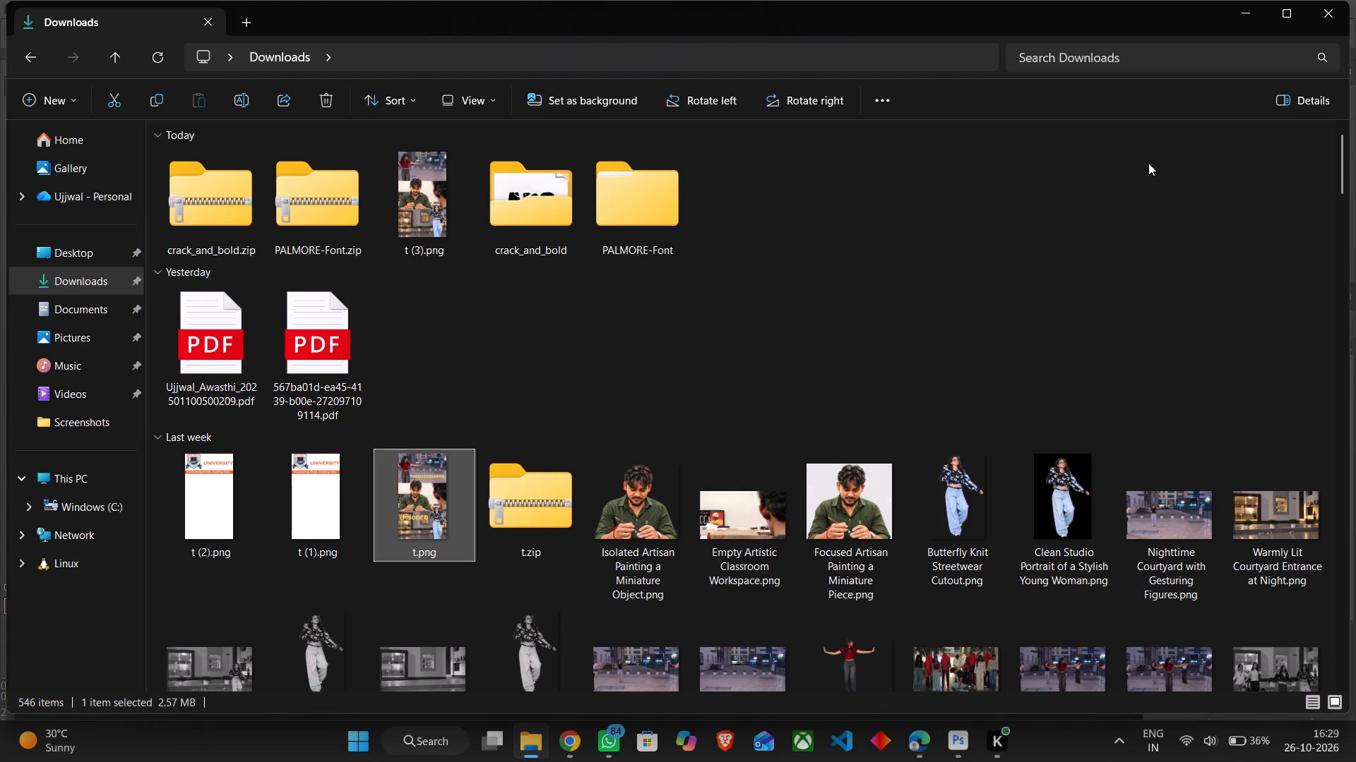
pyautogui.doubleClick(432, 205)
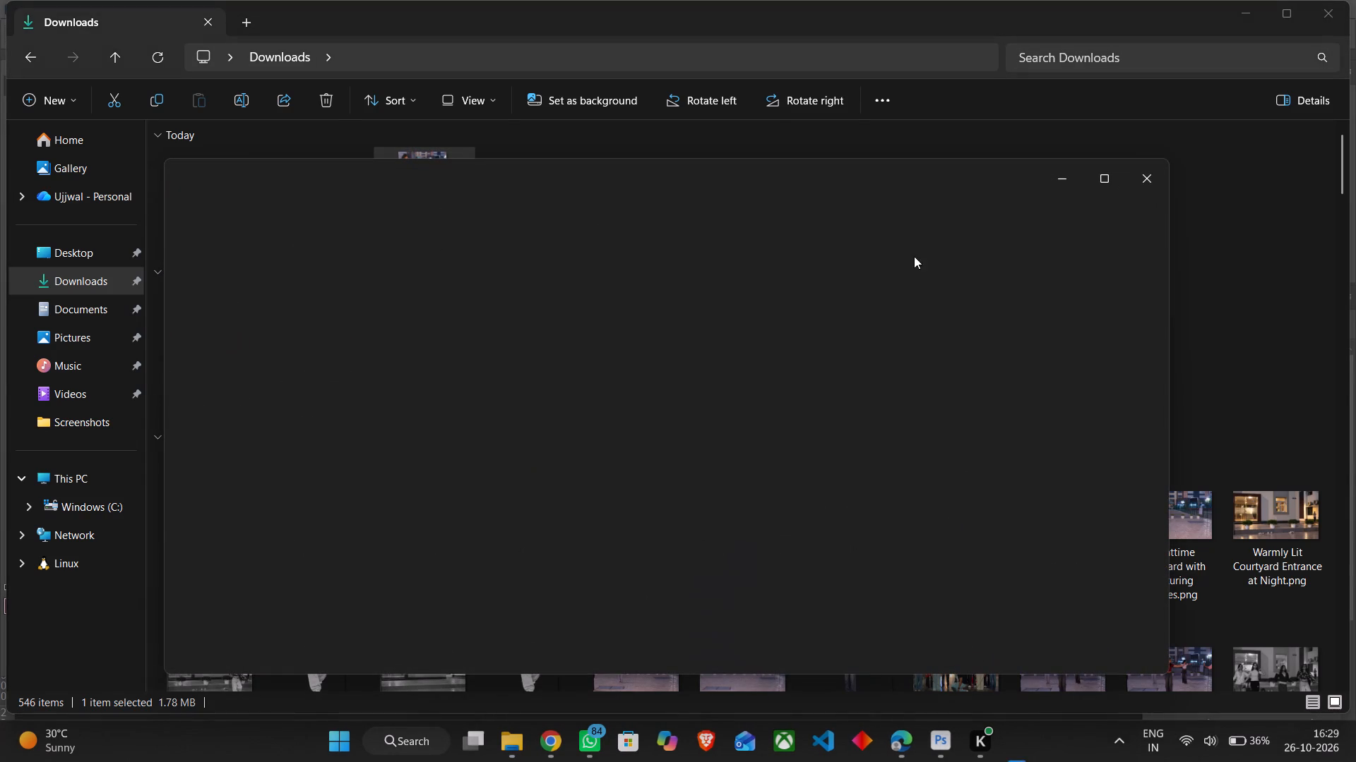
pyautogui.click(1150, 182)
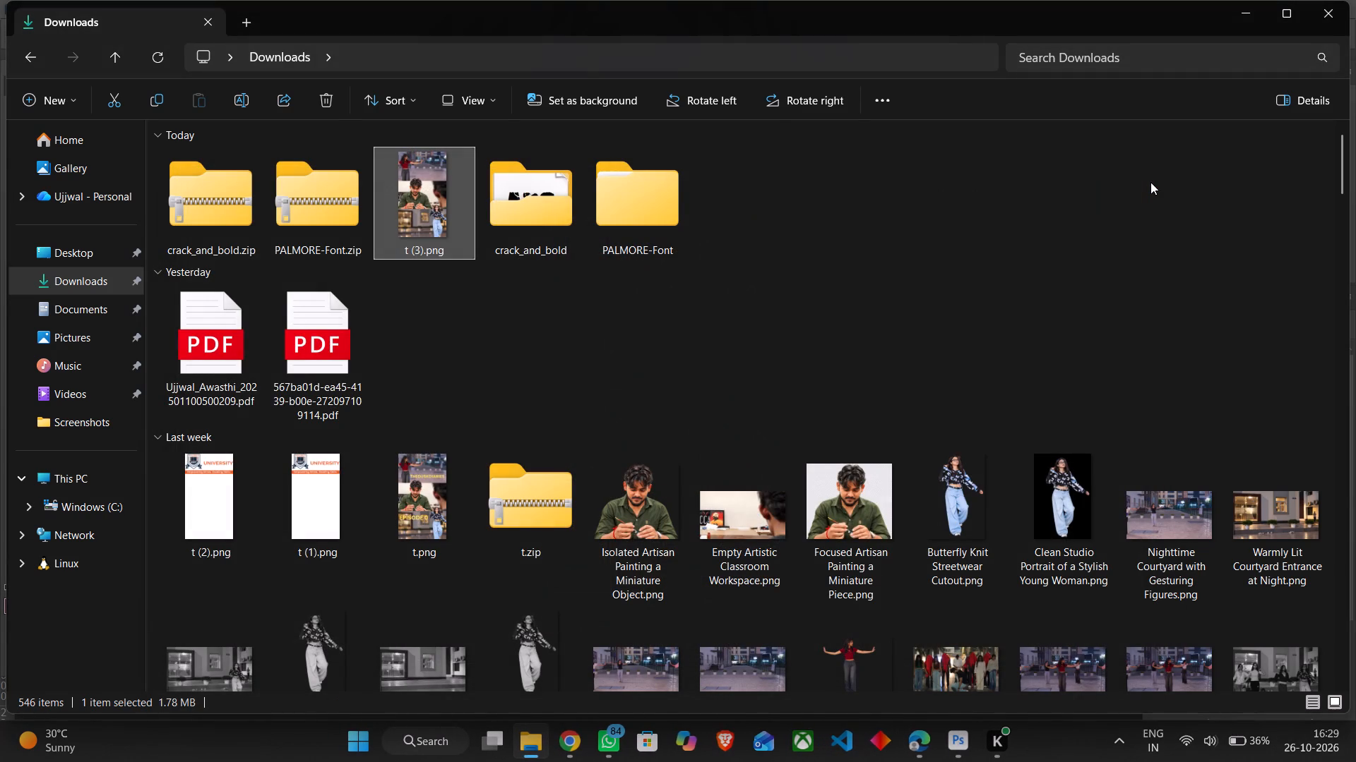
# Look through the older files in Downloads for the exported image and close the folder window.
pyautogui.scroll(-1, 505, 354)
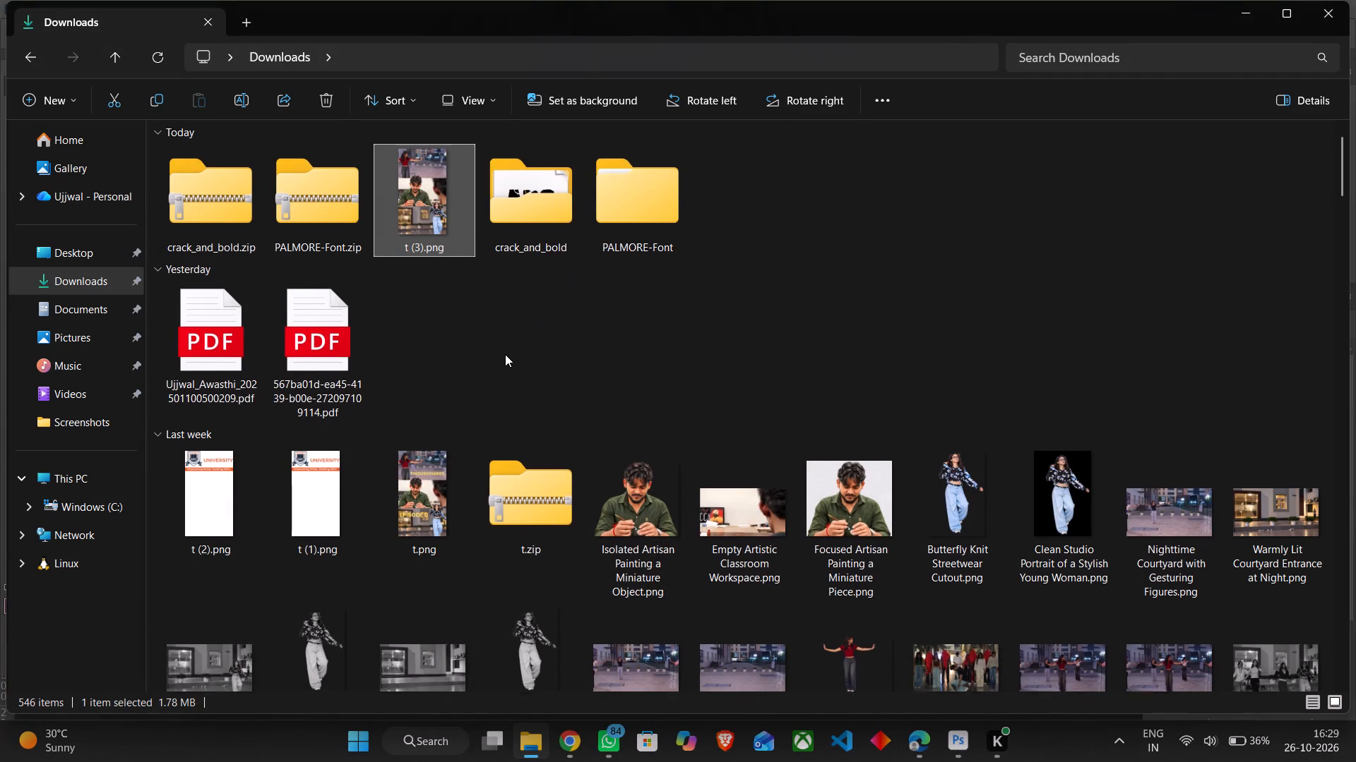
pyautogui.scroll(-5, 505, 354)
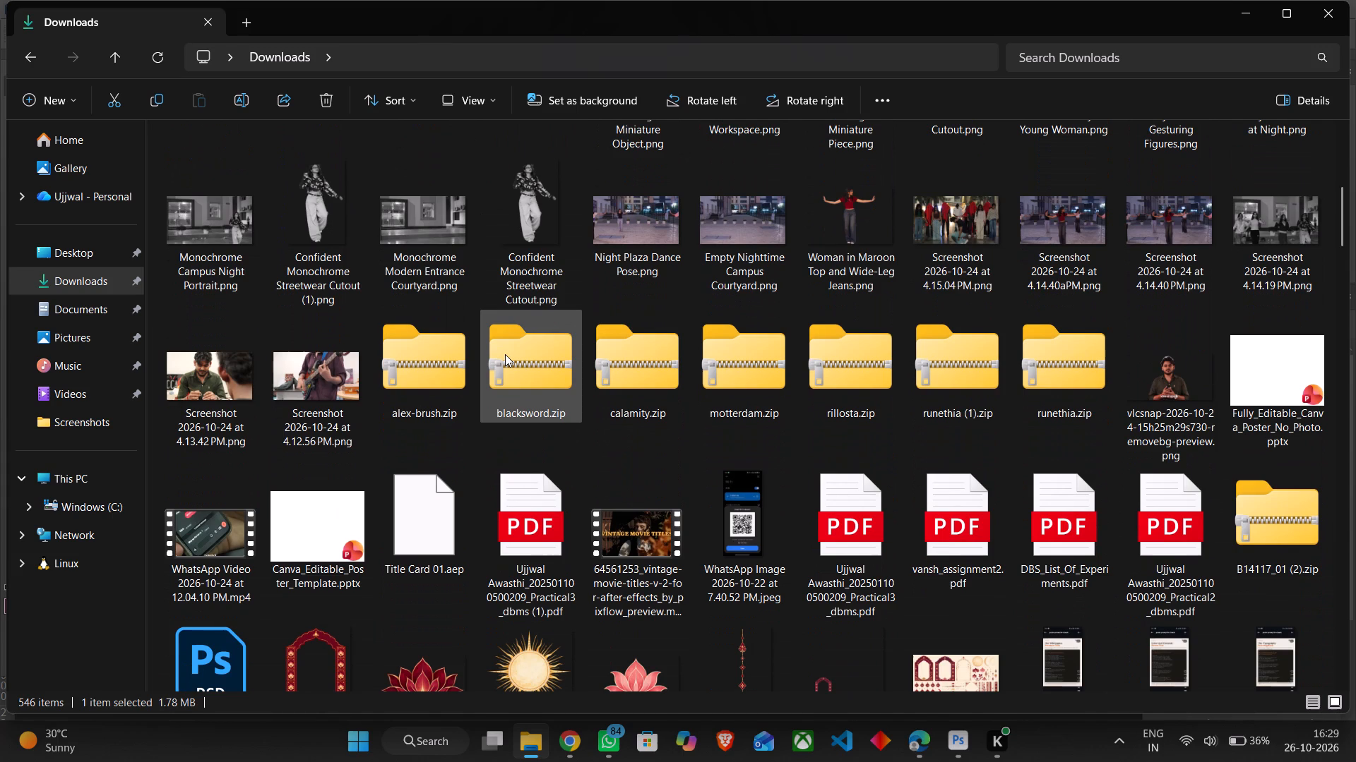
pyautogui.scroll(-1, 505, 354)
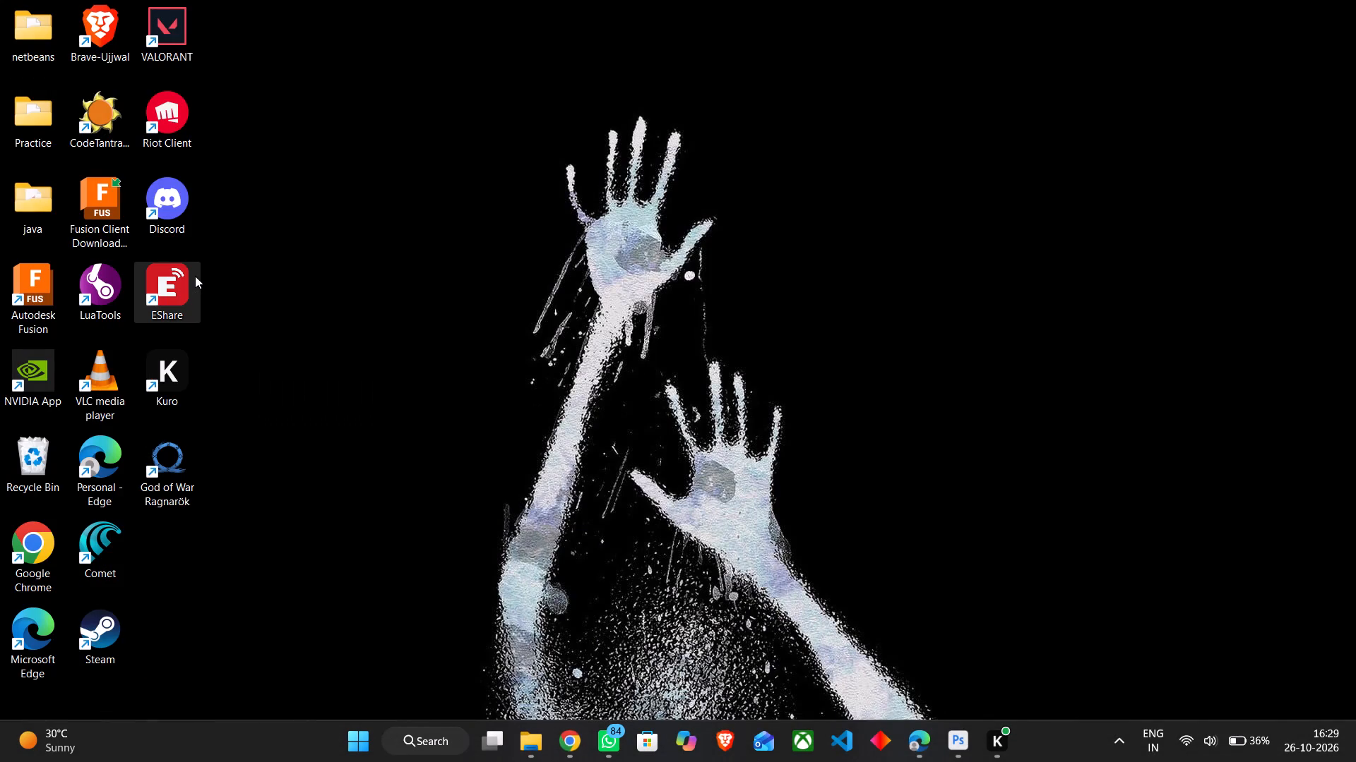
pyautogui.scroll(-2, 235, 523)
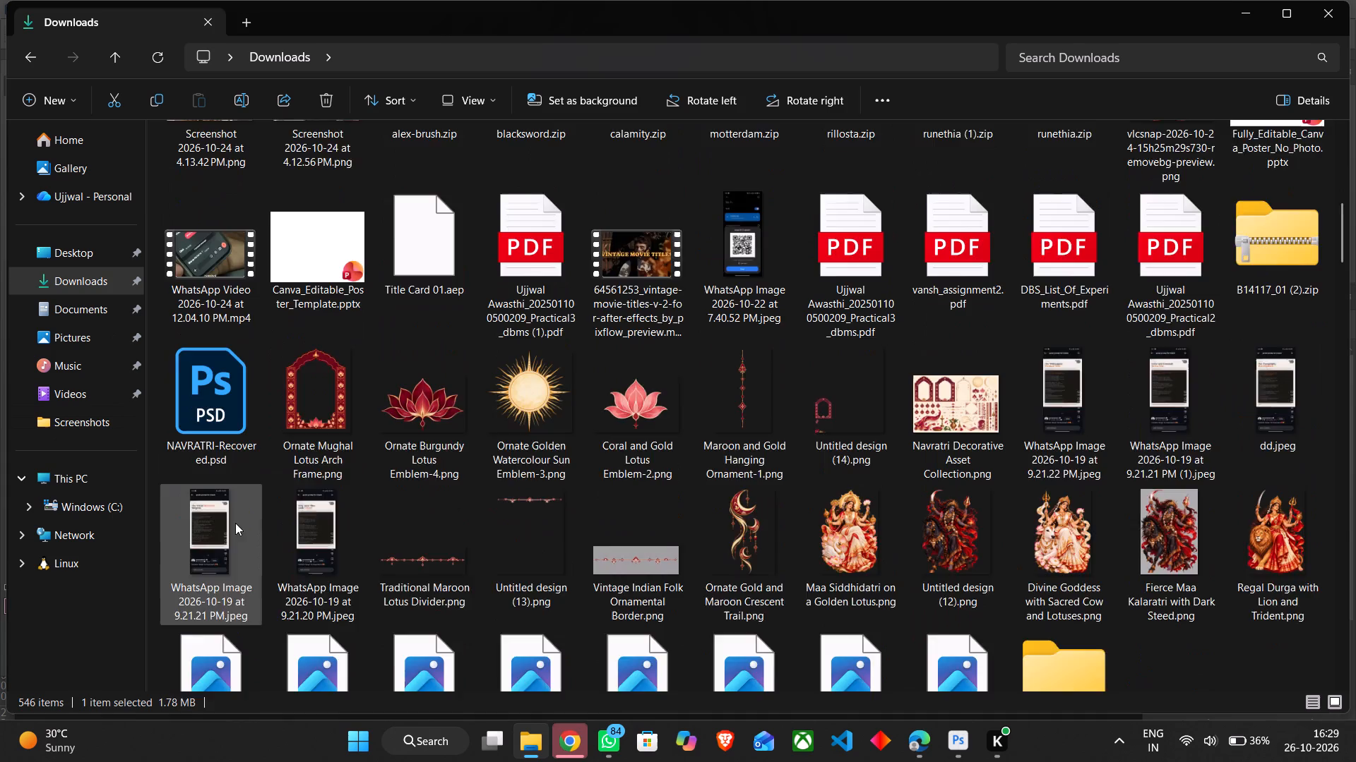
pyautogui.scroll(-20, 235, 523)
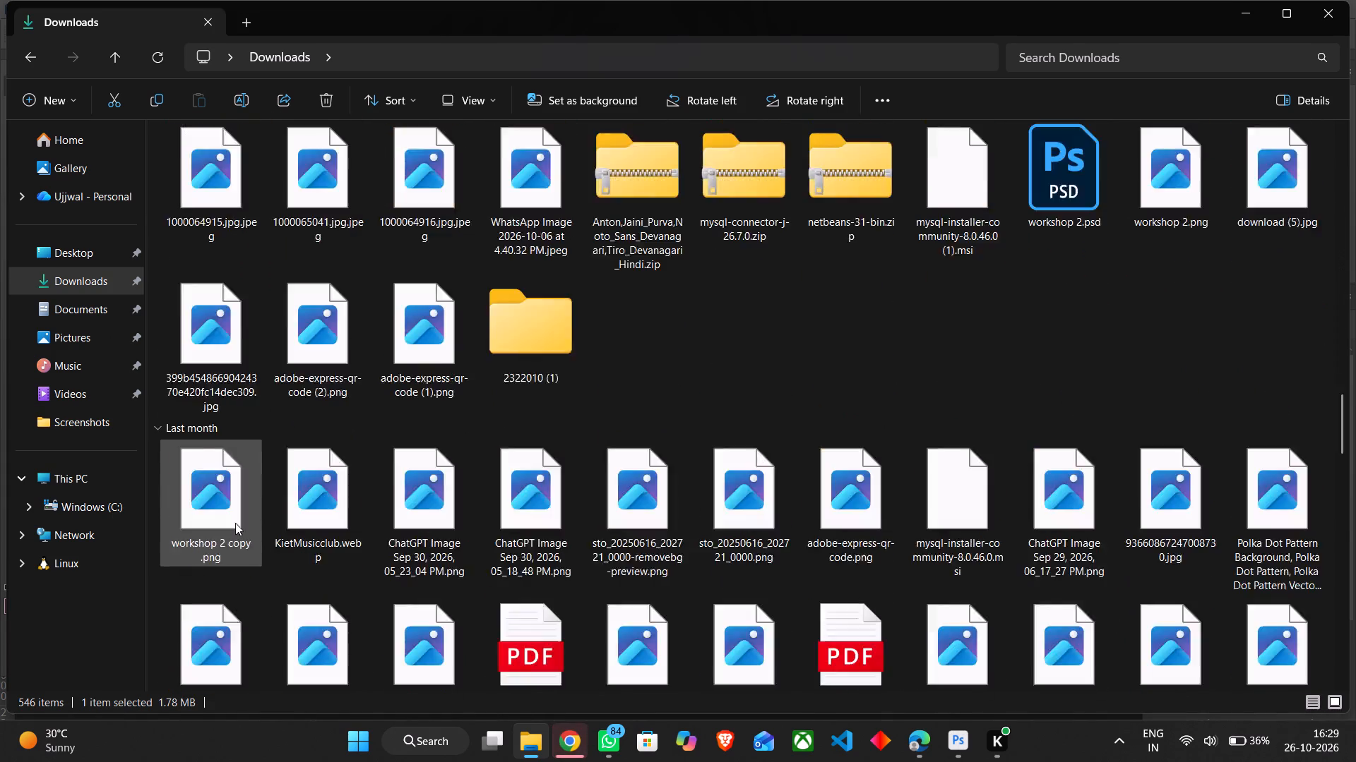
pyautogui.scroll(-20, 235, 523)
pyautogui.scroll(-8, 235, 523)
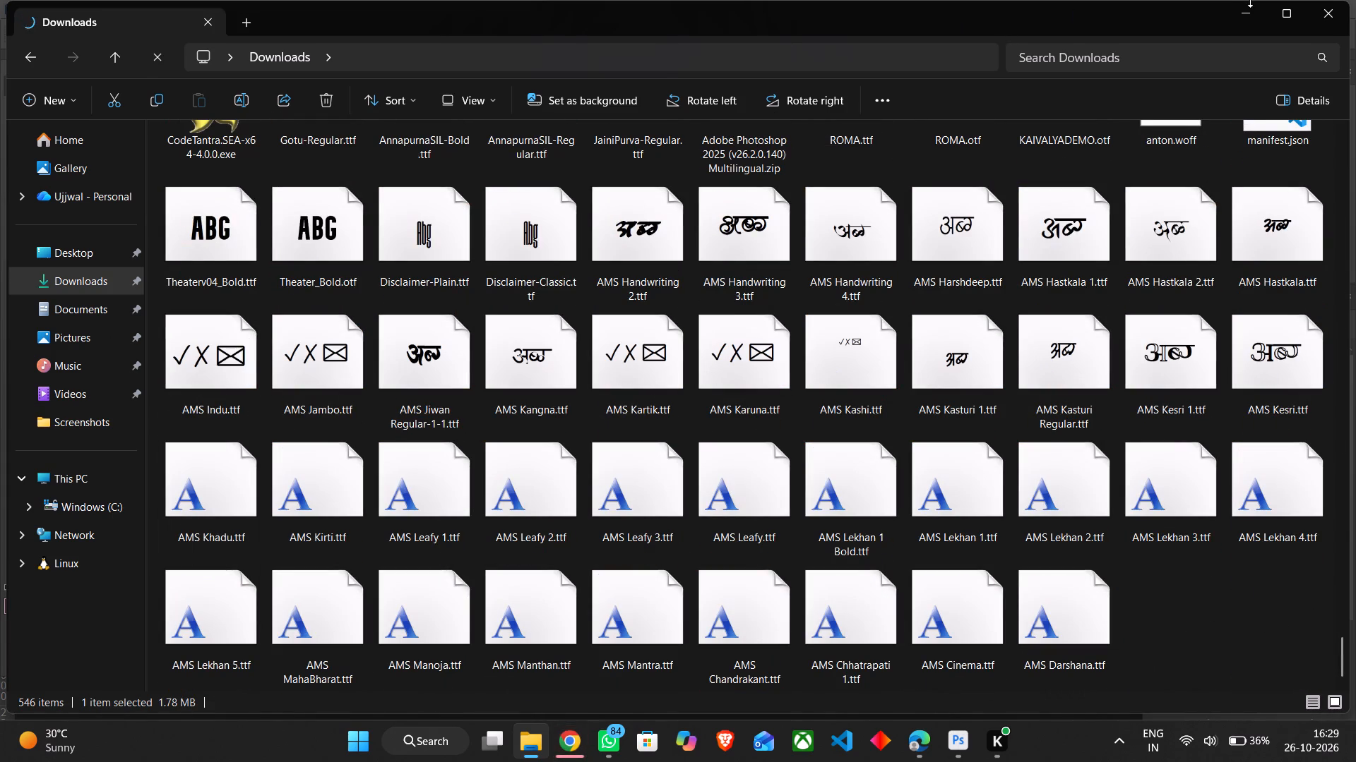
pyautogui.click(1328, 10)
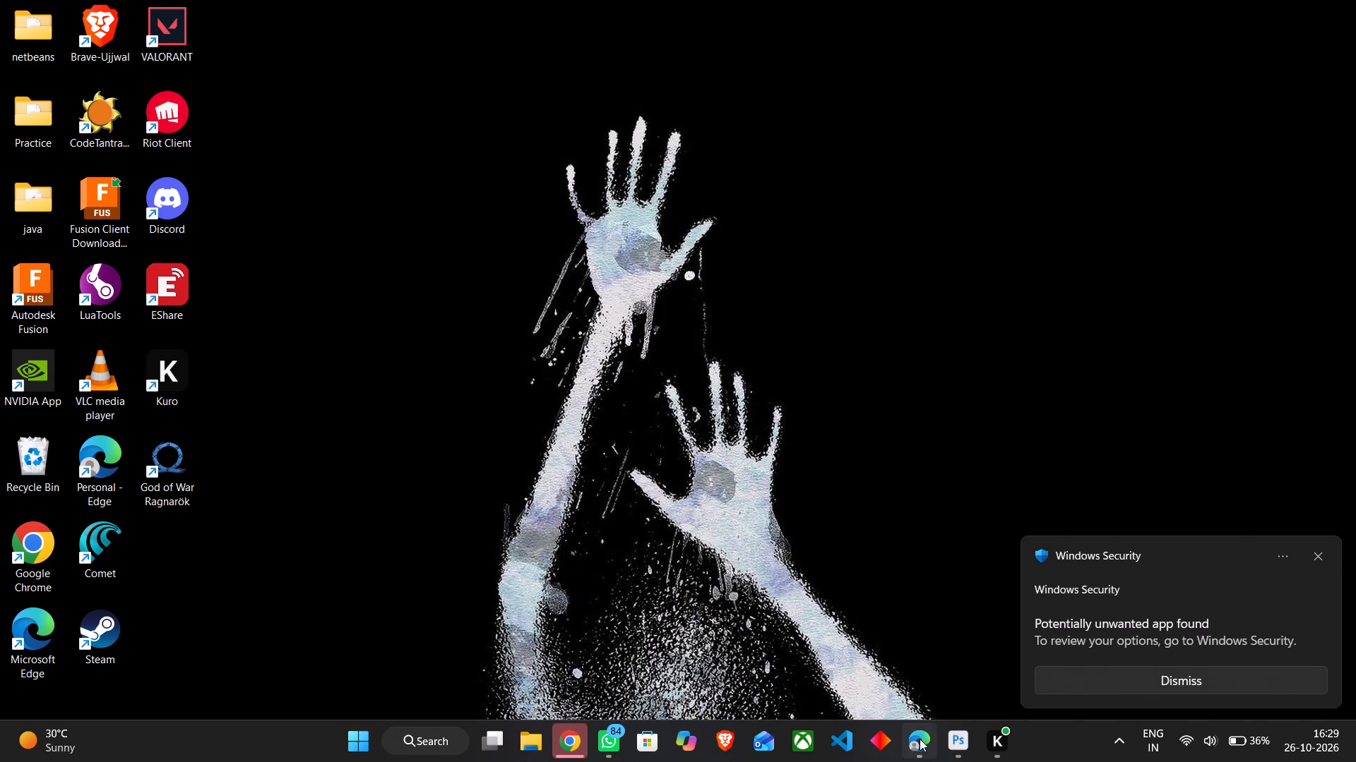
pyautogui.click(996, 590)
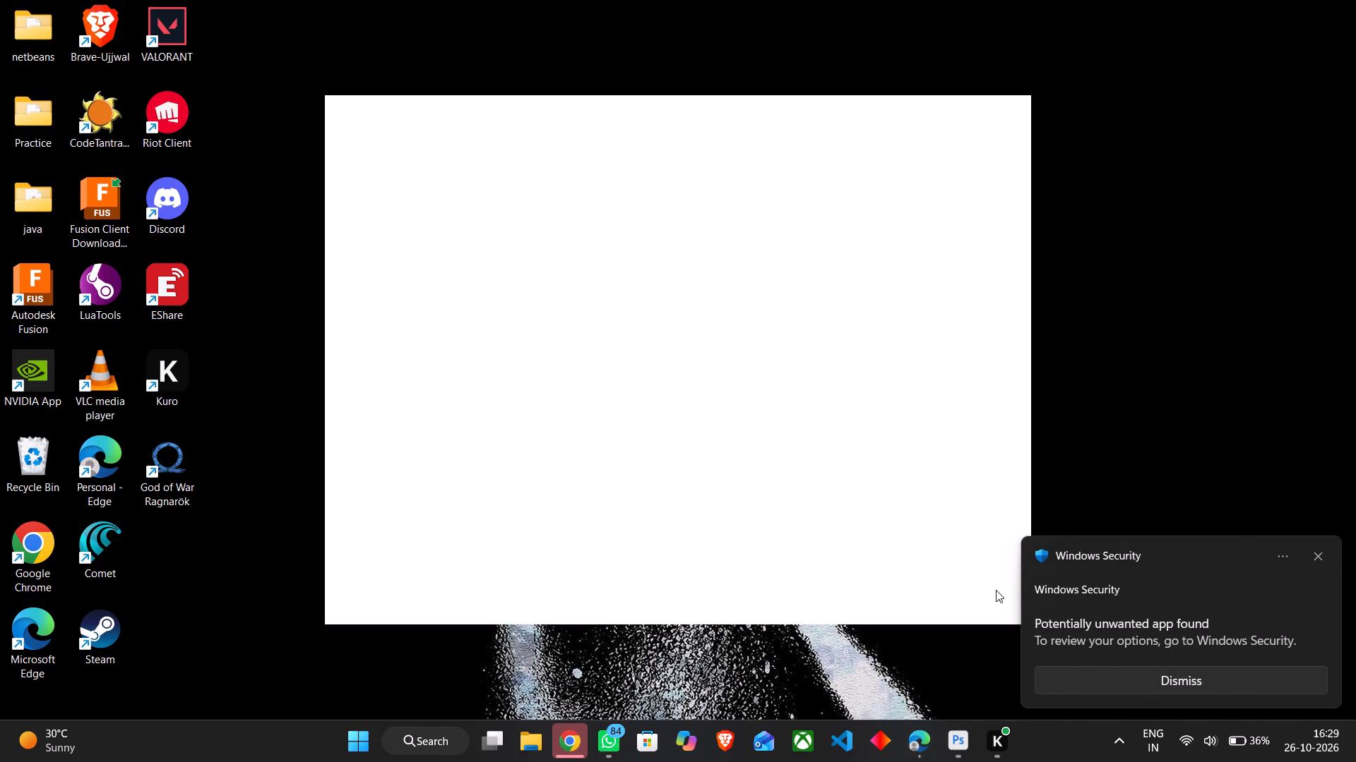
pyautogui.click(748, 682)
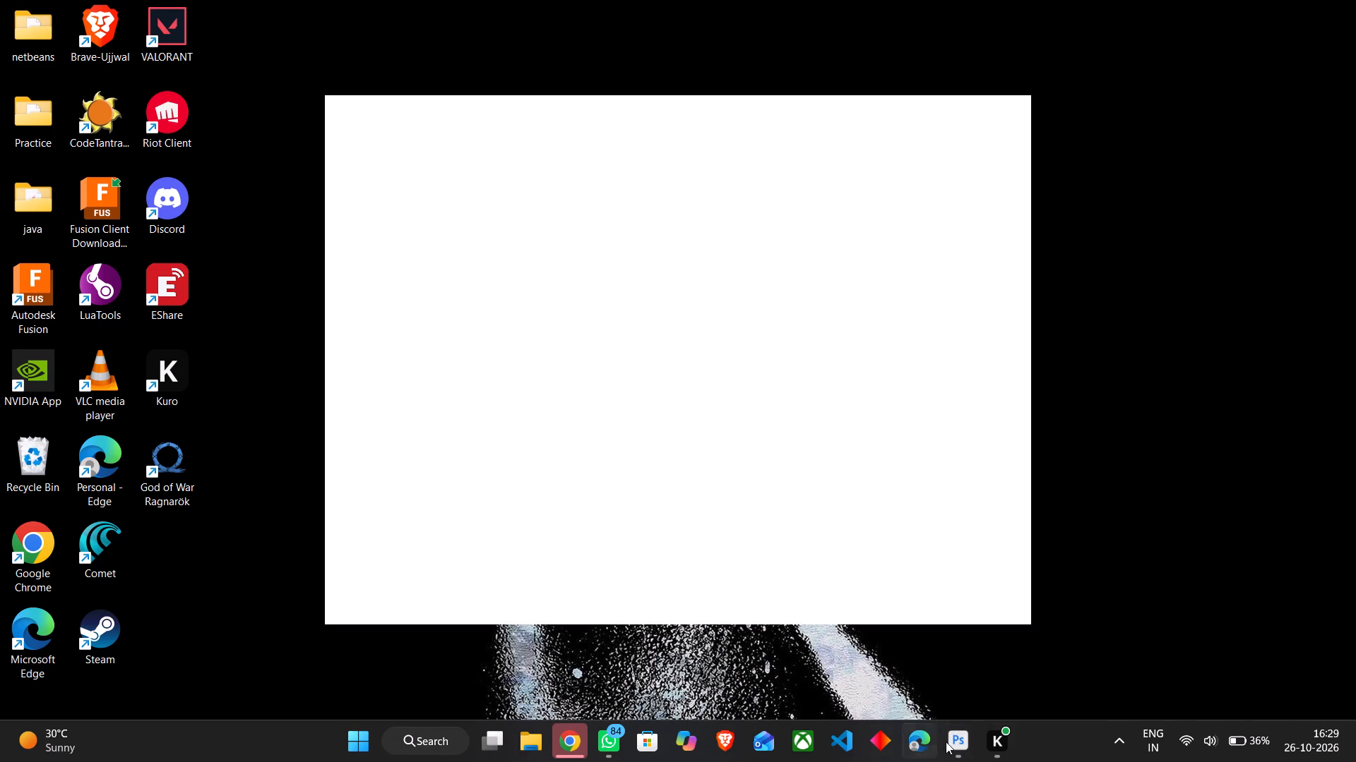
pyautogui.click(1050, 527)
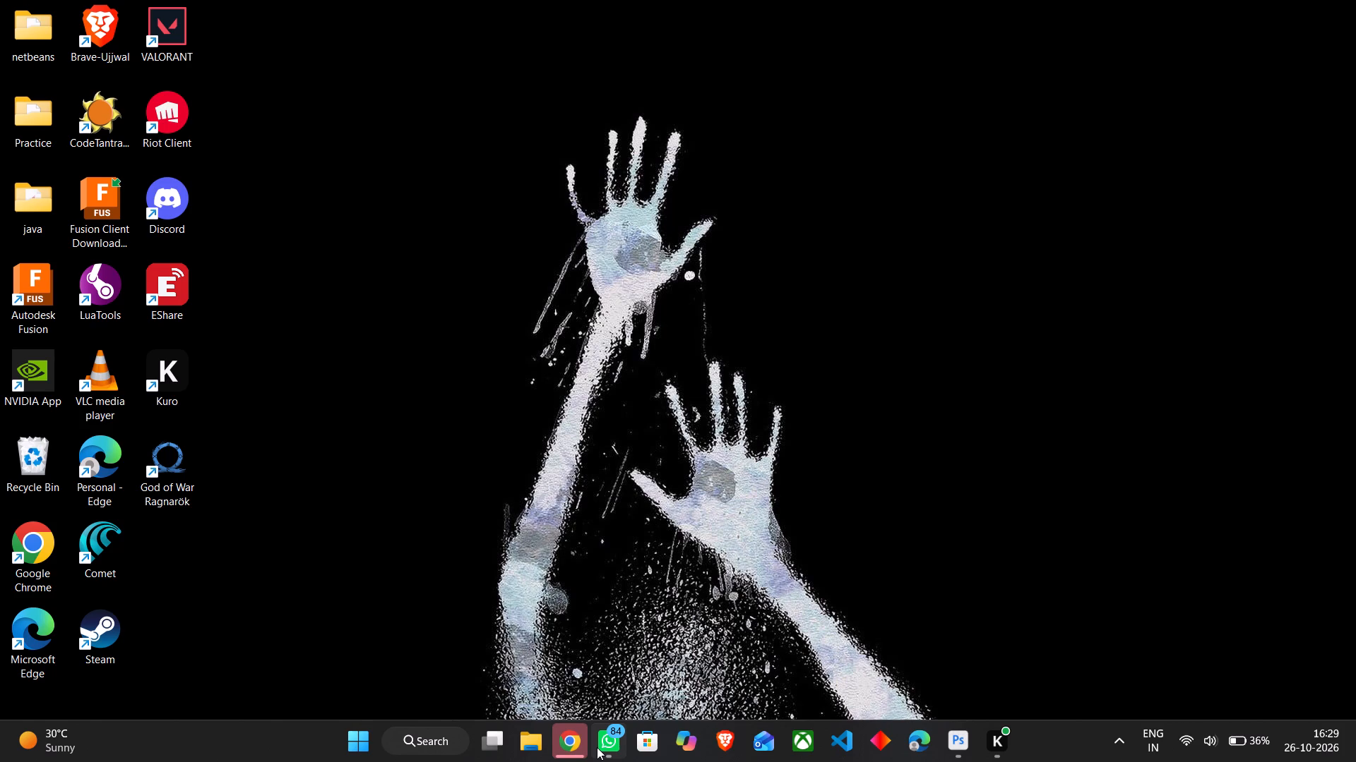
# Switch to Chrome with the Canva design and move Chrome's taskbar icon past the WhatsApp icon.
pyautogui.click(559, 749)
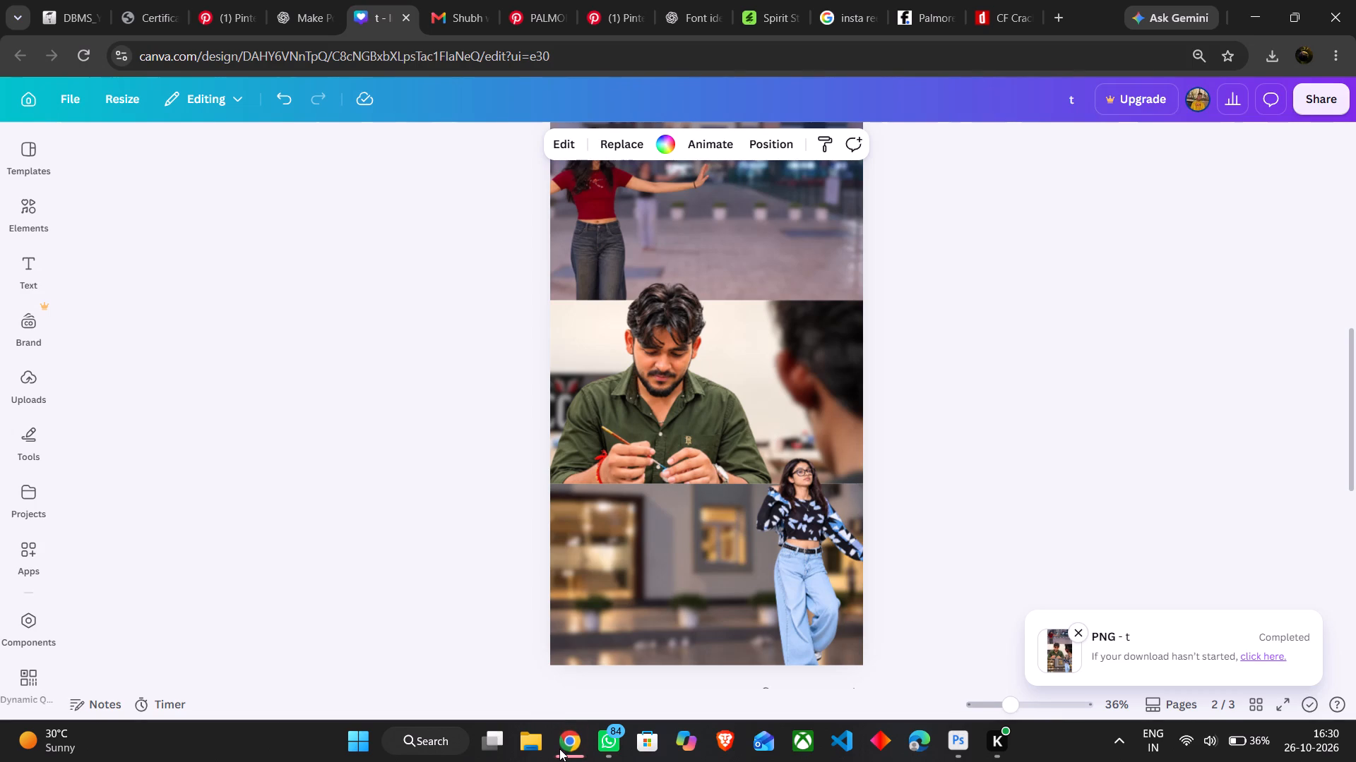
pyautogui.moveTo(559, 749); pyautogui.dragTo(604, 746)
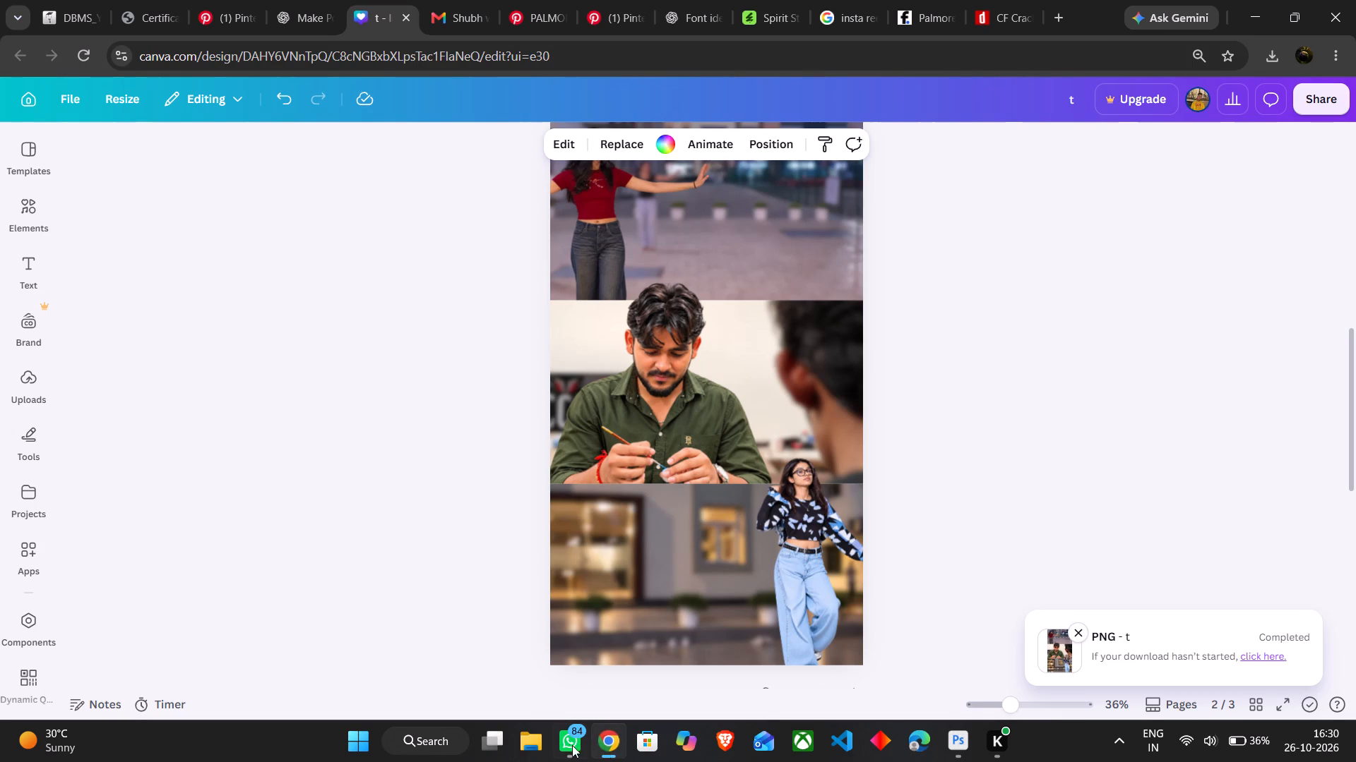
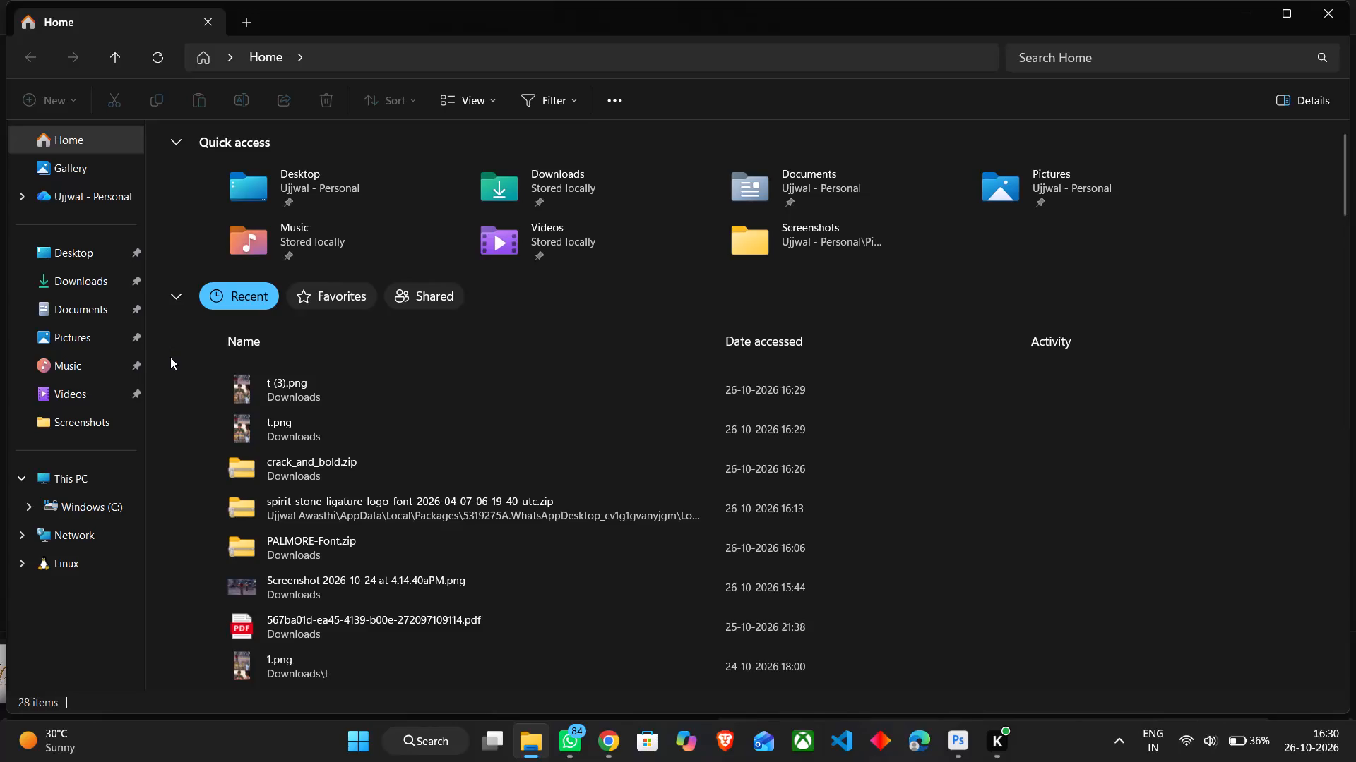
# Preview t (3).png from the recent files, close it and check the Downloads folder for the exported design.
pyautogui.doubleClick(230, 387)
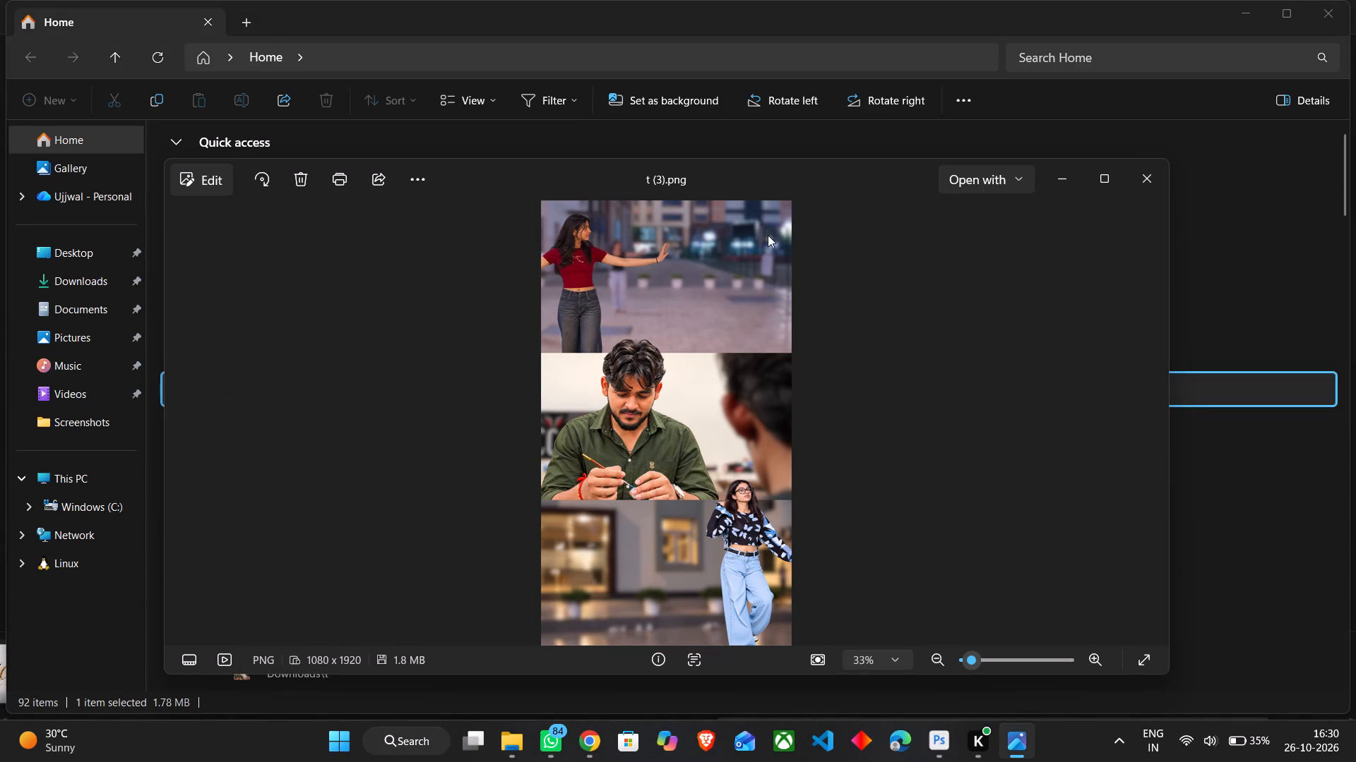
pyautogui.click(1128, 183)
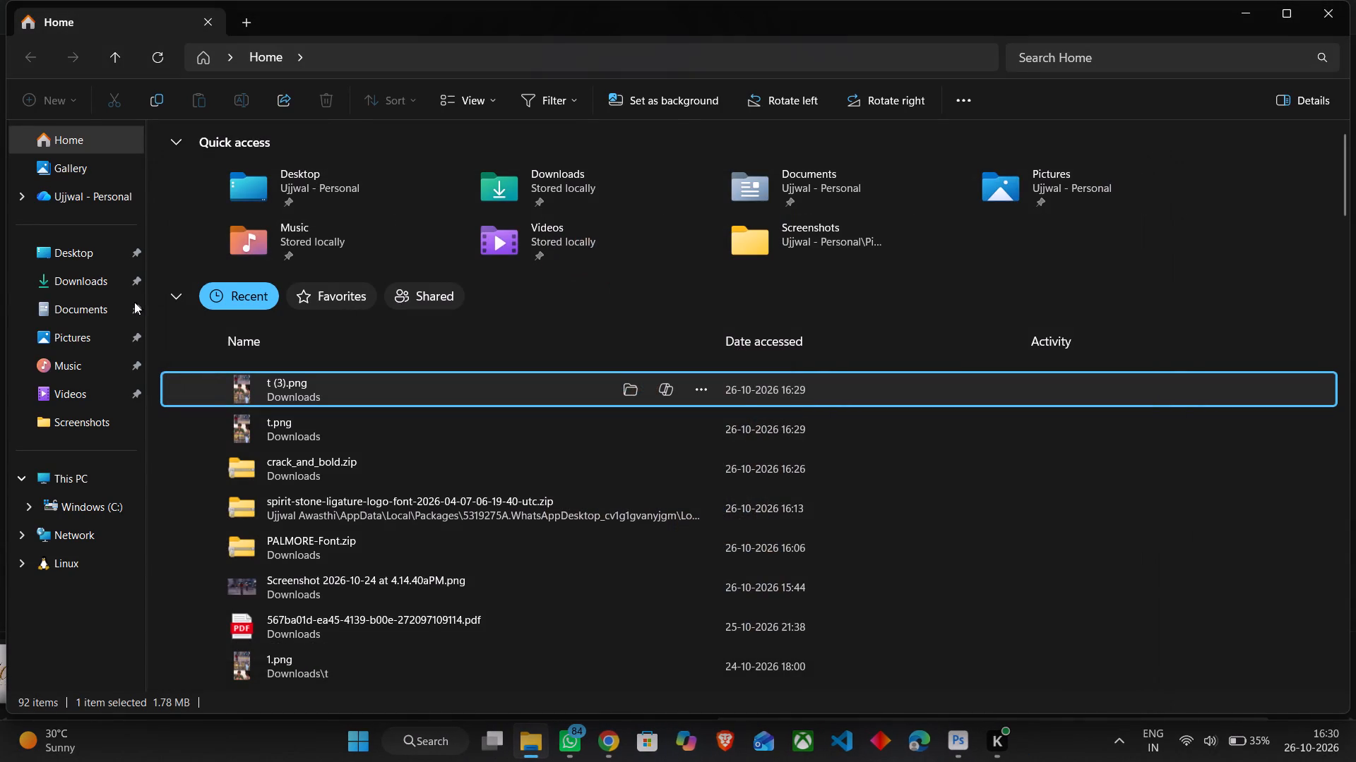
pyautogui.click(105, 280)
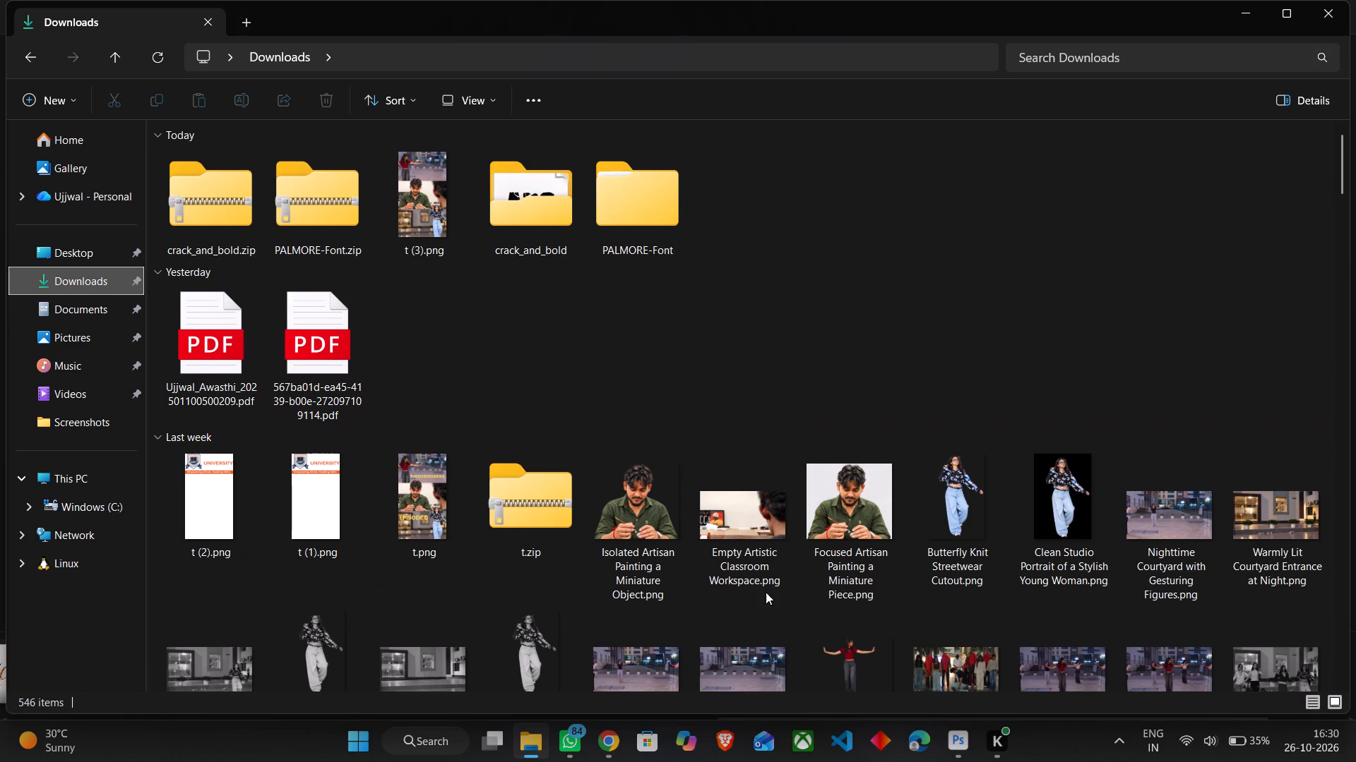
# Switch to Photoshop and quick-export the design as a PNG named thumnail.png to the Desktop folder.
pyautogui.click(958, 735)
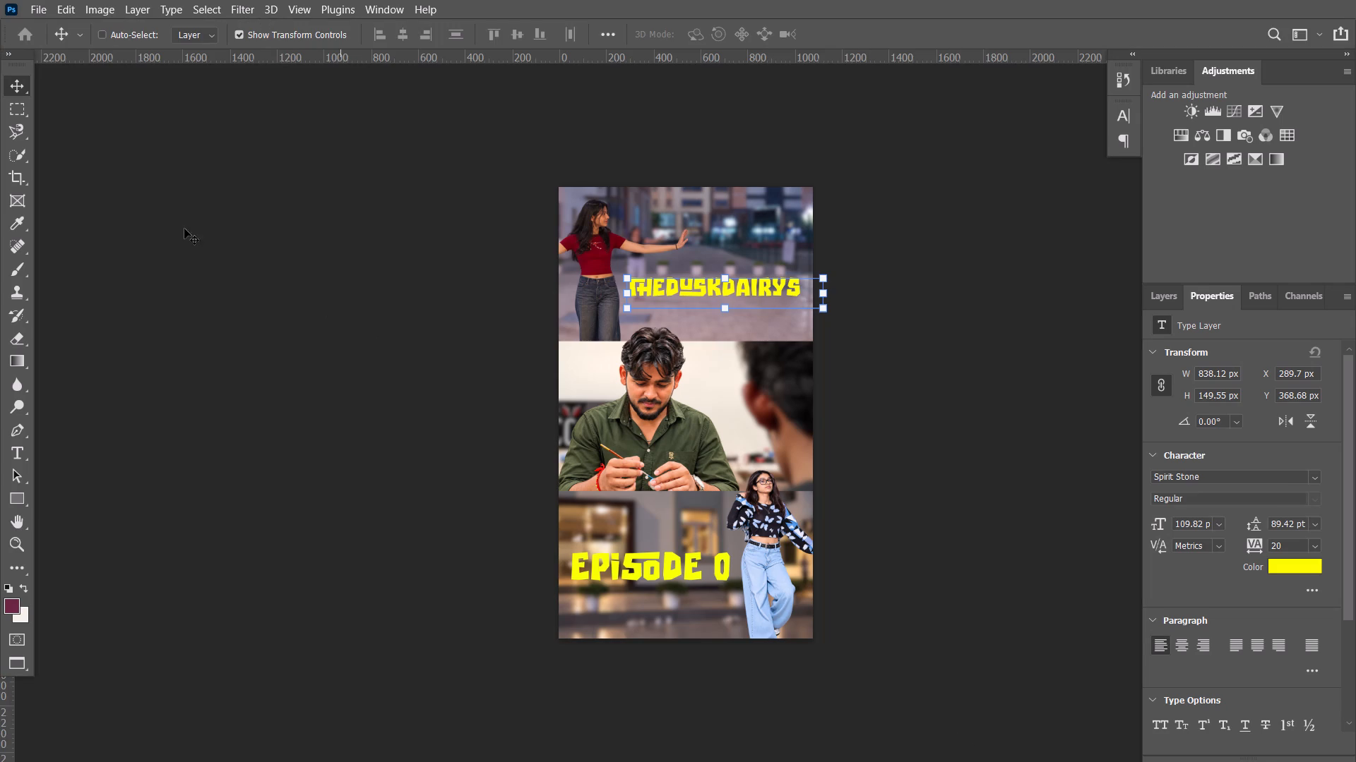
pyautogui.click(45, 13)
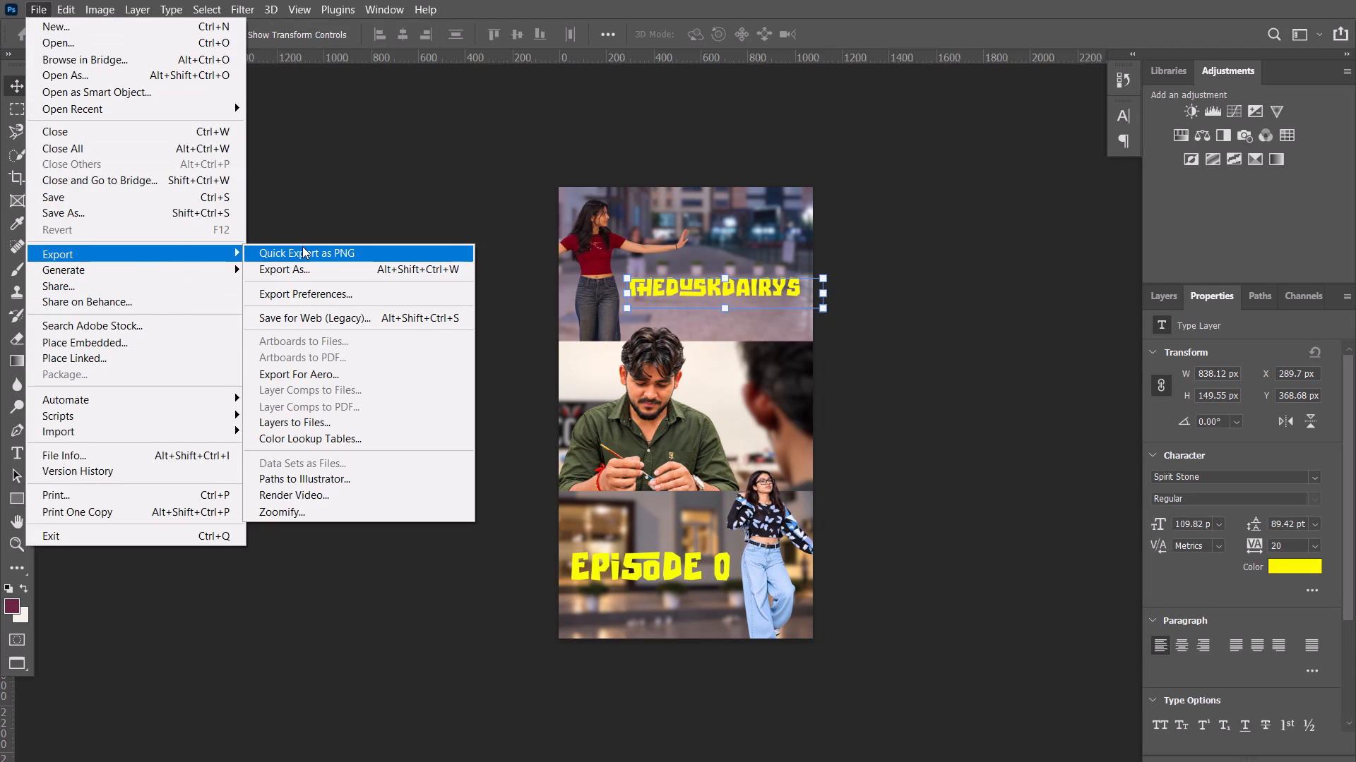
pyautogui.click(302, 246)
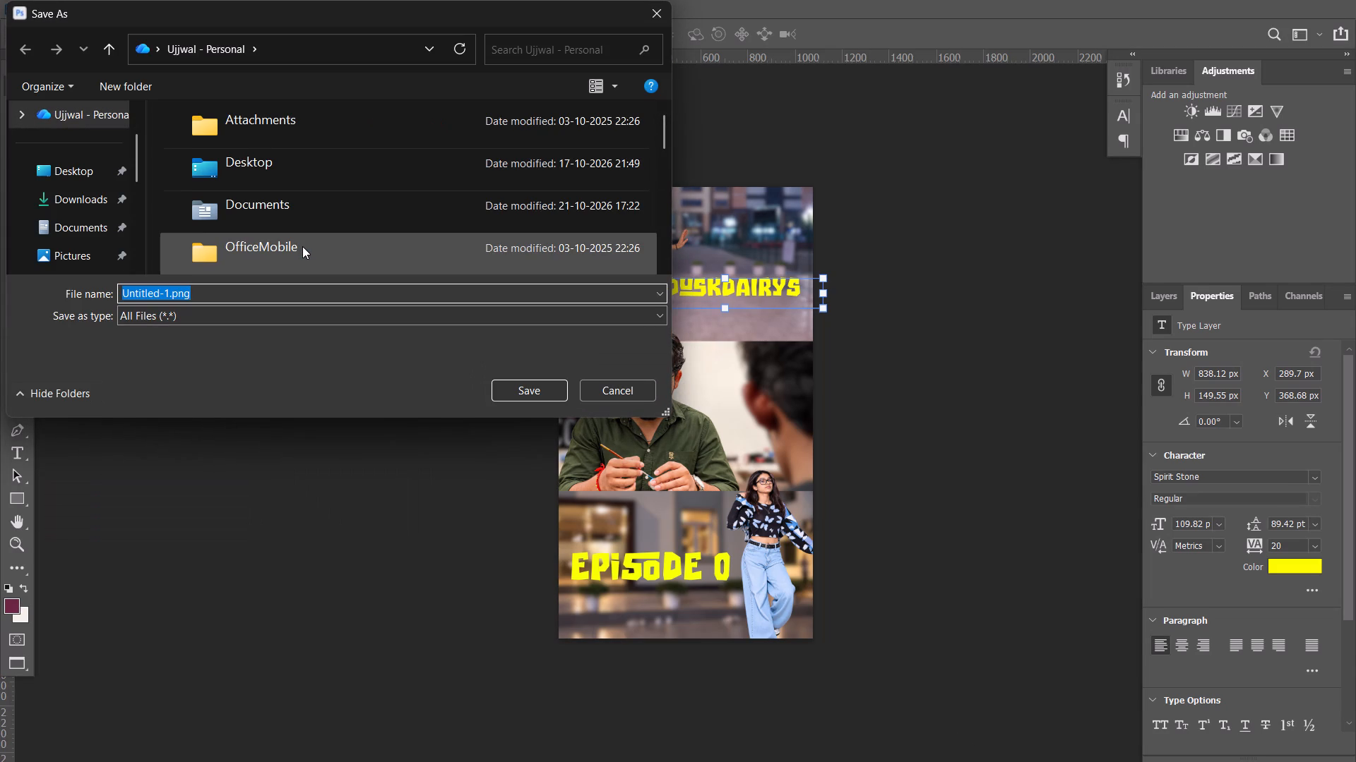
pyautogui.press('BackSpace')
pyautogui.write('thu')
pyautogui.click(166, 302)
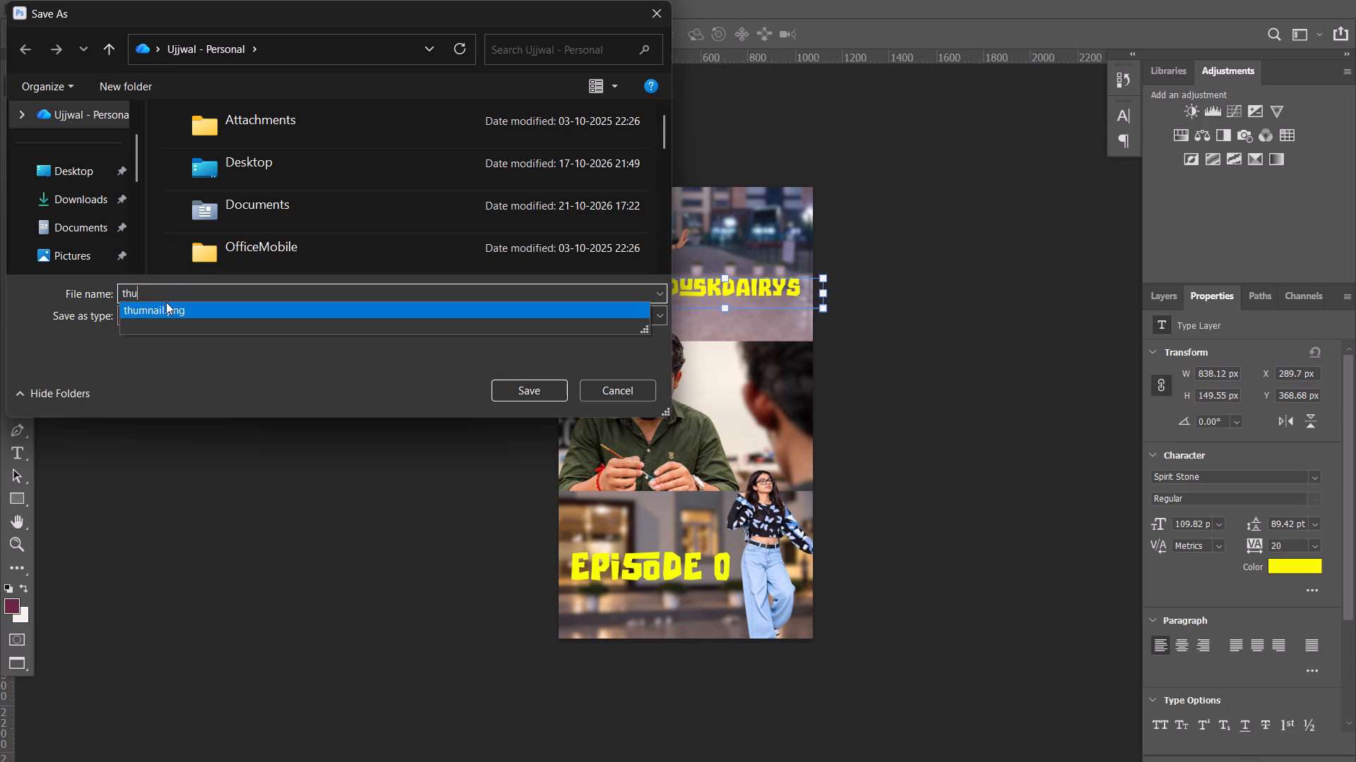
pyautogui.click(166, 302)
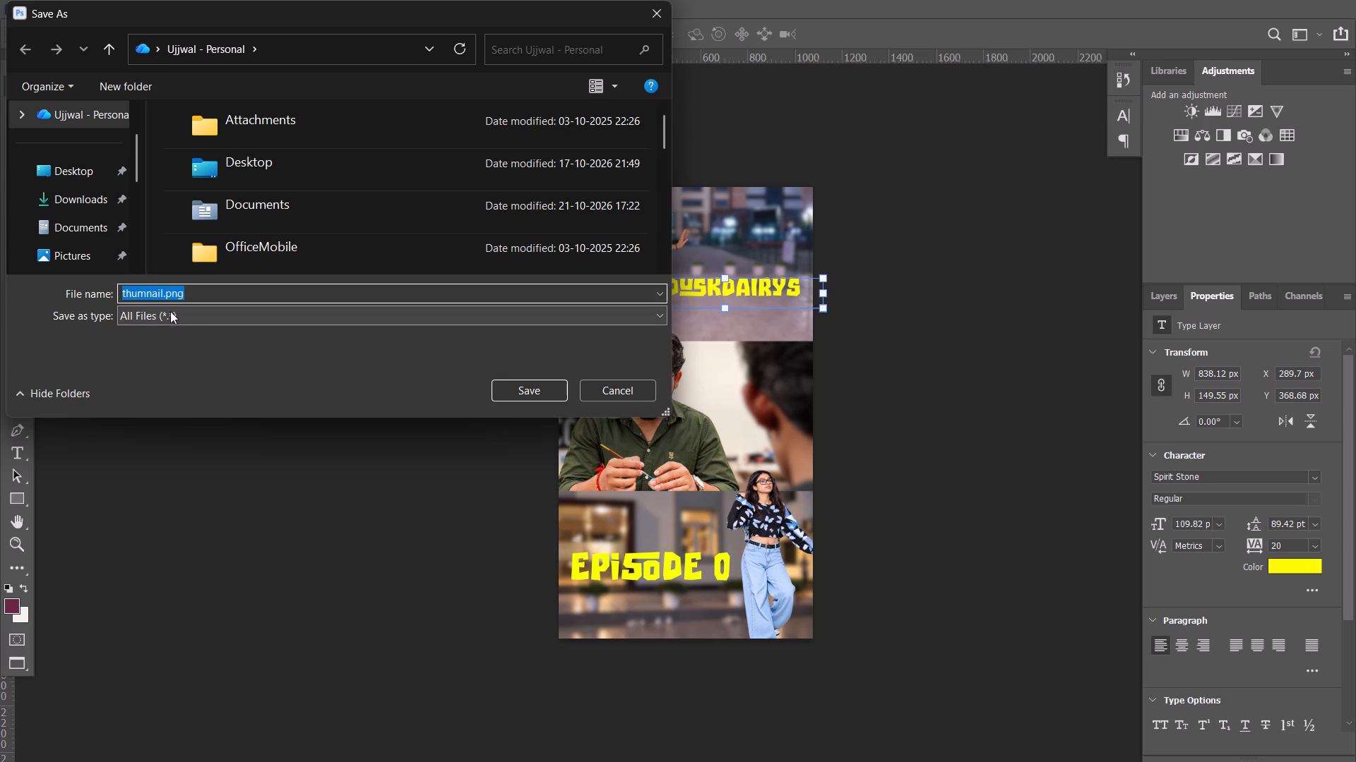
pyautogui.click(184, 313)
pyautogui.click(184, 313)
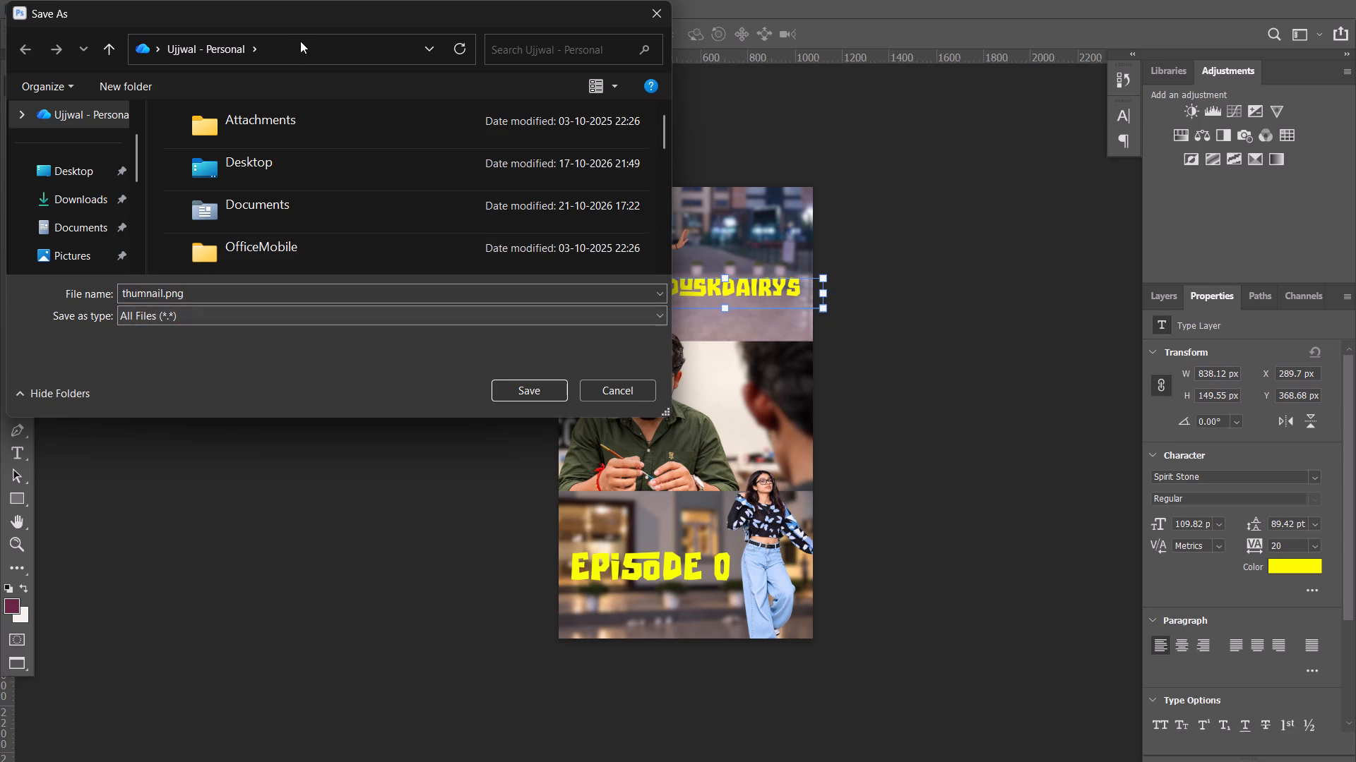
pyautogui.doubleClick(302, 40)
pyautogui.click(107, 170)
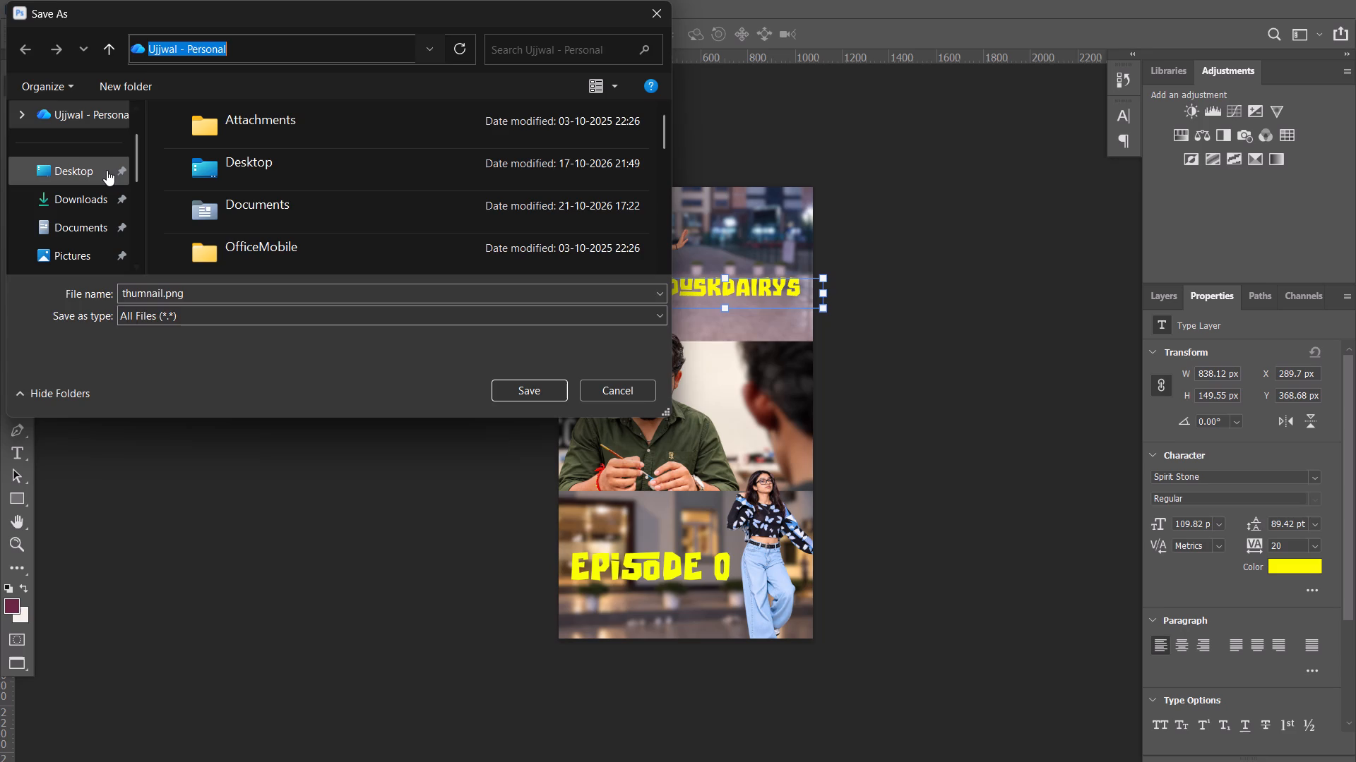
pyautogui.click(530, 380)
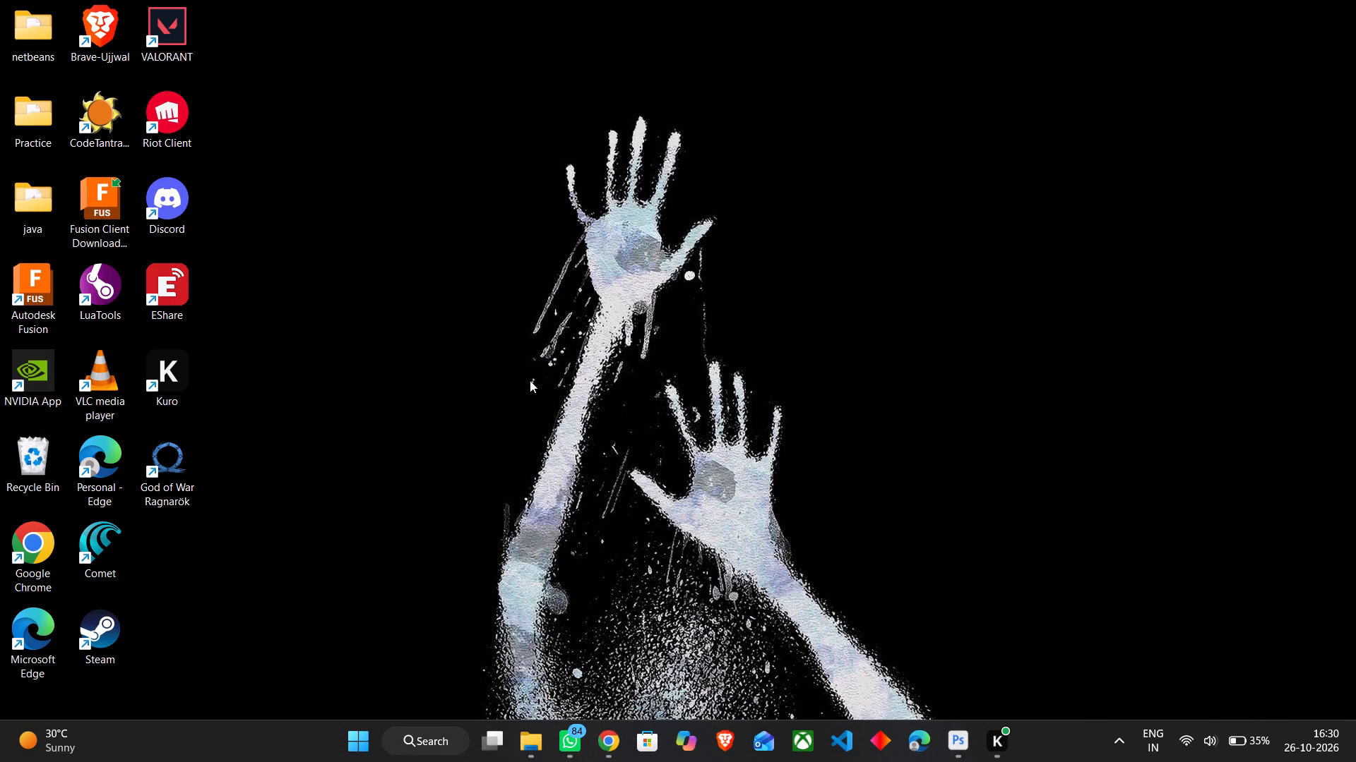
# Switch to the Canva design in Chrome, show the uploads and add a blank page after page 3.
pyautogui.click(616, 733)
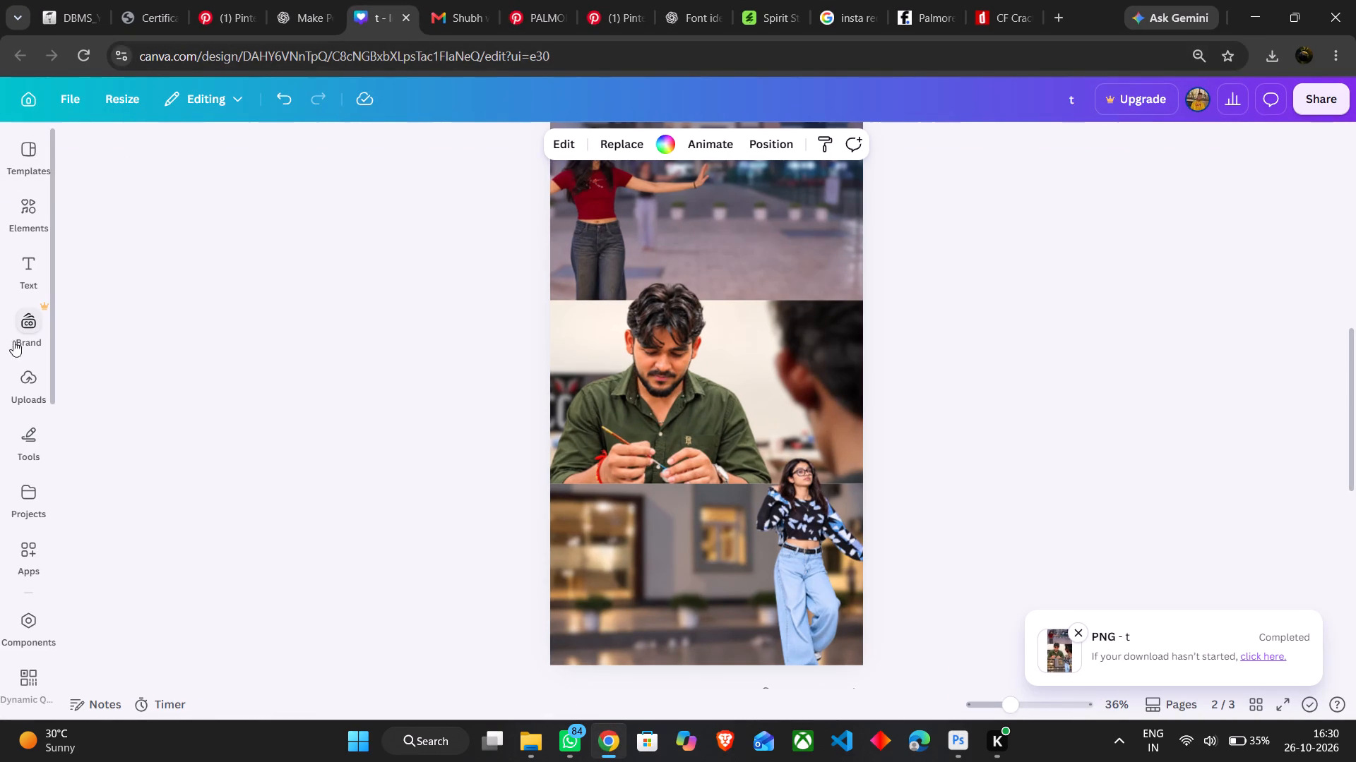
pyautogui.click(18, 365)
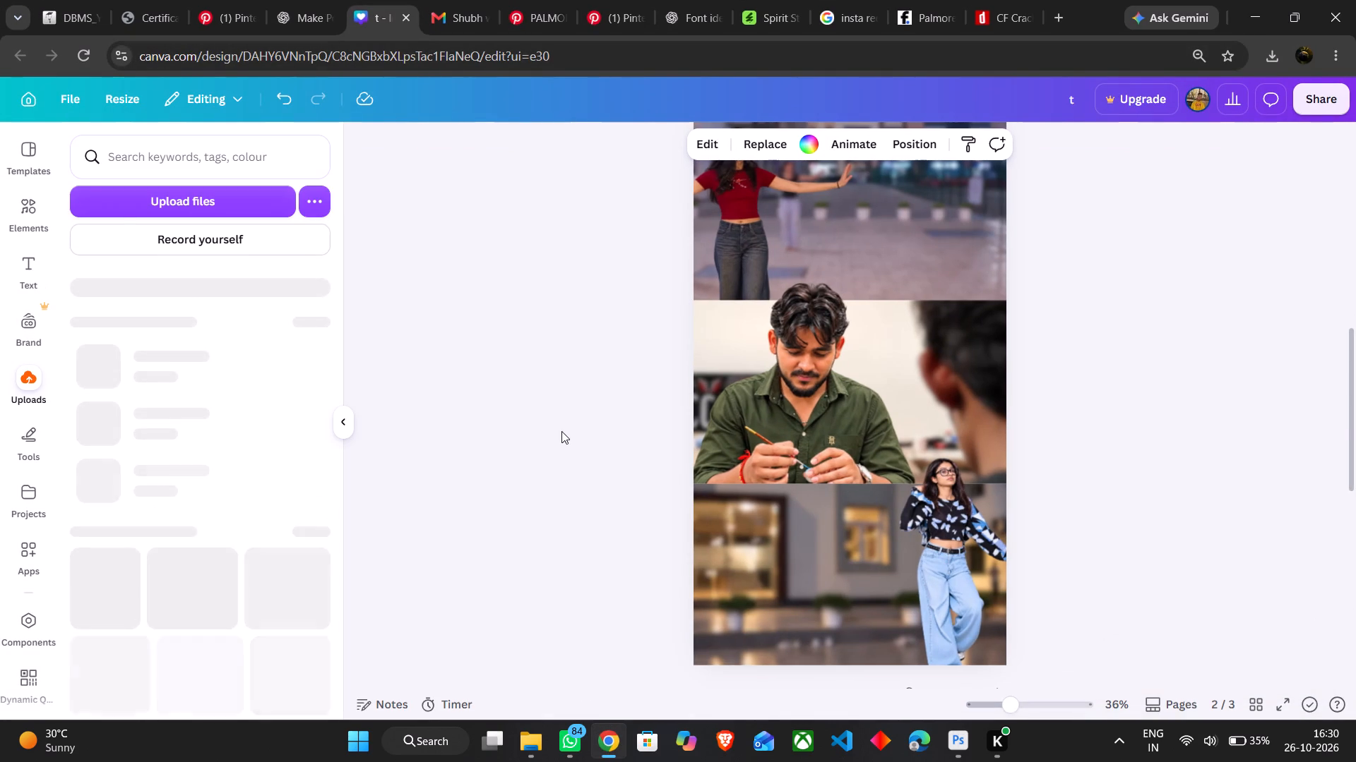
pyautogui.scroll(-9, 561, 431)
pyautogui.click(734, 660)
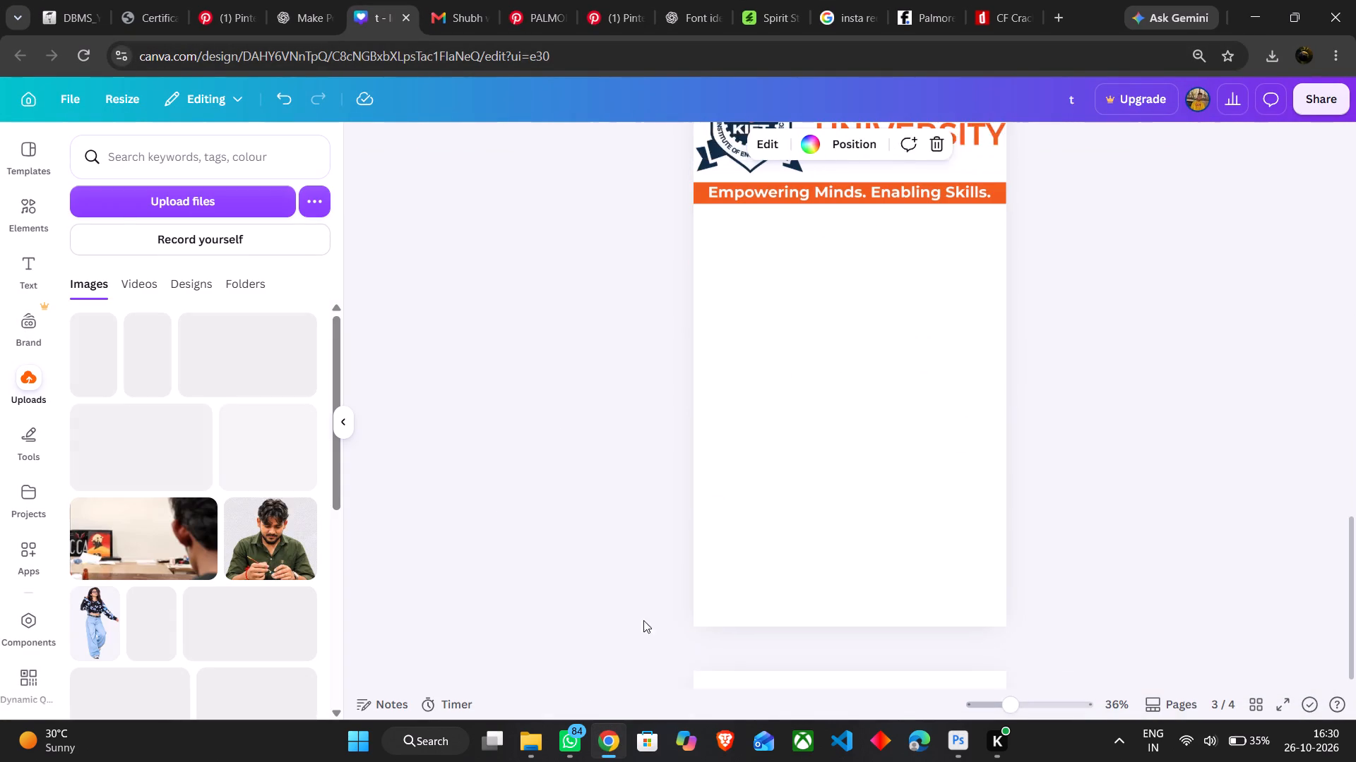
pyautogui.scroll(-1, 499, 513)
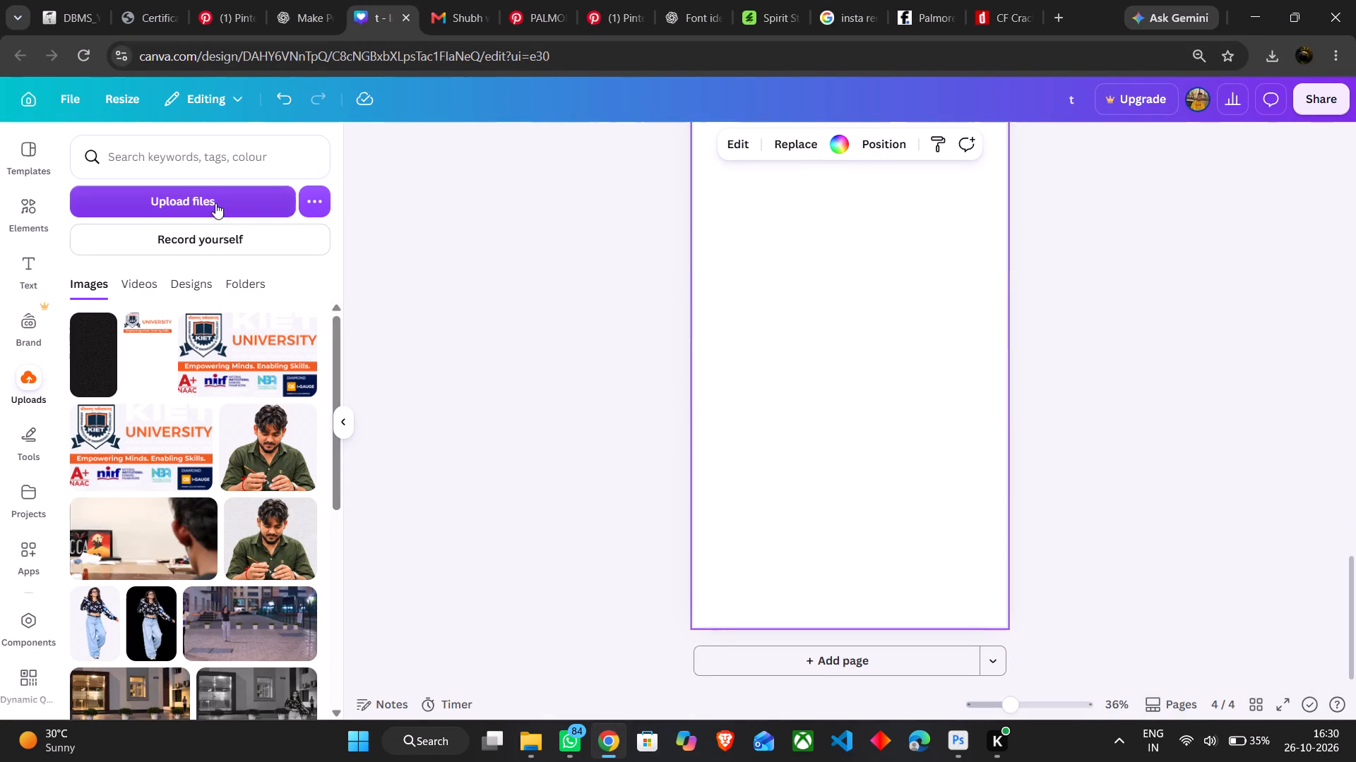
# Upload thumnail.png from the Desktop folder to the Canva uploads.
pyautogui.click(215, 202)
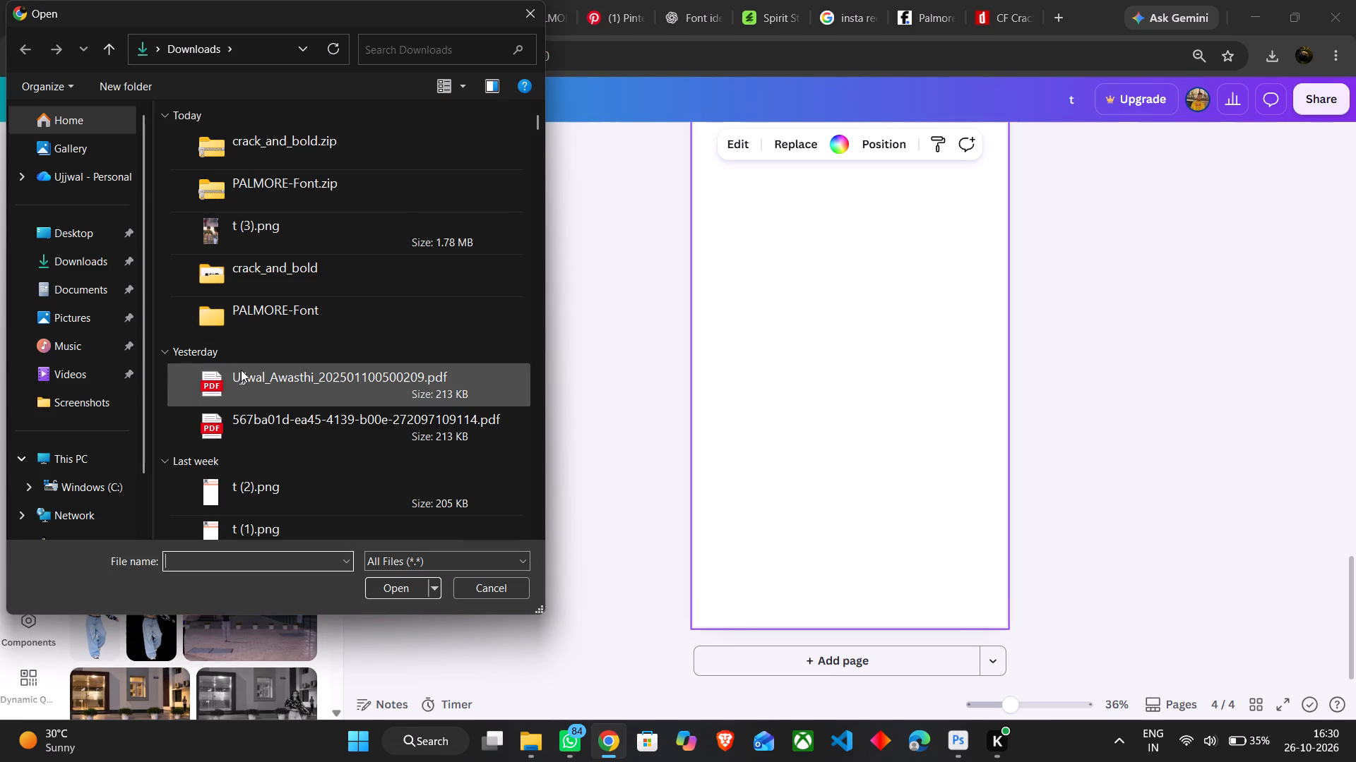
pyautogui.scroll(-1, 238, 445)
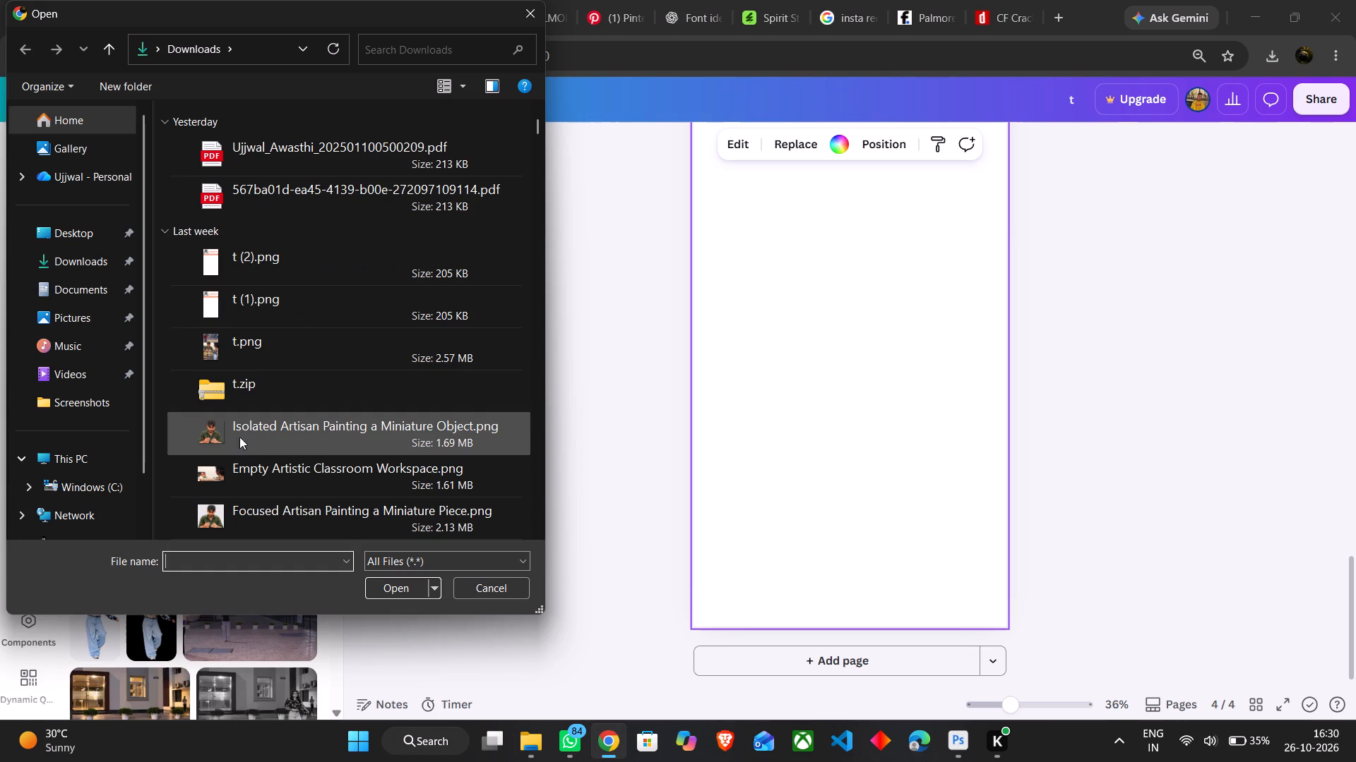
pyautogui.scroll(2, 266, 350)
pyautogui.click(101, 230)
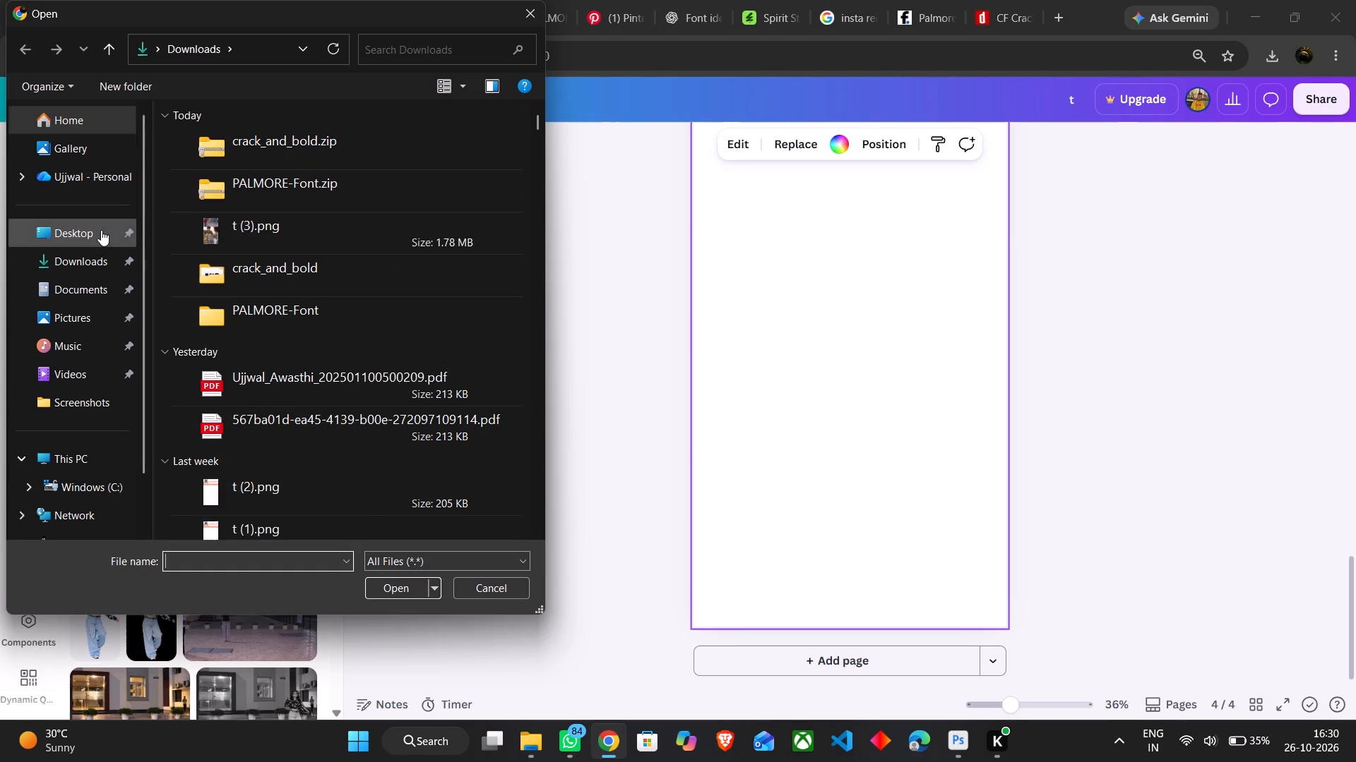
pyautogui.click(414, 339)
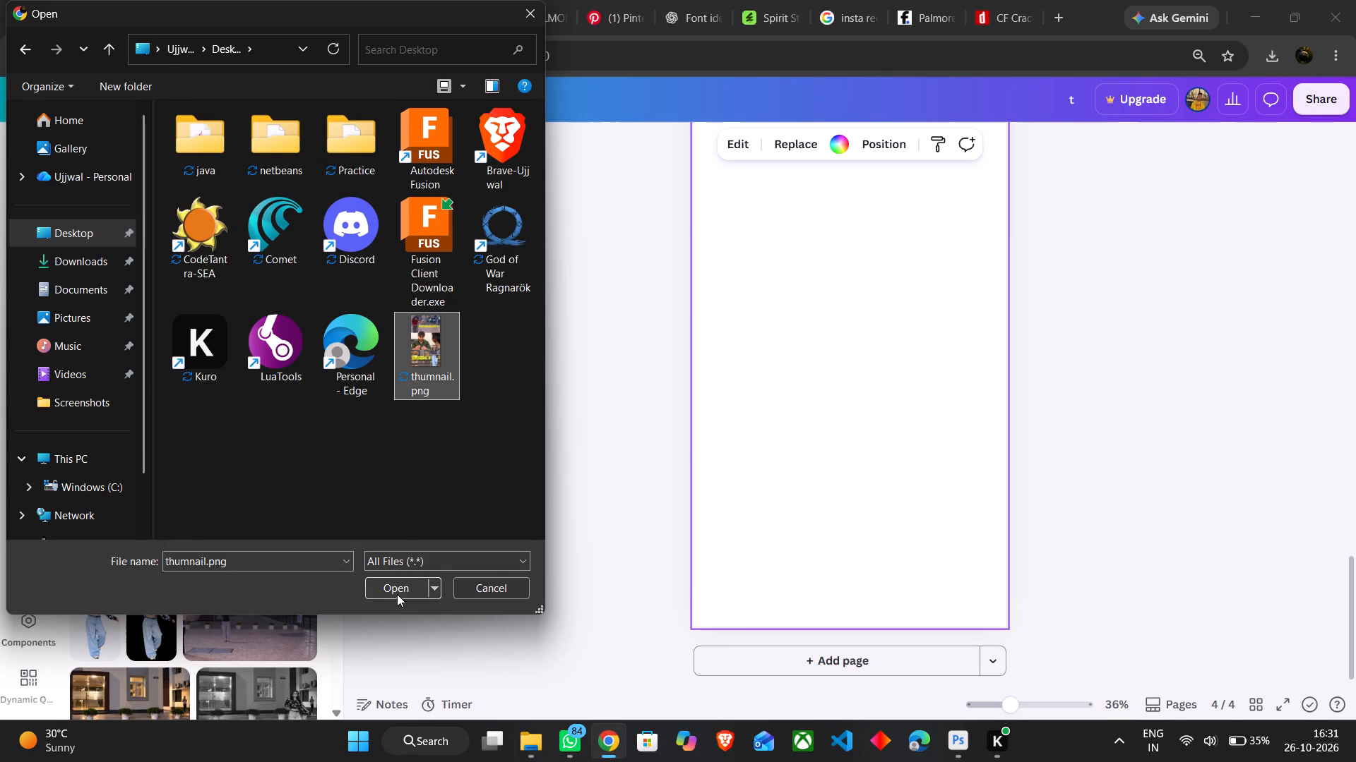
pyautogui.click(397, 595)
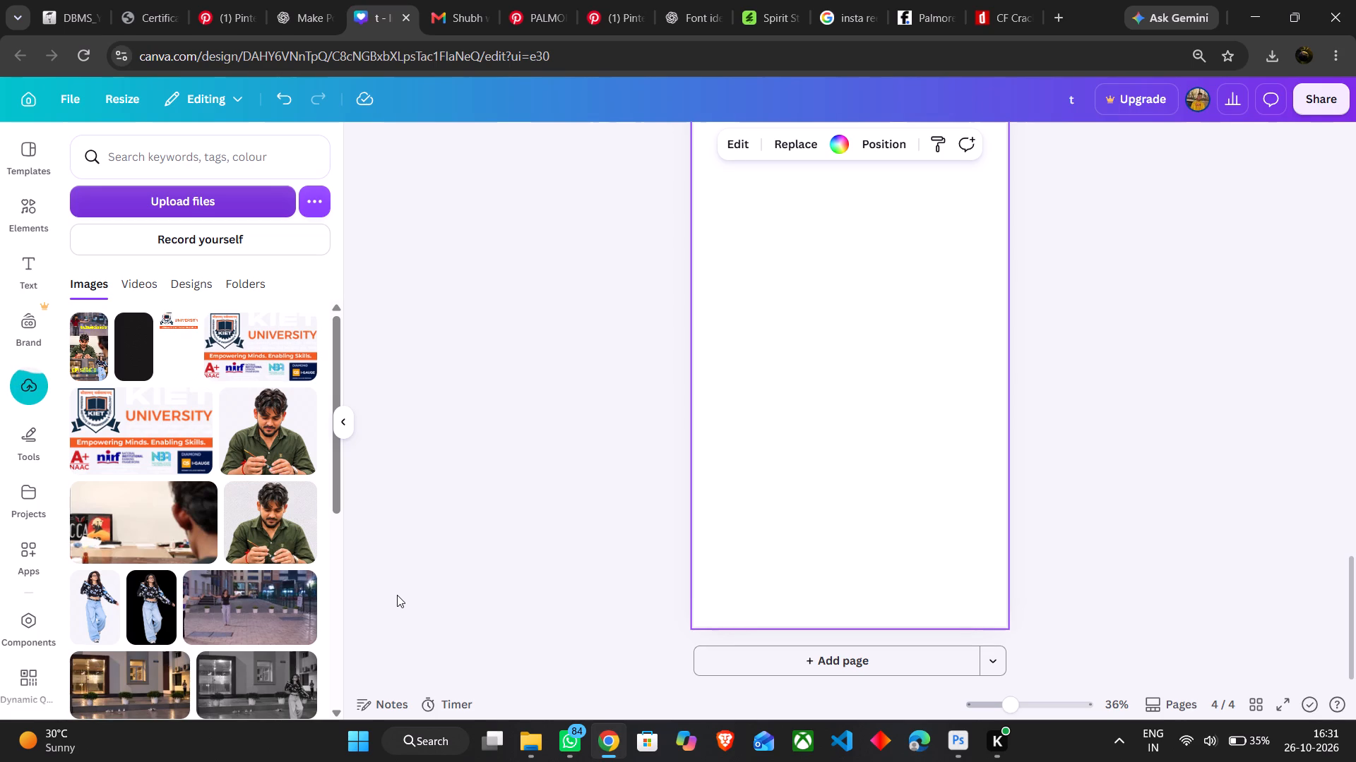
# Place the uploaded thumbnail image on page 4 and align it with the page's top-left corner.
pyautogui.click(79, 340)
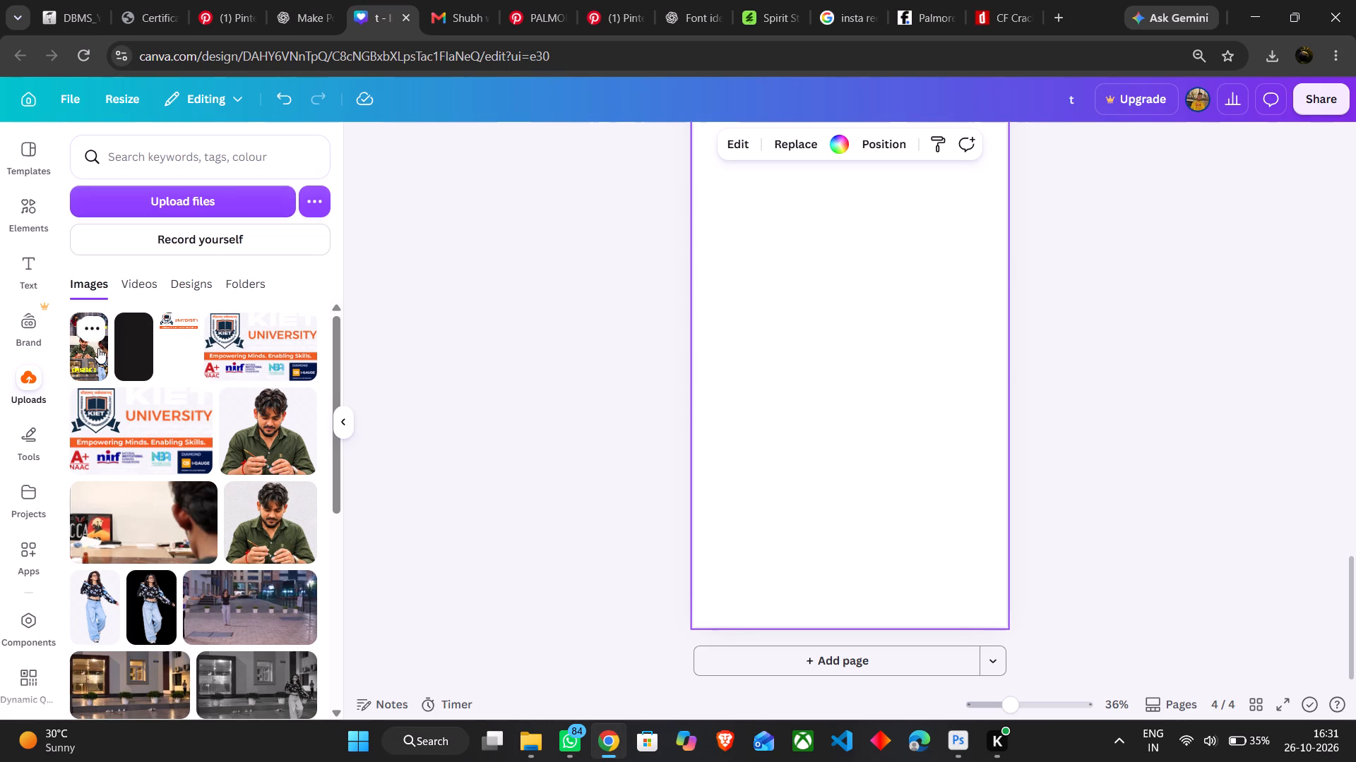
pyautogui.click(98, 348)
pyautogui.scroll(1, 527, 426)
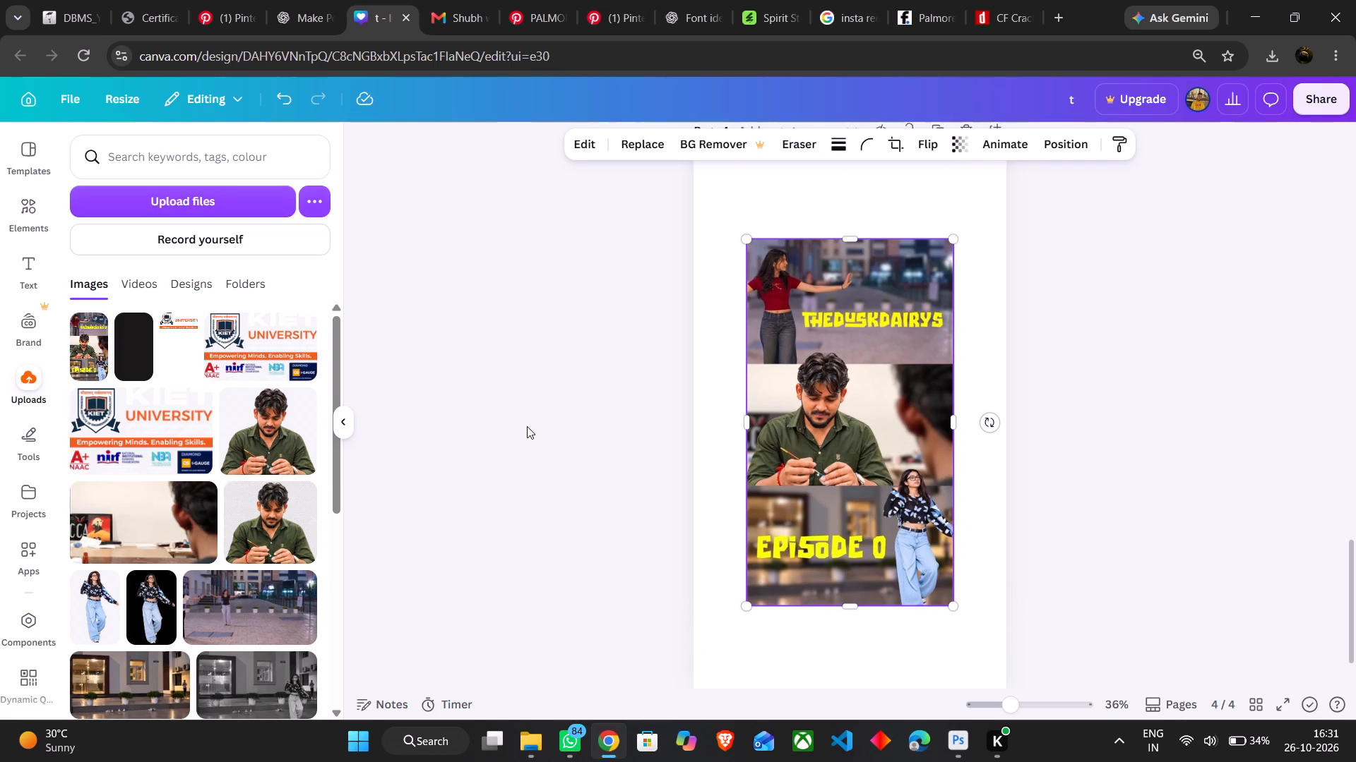
pyautogui.scroll(1, 527, 426)
pyautogui.moveTo(835, 377); pyautogui.dragTo(809, 327)
pyautogui.scroll(1, 809, 327)
pyautogui.moveTo(783, 331); pyautogui.dragTo(759, 289)
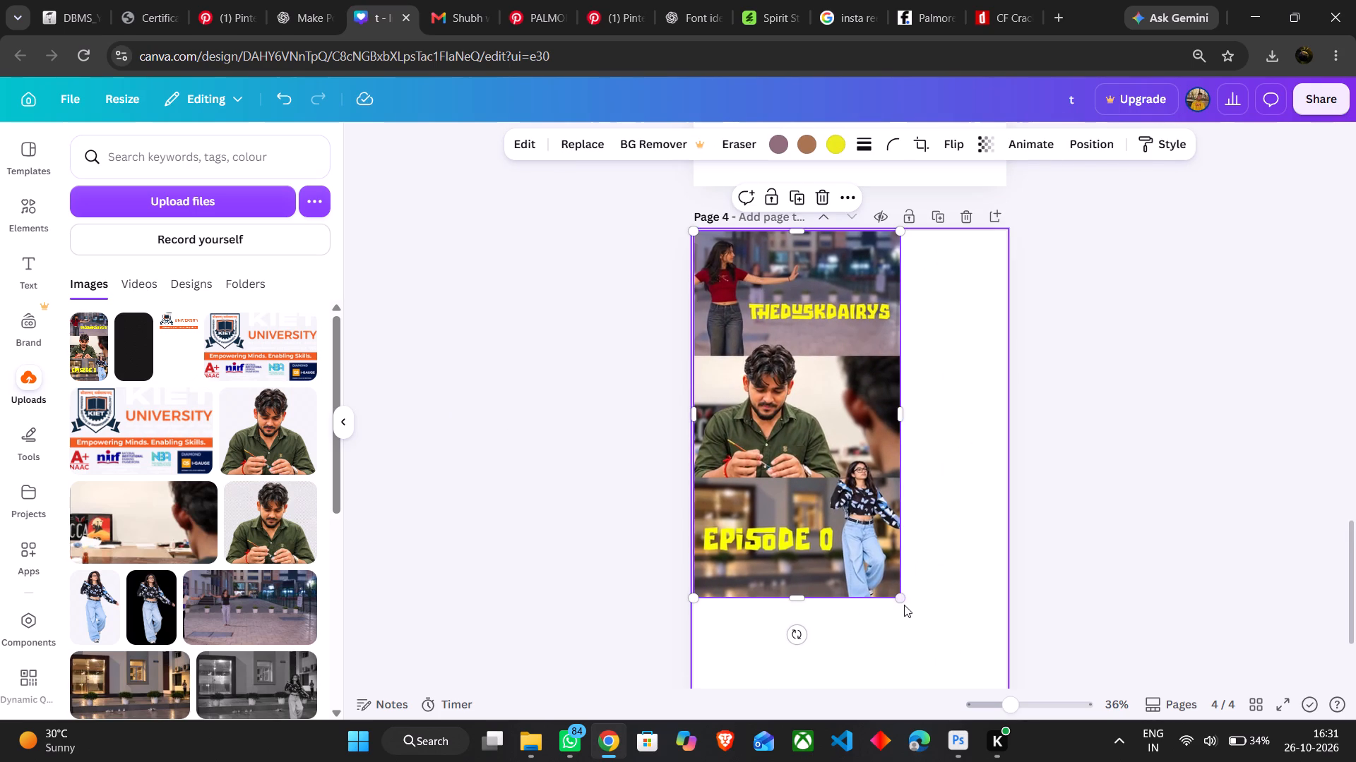
# Enlarge the thumbnail image proportionally until it fills the whole of page 4.
pyautogui.moveTo(902, 592); pyautogui.dragTo(1009, 678)
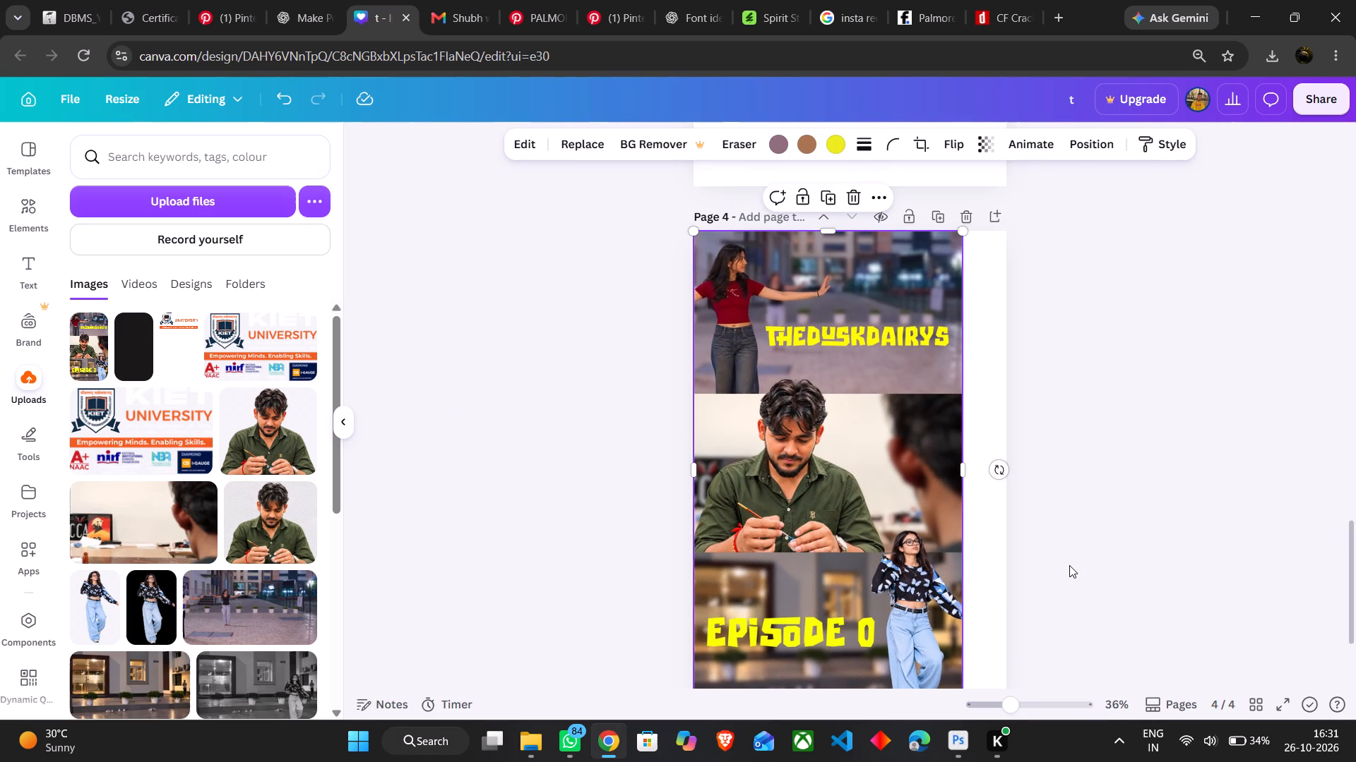
pyautogui.scroll(-3, 1069, 565)
pyautogui.moveTo(961, 548); pyautogui.dragTo(992, 581)
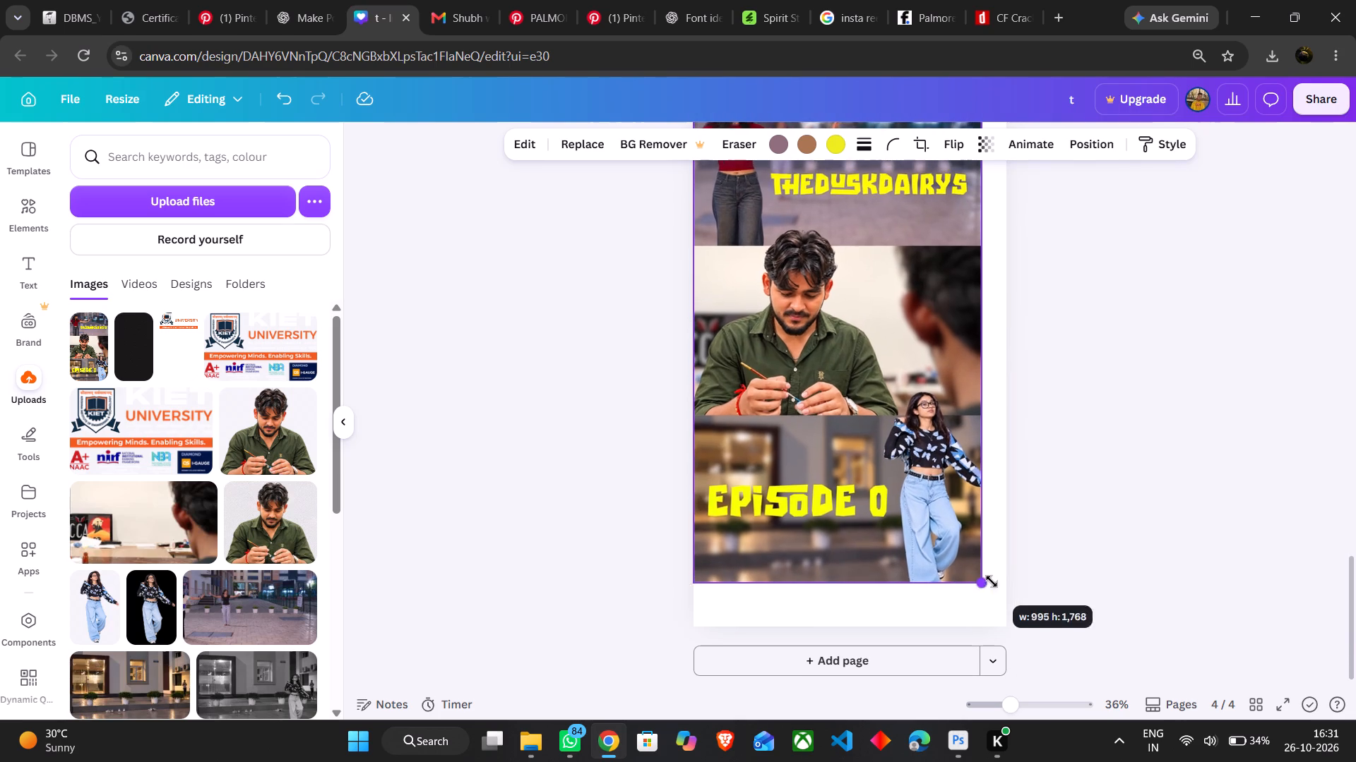
pyautogui.moveTo(992, 581); pyautogui.dragTo(1015, 623)
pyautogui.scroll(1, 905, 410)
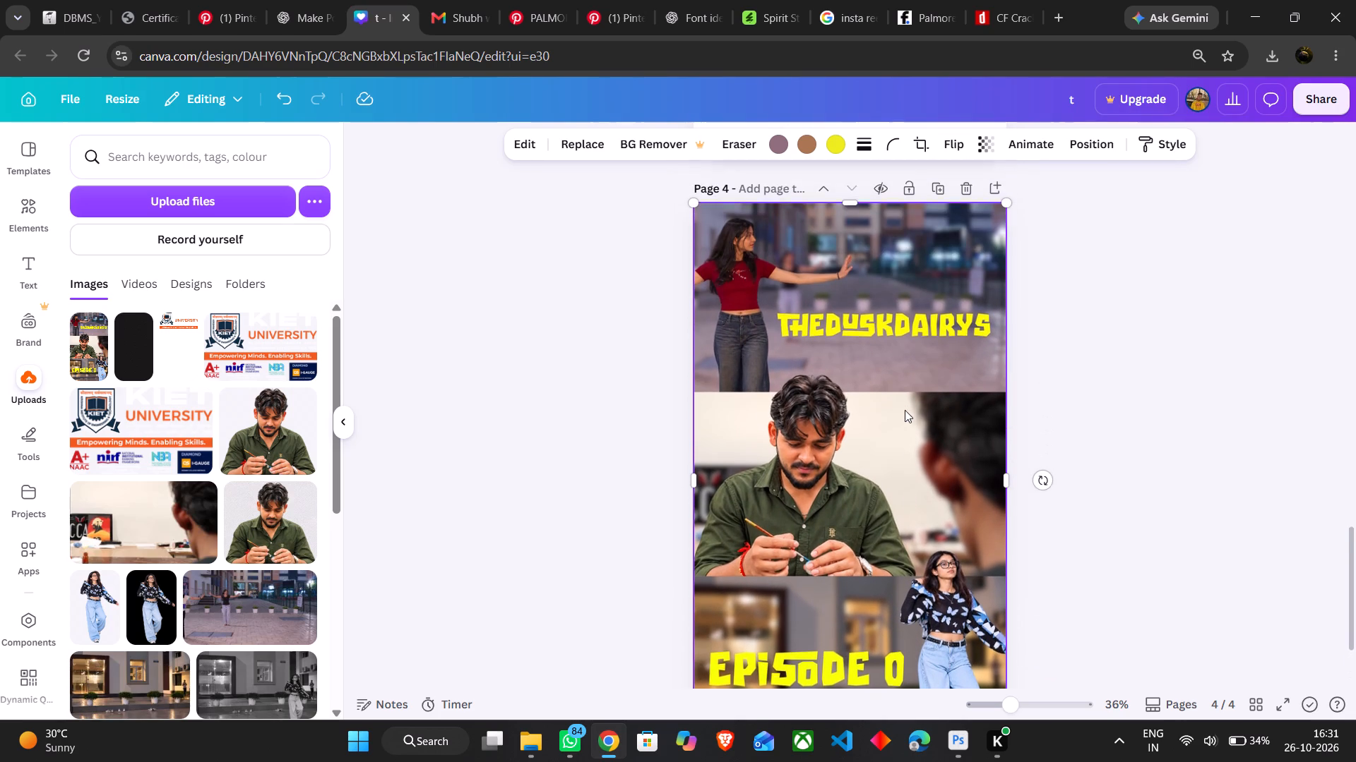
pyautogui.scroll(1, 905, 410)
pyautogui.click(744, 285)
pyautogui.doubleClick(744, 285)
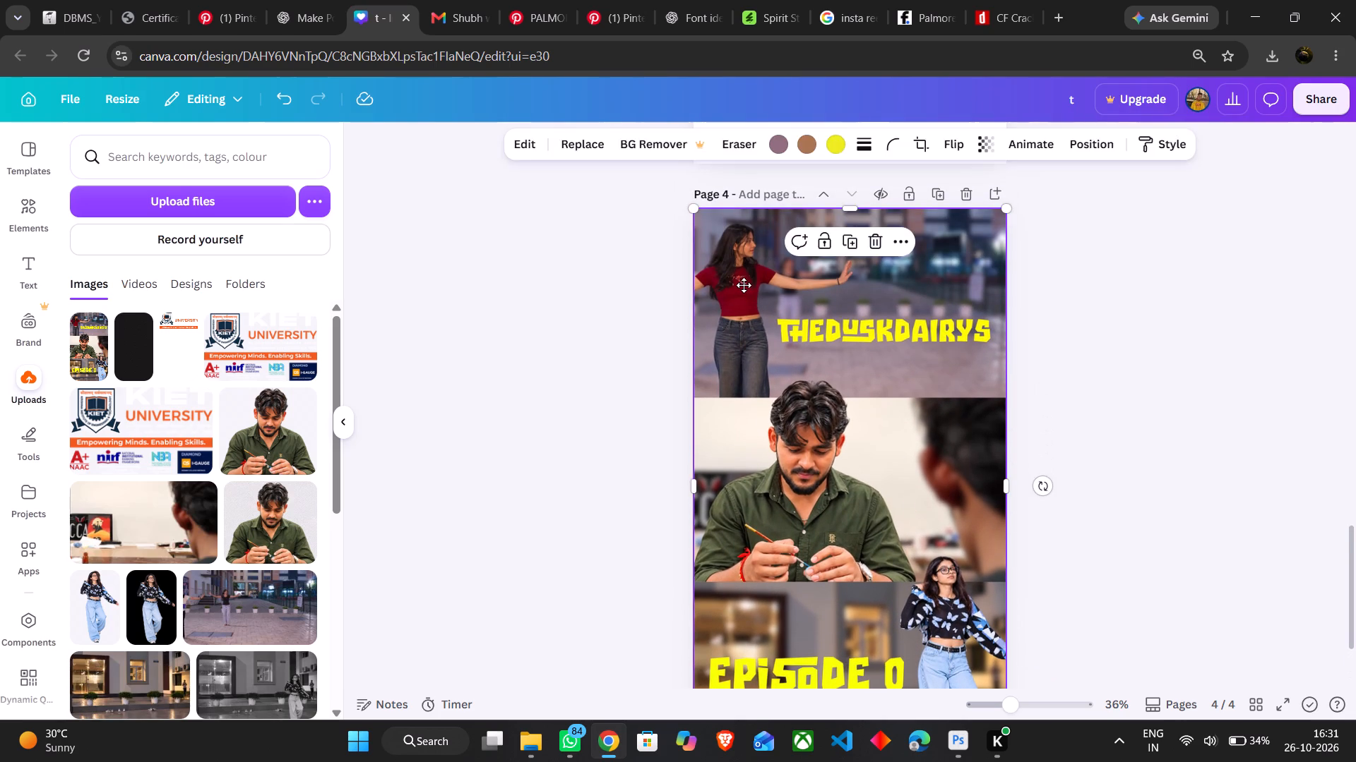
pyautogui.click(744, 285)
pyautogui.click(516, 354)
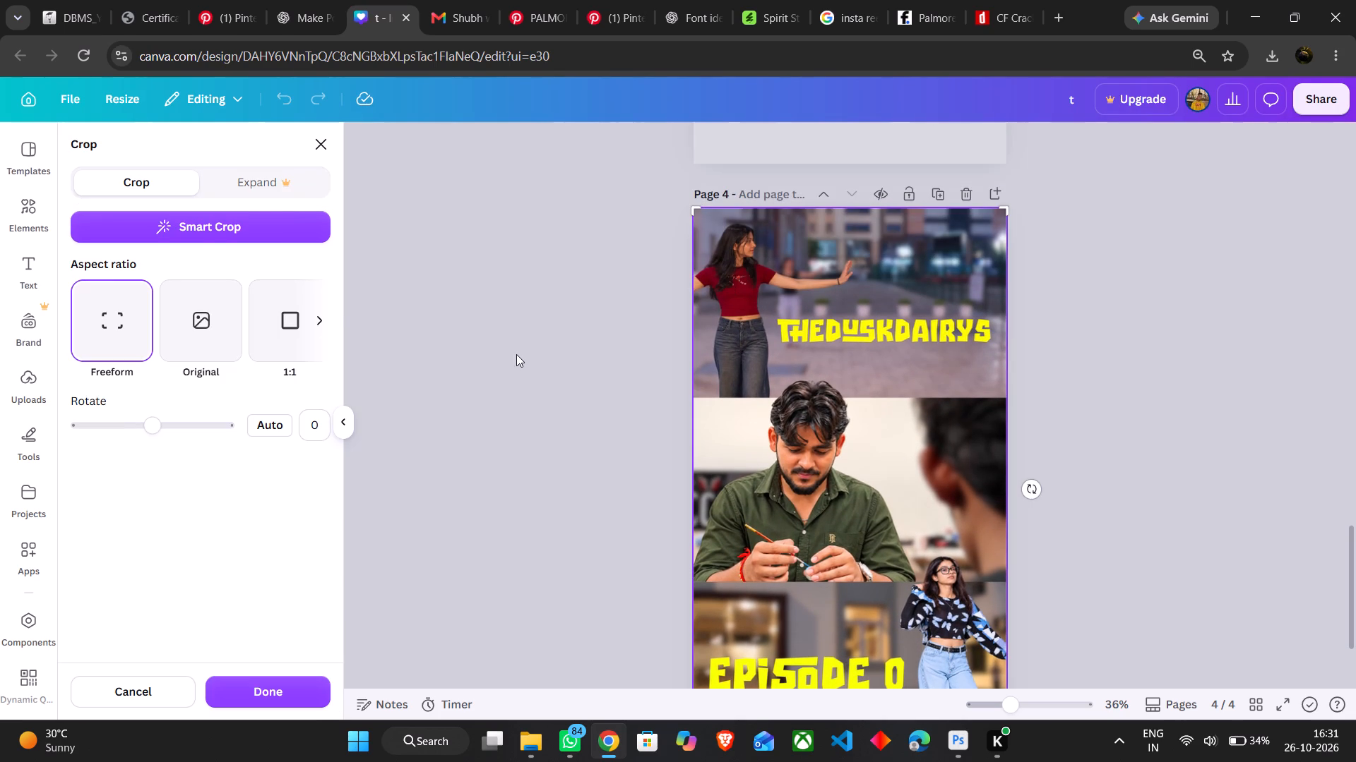
# Open the image editing options for the cutout of the woman in the red top on page 2.
pyautogui.scroll(1, 574, 309)
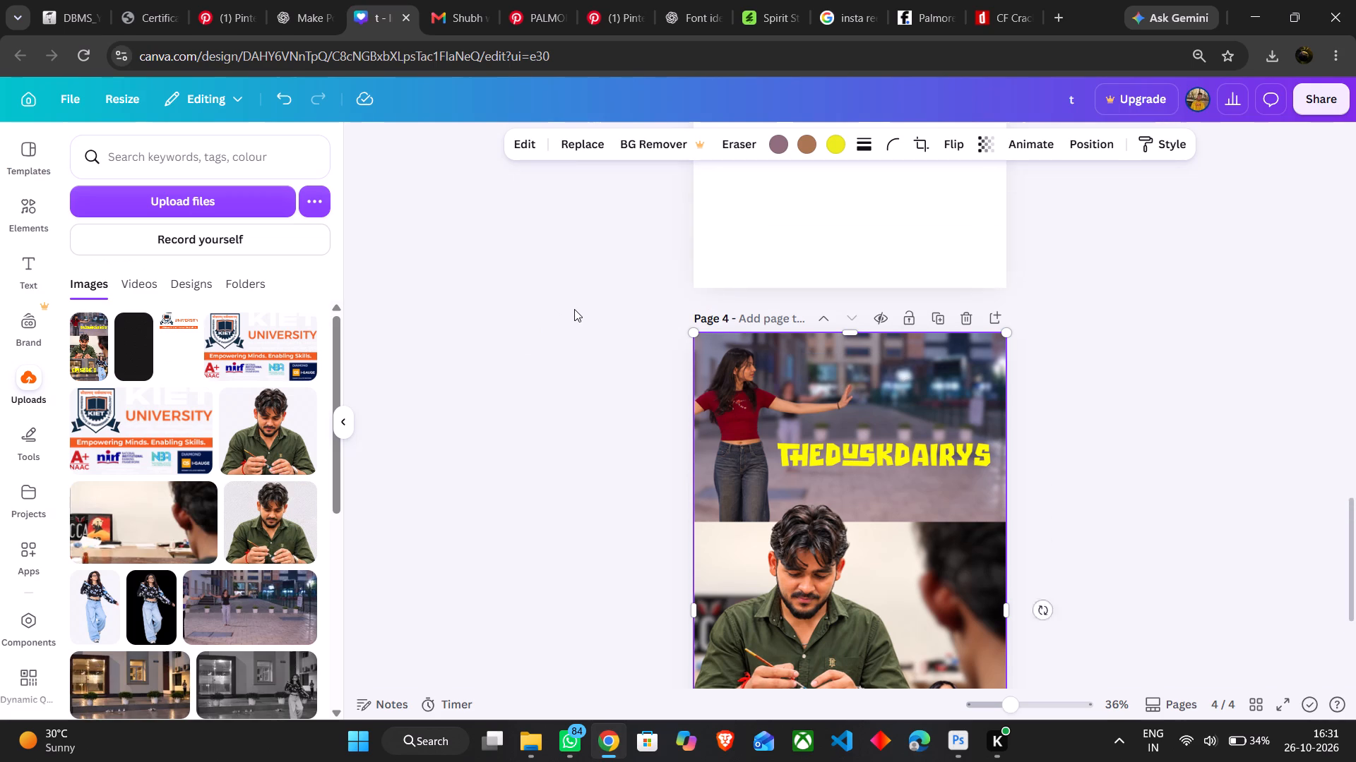
pyautogui.scroll(10, 574, 309)
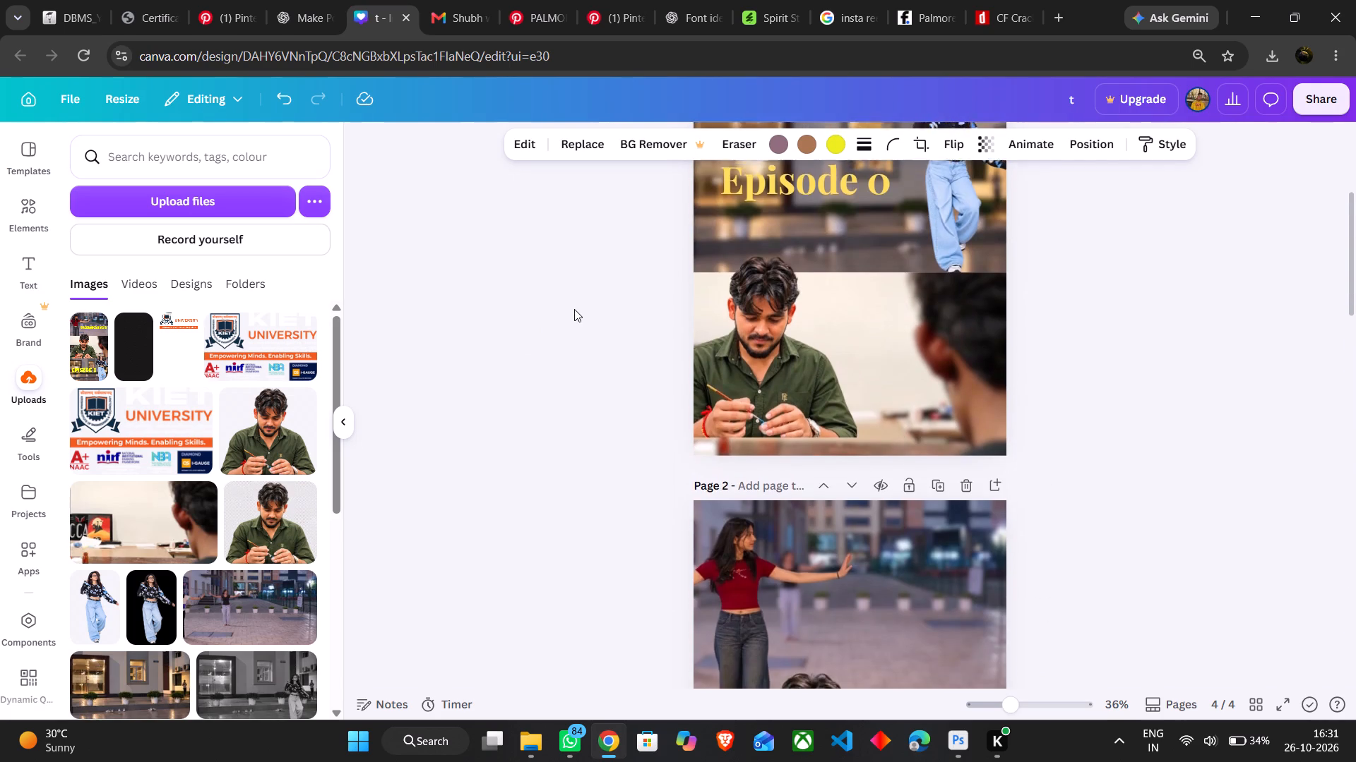
pyautogui.scroll(4, 574, 309)
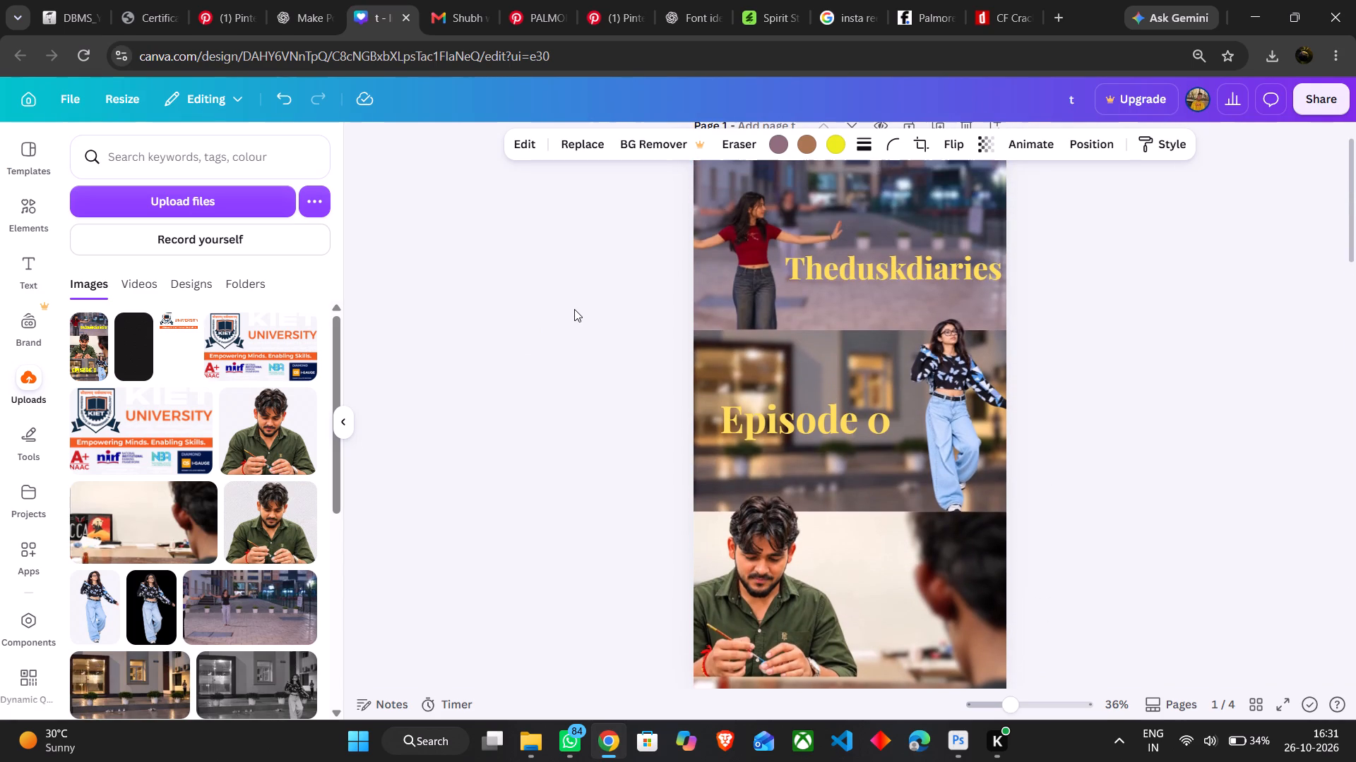
pyautogui.scroll(-5, 790, 440)
pyautogui.scroll(2, 790, 440)
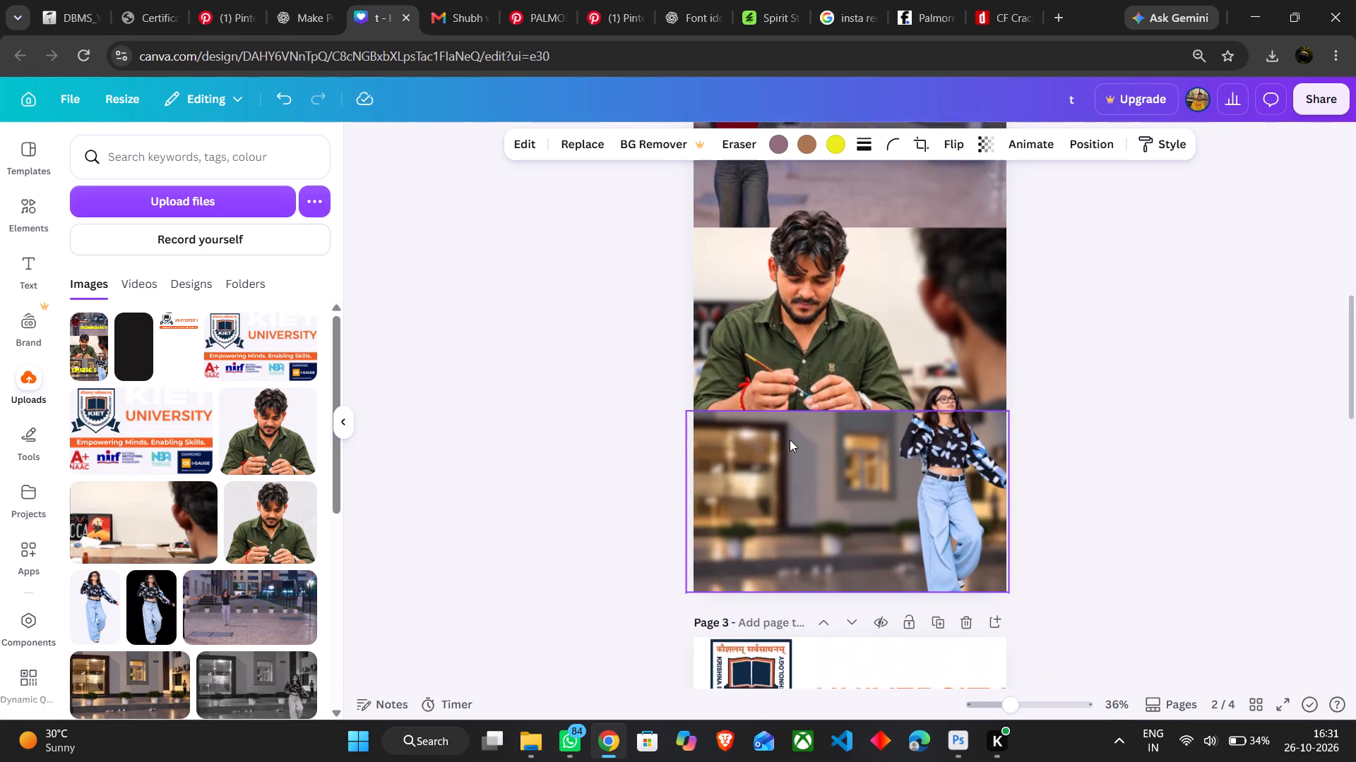
pyautogui.scroll(2, 790, 440)
pyautogui.click(752, 491)
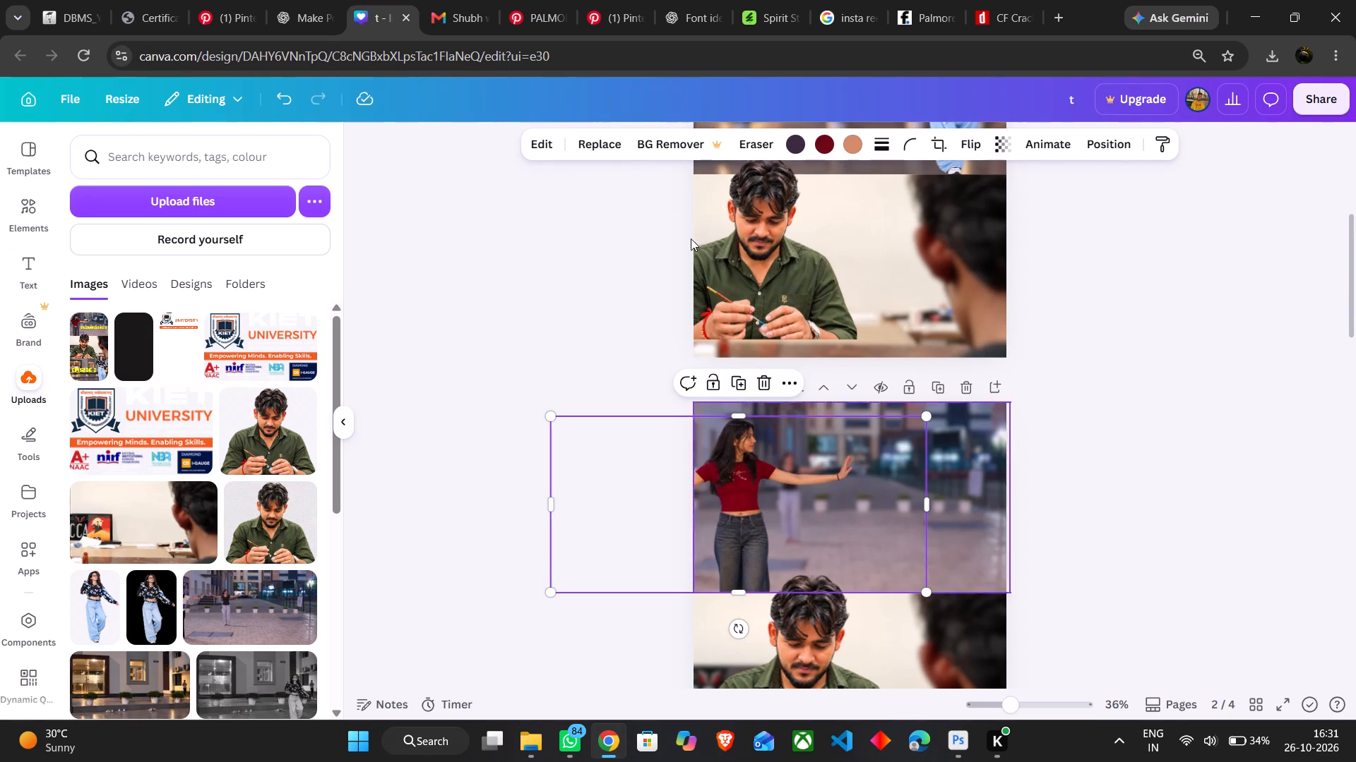
pyautogui.click(536, 138)
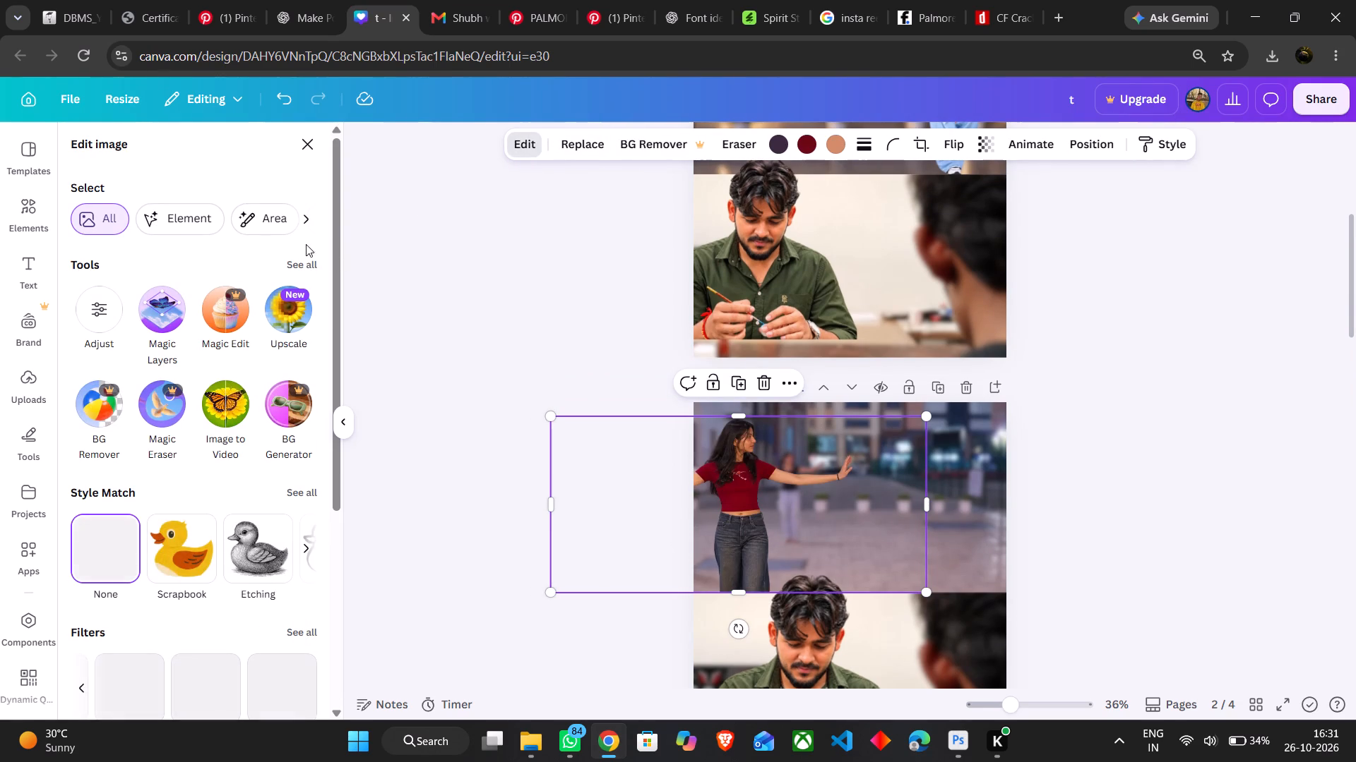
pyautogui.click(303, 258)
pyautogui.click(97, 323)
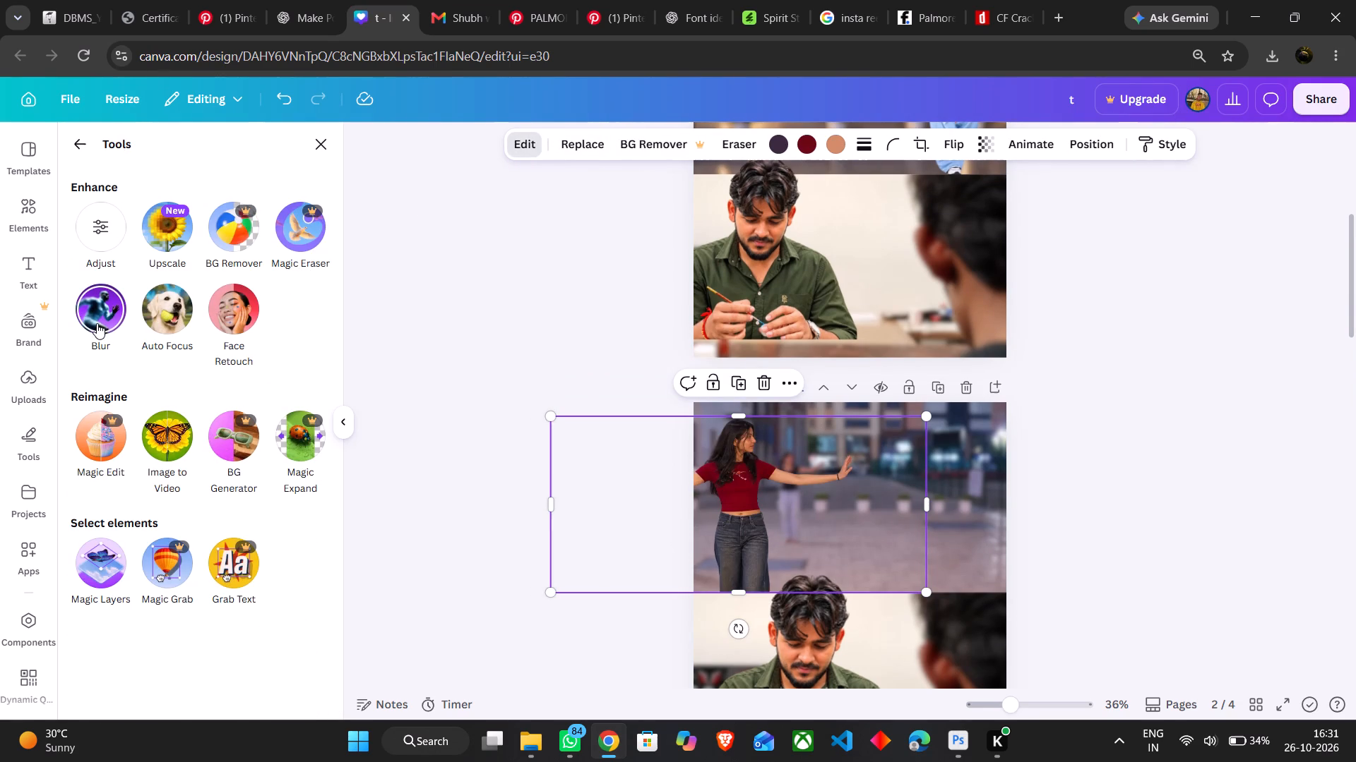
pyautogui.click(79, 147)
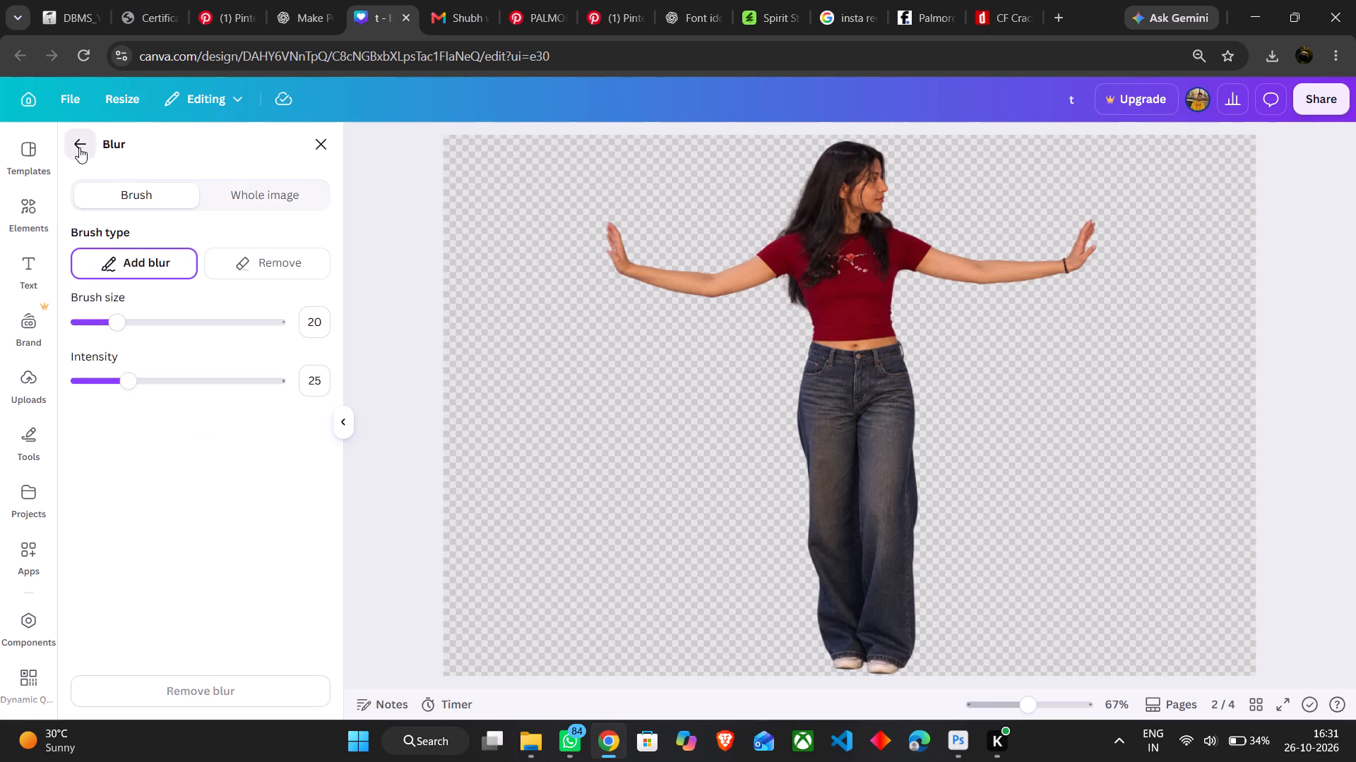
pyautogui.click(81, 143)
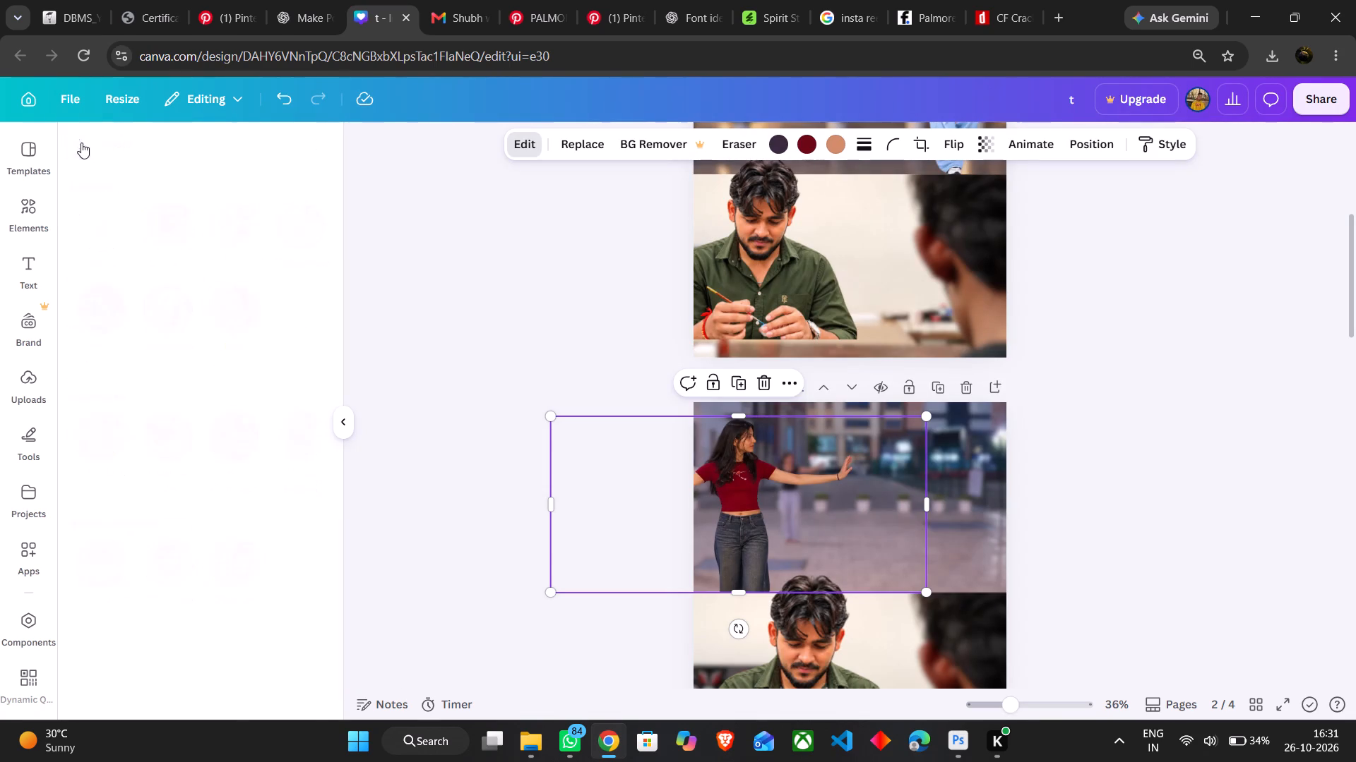
# Apply an Outline shadow in white (#FFFFFF) to the cutout of the woman in the red top.
pyautogui.scroll(-7, 114, 441)
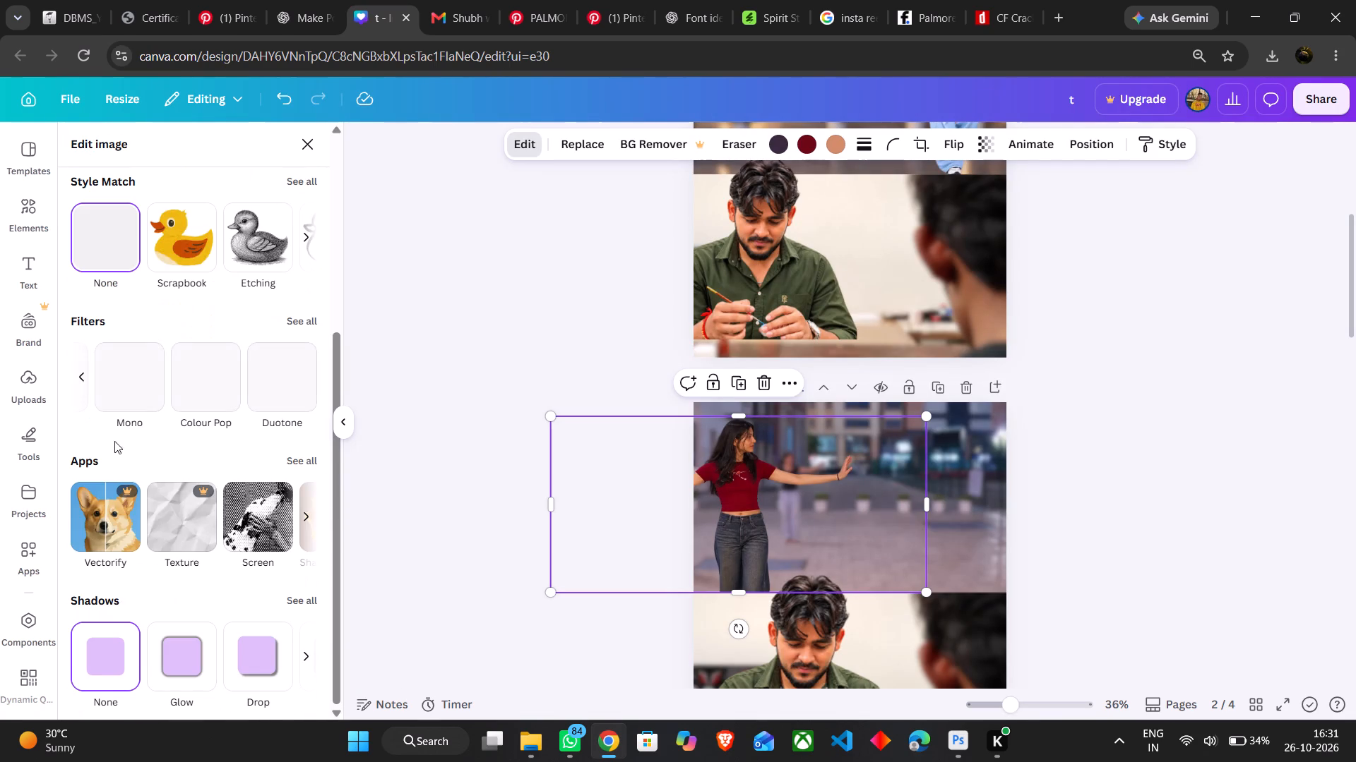
pyautogui.click(298, 656)
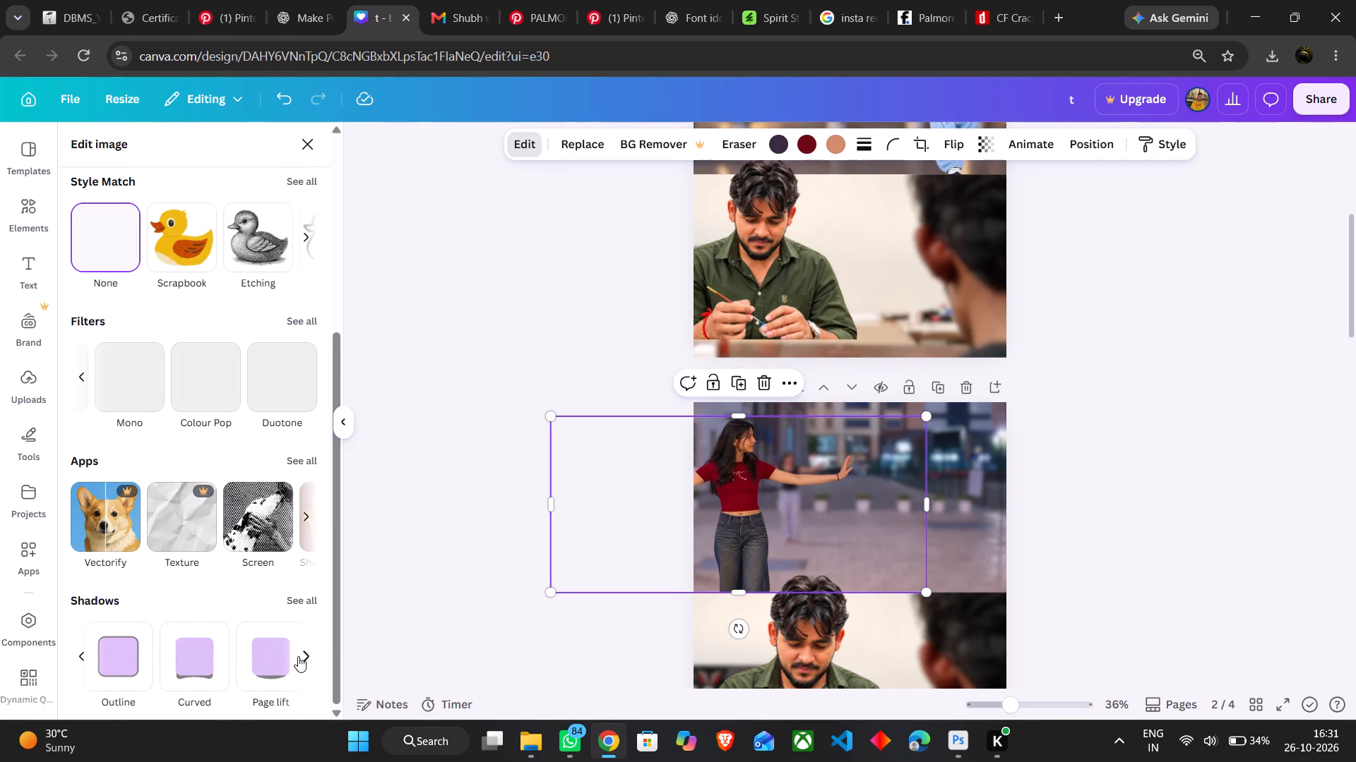
pyautogui.click(114, 658)
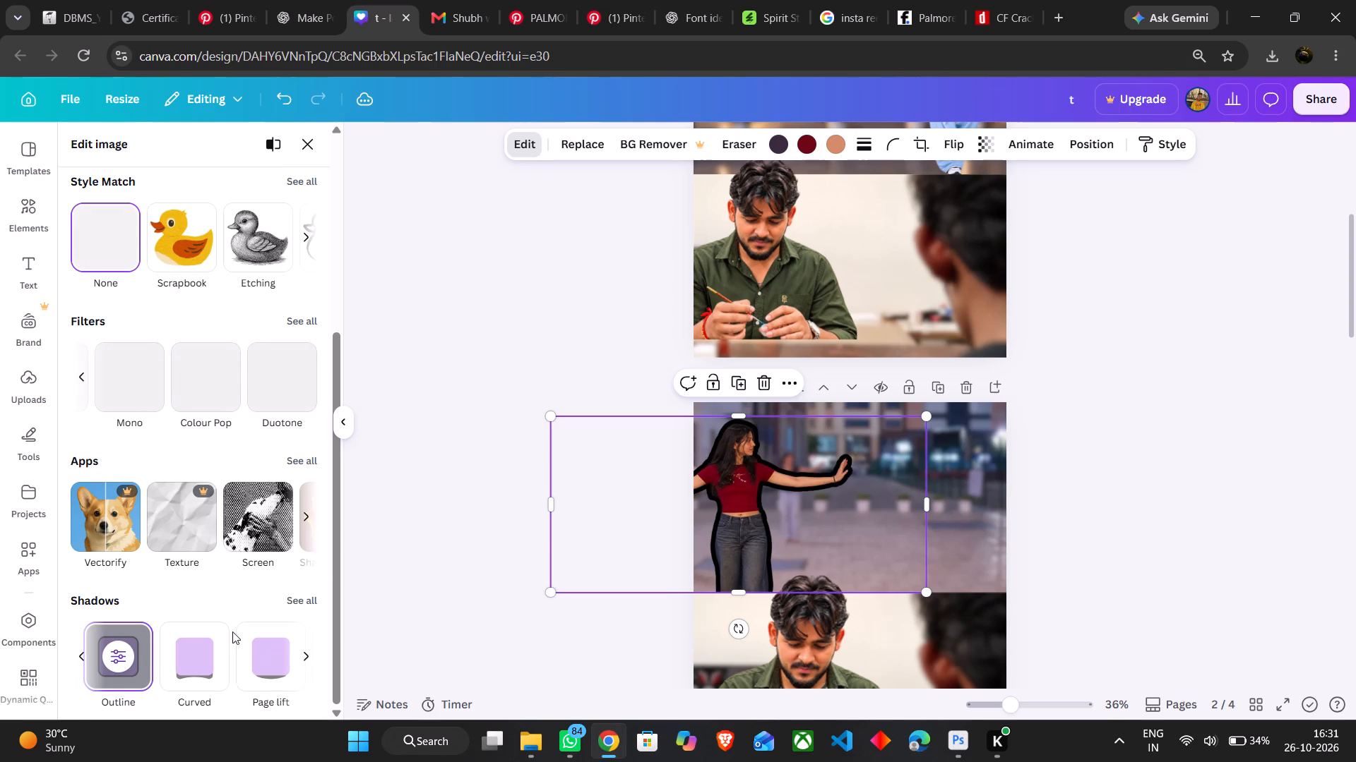
pyautogui.click(114, 656)
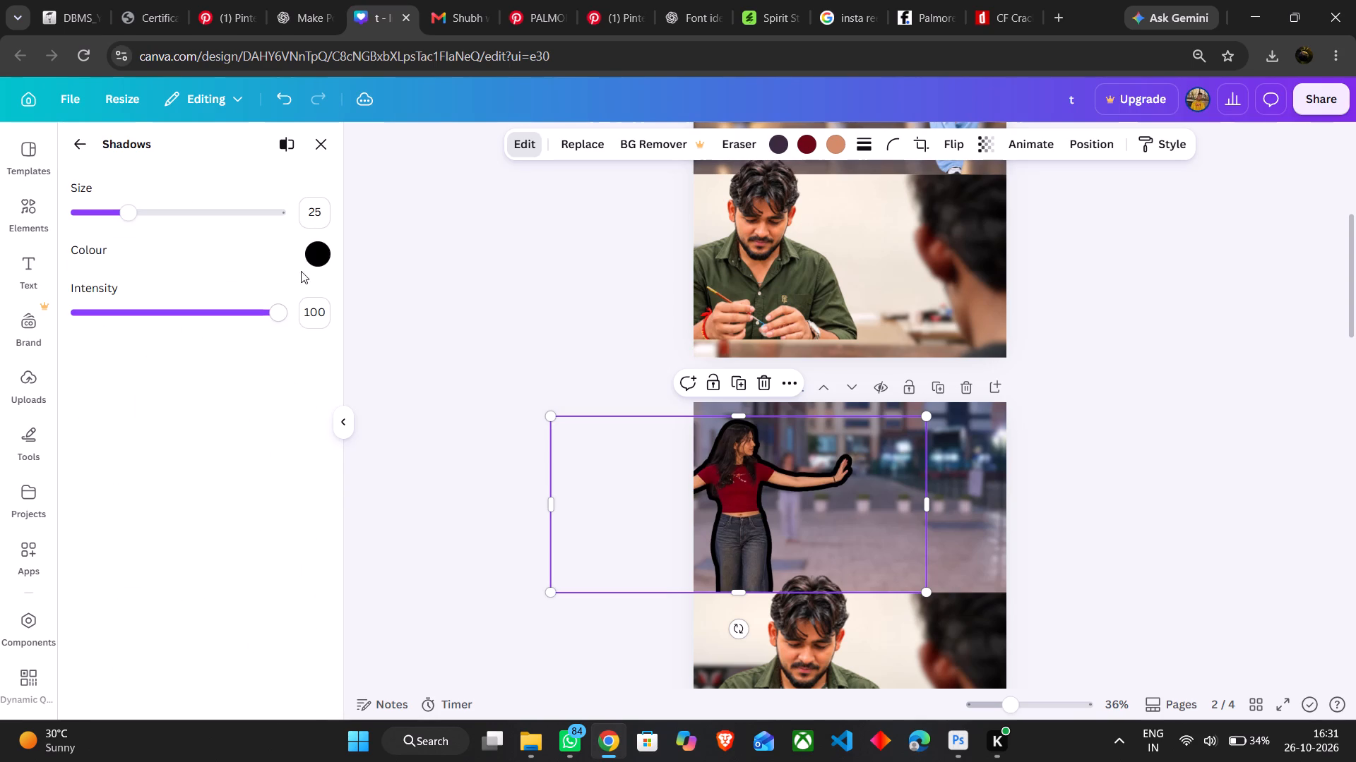
pyautogui.click(317, 255)
pyautogui.moveTo(319, 363); pyautogui.dragTo(301, 274)
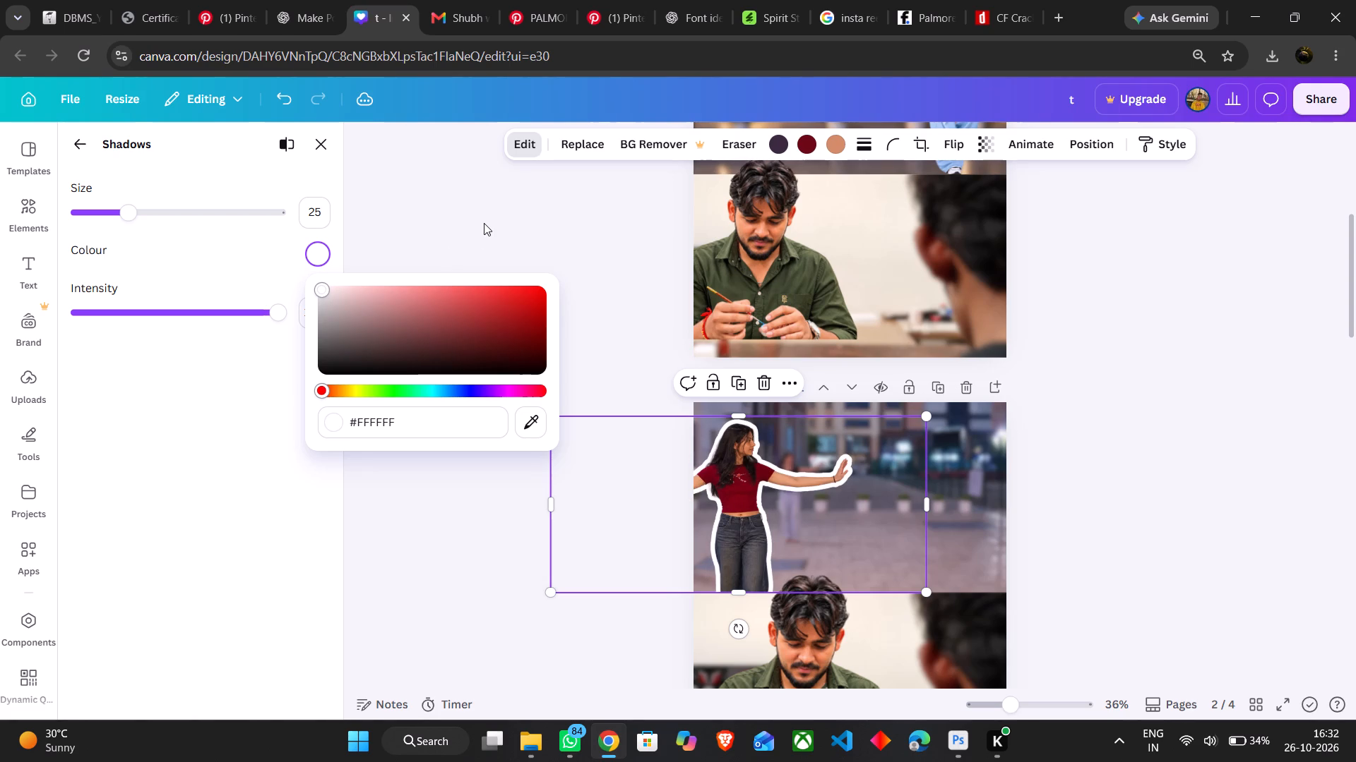
# Thin the white outline to a size slightly below 16, with its intensity at 100.
pyautogui.moveTo(281, 312); pyautogui.dragTo(258, 313)
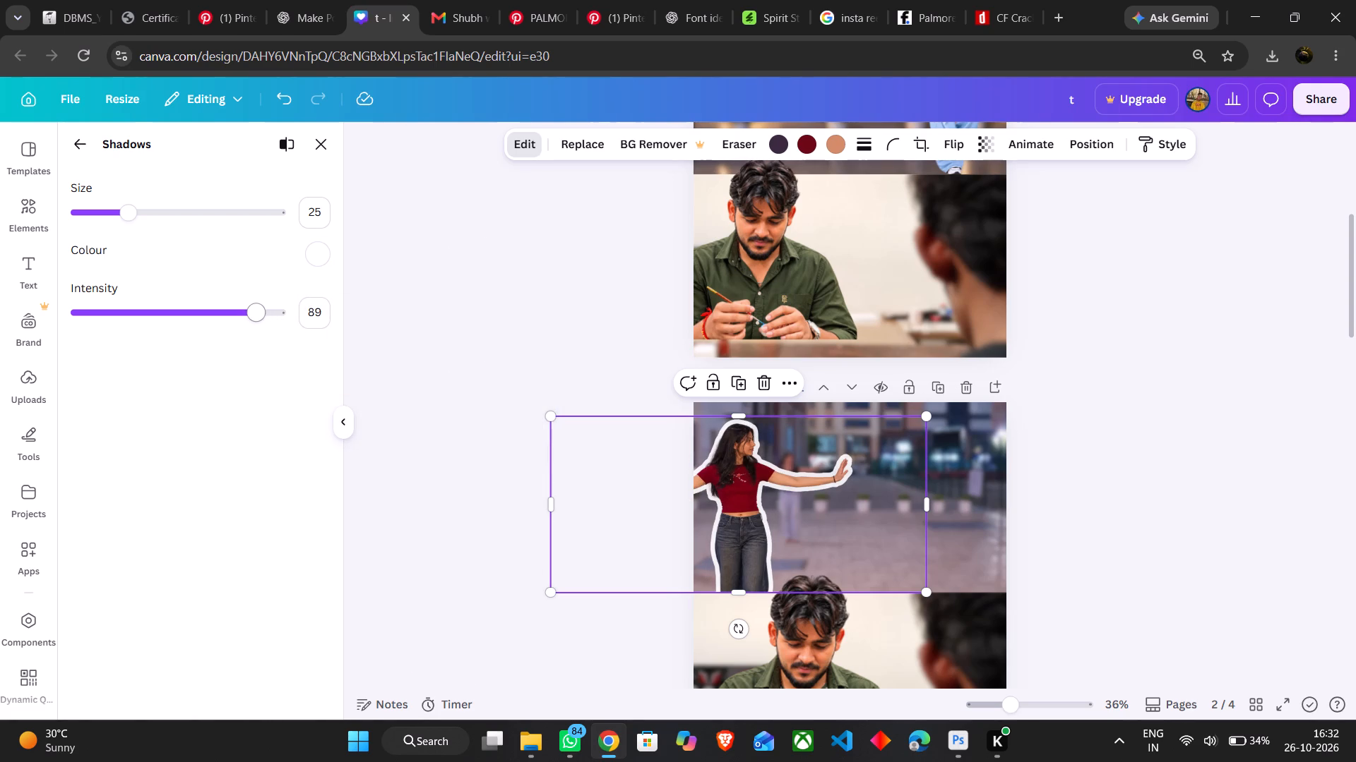
pyautogui.moveTo(258, 313); pyautogui.dragTo(289, 309)
pyautogui.moveTo(129, 210); pyautogui.dragTo(109, 207)
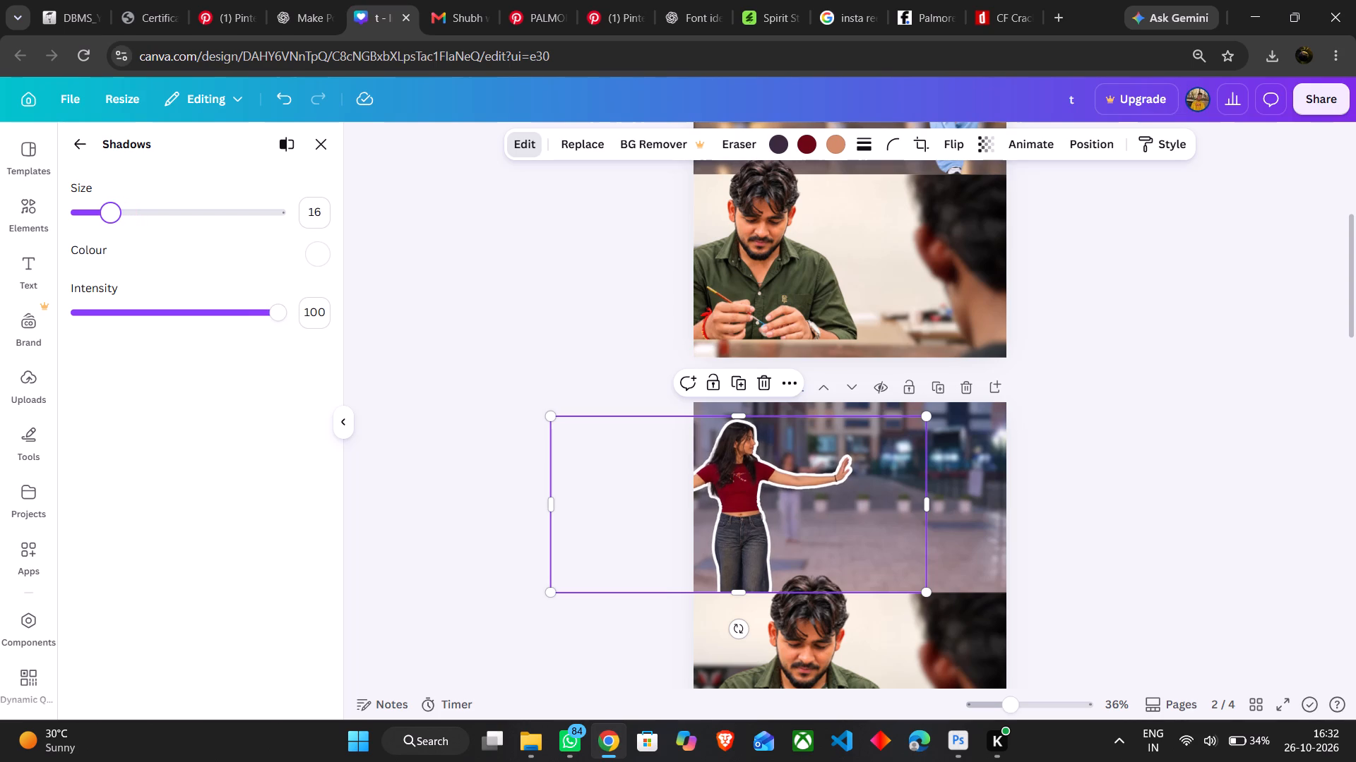
pyautogui.moveTo(109, 207); pyautogui.dragTo(100, 207)
pyautogui.click(376, 300)
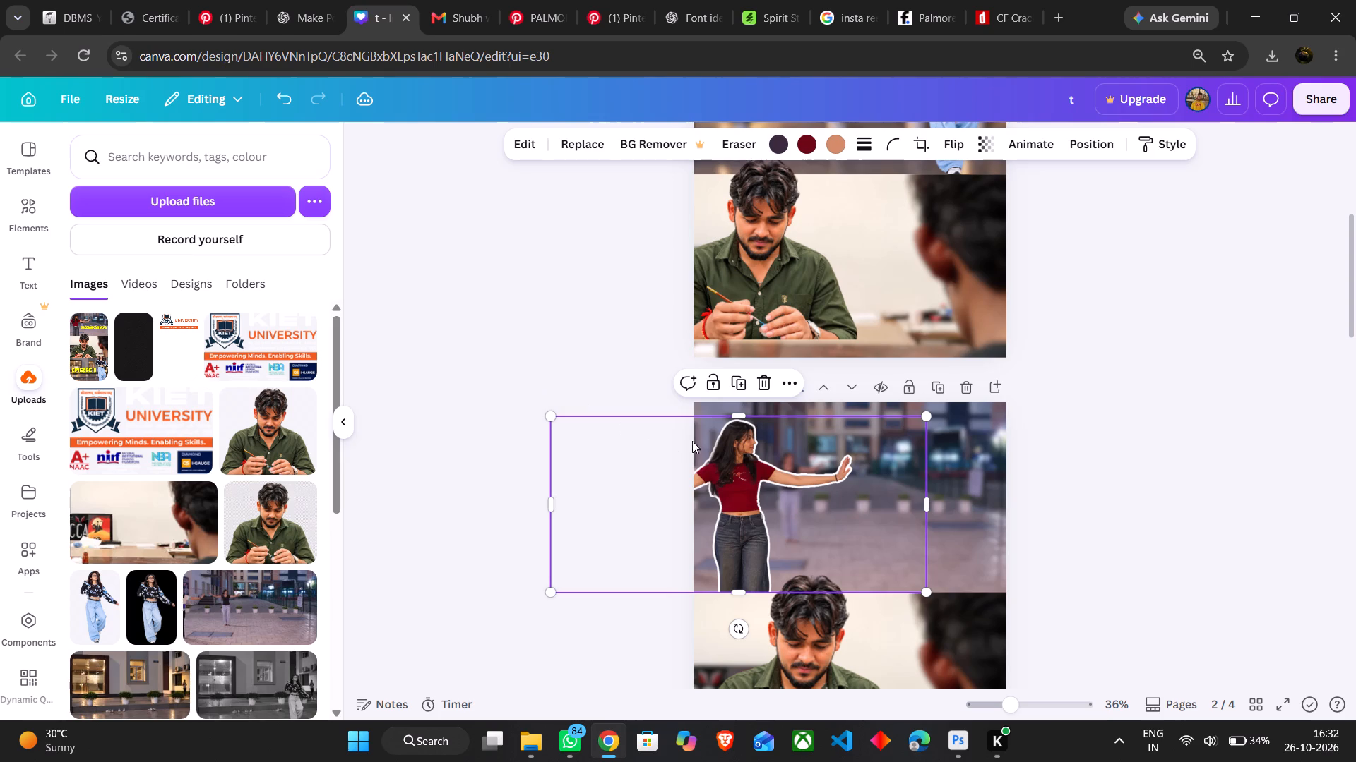
# Copy the visual style of the outlined red-top cutout and apply it to the cutout of the woman in blue jeans.
pyautogui.click(790, 385)
pyautogui.click(809, 455)
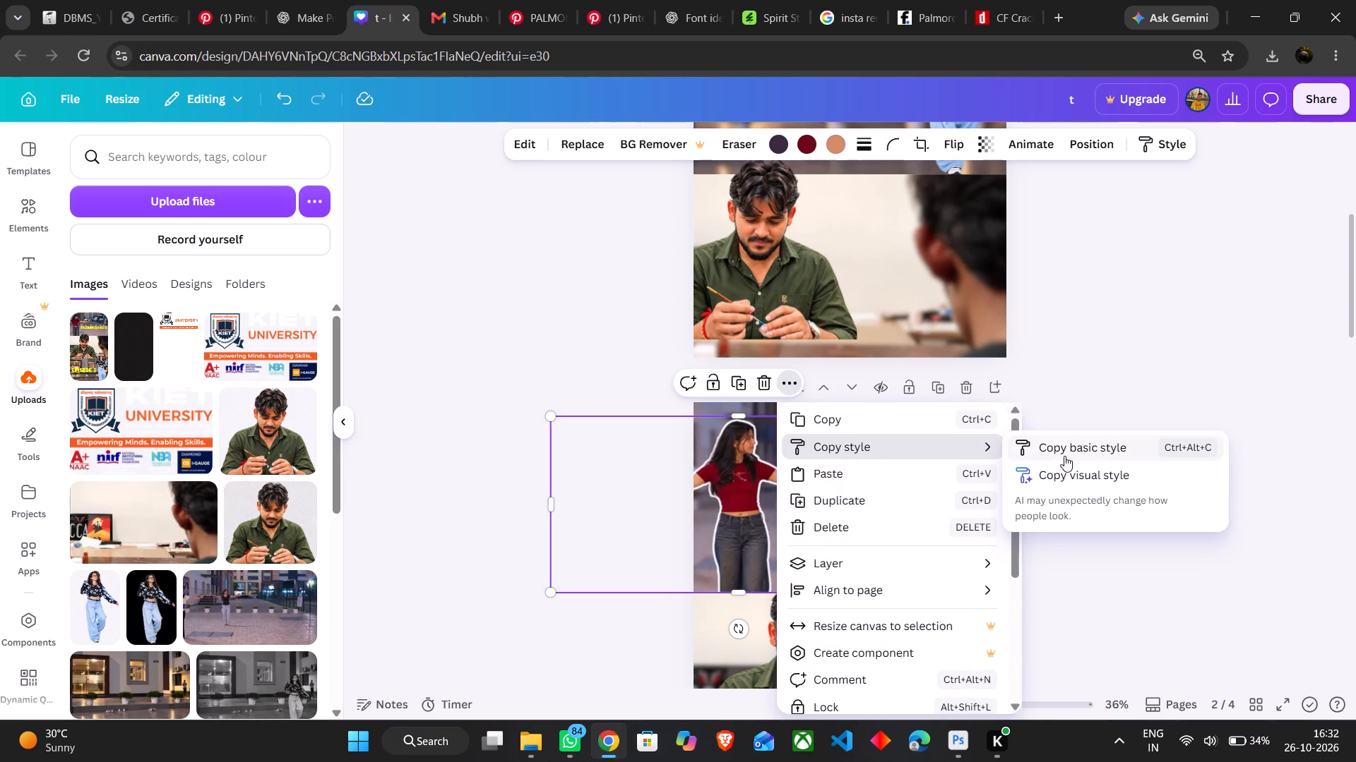
pyautogui.click(1056, 472)
pyautogui.scroll(-2, 1056, 472)
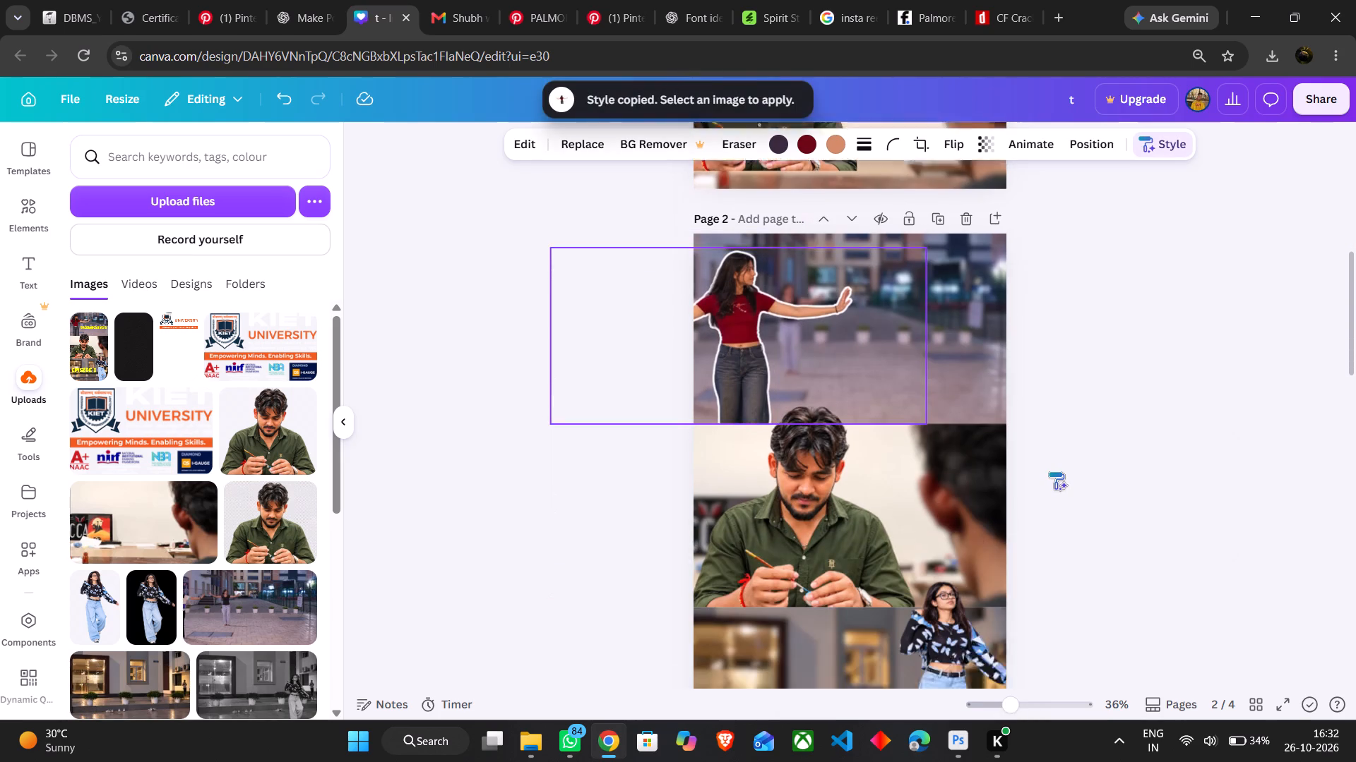
pyautogui.scroll(-3, 1056, 472)
pyautogui.click(924, 386)
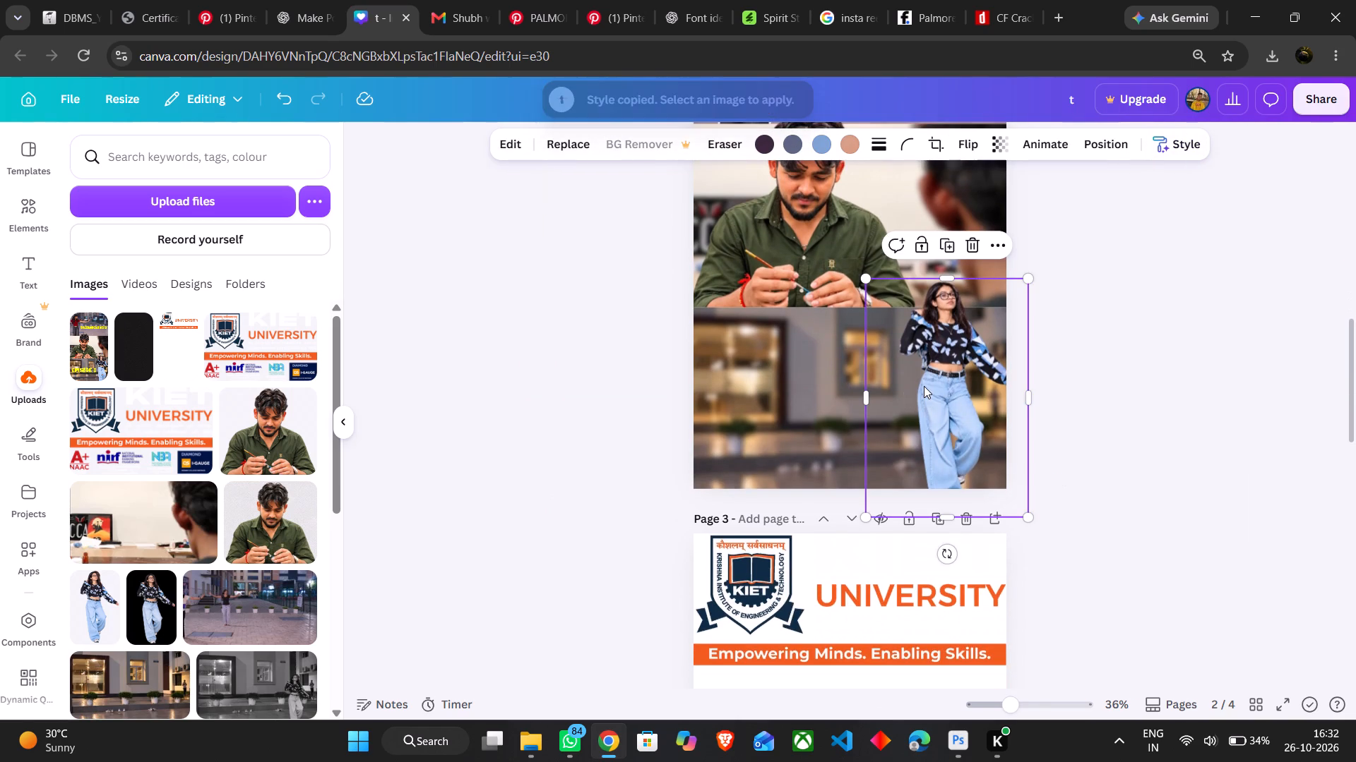
pyautogui.scroll(3, 1086, 407)
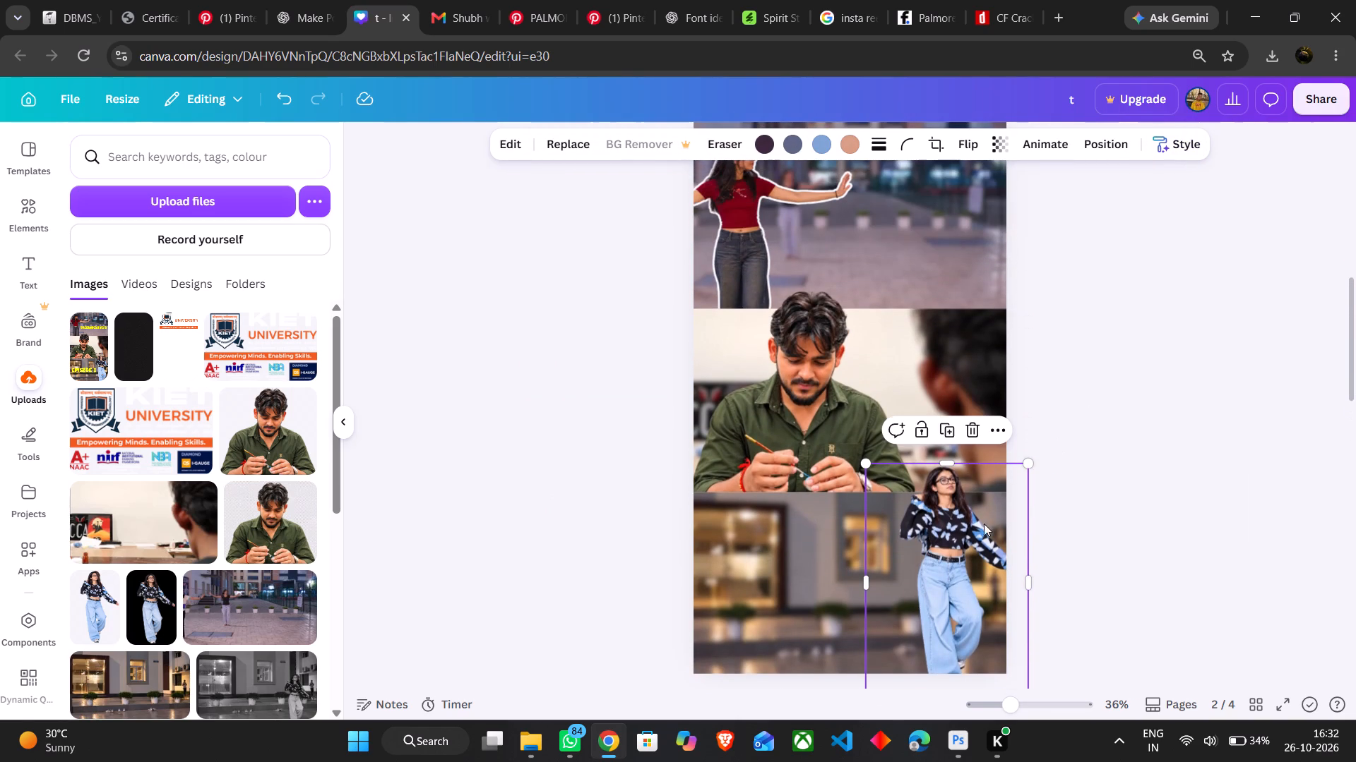
pyautogui.click(963, 537)
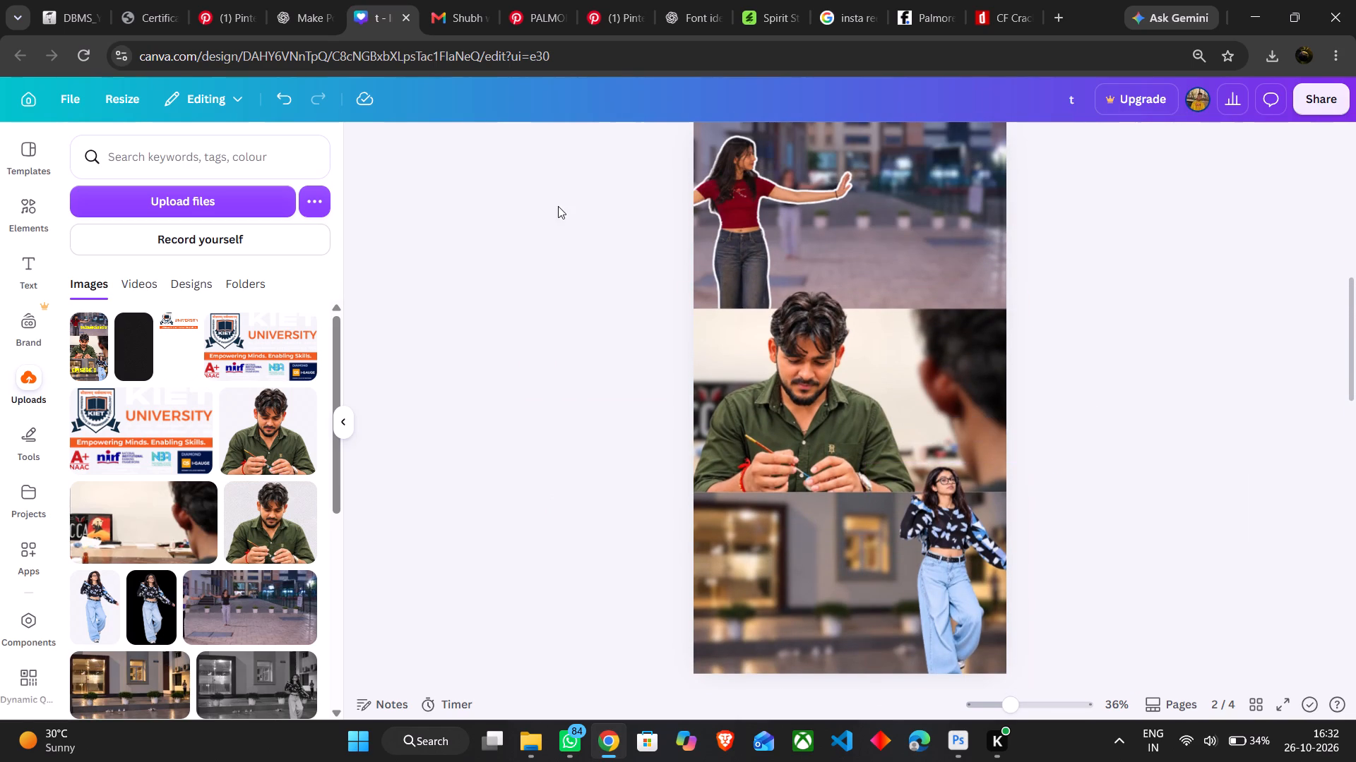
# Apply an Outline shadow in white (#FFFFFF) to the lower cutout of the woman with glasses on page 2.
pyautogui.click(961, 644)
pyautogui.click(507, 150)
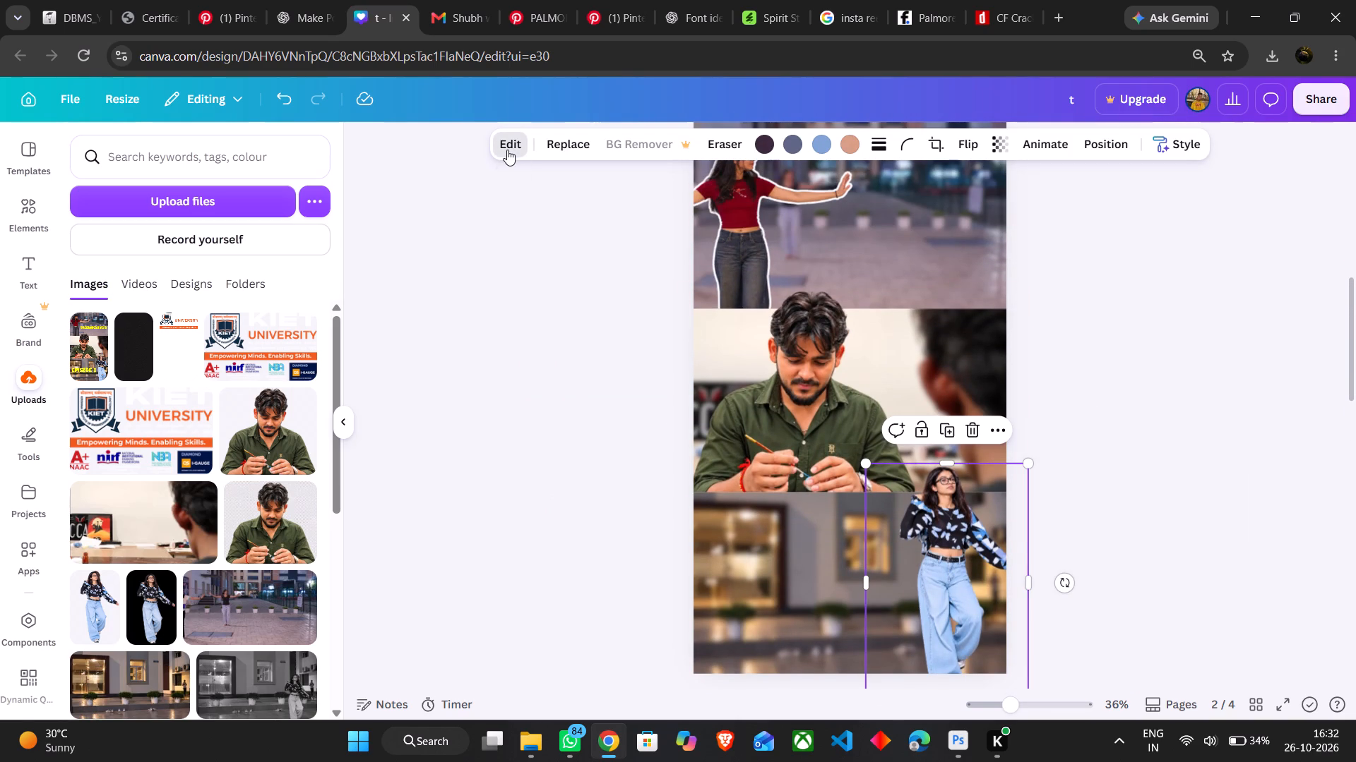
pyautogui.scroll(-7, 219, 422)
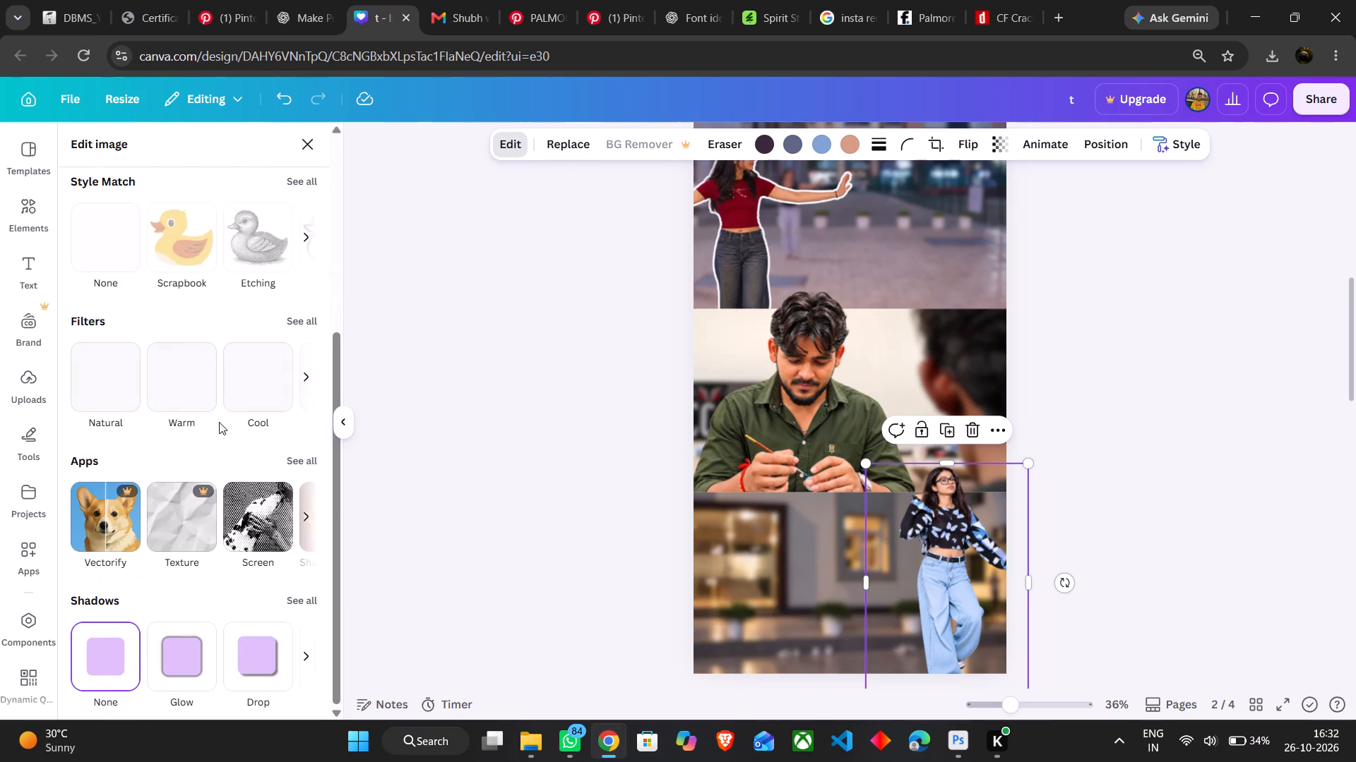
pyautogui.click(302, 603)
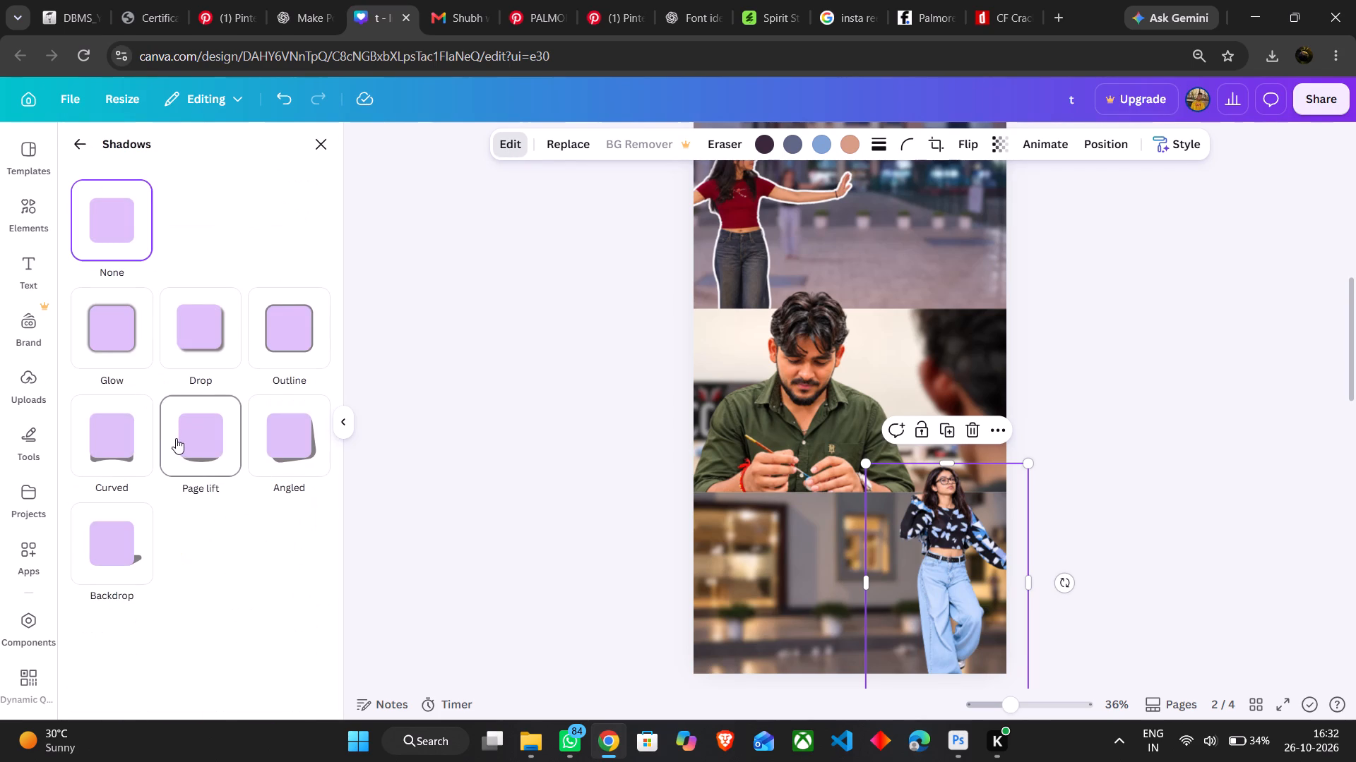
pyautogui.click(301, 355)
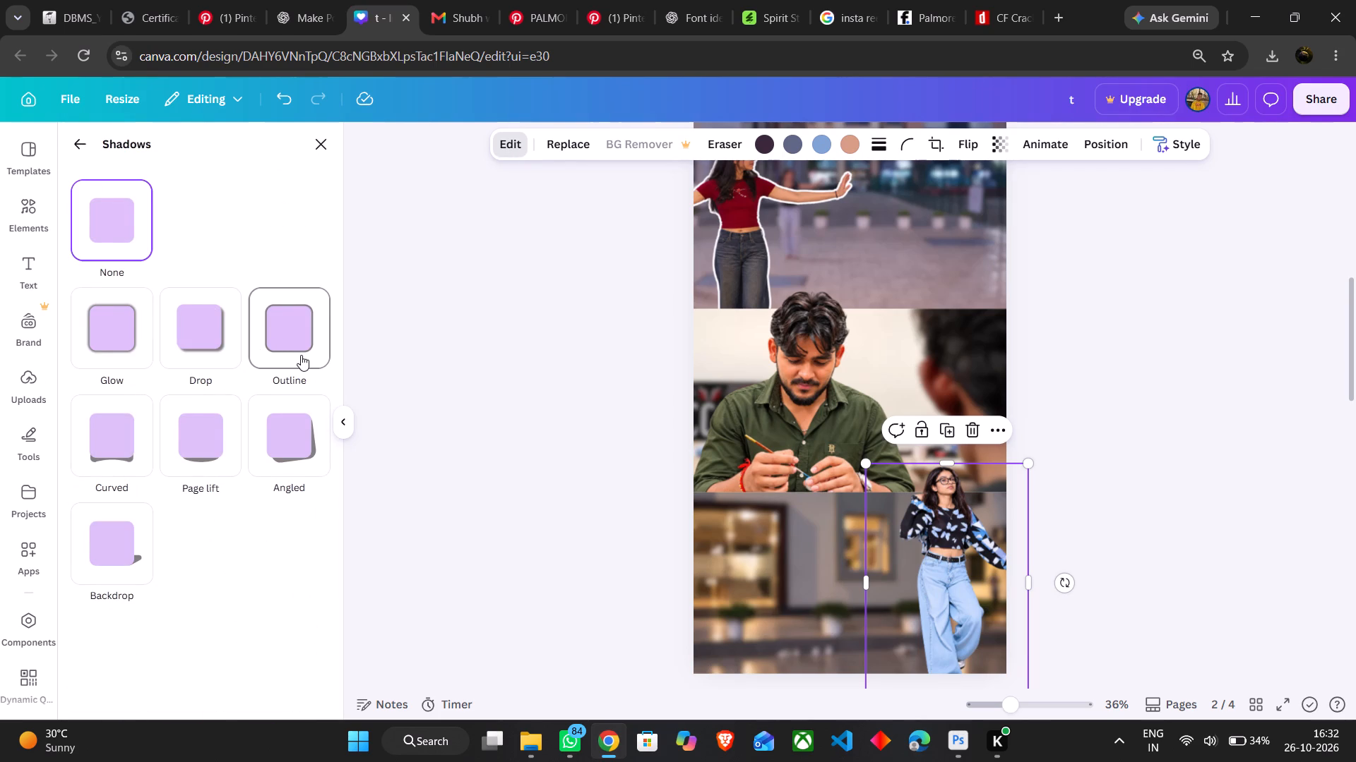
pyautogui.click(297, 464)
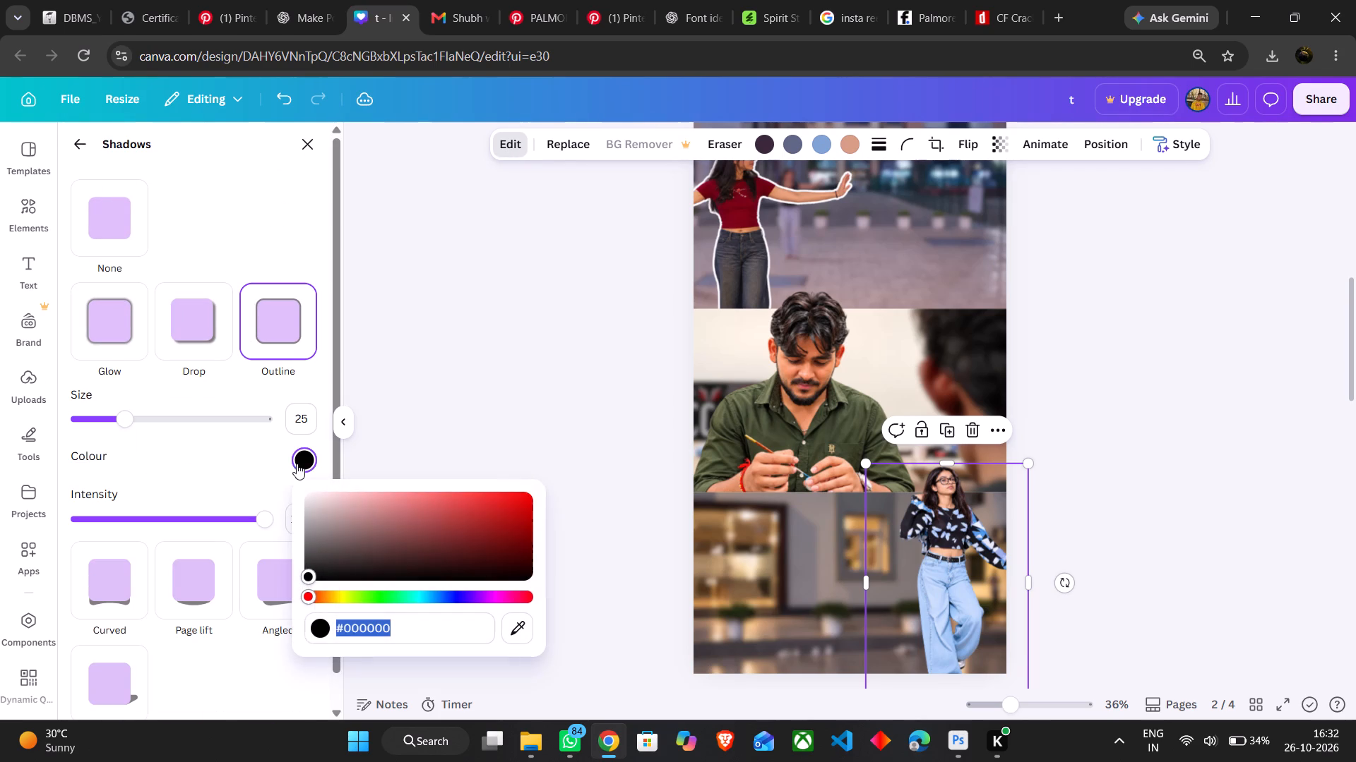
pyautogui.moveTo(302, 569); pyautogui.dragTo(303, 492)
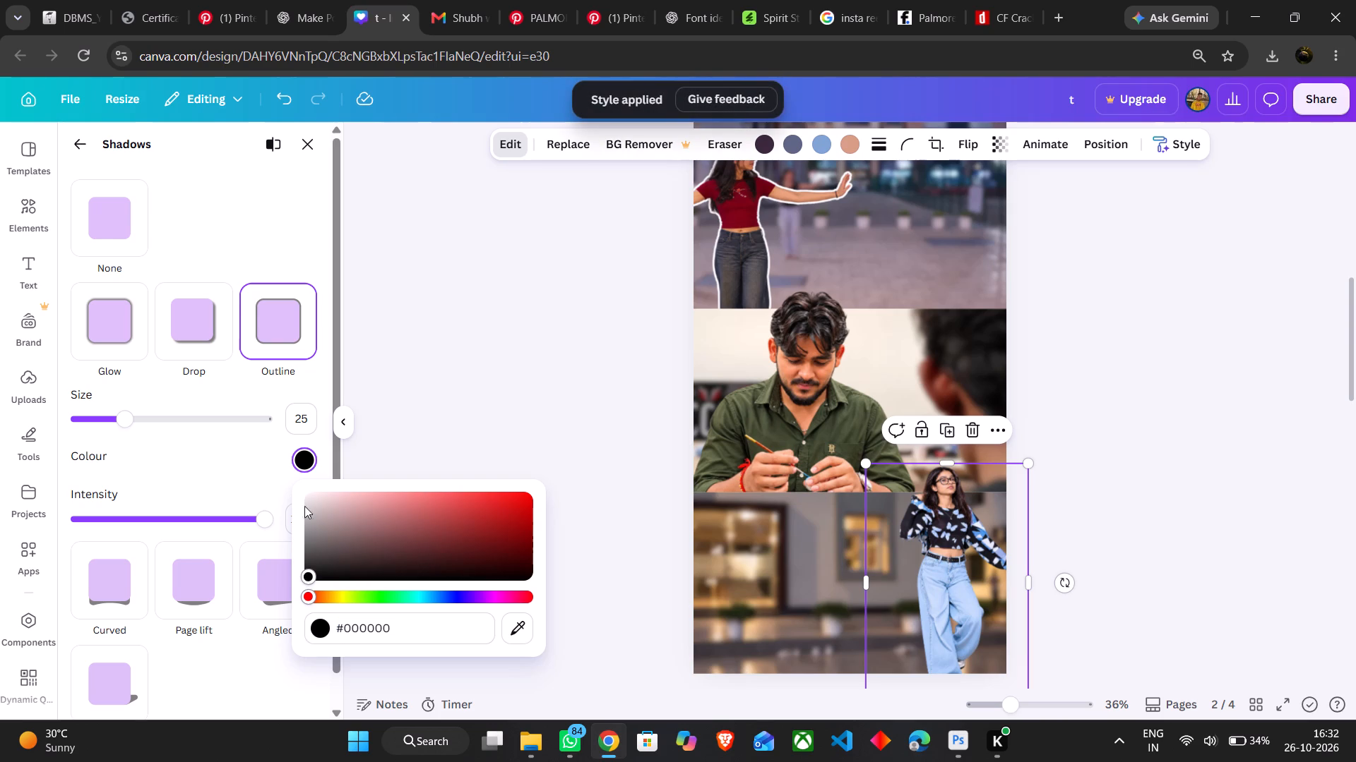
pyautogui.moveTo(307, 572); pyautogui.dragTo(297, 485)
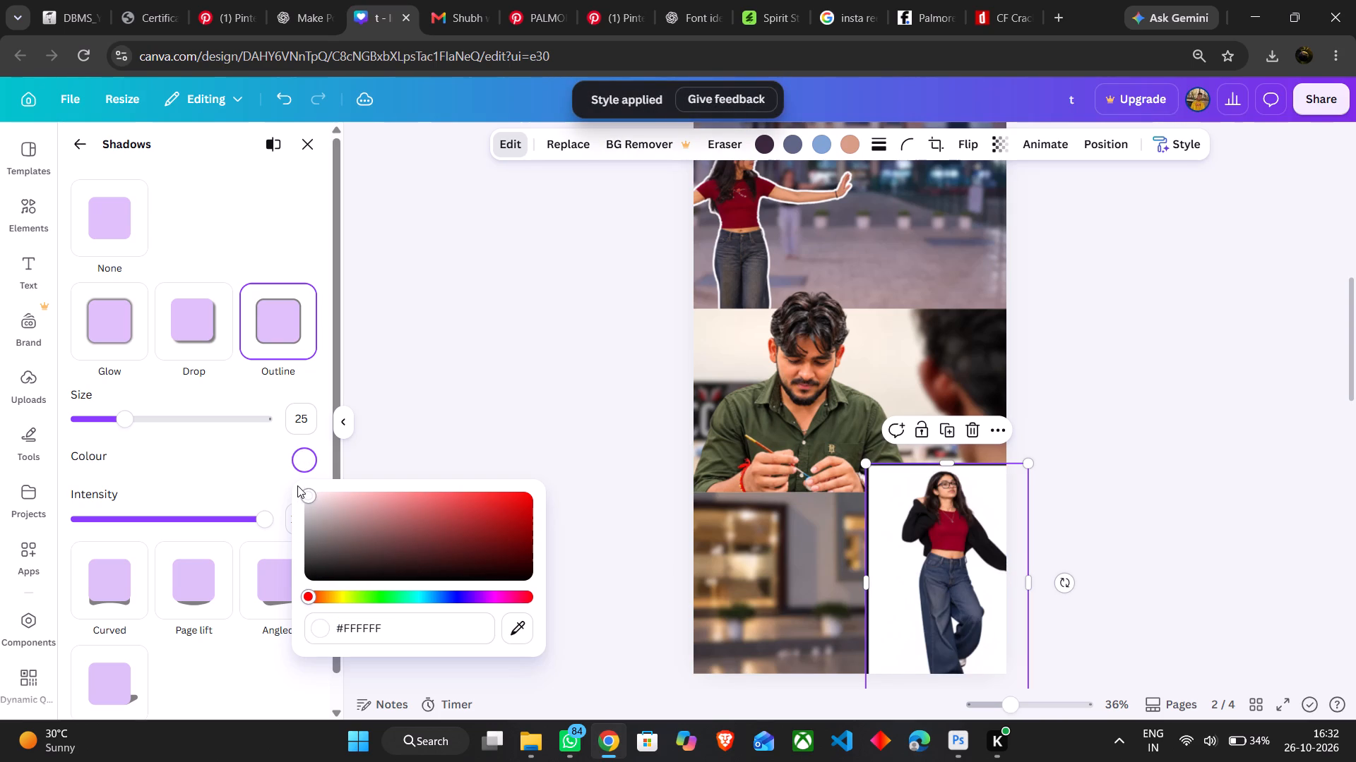
# Undo the recent edits, including the copied style and white outline, on the lower woman cutout on page 2.
pyautogui.click(476, 366)
pyautogui.hotkey('ctrl', 'z')
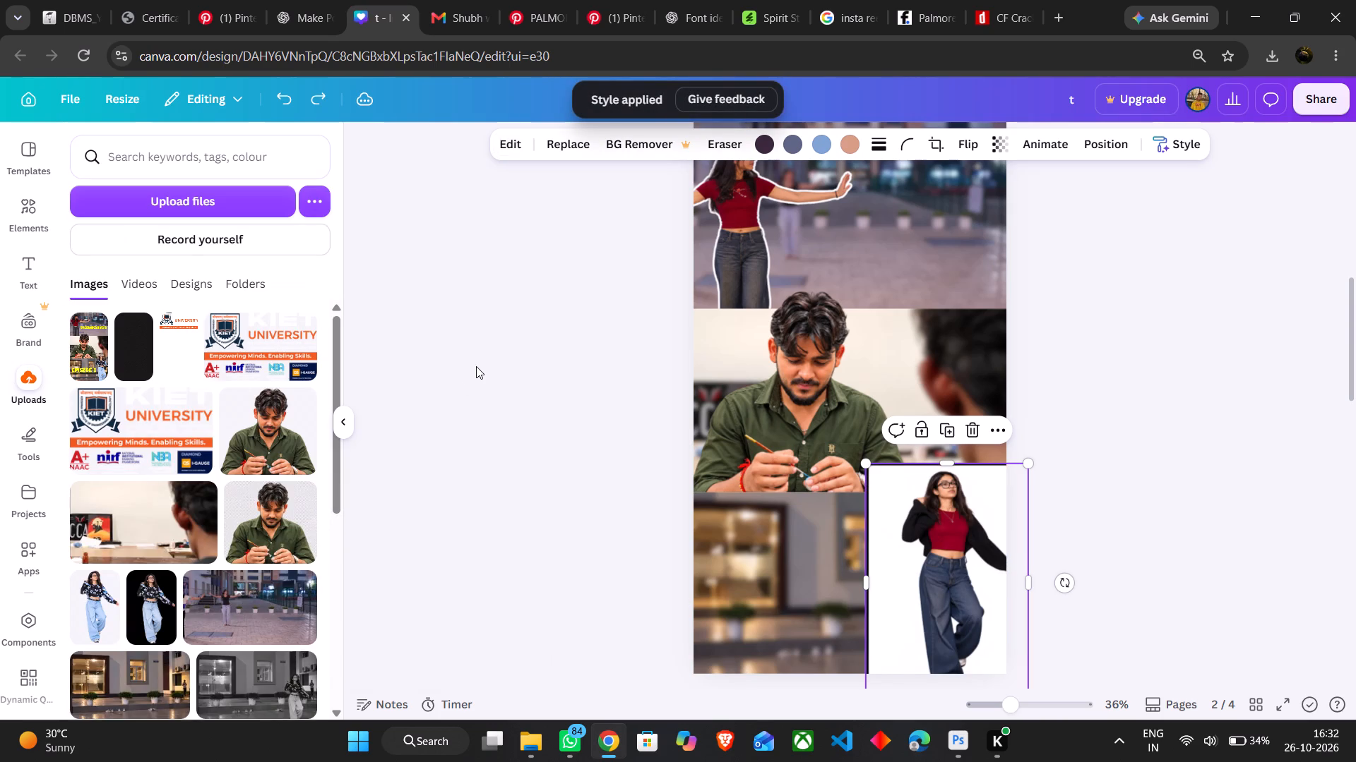
pyautogui.hotkey('ctrl', 'z')
pyautogui.click(566, 388)
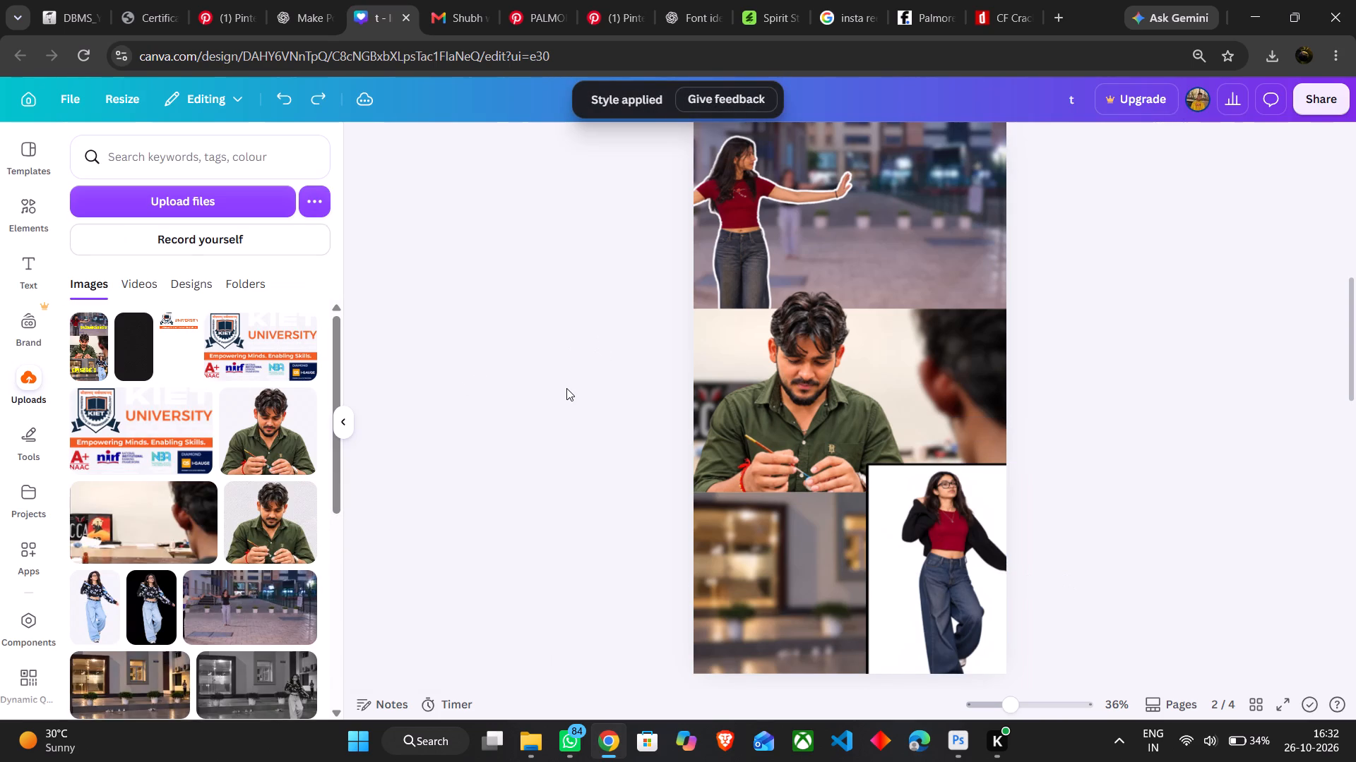
pyautogui.hotkey('ctrl', 'z')
pyautogui.hotkey('ctrl', 'z')
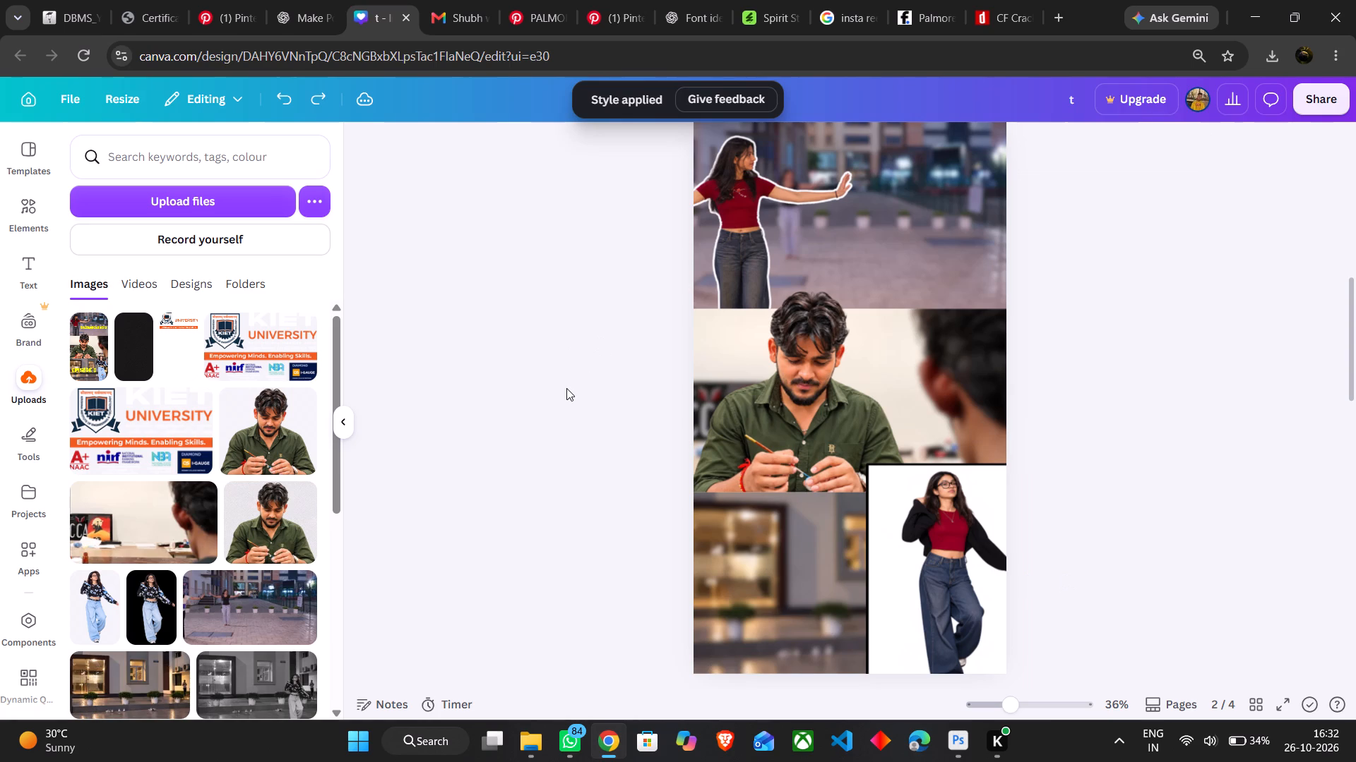
pyautogui.hotkey('ctrl', 'z')
pyautogui.click(566, 388)
pyautogui.click(833, 470)
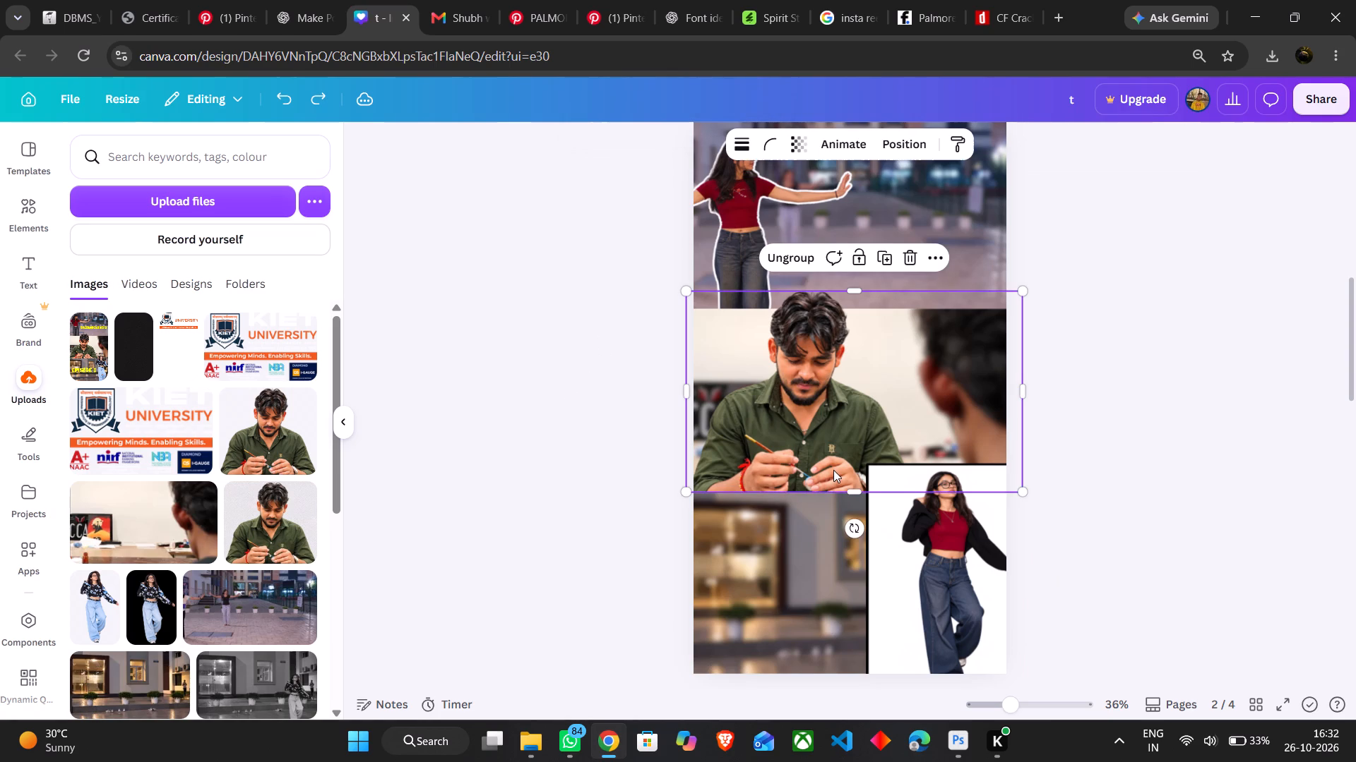
pyautogui.hotkey('ctrl', 'z')
pyautogui.hotkey('ctrl', 'z')
pyautogui.click(915, 575)
pyautogui.hotkey('ctrl', 'z')
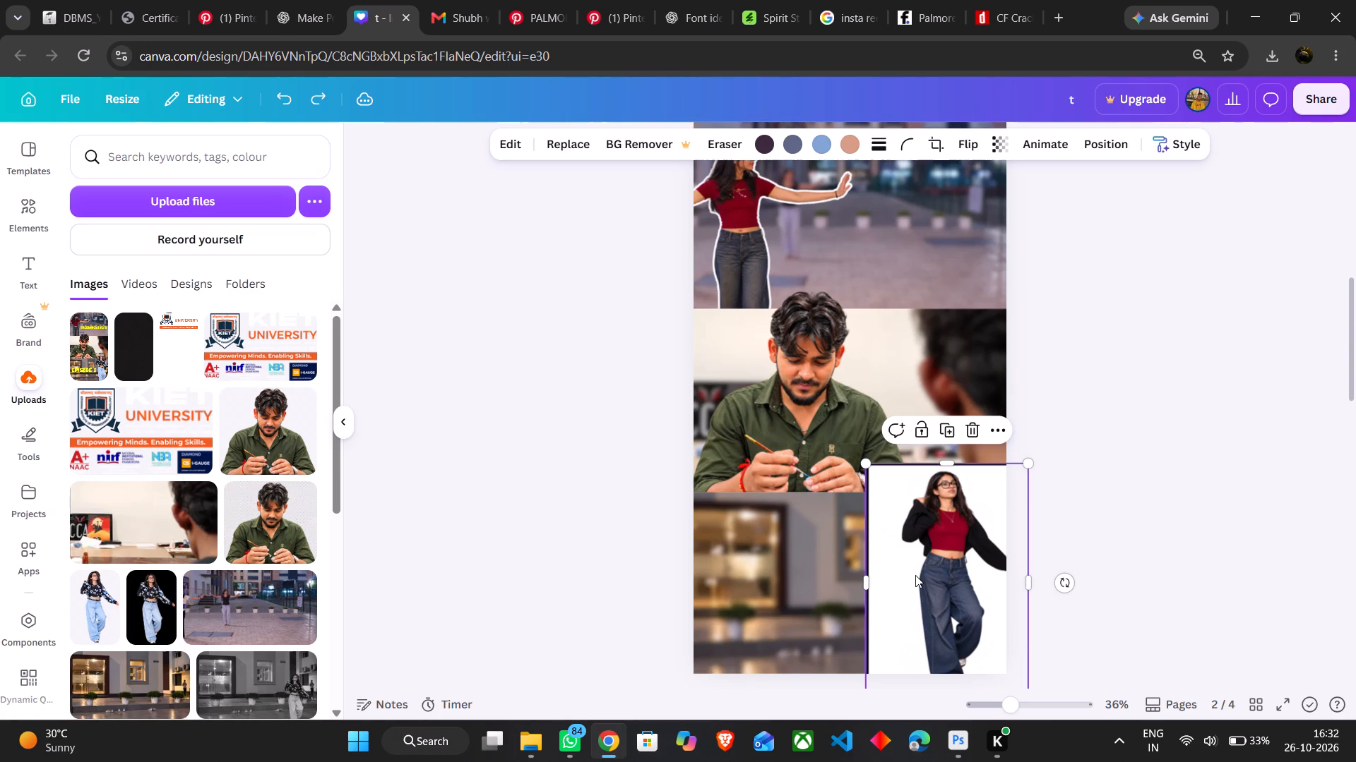
pyautogui.hotkey('ctrl', 'z')
pyautogui.hotkey('ctrl', 'z')
pyautogui.hotkey('ctrl', 'z')
pyautogui.hotkey('ctrl', 'z')
pyautogui.hotkey('ctrl', 'z')
pyautogui.hotkey('ctrl', 'z')
pyautogui.hotkey('ctrl', 'z')
pyautogui.hotkey('ctrl', 'z')
pyautogui.hotkey('ctrl', 'z')
pyautogui.hotkey('ctrl', 'z')
pyautogui.hotkey('ctrl', 'z')
pyautogui.hotkey('ctrl', 'z')
pyautogui.hotkey('ctrl', 'z')
pyautogui.hotkey('ctrl', 'z')
pyautogui.hotkey('ctrl', 'z')
pyautogui.hotkey('ctrl', 'z')
pyautogui.press('z')
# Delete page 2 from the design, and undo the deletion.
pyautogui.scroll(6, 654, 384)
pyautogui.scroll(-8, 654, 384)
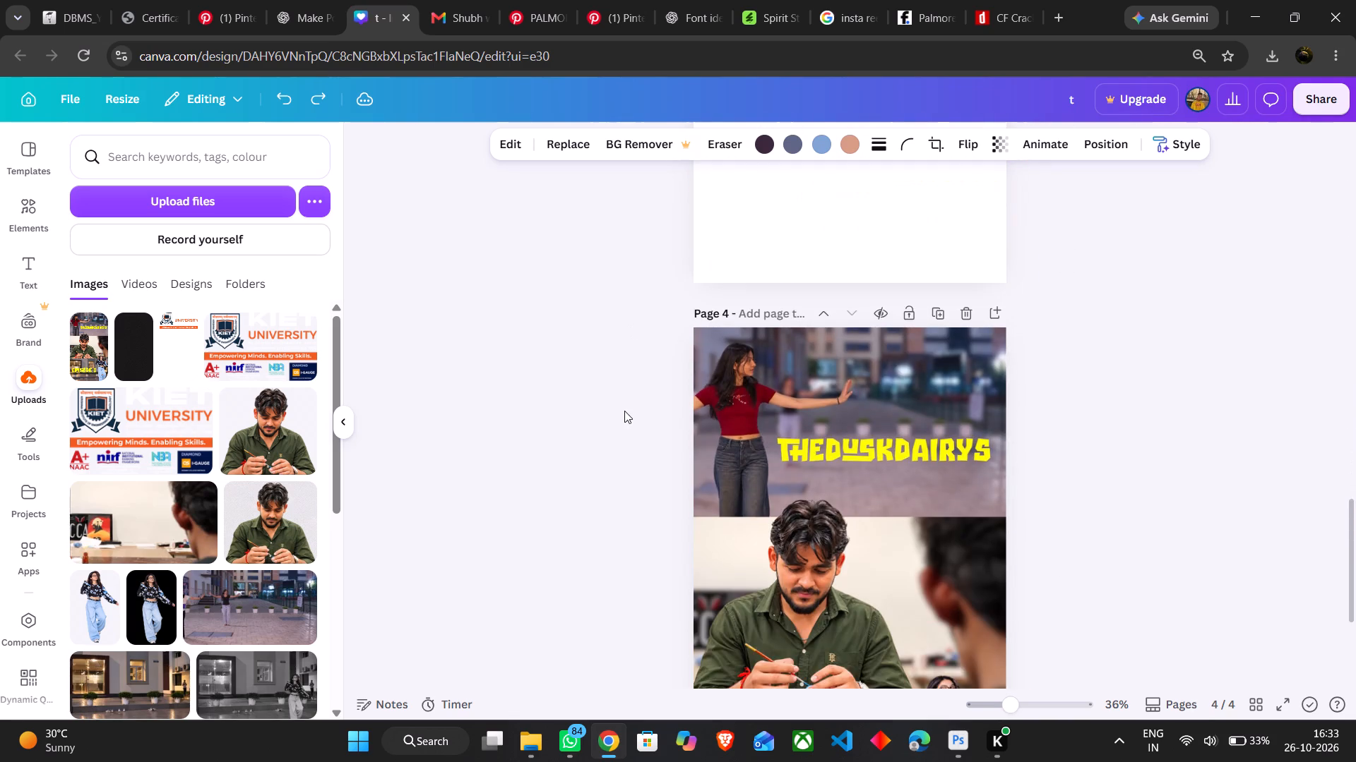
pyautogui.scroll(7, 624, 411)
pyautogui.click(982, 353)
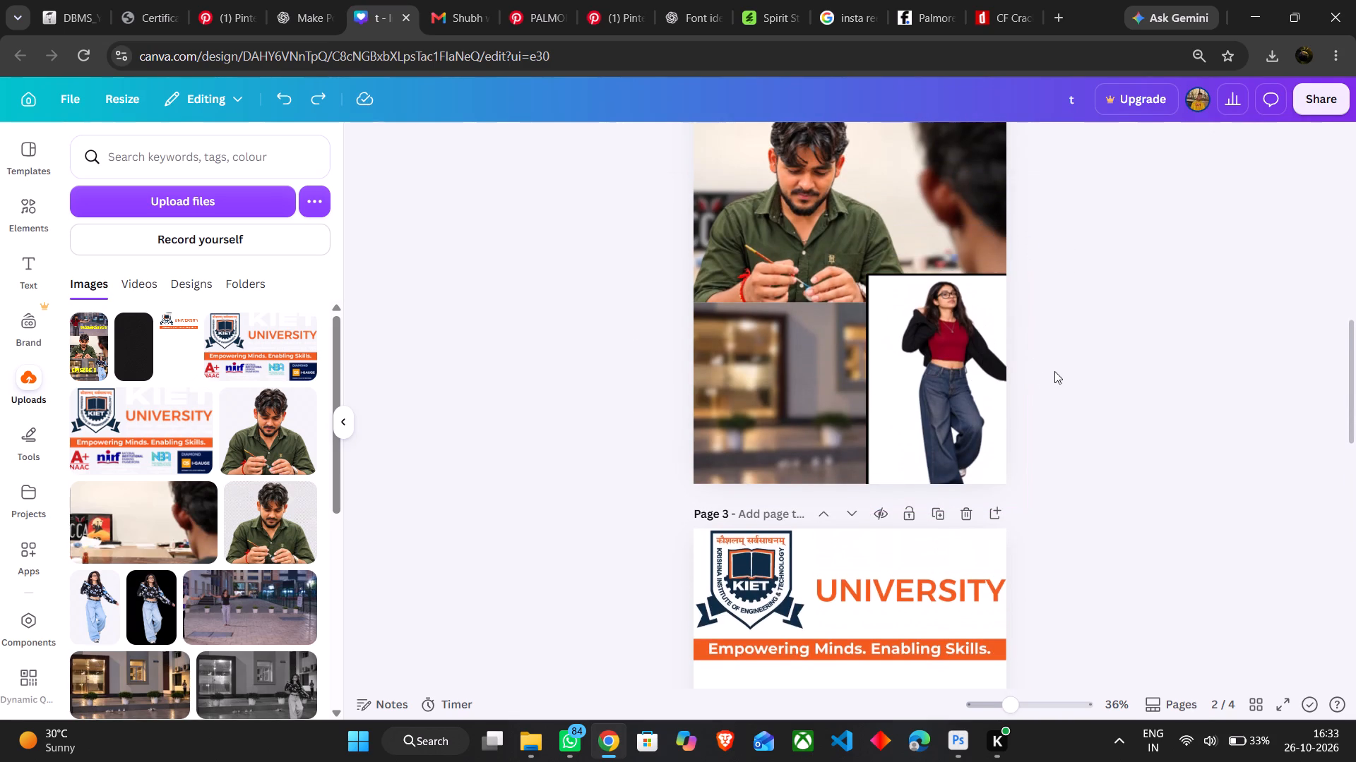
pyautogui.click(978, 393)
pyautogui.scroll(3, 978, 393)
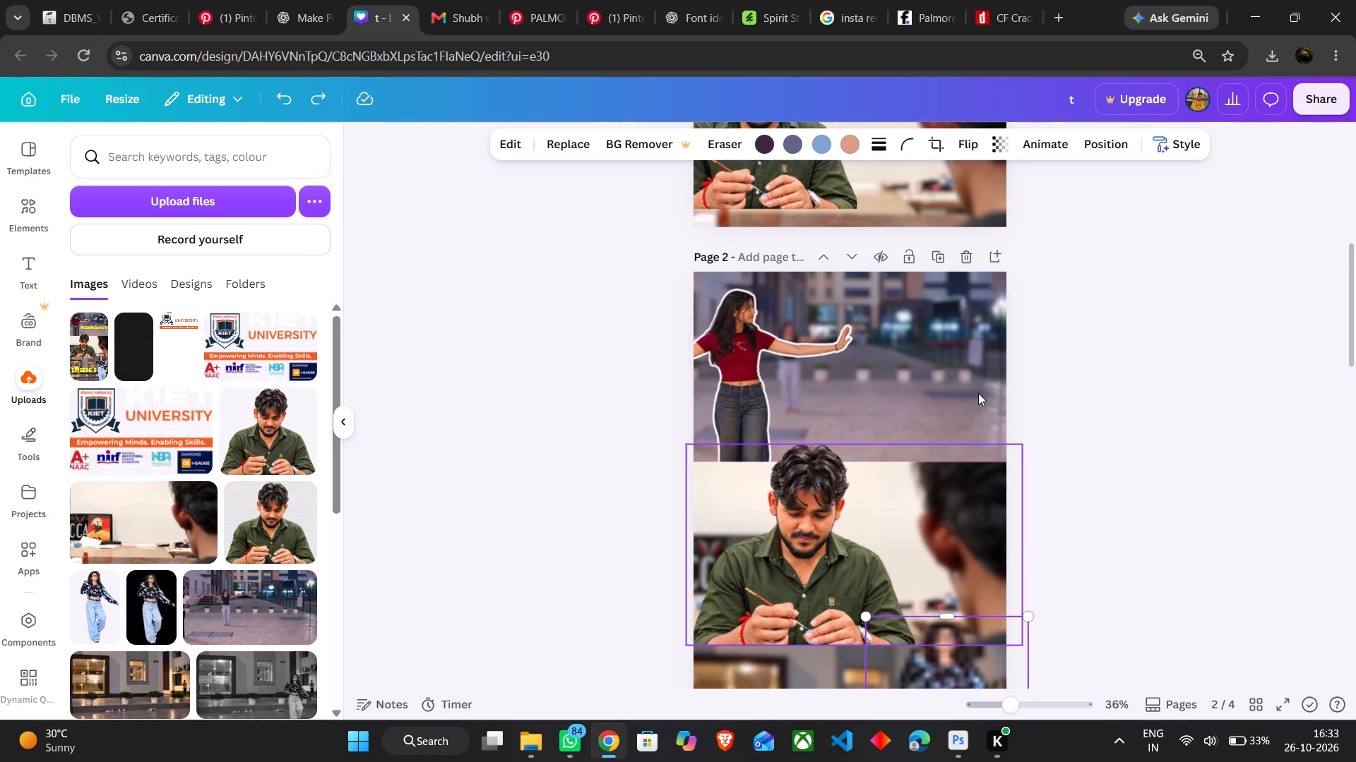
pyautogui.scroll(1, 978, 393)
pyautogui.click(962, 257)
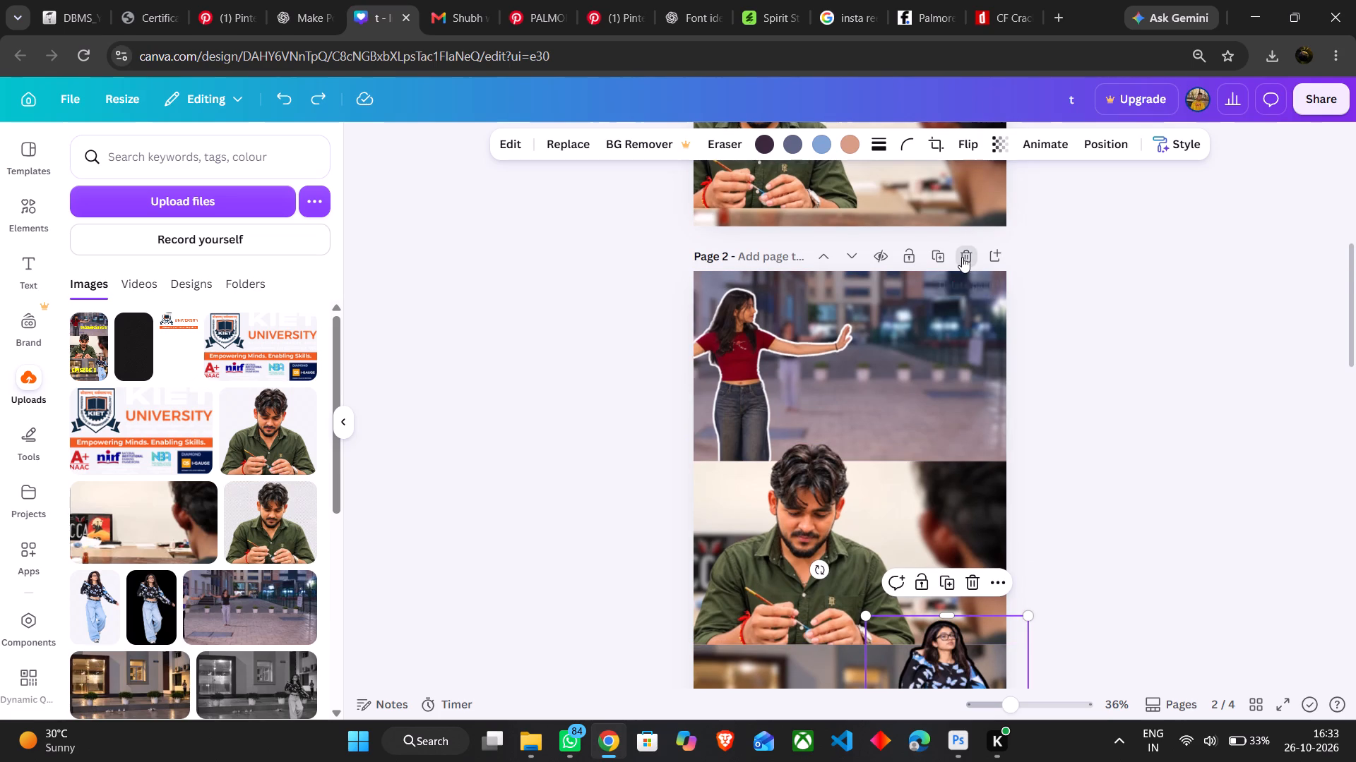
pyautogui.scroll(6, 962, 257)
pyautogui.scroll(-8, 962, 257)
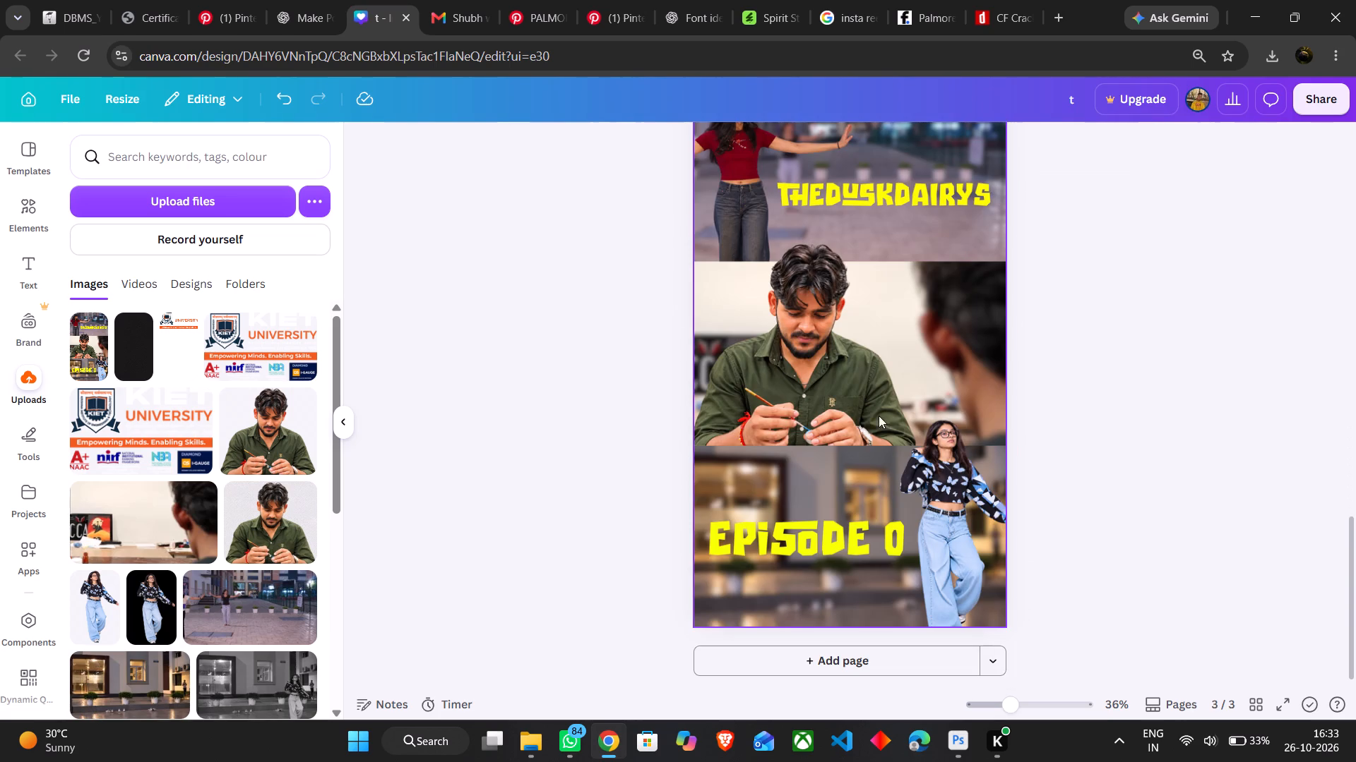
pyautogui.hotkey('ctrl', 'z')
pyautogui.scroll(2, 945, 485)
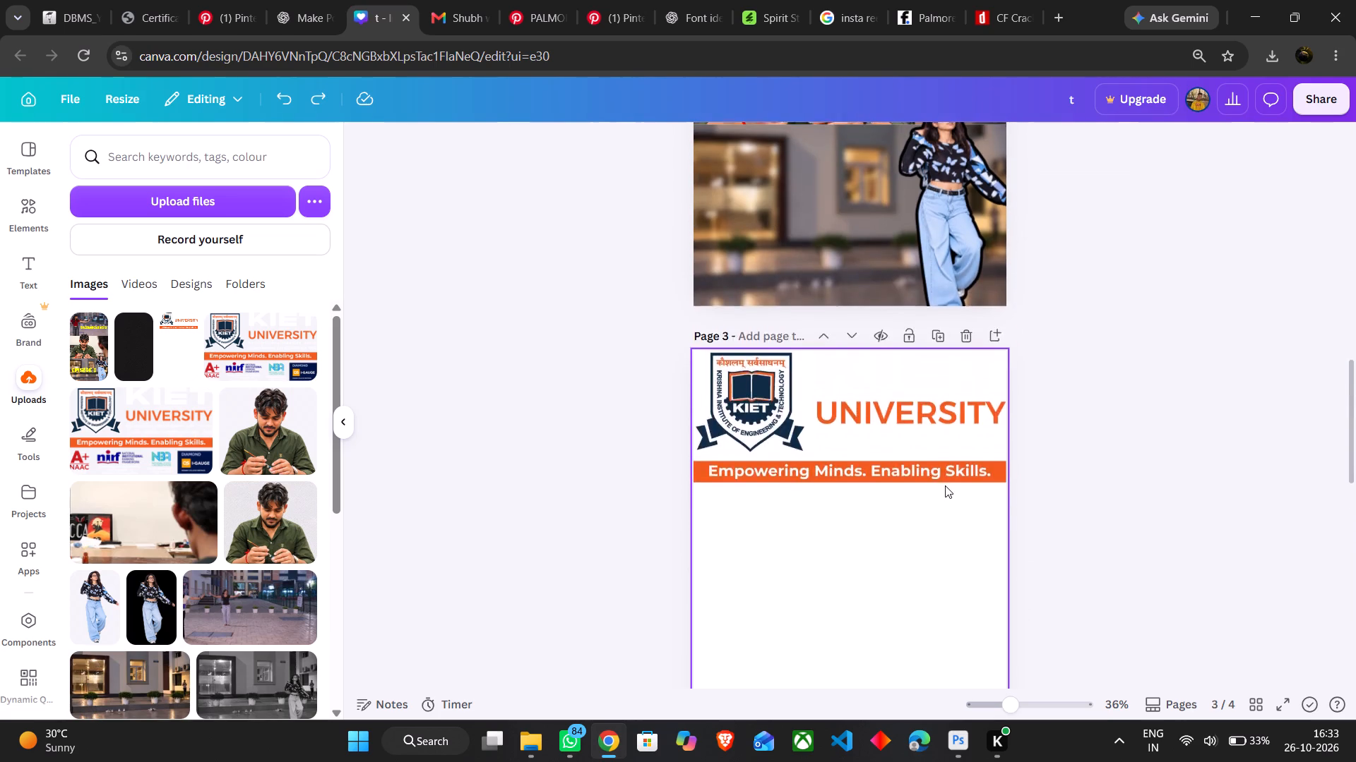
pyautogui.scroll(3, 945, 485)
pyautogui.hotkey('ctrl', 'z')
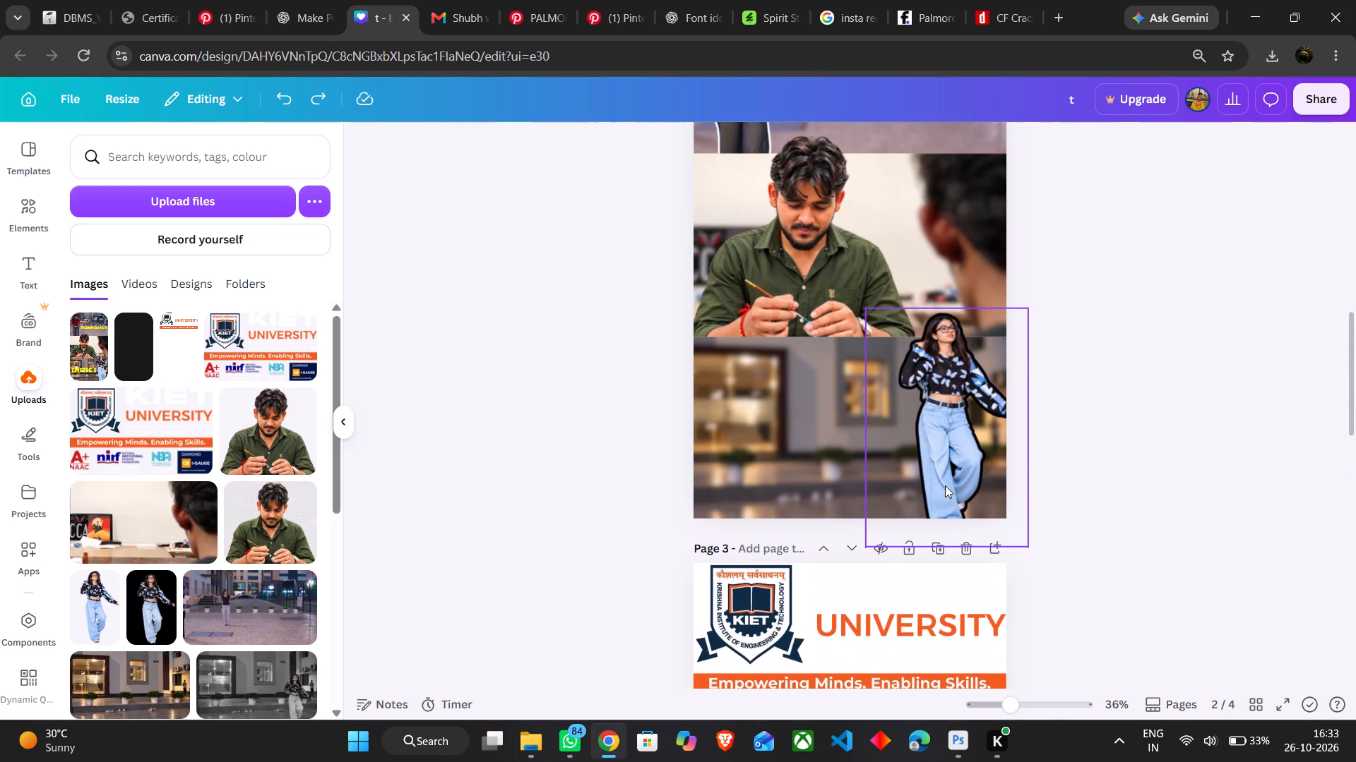
# Change the Outline shadow colour of the cutout of the woman in the butterfly top on page 2 to white (#FFFFFF).
pyautogui.scroll(2, 945, 485)
pyautogui.click(941, 574)
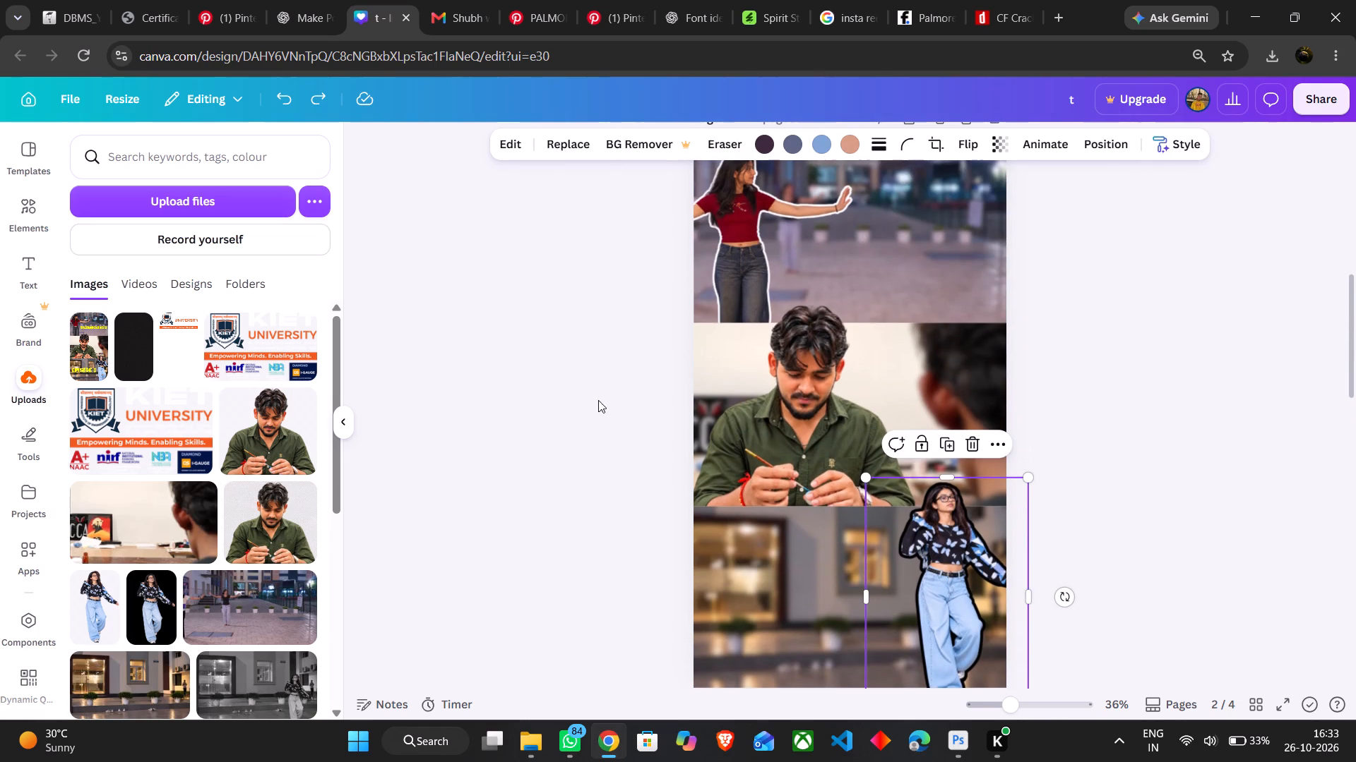
pyautogui.click(506, 145)
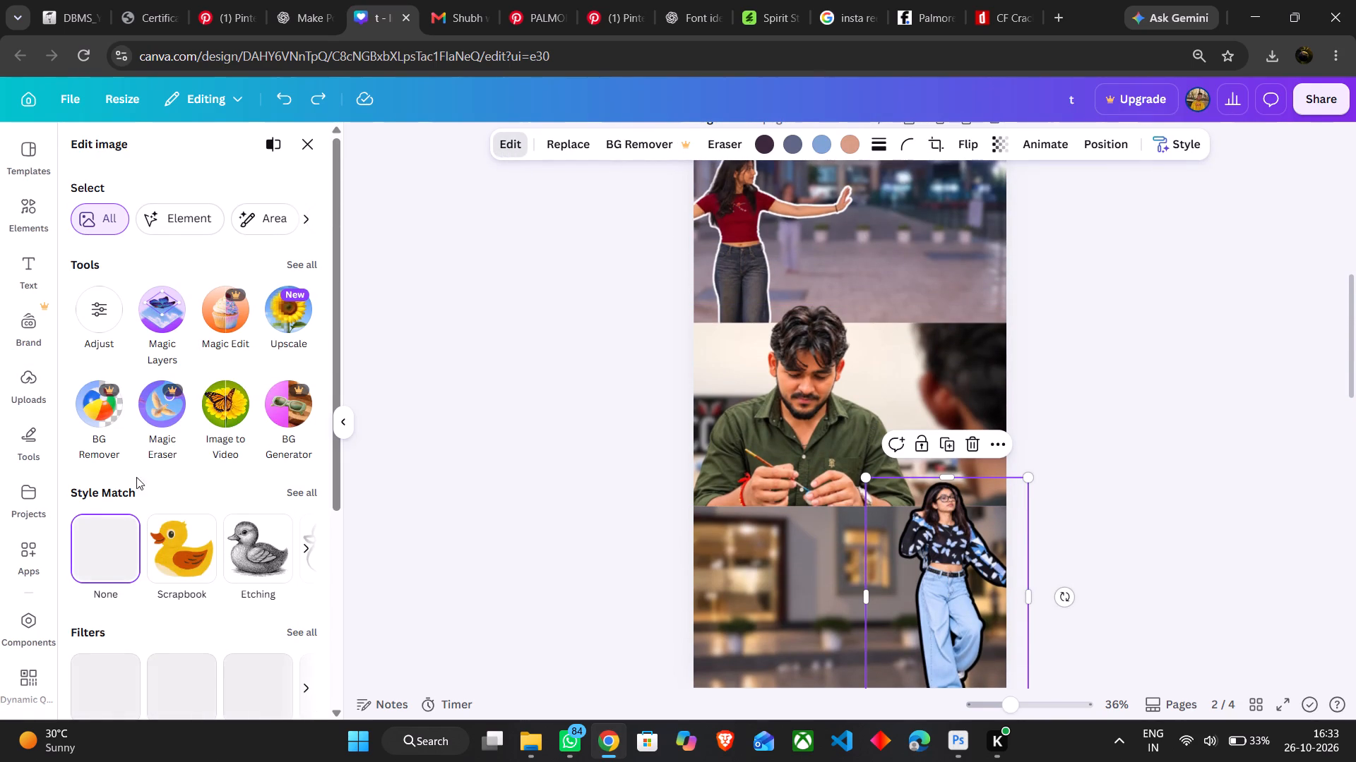
pyautogui.scroll(-6, 167, 490)
pyautogui.click(303, 659)
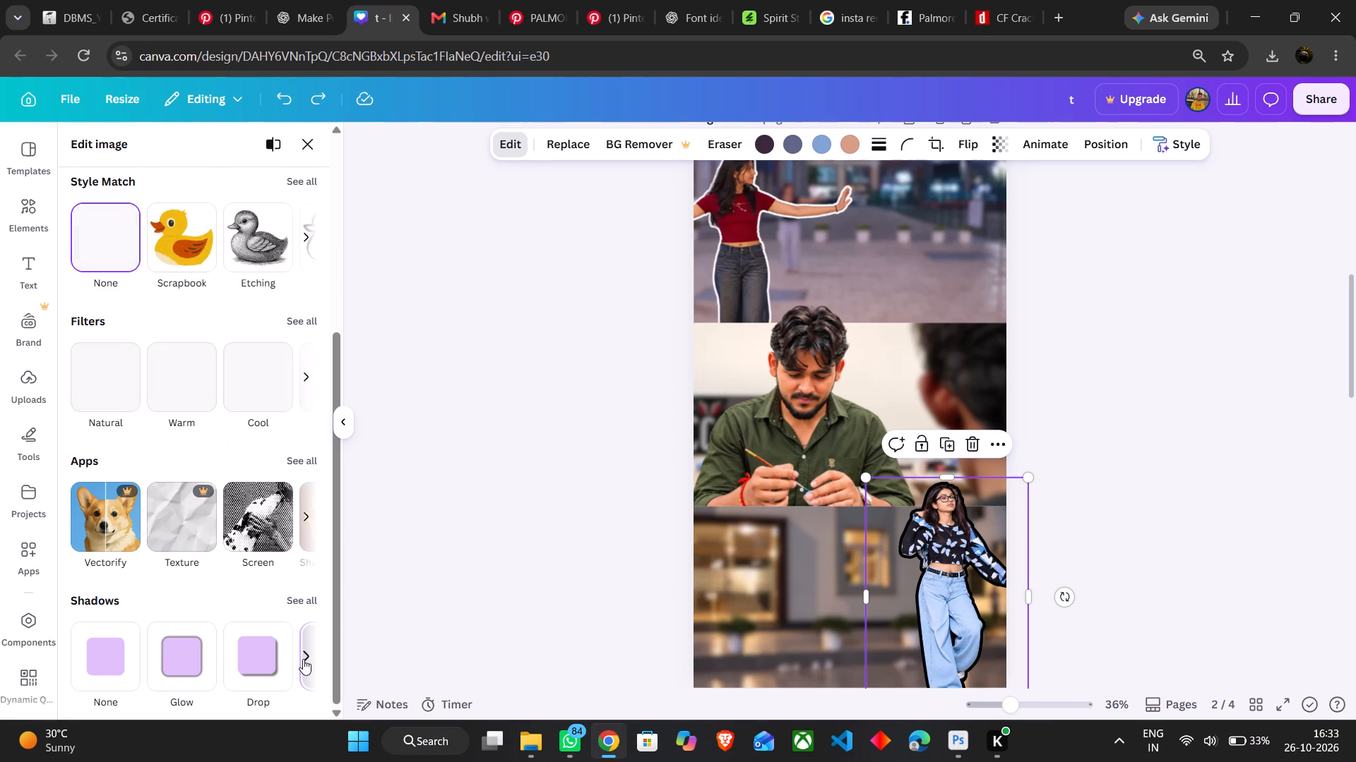
pyautogui.click(118, 656)
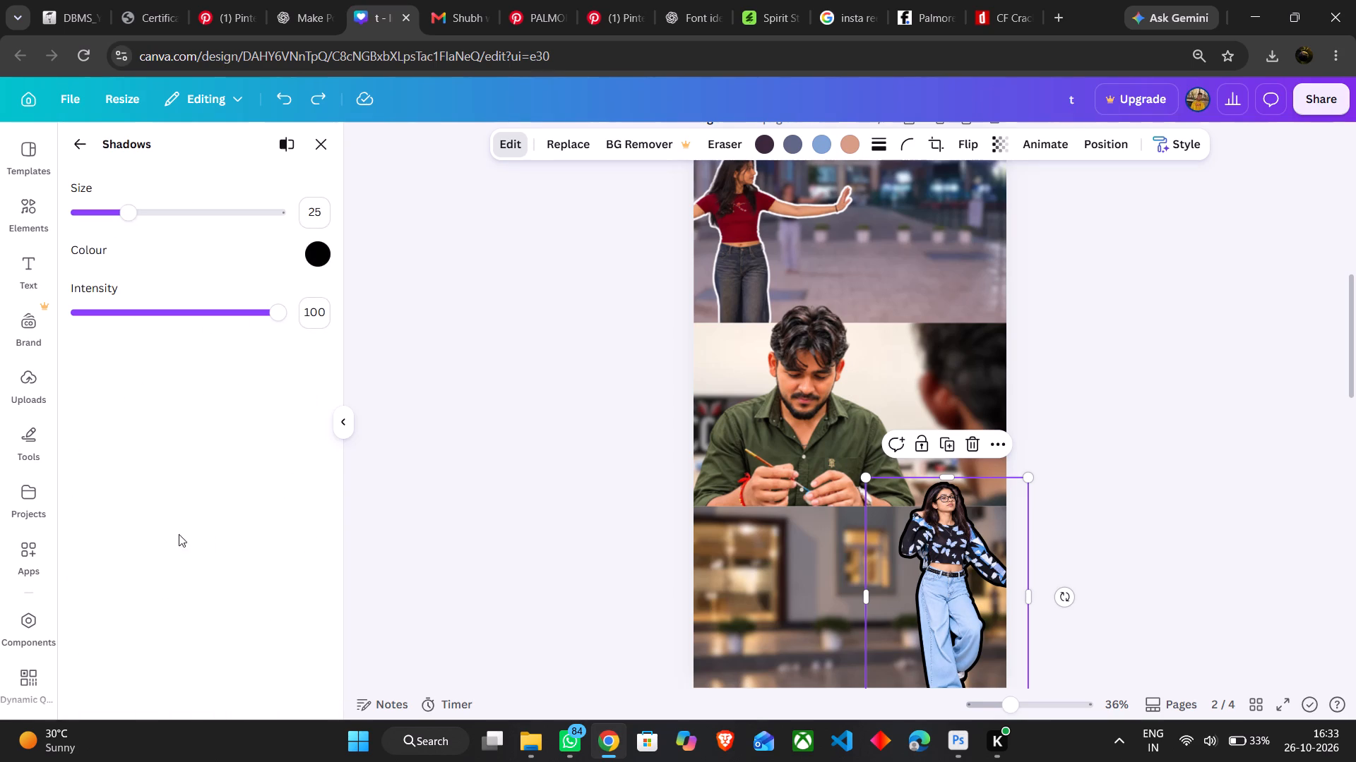
pyautogui.click(309, 262)
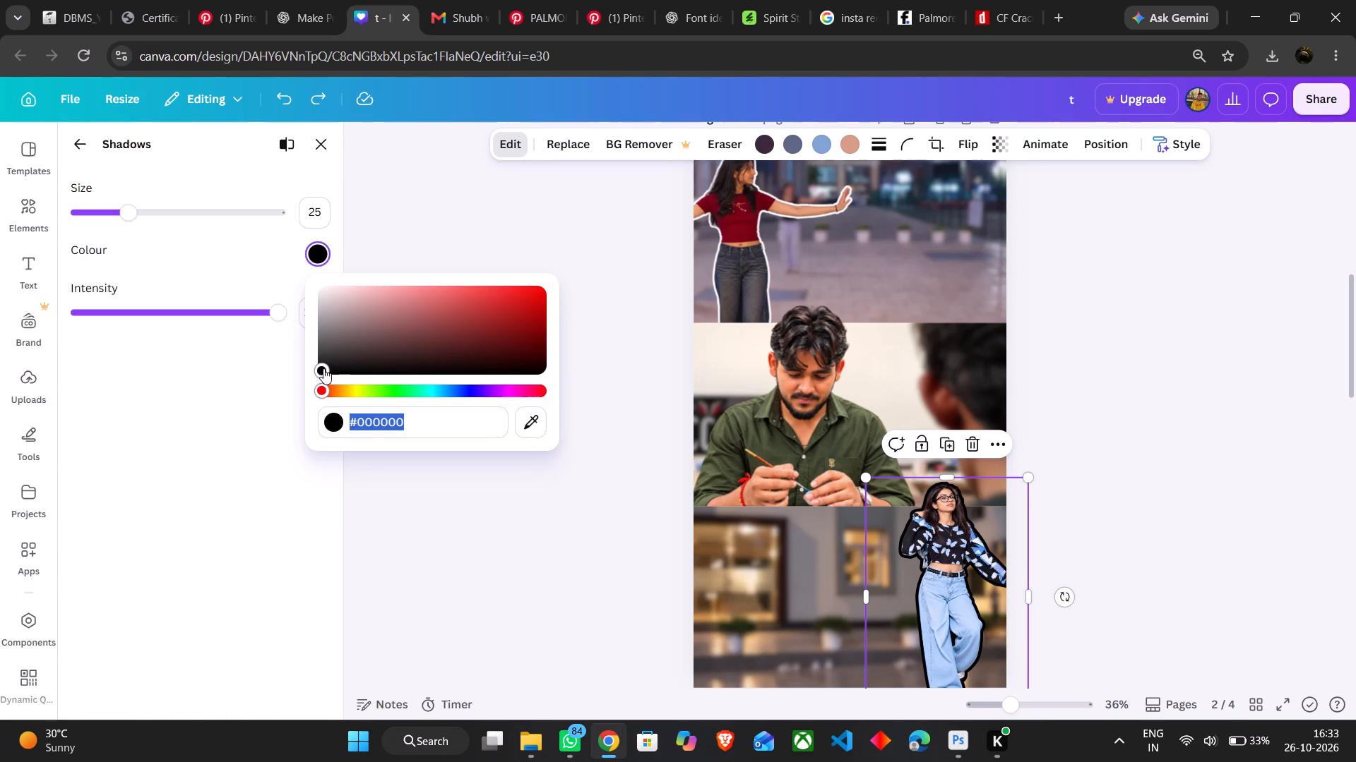
pyautogui.moveTo(323, 368); pyautogui.dragTo(302, 276)
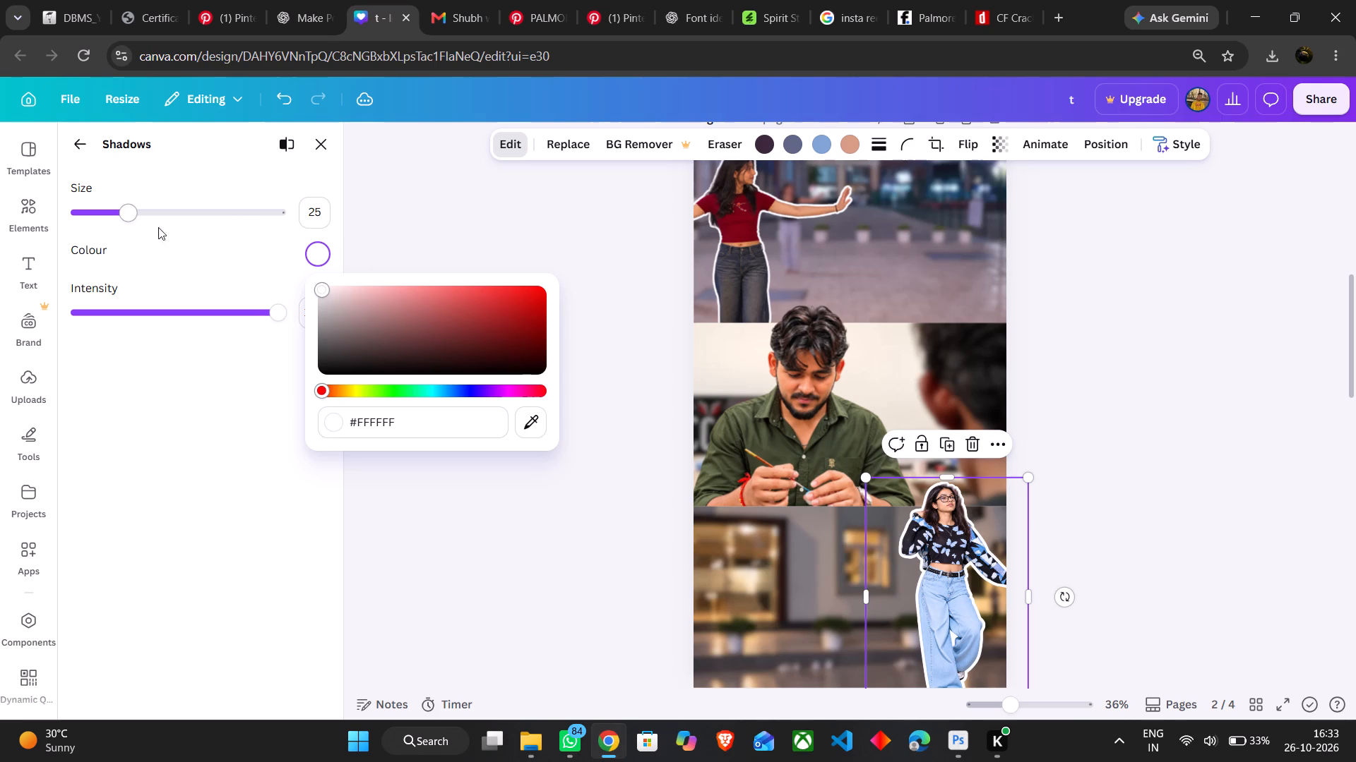
# Set the outline size of the butterfly-top woman's cutout to 11, matching the outline on the red-top woman.
pyautogui.moveTo(137, 212); pyautogui.dragTo(116, 212)
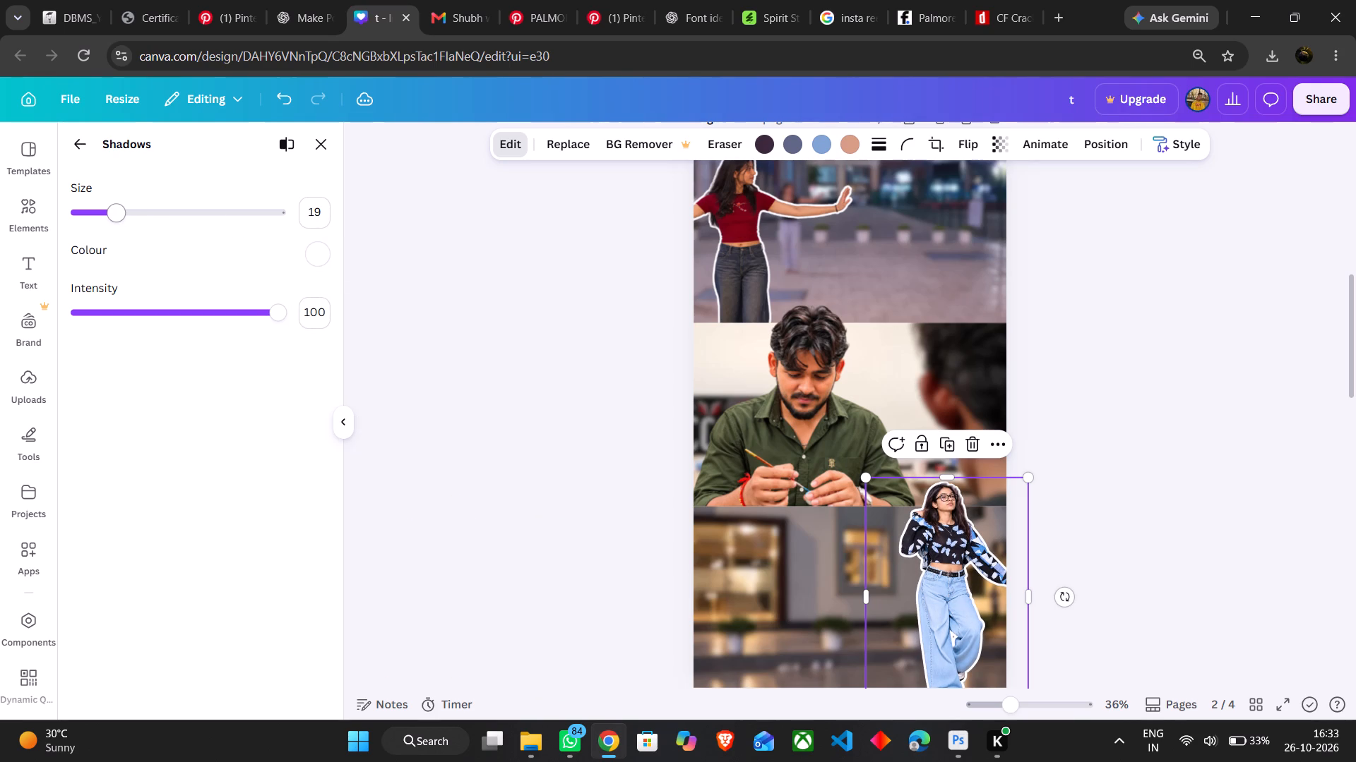
pyautogui.moveTo(116, 212); pyautogui.dragTo(112, 210)
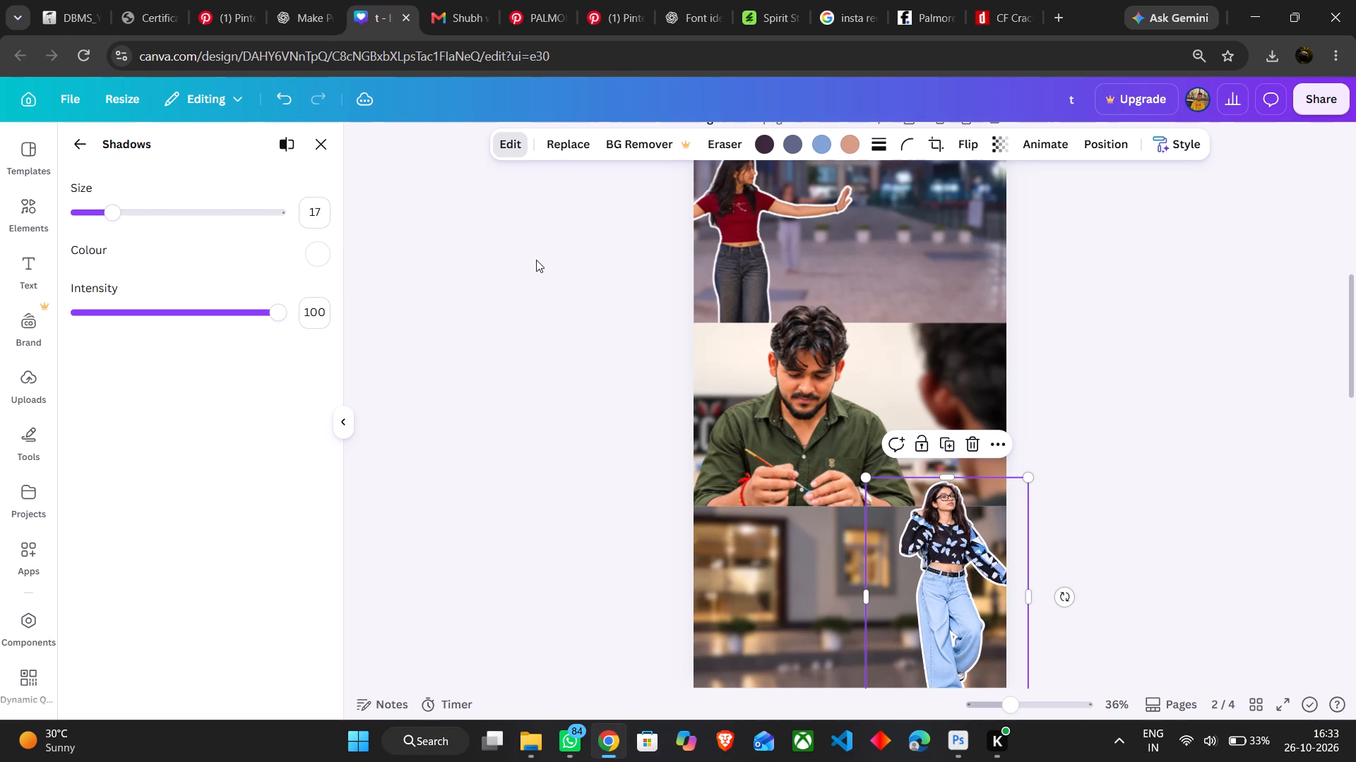
pyautogui.click(730, 261)
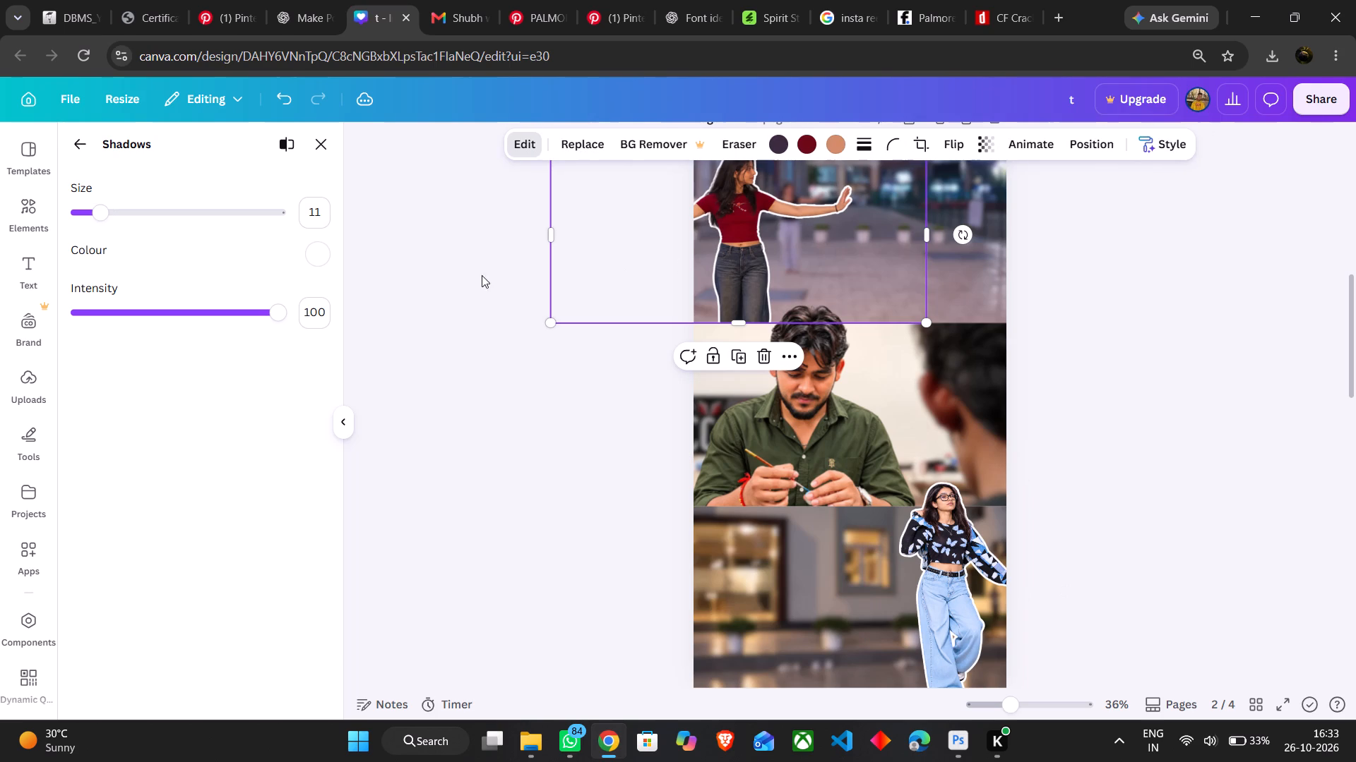
pyautogui.click(955, 583)
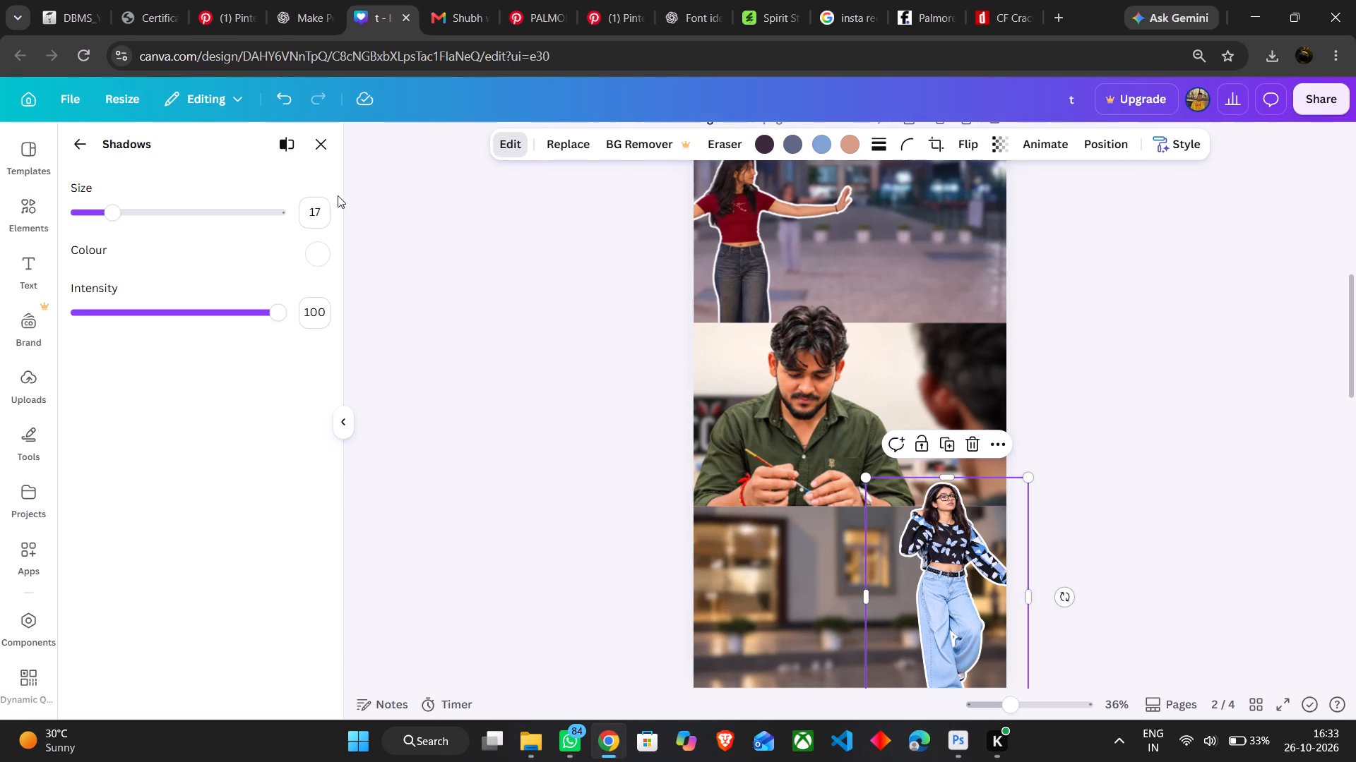
pyautogui.click(314, 214)
pyautogui.write('11')
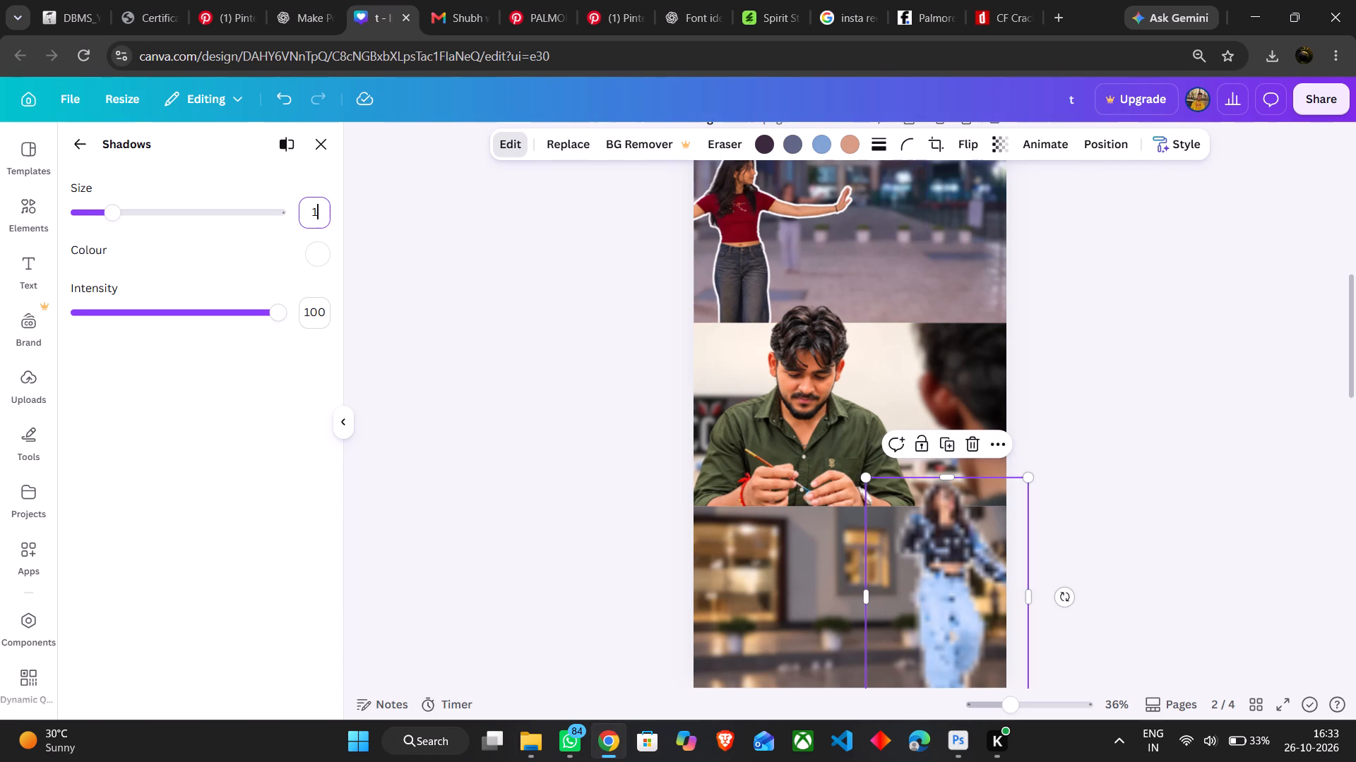
pyautogui.press('Return')
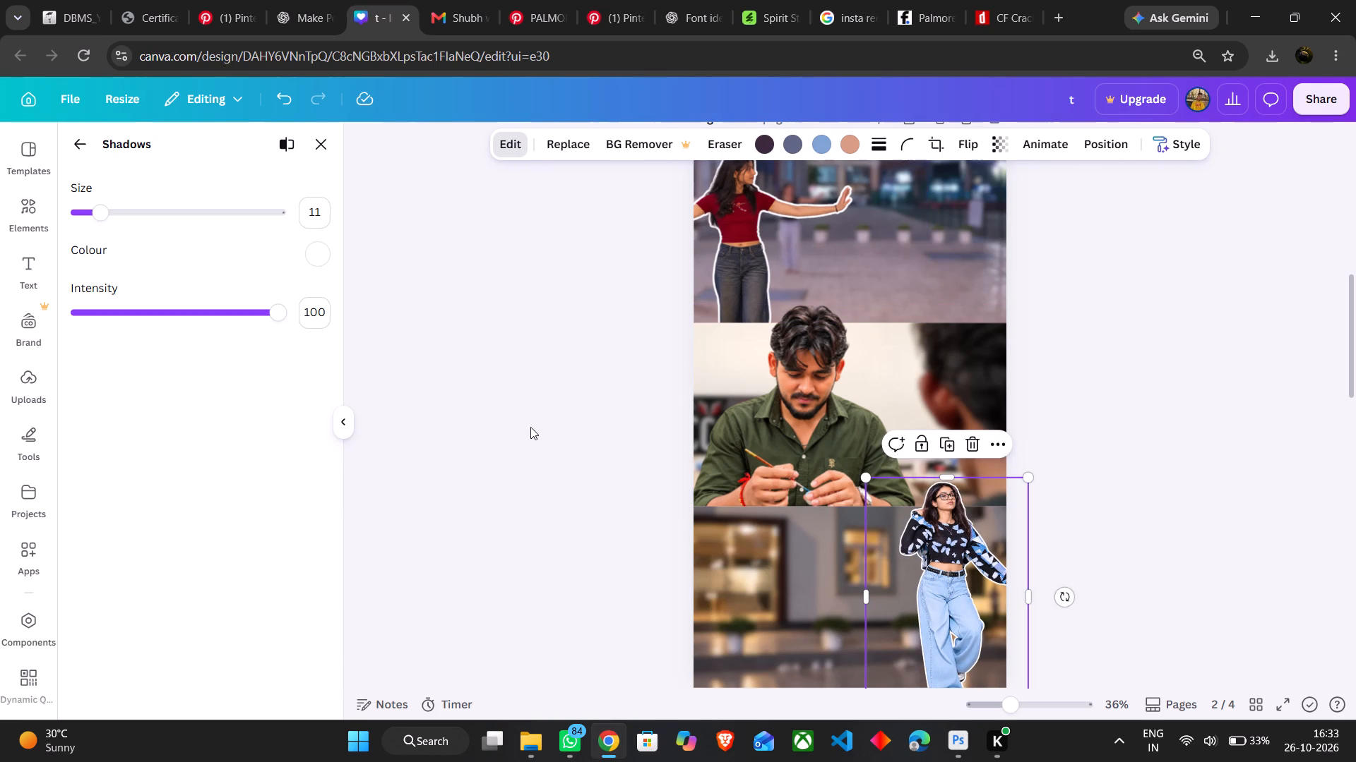
# Apply an Outline shadow in white (#FFFFFF) to the grouped cutout of the man in the green shirt.
pyautogui.click(770, 428)
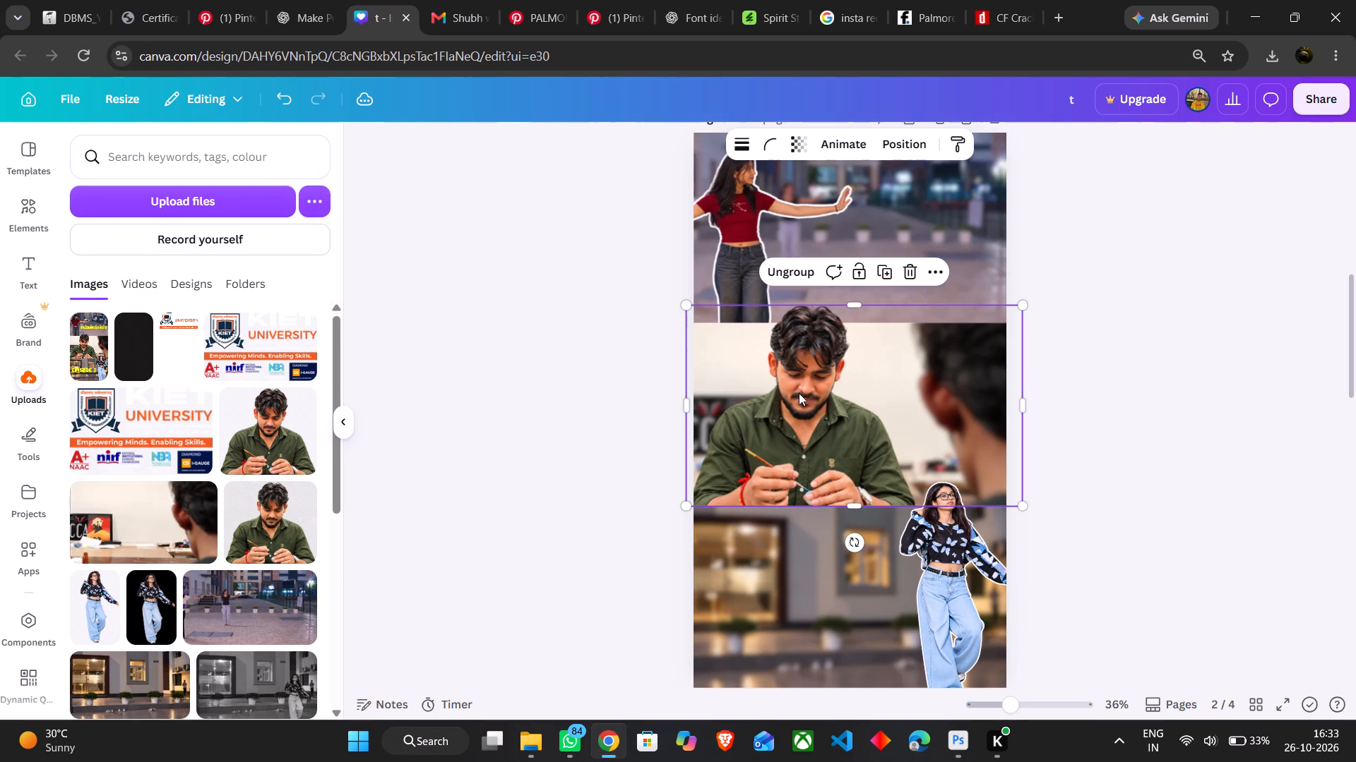
pyautogui.click(792, 437)
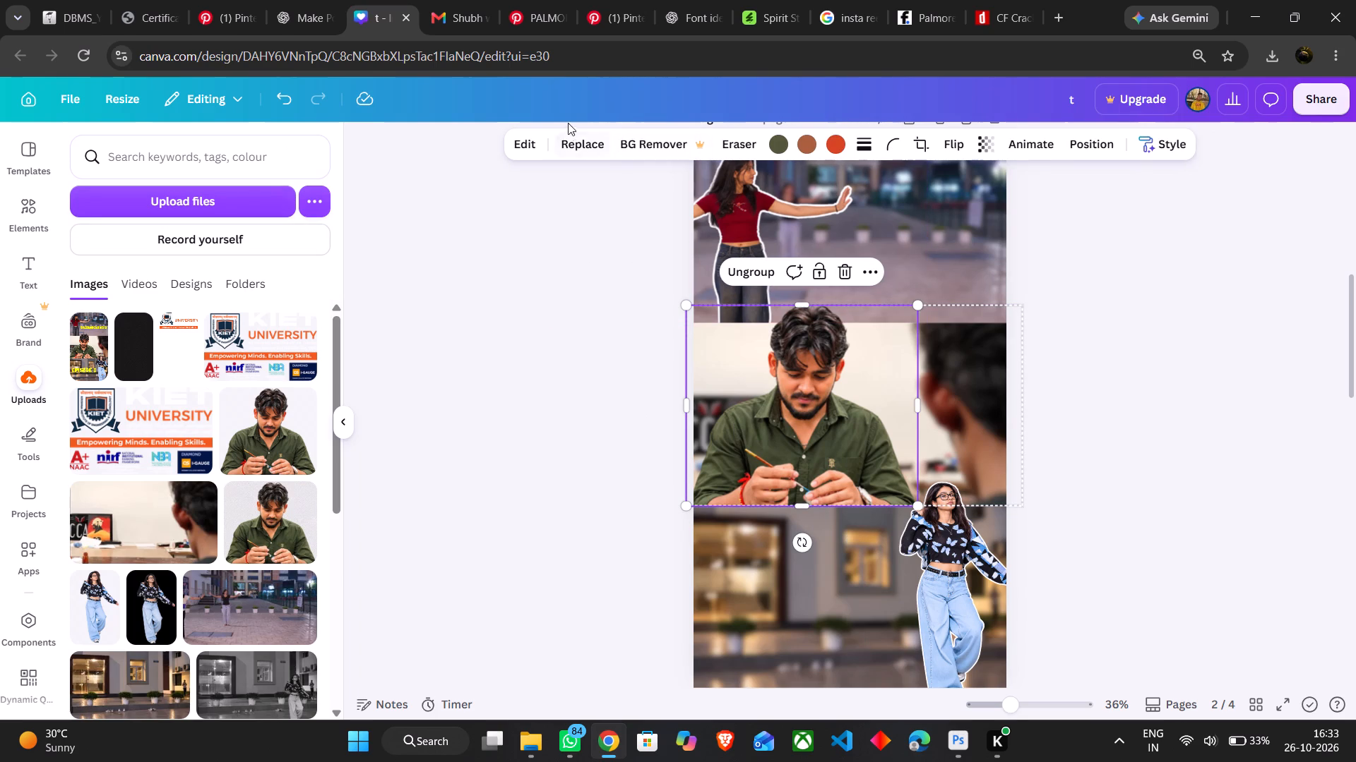
pyautogui.click(533, 142)
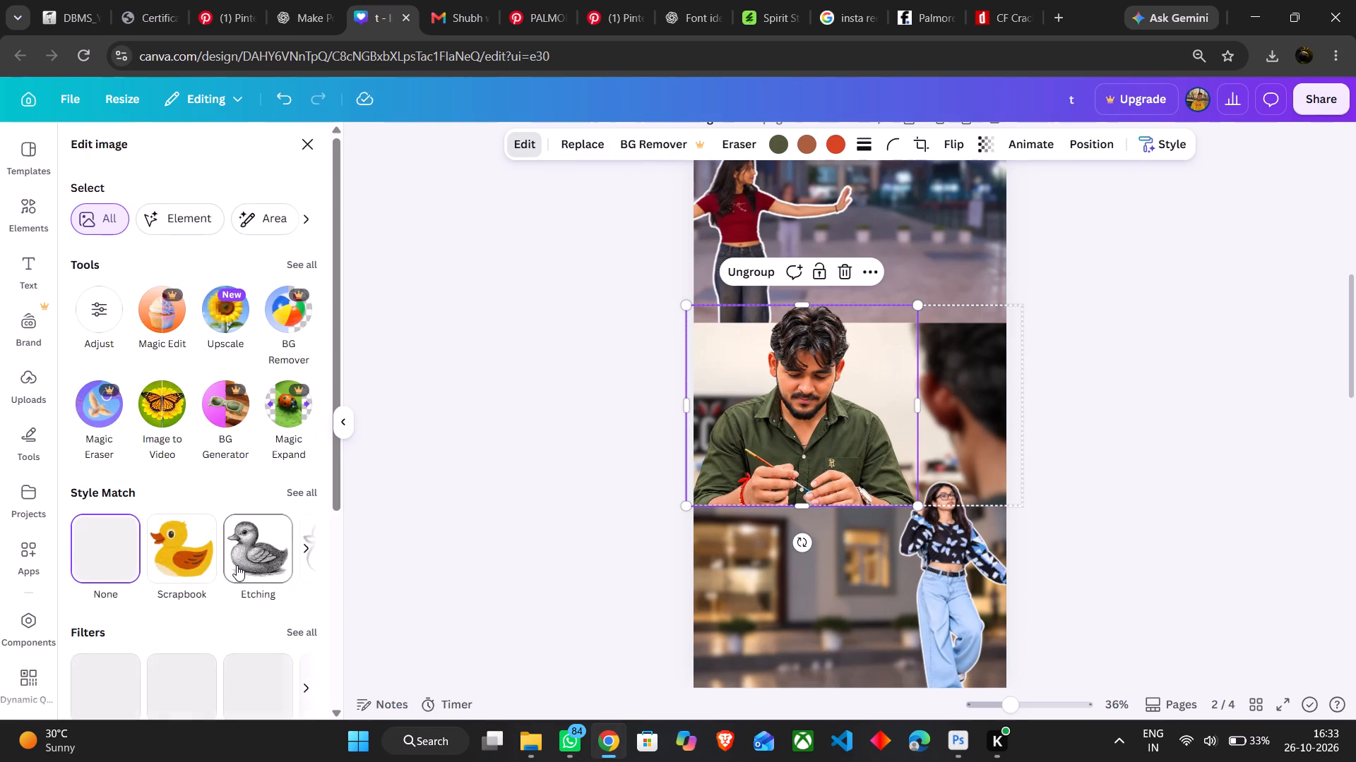
pyautogui.scroll(-8, 237, 565)
pyautogui.click(311, 595)
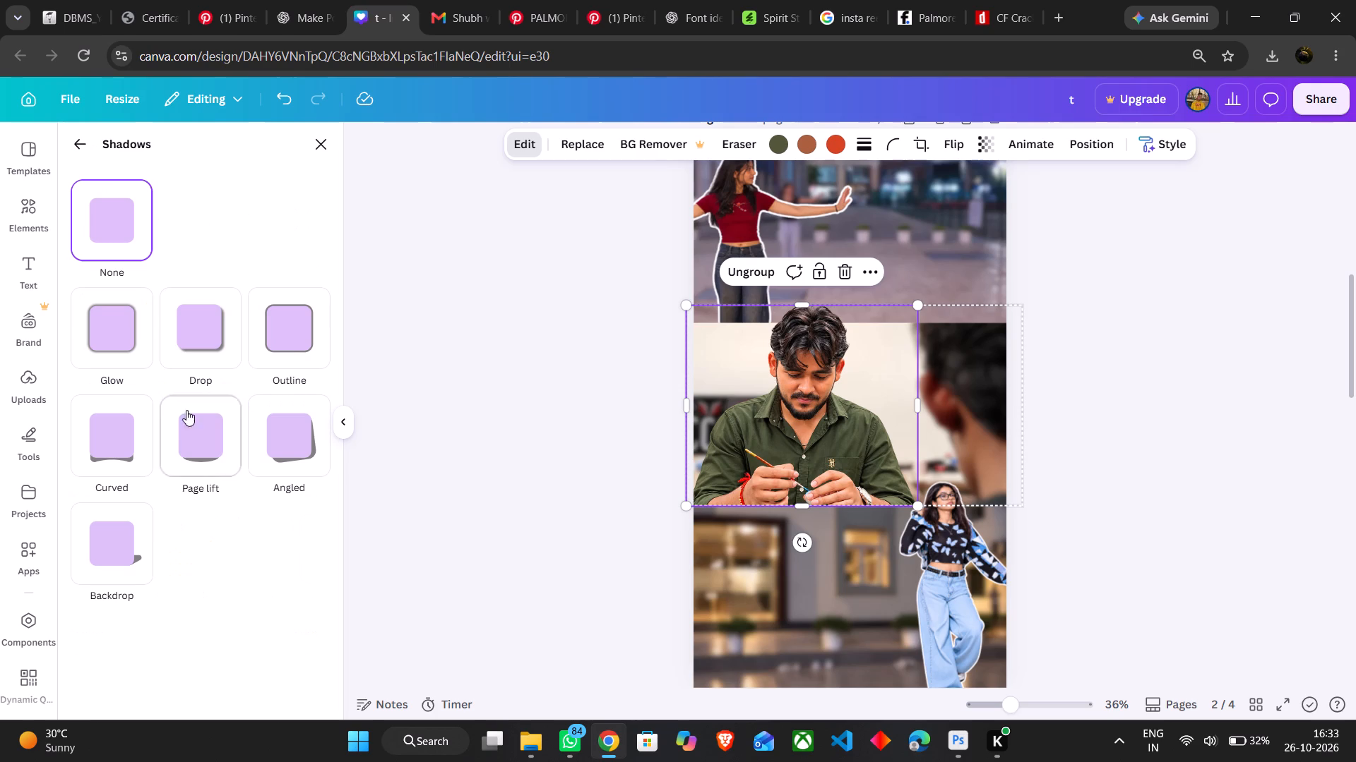
pyautogui.click(295, 358)
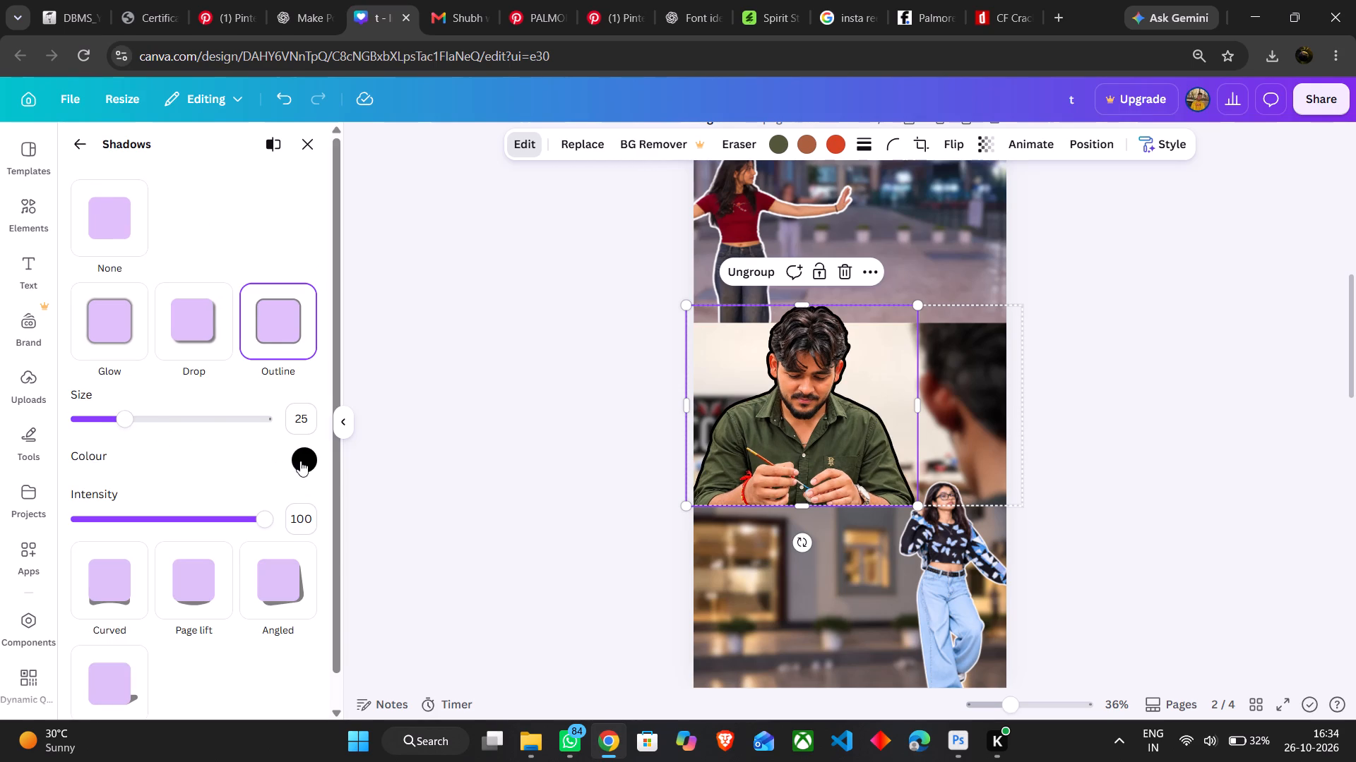
pyautogui.click(300, 461)
pyautogui.moveTo(302, 575); pyautogui.dragTo(301, 557)
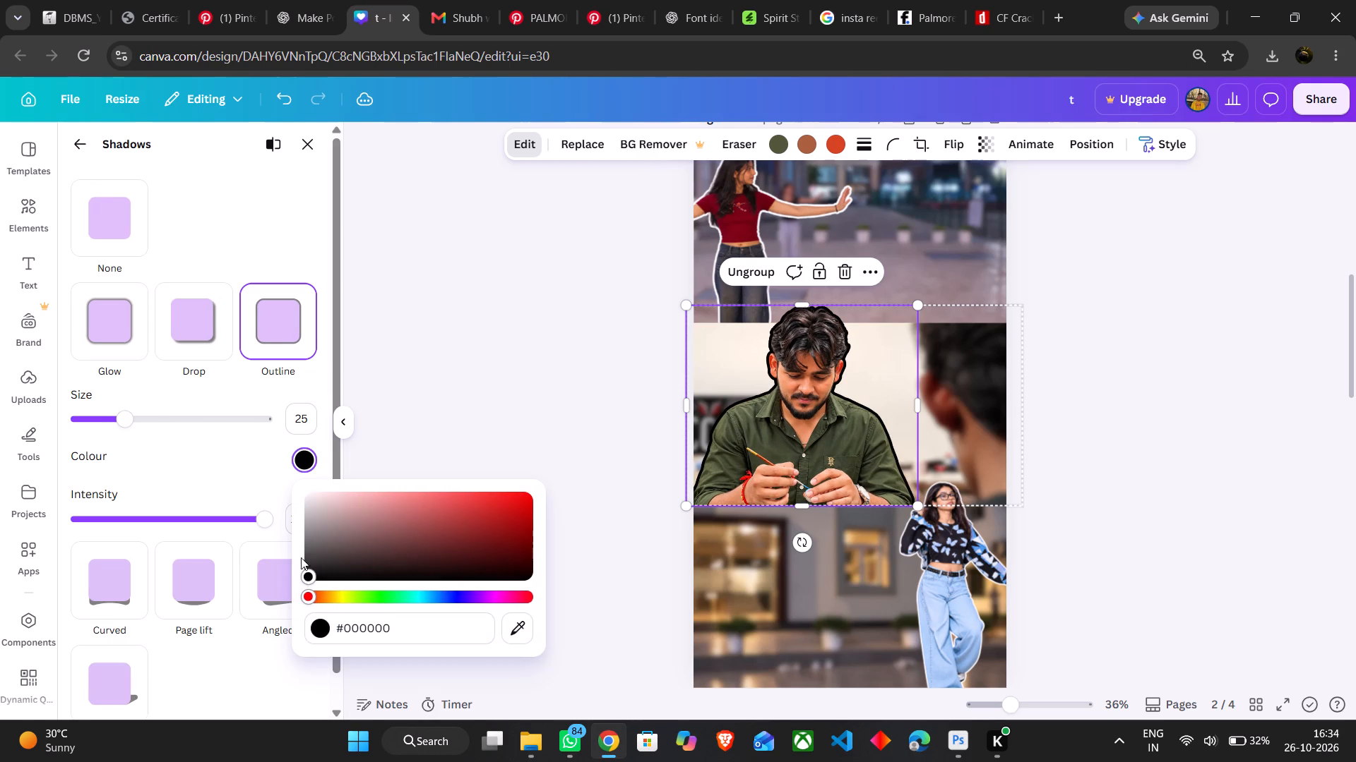
pyautogui.moveTo(301, 557); pyautogui.dragTo(300, 493)
pyautogui.moveTo(308, 571); pyautogui.dragTo(296, 473)
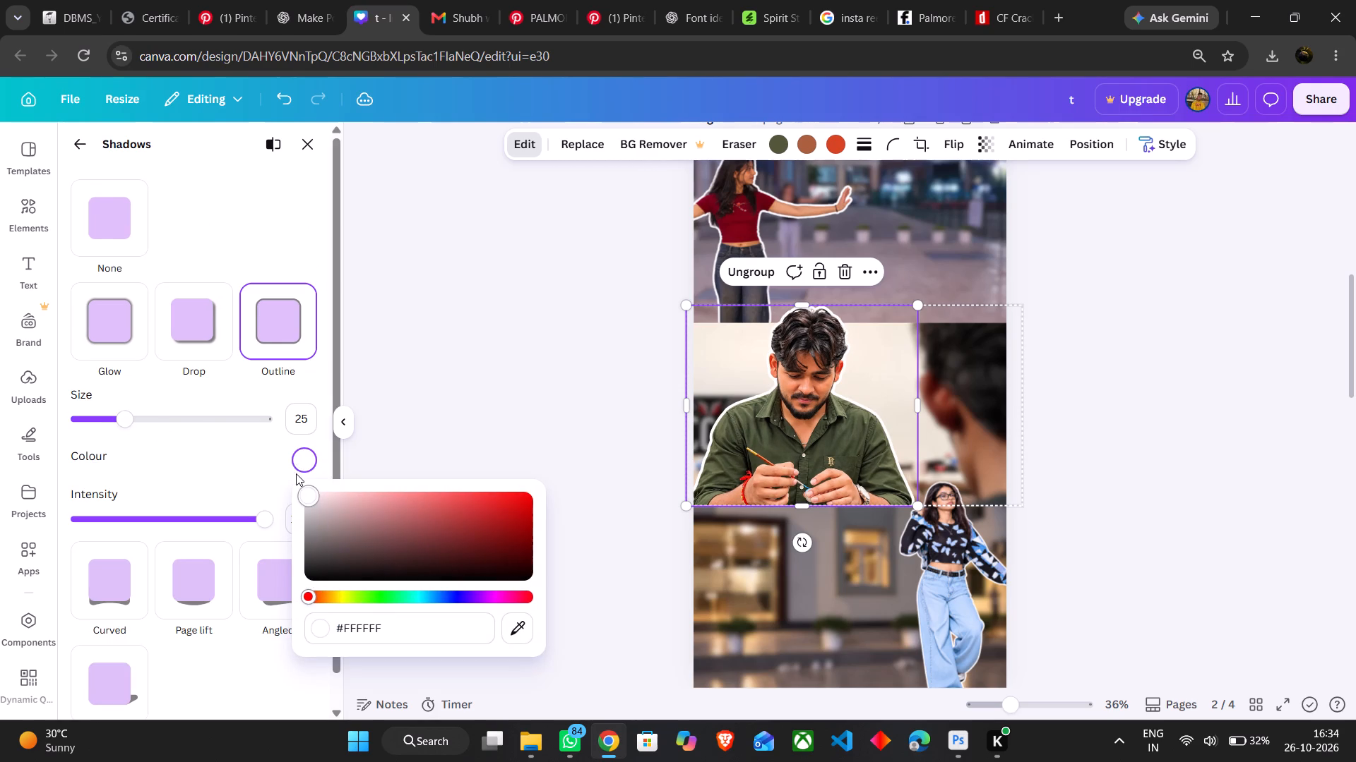
pyautogui.moveTo(296, 473); pyautogui.dragTo(294, 473)
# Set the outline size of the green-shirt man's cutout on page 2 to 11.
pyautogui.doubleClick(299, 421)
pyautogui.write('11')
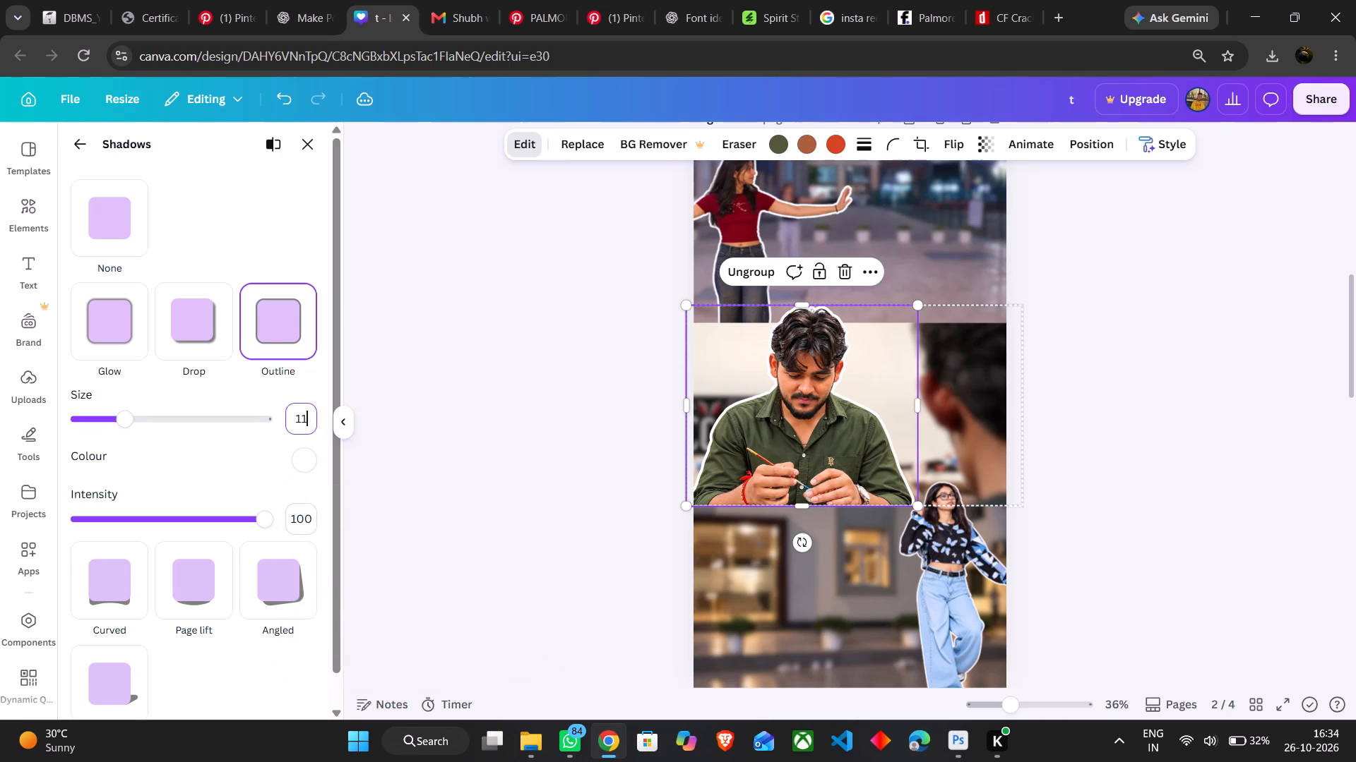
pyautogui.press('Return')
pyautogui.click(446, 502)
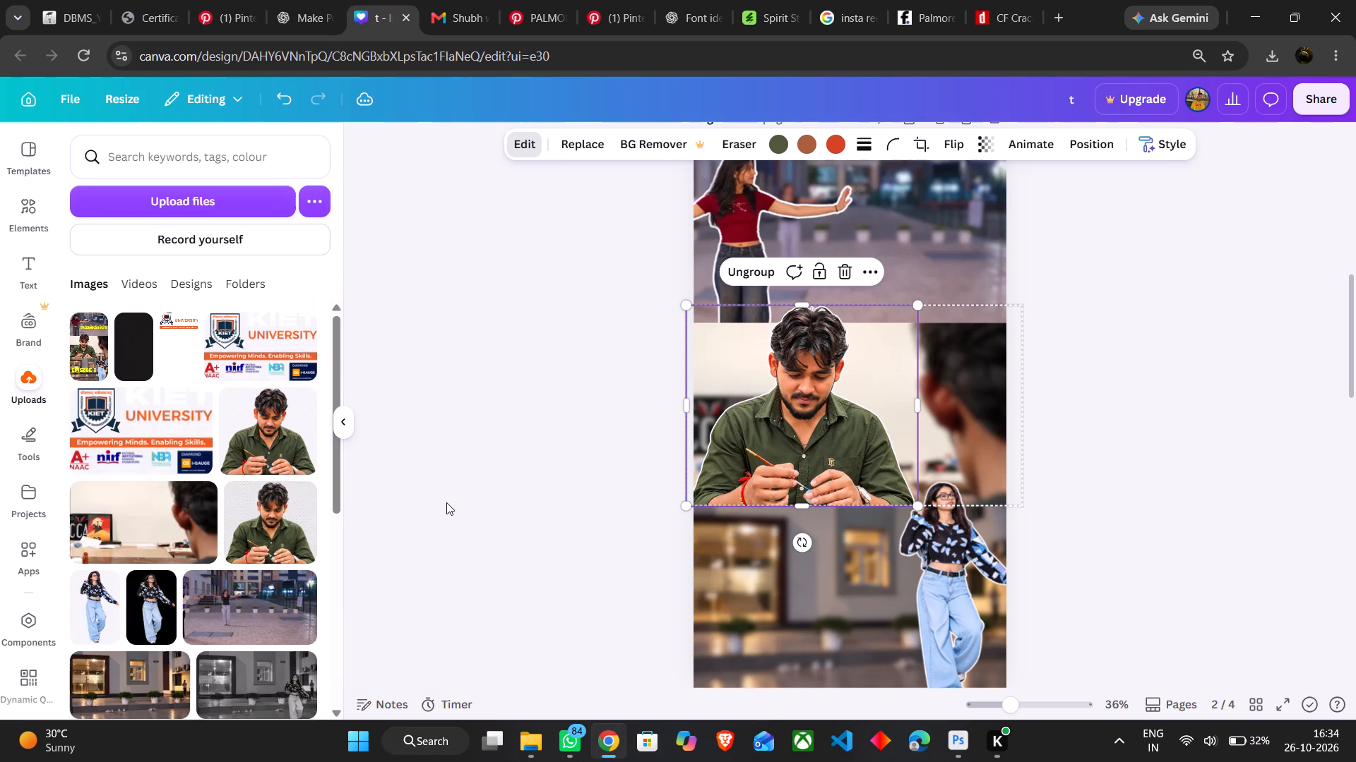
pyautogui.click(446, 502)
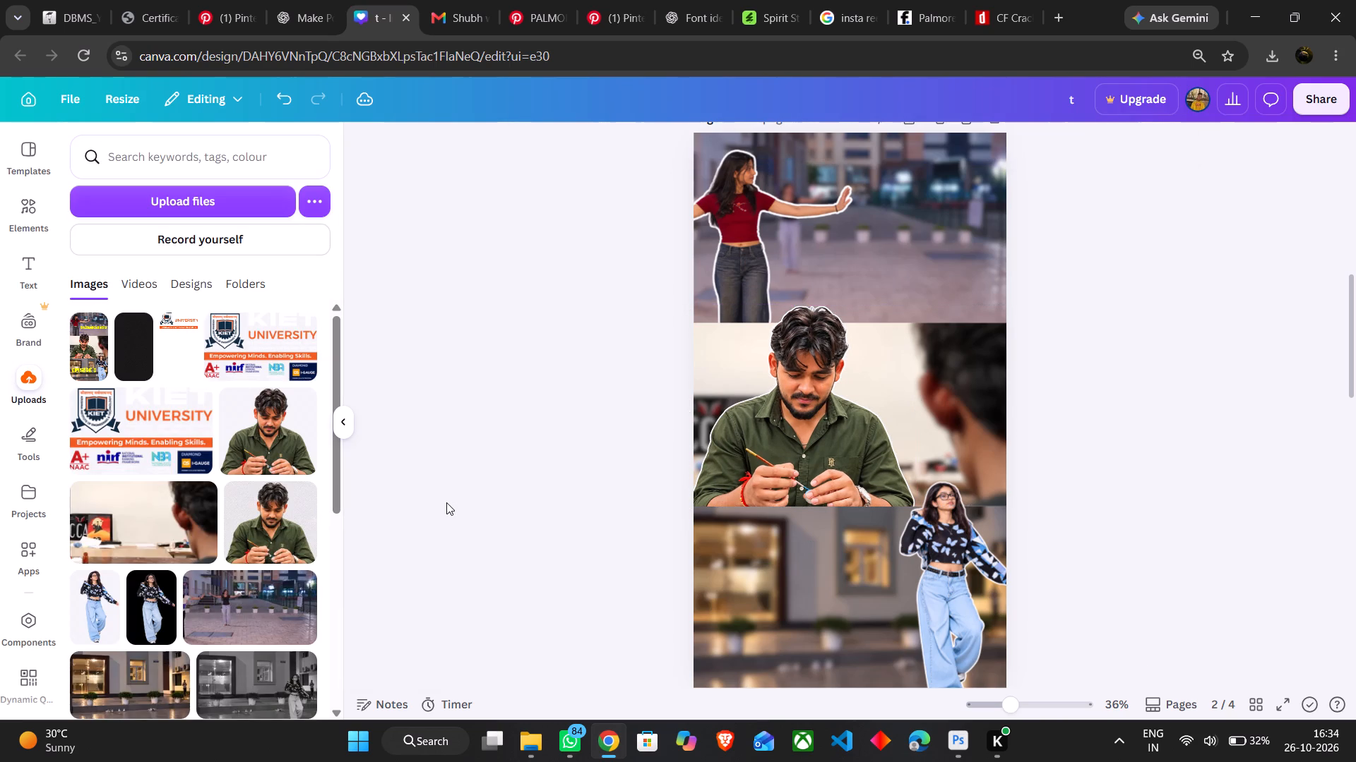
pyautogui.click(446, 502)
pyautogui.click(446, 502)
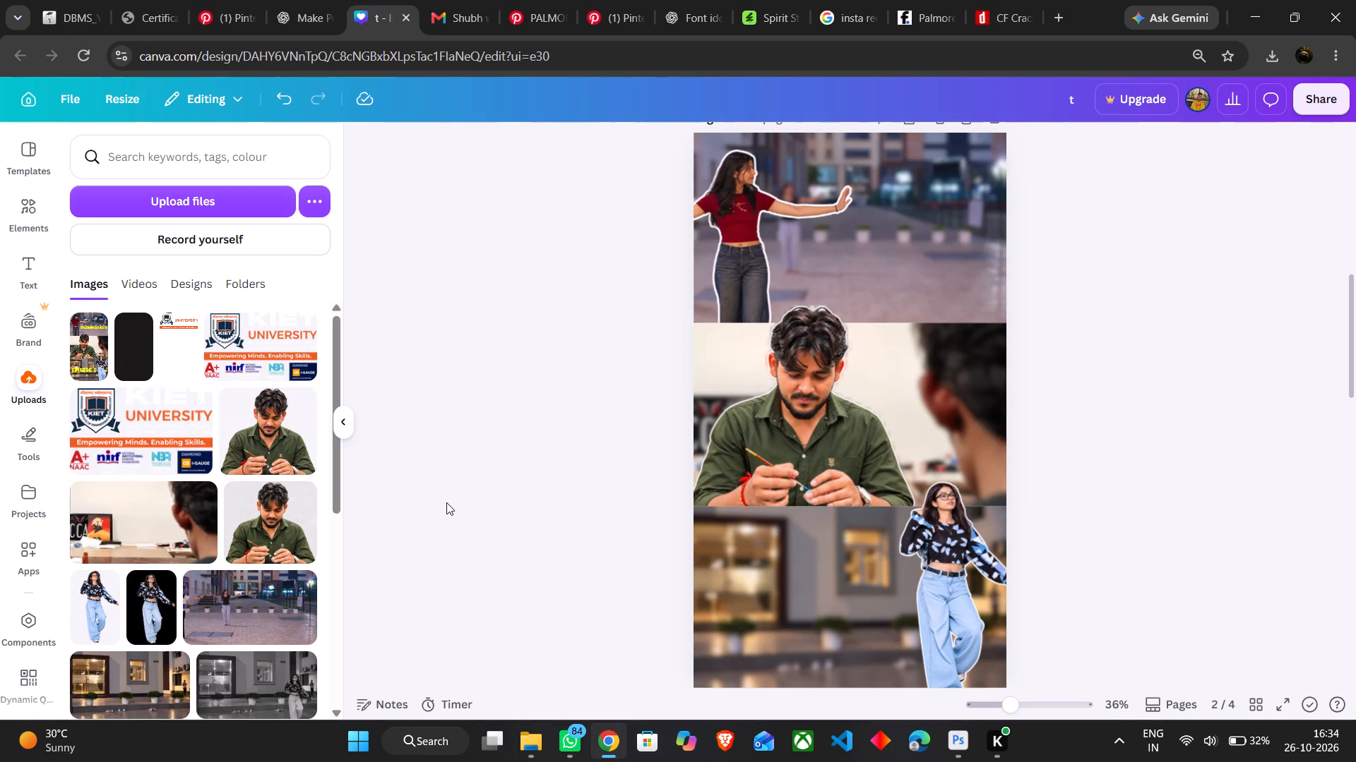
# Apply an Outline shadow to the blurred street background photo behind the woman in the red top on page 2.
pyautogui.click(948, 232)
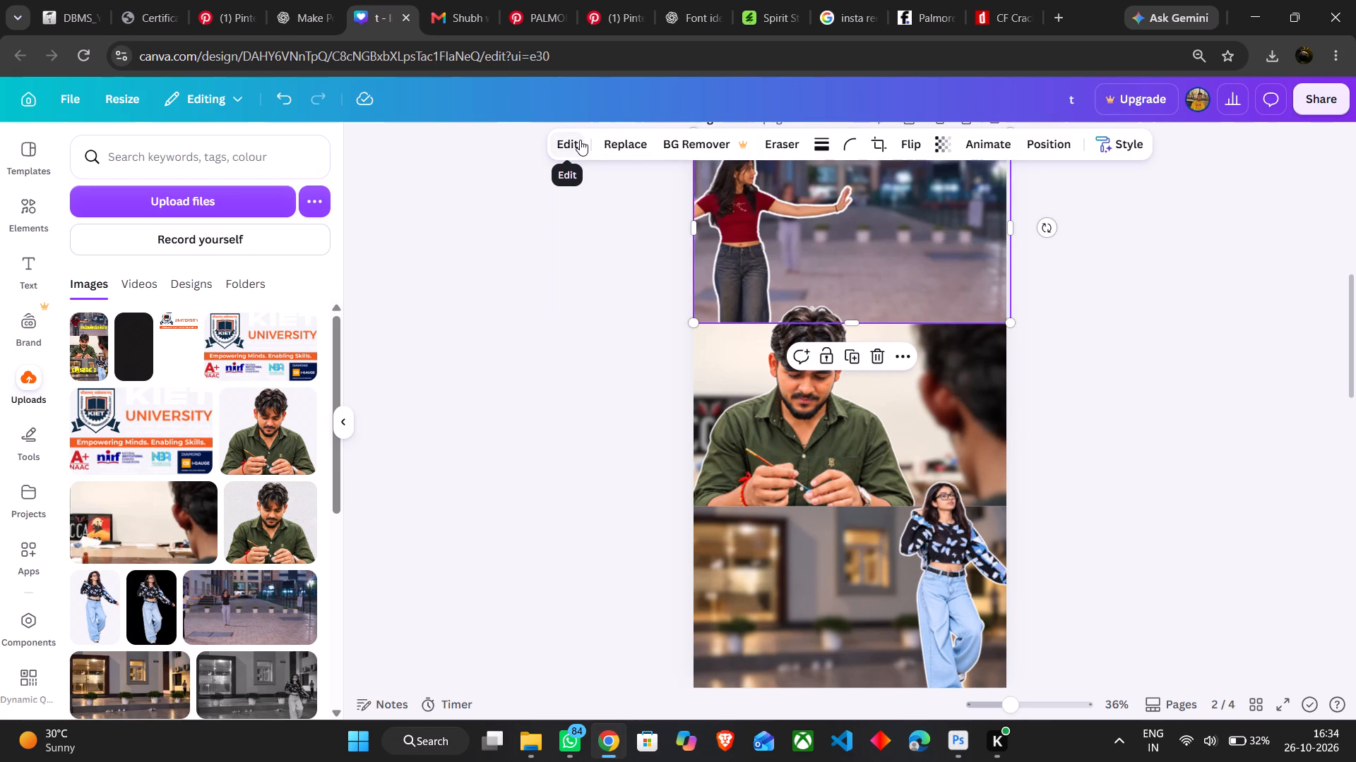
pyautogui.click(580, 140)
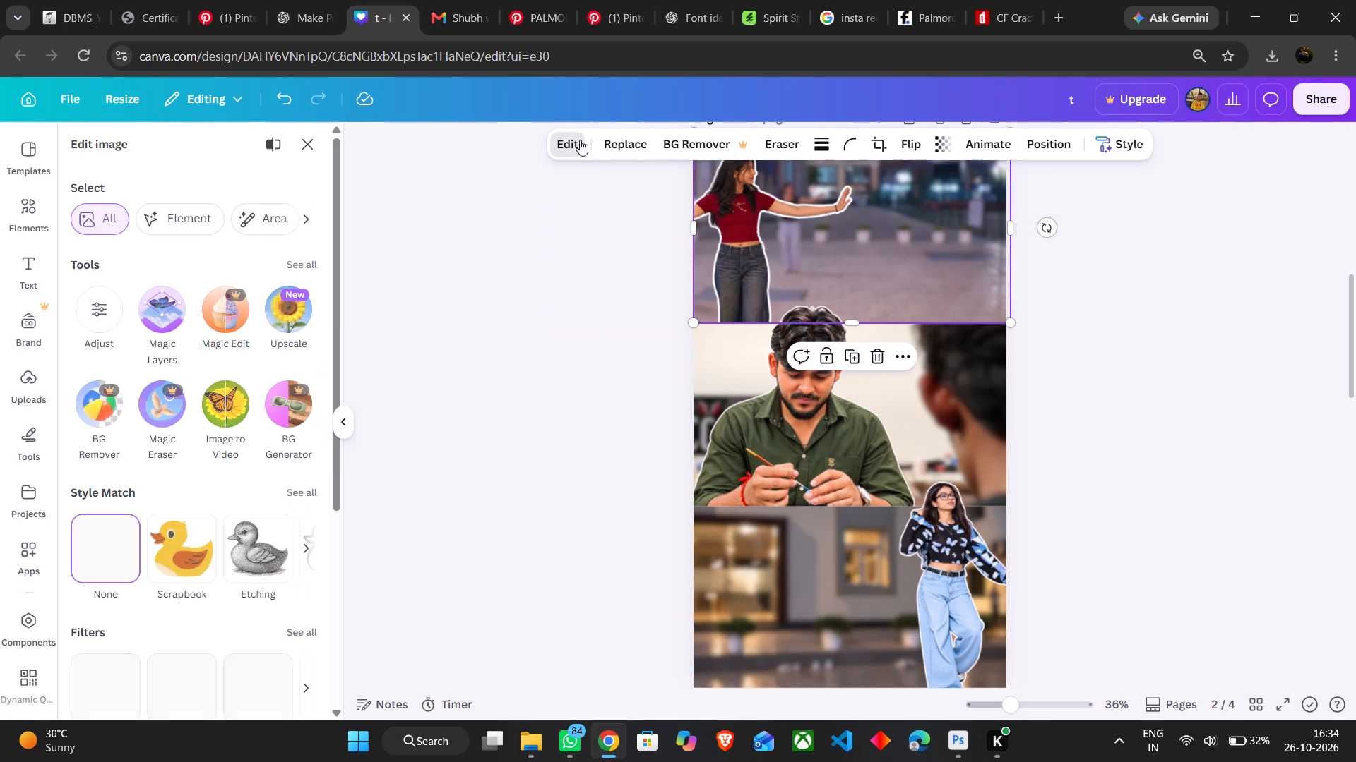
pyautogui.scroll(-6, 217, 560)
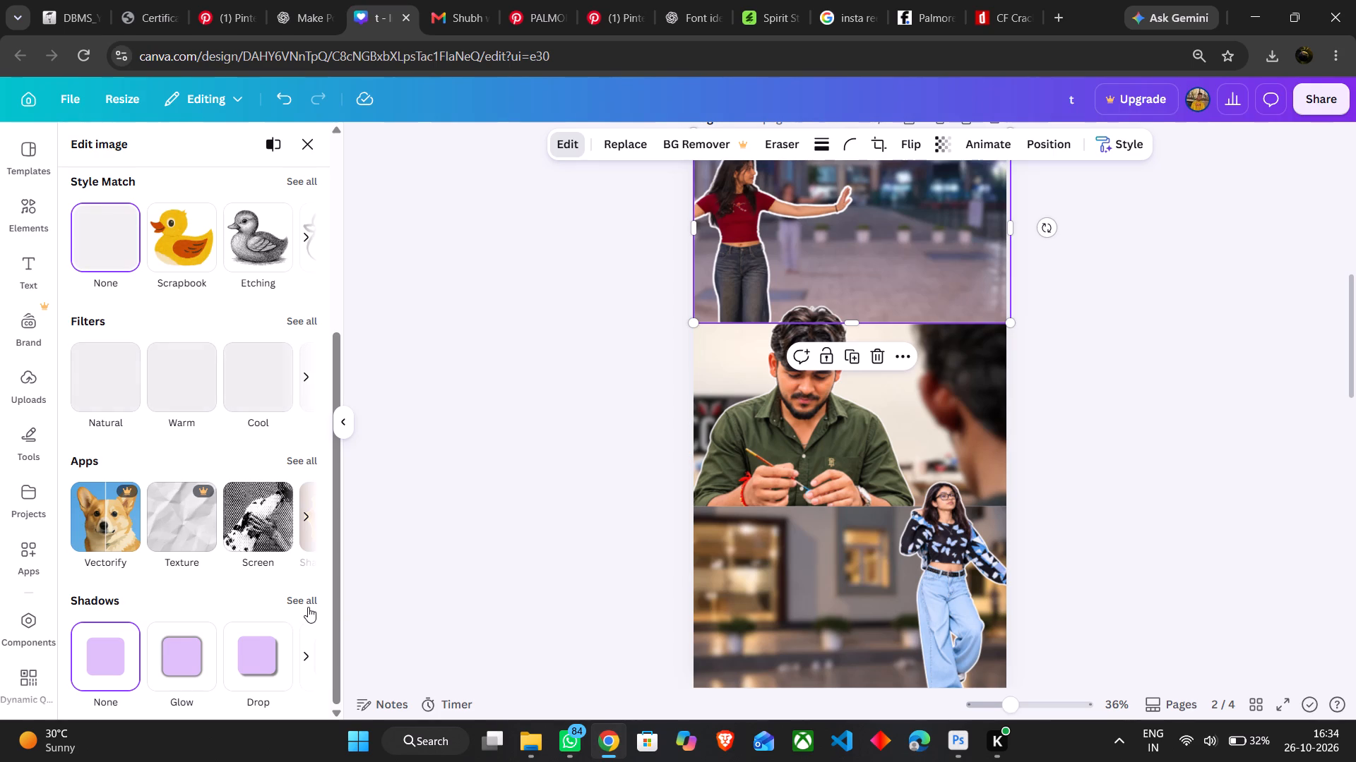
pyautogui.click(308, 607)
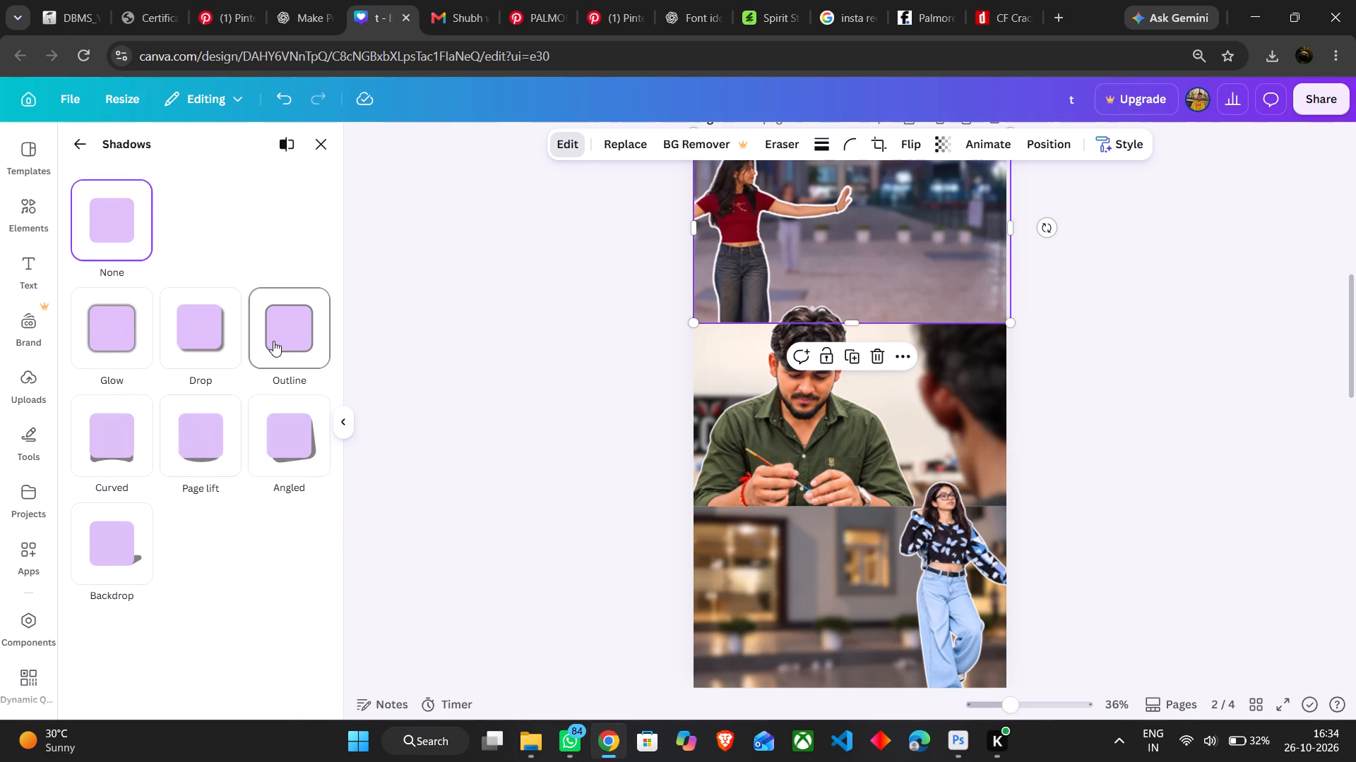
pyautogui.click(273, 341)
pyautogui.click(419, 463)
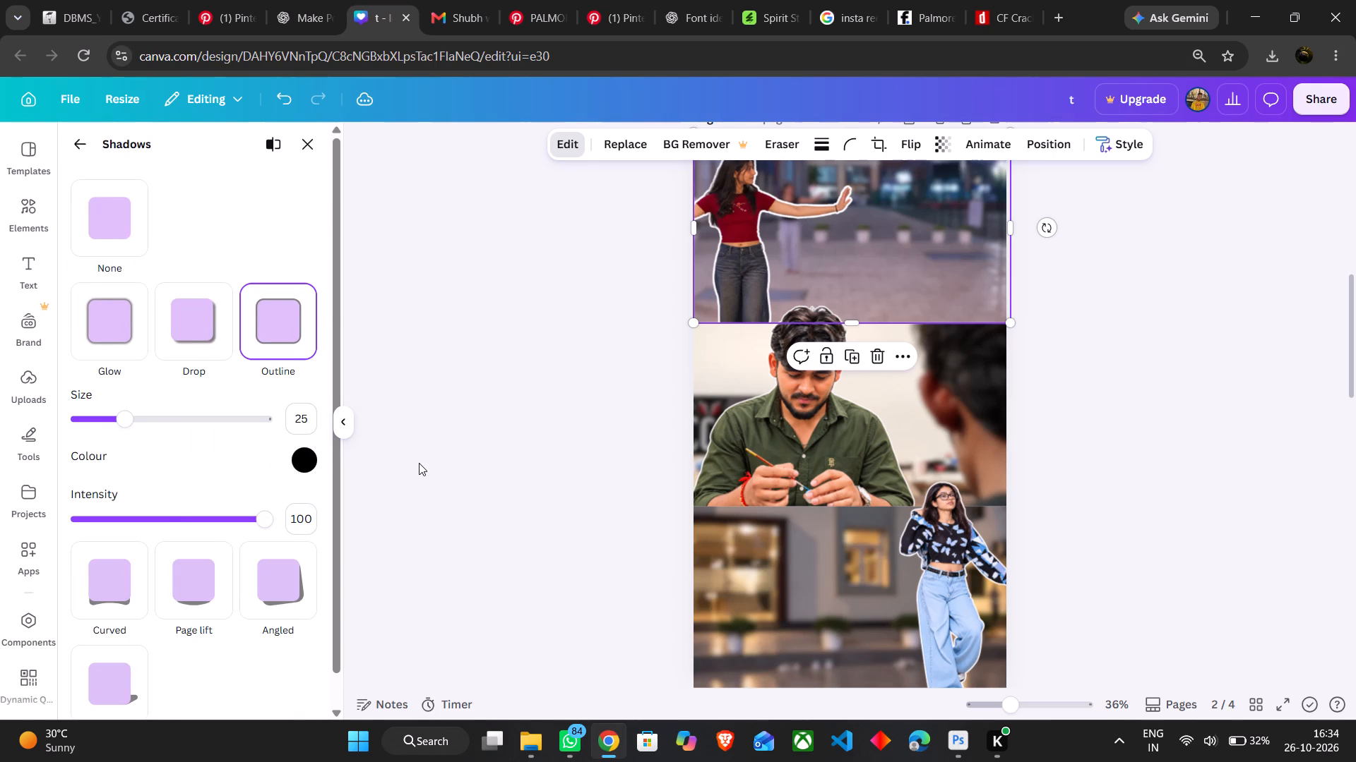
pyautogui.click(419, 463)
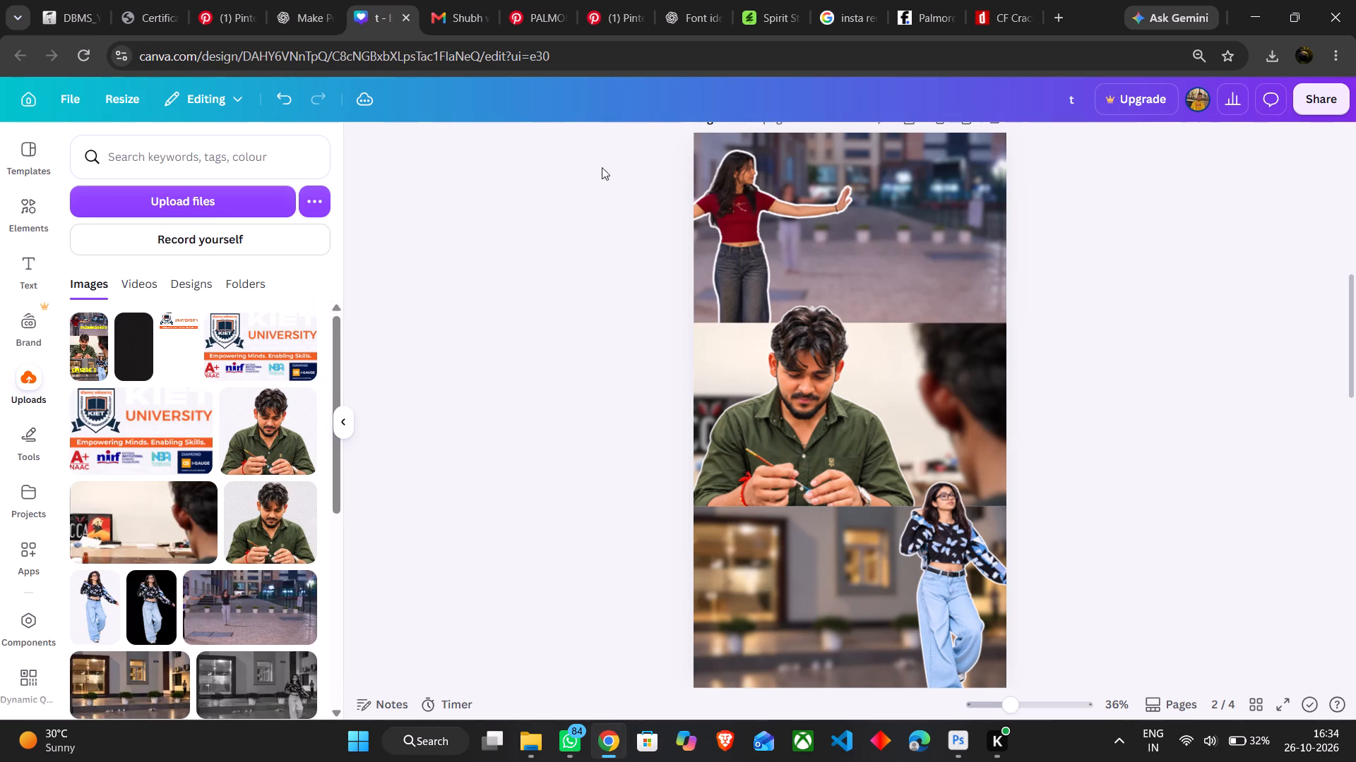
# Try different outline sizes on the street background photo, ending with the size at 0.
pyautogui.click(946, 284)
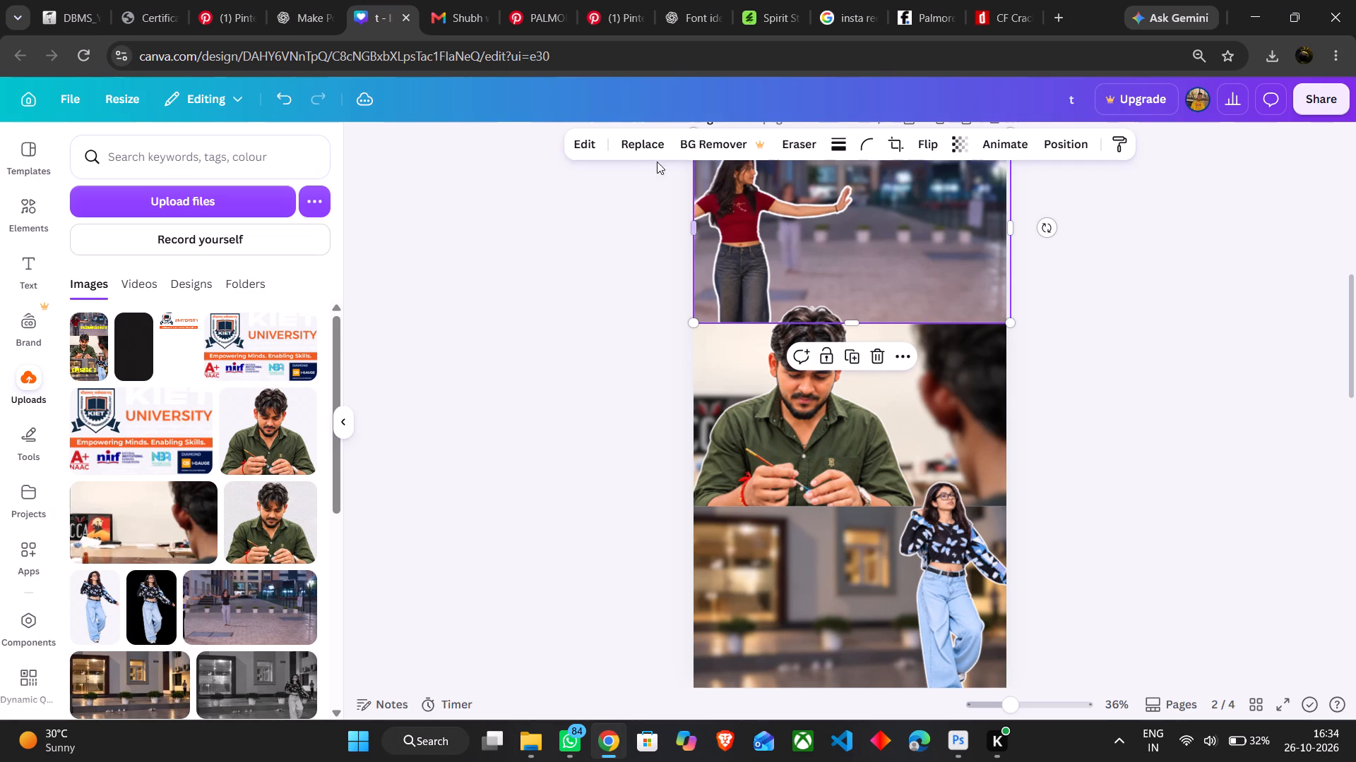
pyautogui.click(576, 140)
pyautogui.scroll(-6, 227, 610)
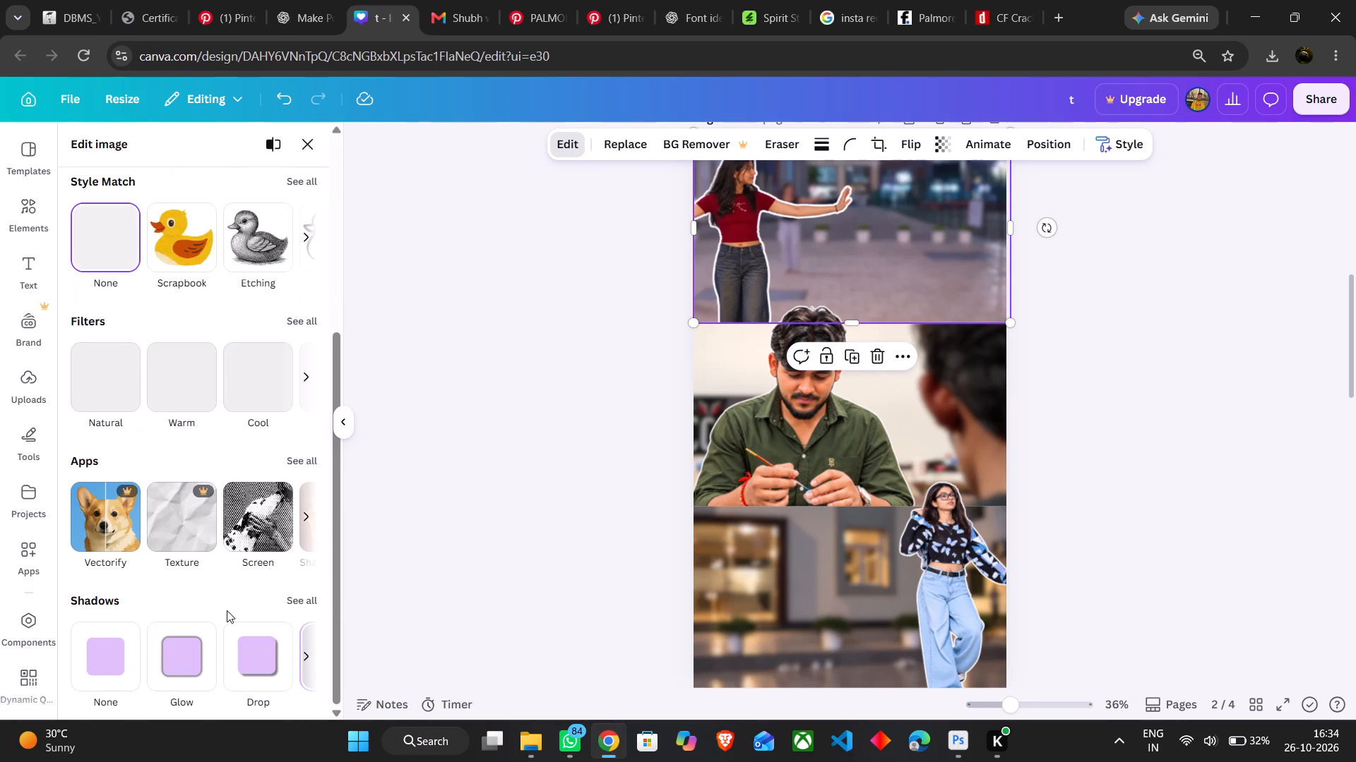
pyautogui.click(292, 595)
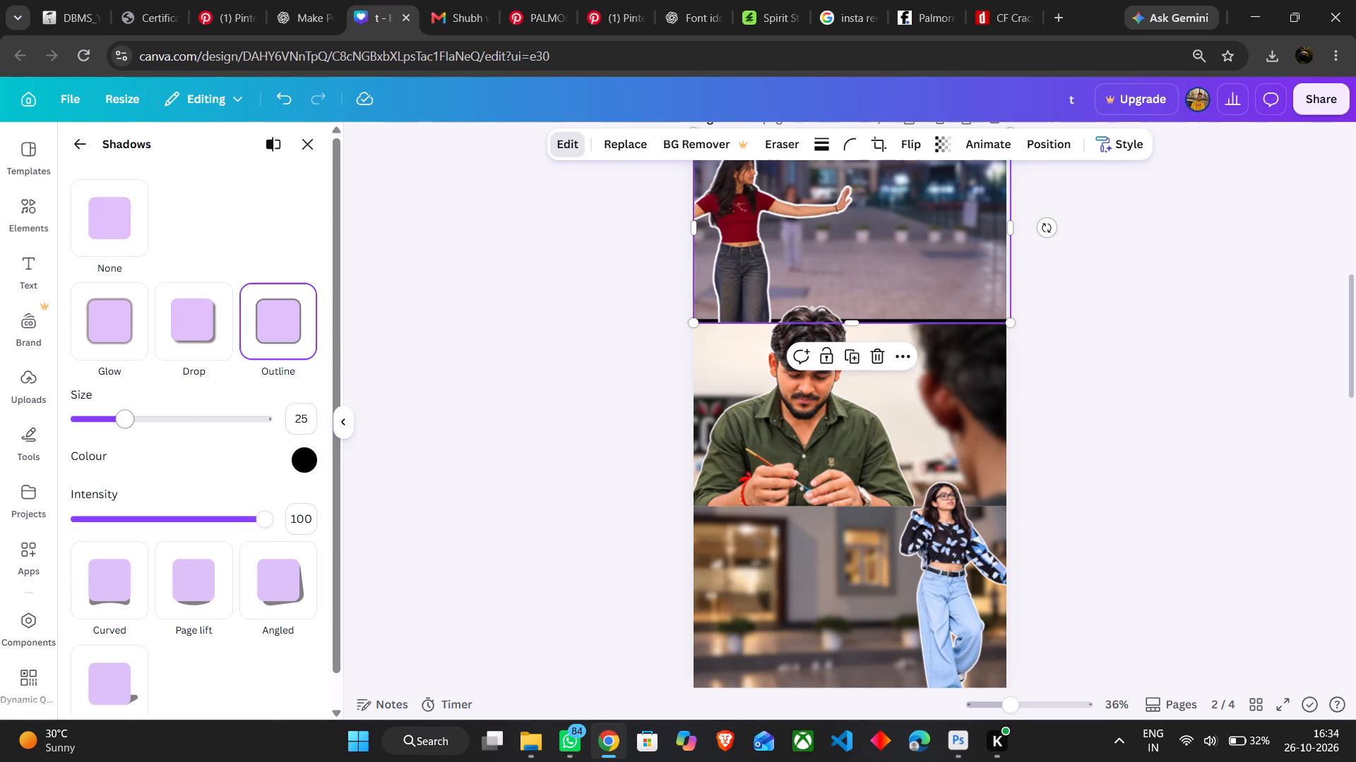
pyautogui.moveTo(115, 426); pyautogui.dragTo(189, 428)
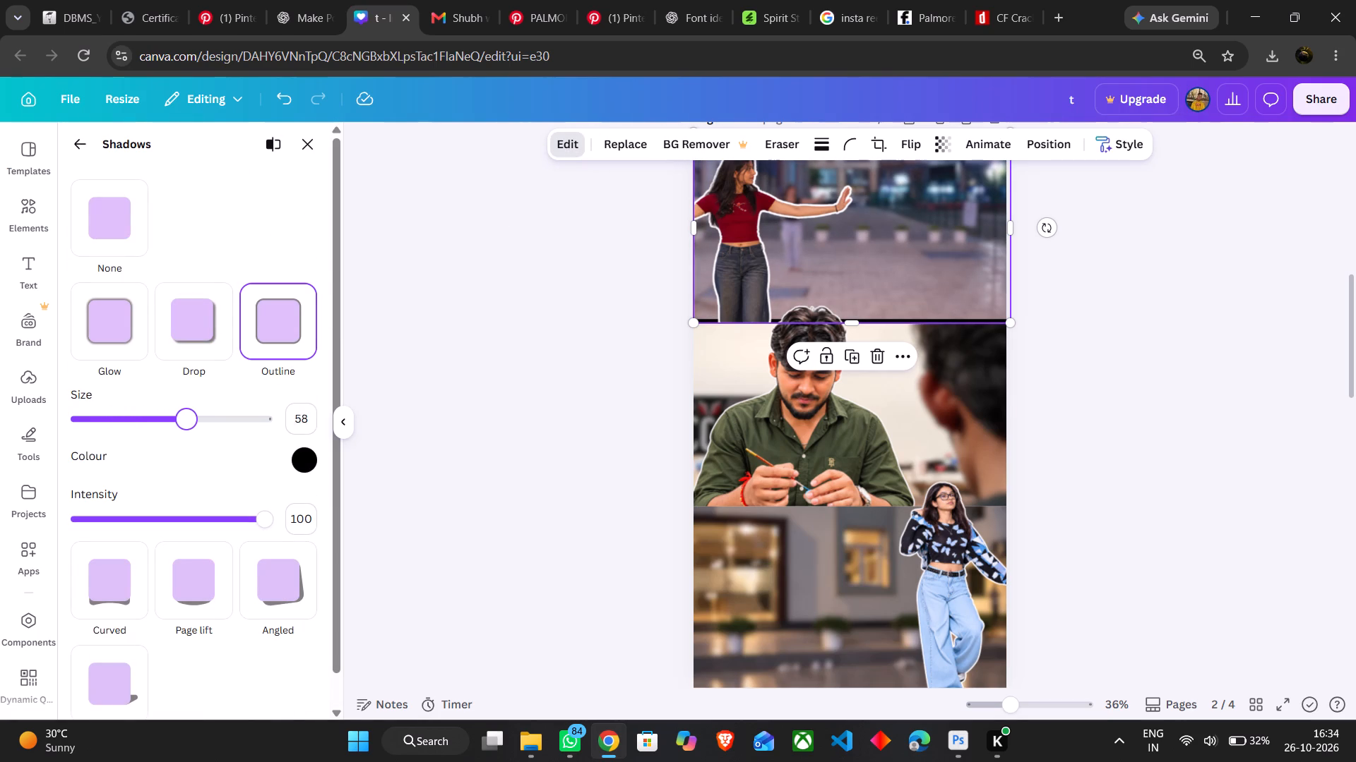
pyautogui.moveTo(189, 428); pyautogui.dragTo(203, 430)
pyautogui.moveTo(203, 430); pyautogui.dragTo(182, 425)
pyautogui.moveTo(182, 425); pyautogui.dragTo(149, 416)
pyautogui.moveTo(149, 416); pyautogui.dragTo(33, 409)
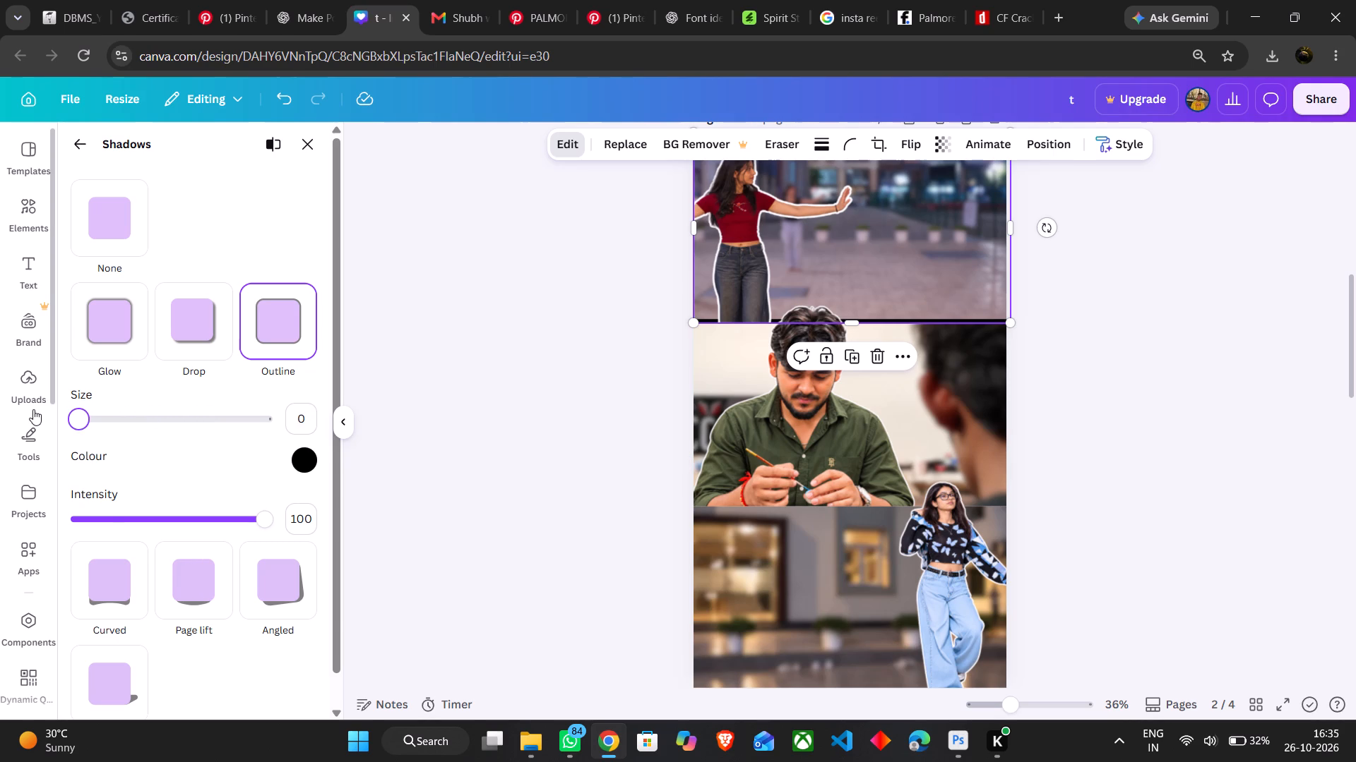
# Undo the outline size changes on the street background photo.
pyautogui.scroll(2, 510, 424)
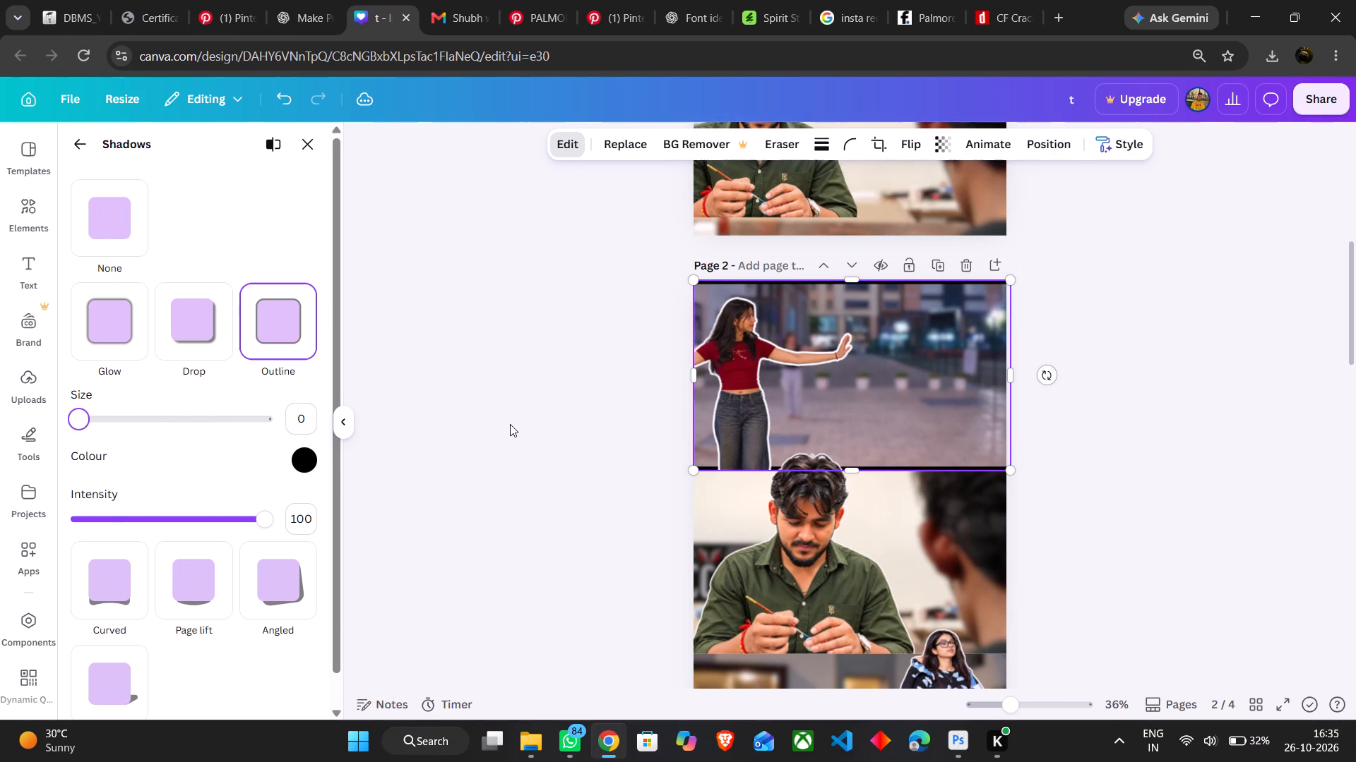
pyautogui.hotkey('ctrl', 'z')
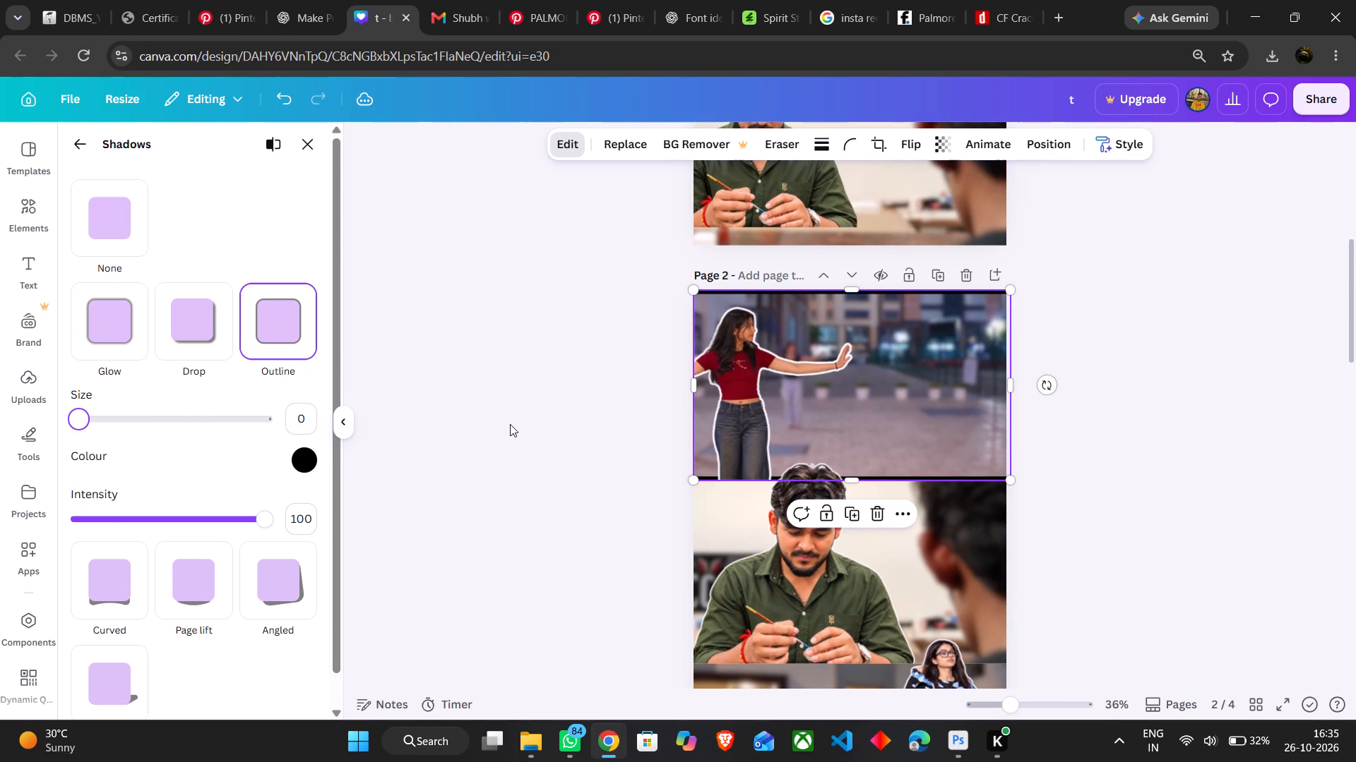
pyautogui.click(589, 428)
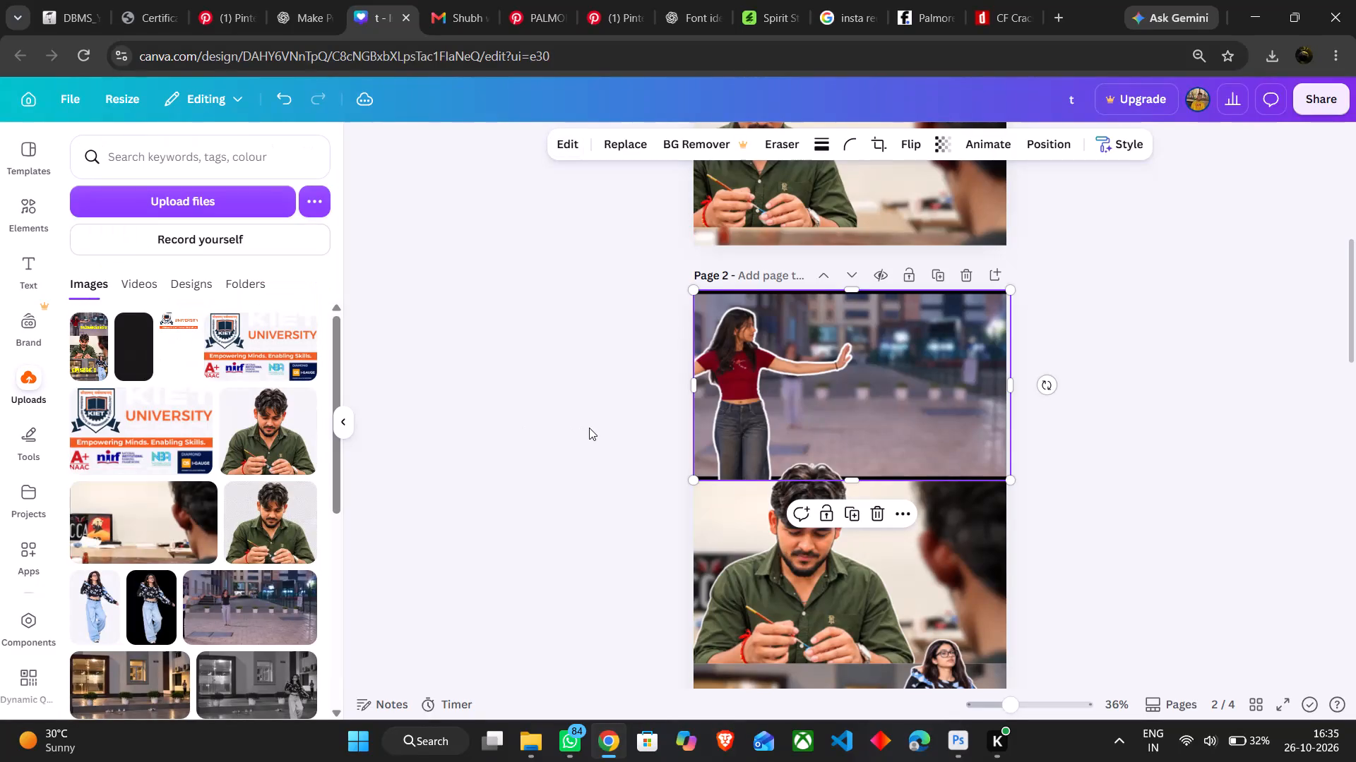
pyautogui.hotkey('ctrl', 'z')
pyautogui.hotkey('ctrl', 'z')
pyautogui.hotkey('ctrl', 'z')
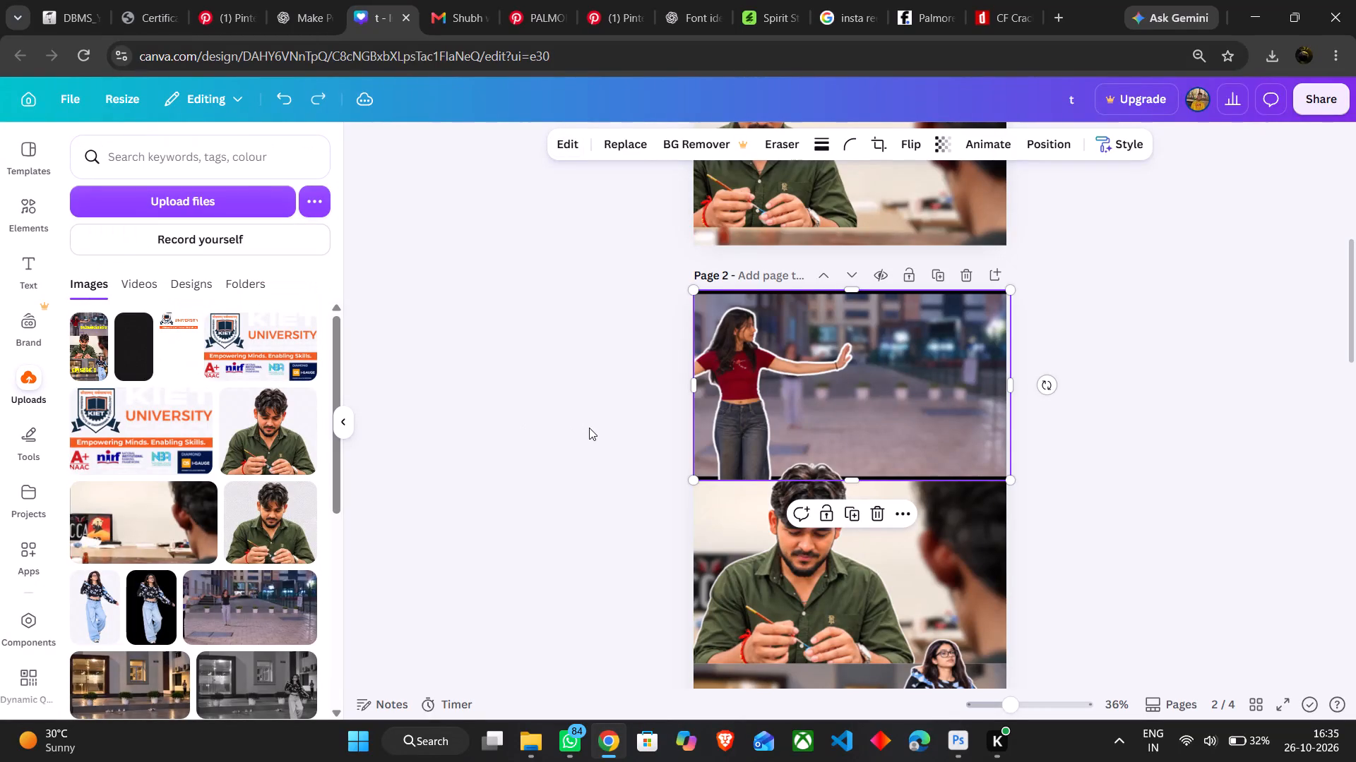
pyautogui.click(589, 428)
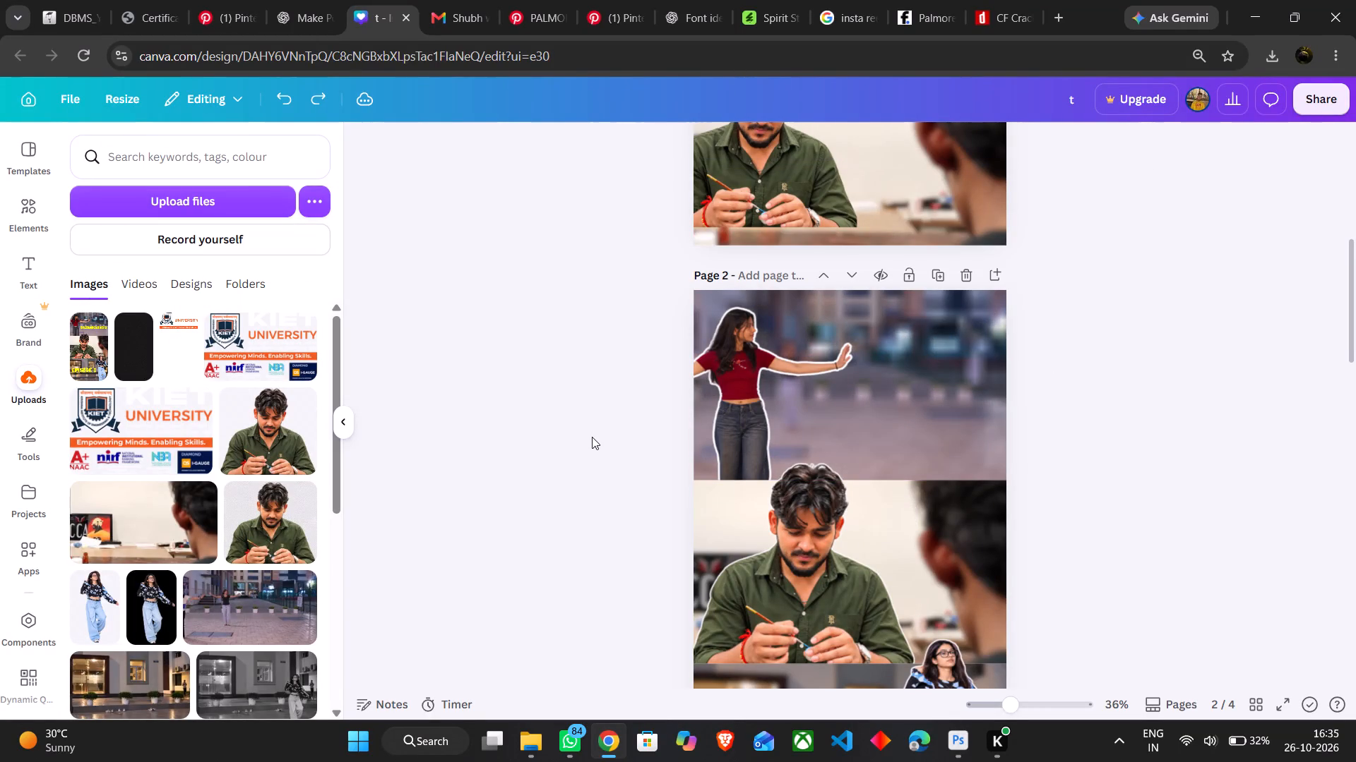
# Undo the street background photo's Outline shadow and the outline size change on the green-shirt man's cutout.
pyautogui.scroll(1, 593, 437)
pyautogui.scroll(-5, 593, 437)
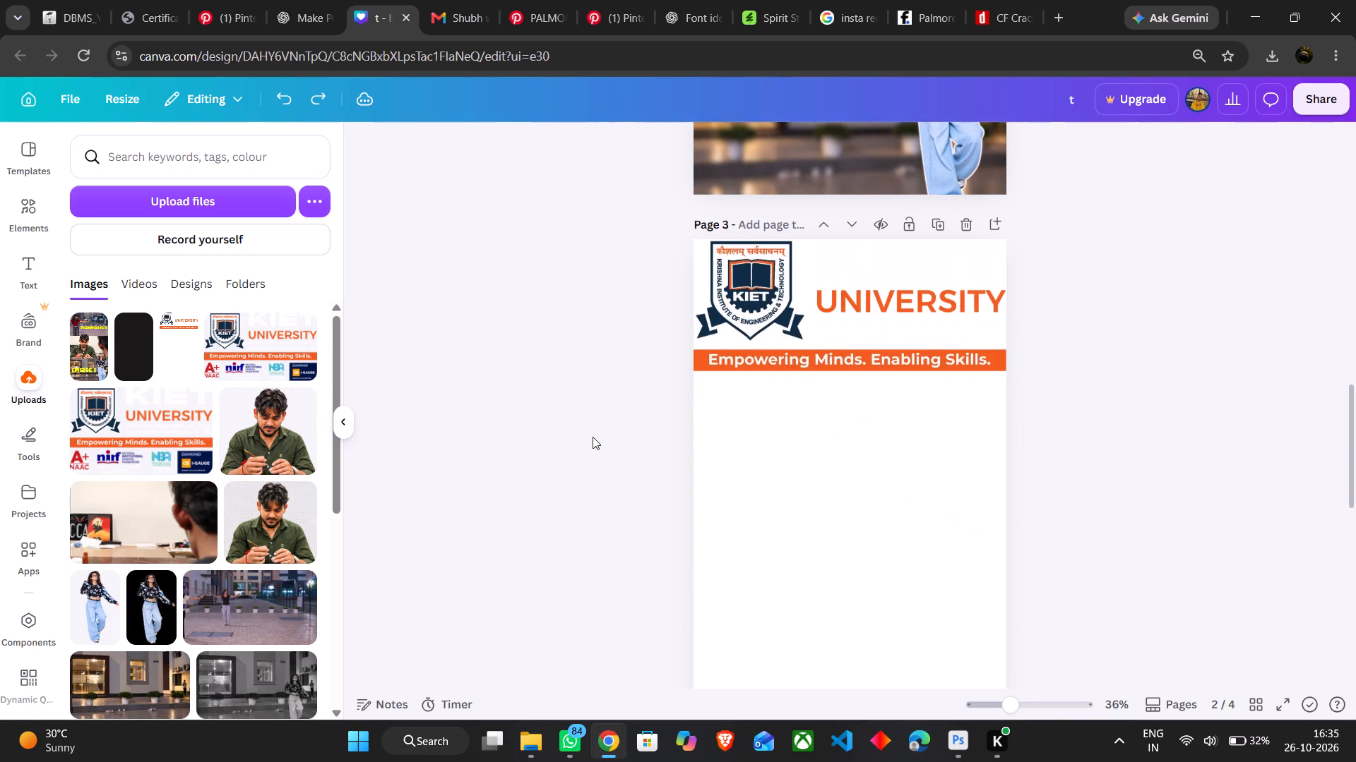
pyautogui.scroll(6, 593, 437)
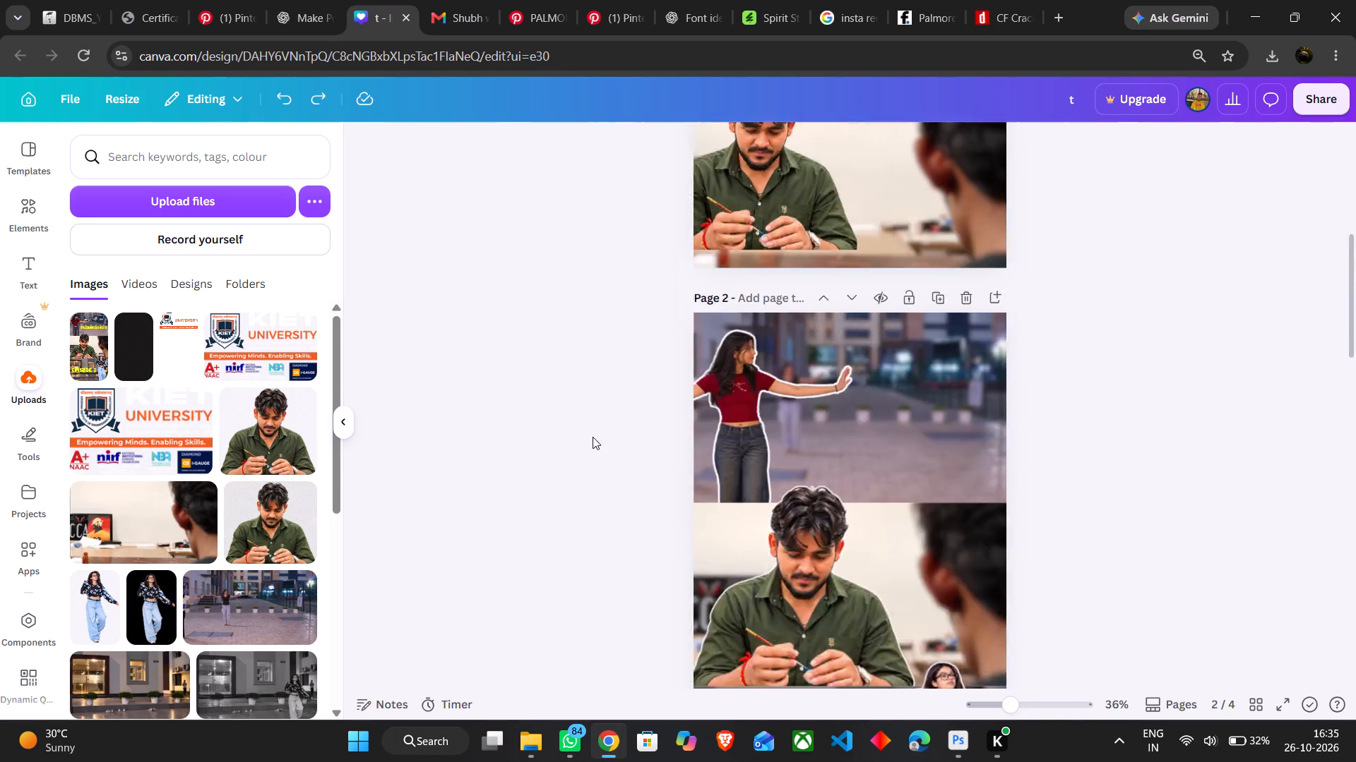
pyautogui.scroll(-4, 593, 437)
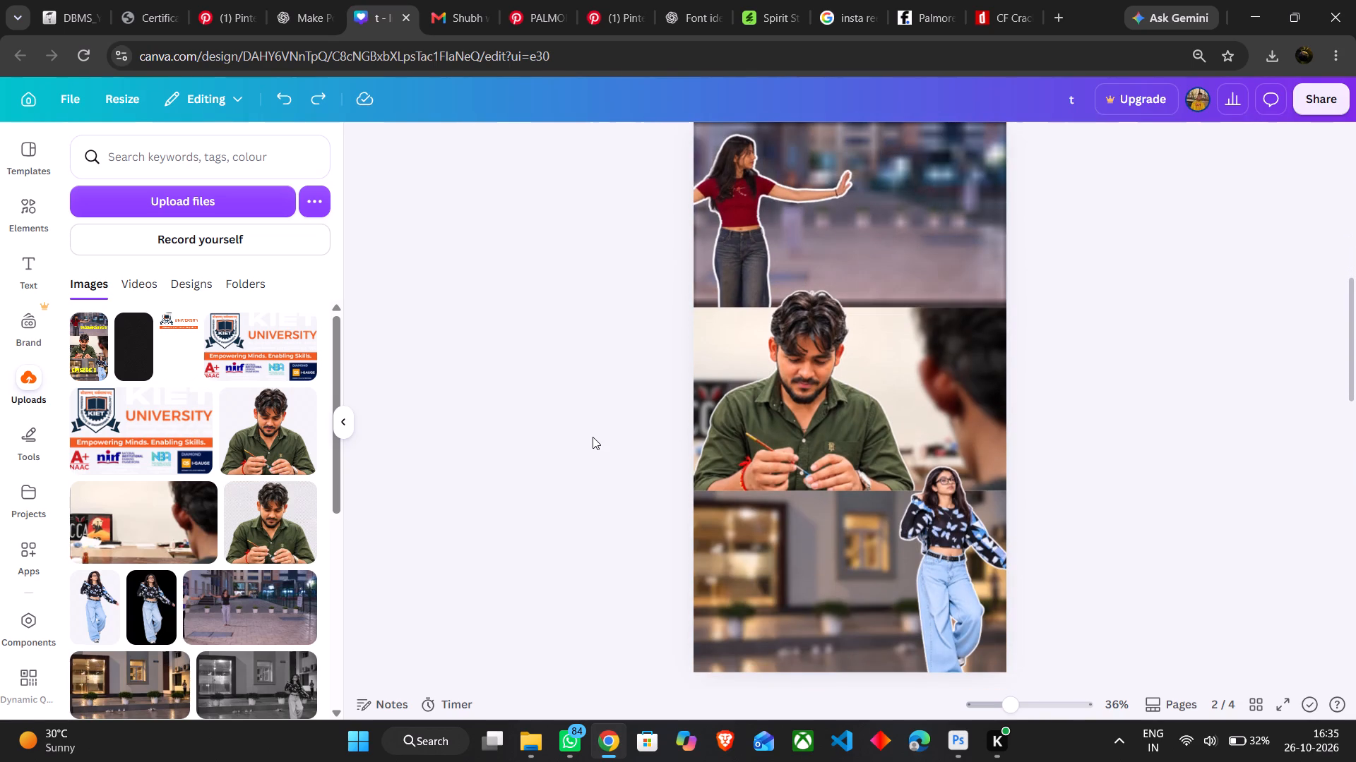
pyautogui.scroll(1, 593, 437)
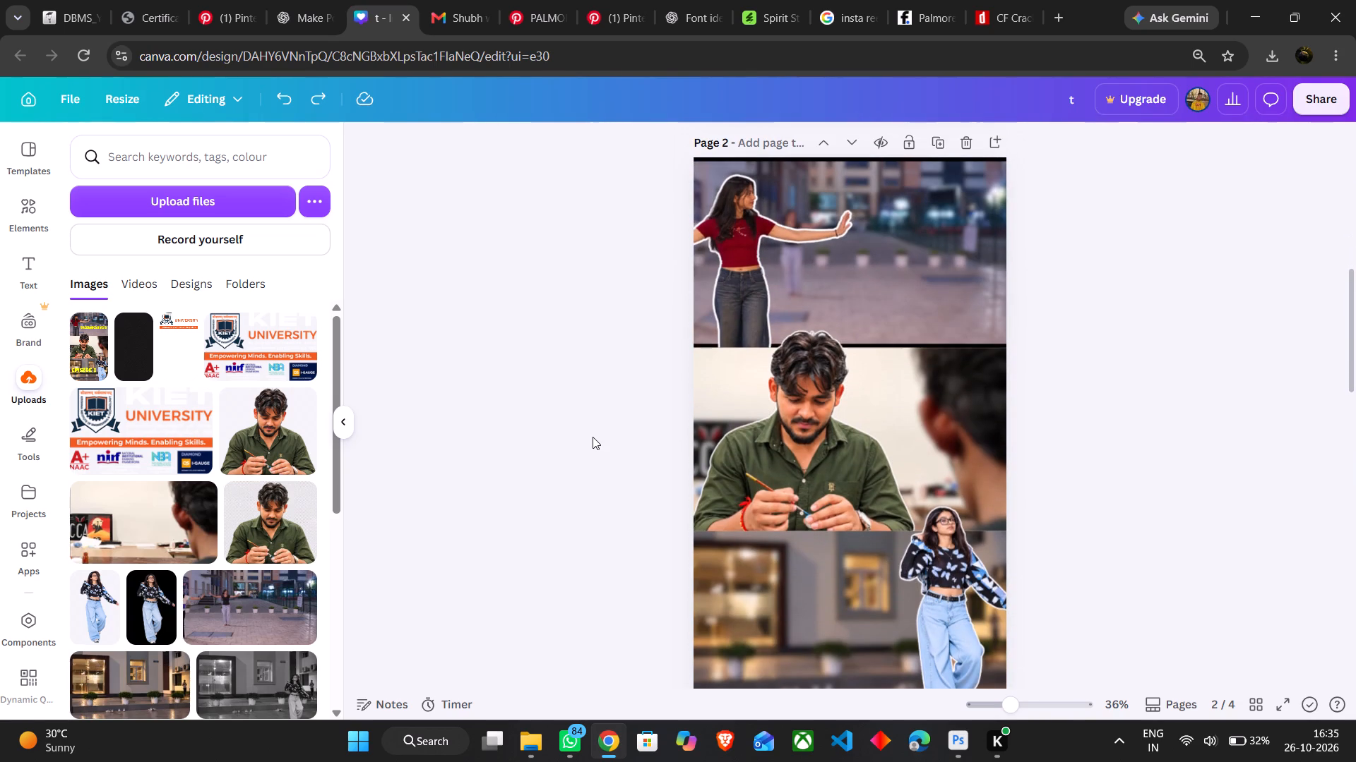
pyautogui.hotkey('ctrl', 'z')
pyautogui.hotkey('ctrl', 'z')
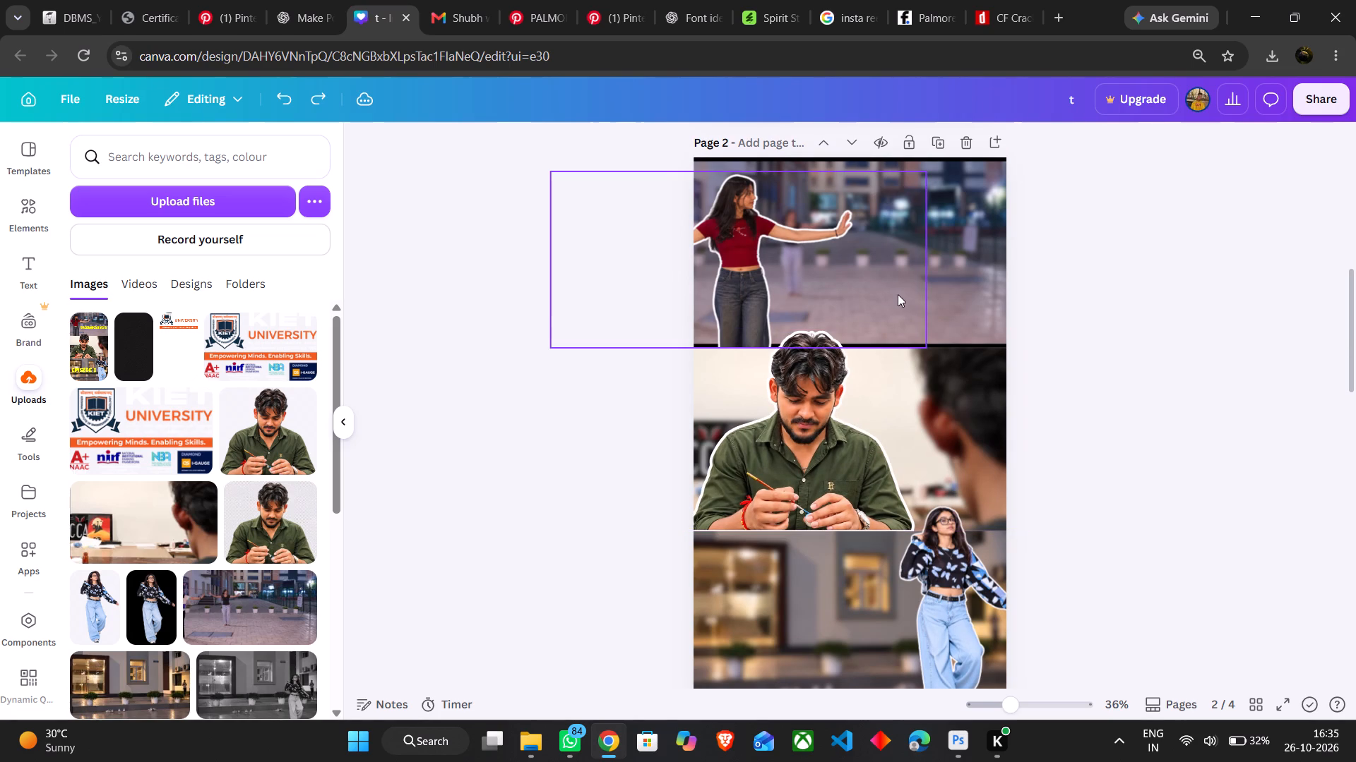
# Check the shadow settings of the street background photo behind the red-top woman on page 2.
pyautogui.click(956, 293)
pyautogui.click(564, 142)
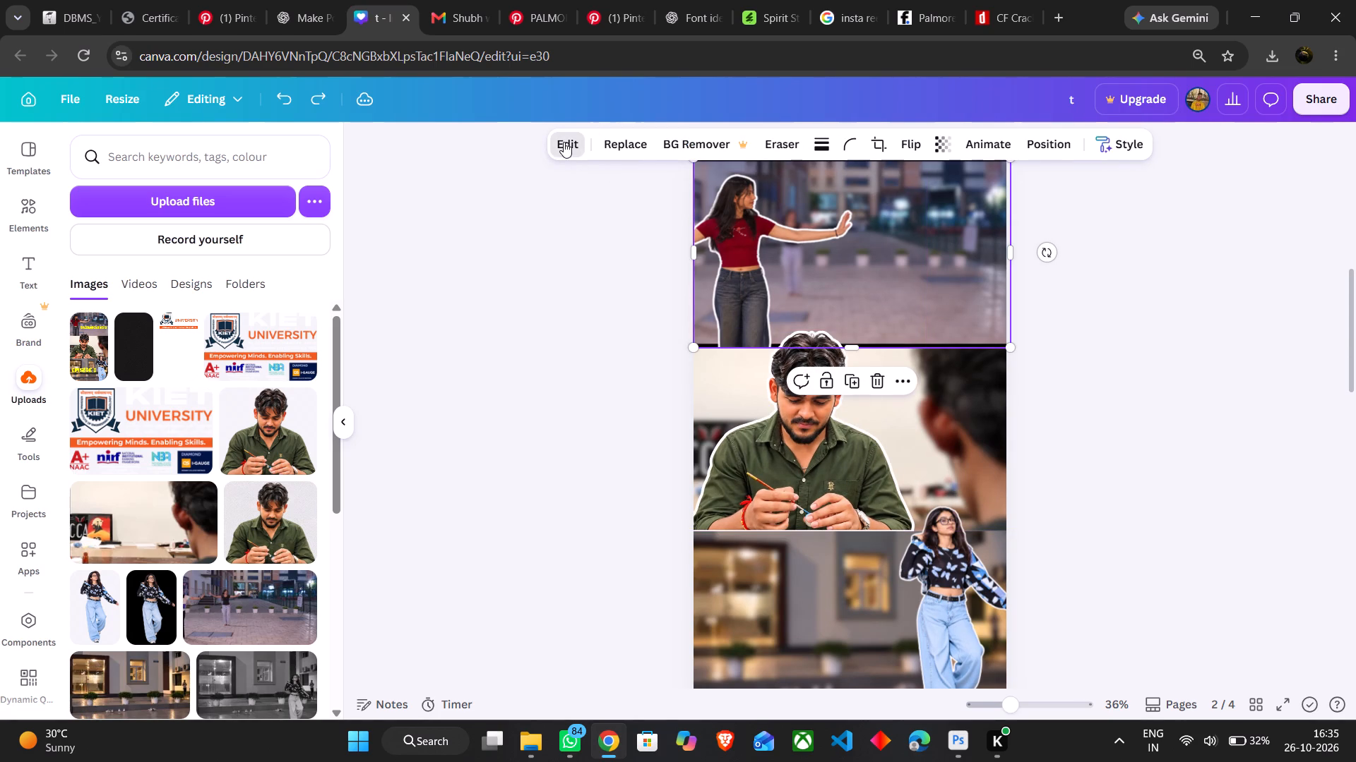
pyautogui.scroll(-6, 164, 519)
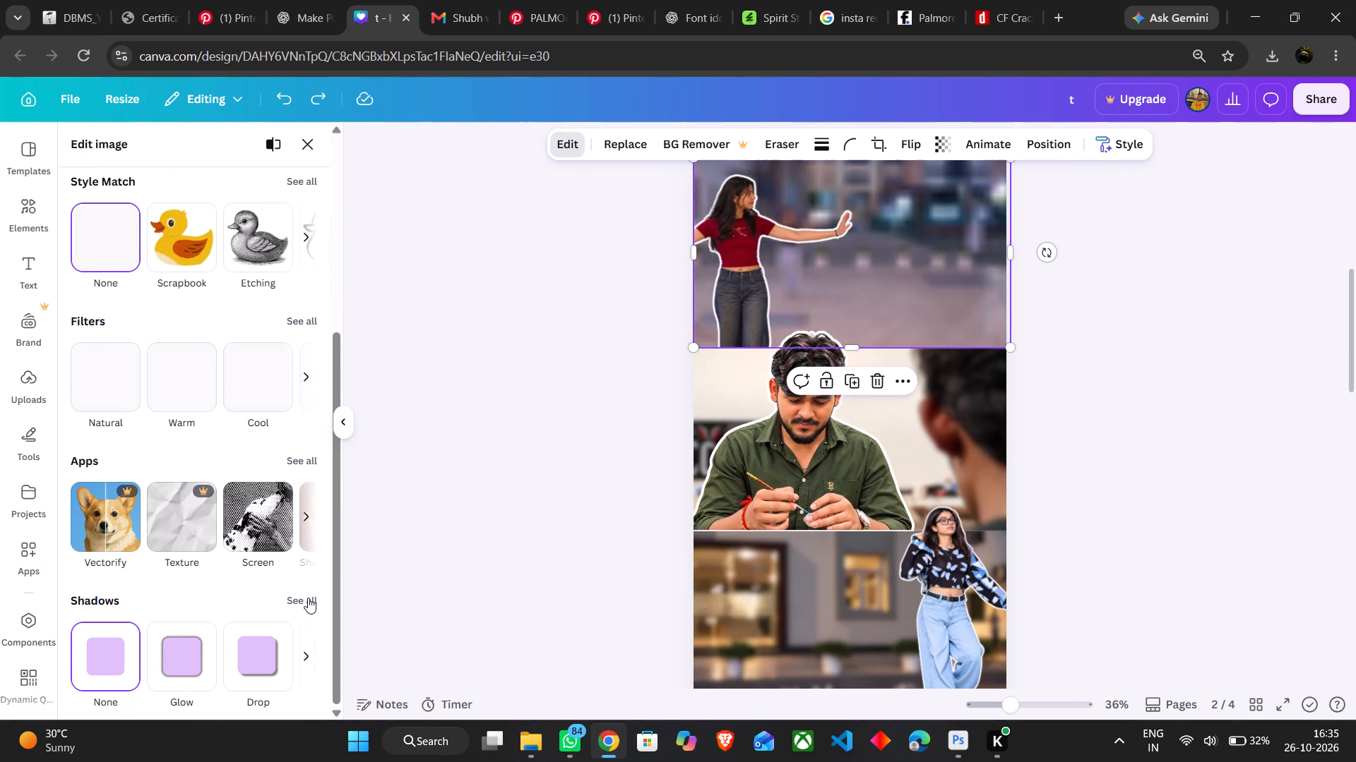
pyautogui.click(308, 598)
pyautogui.click(458, 453)
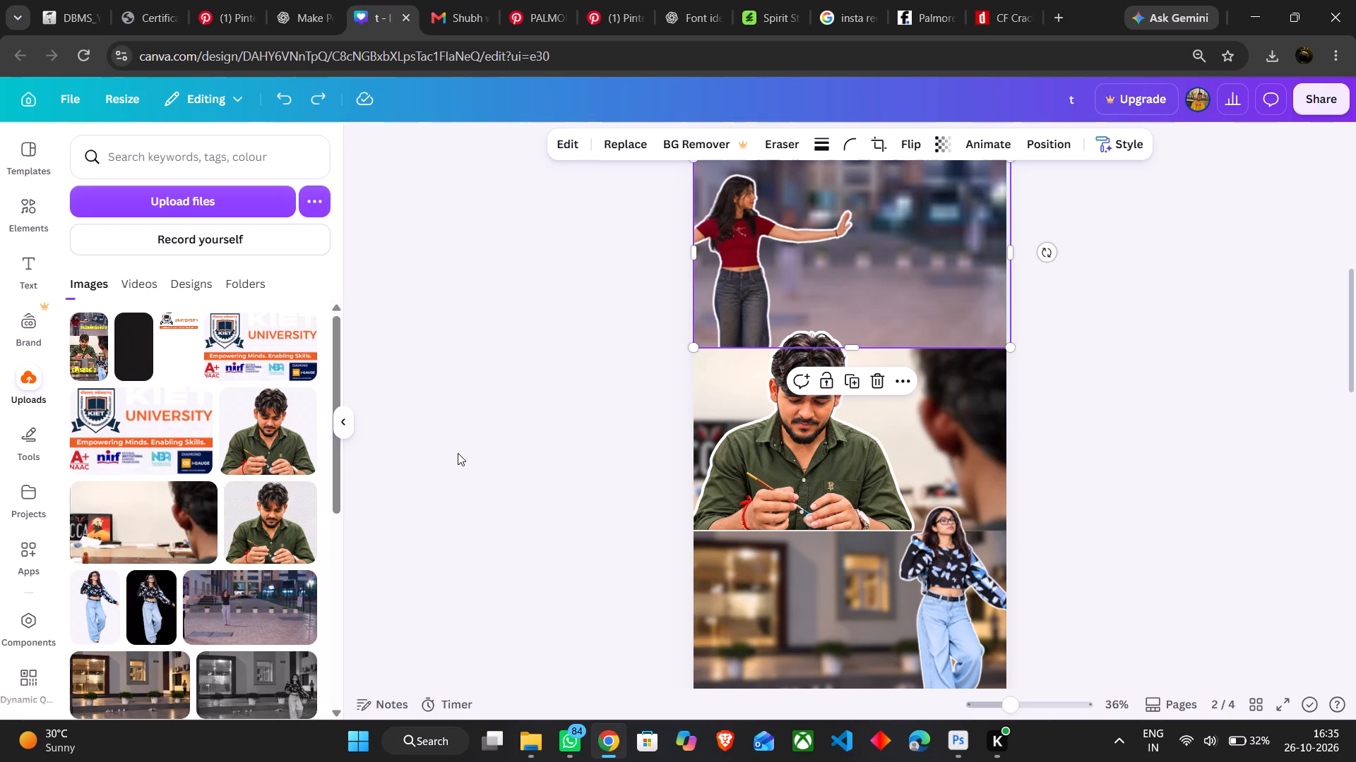
pyautogui.click(458, 453)
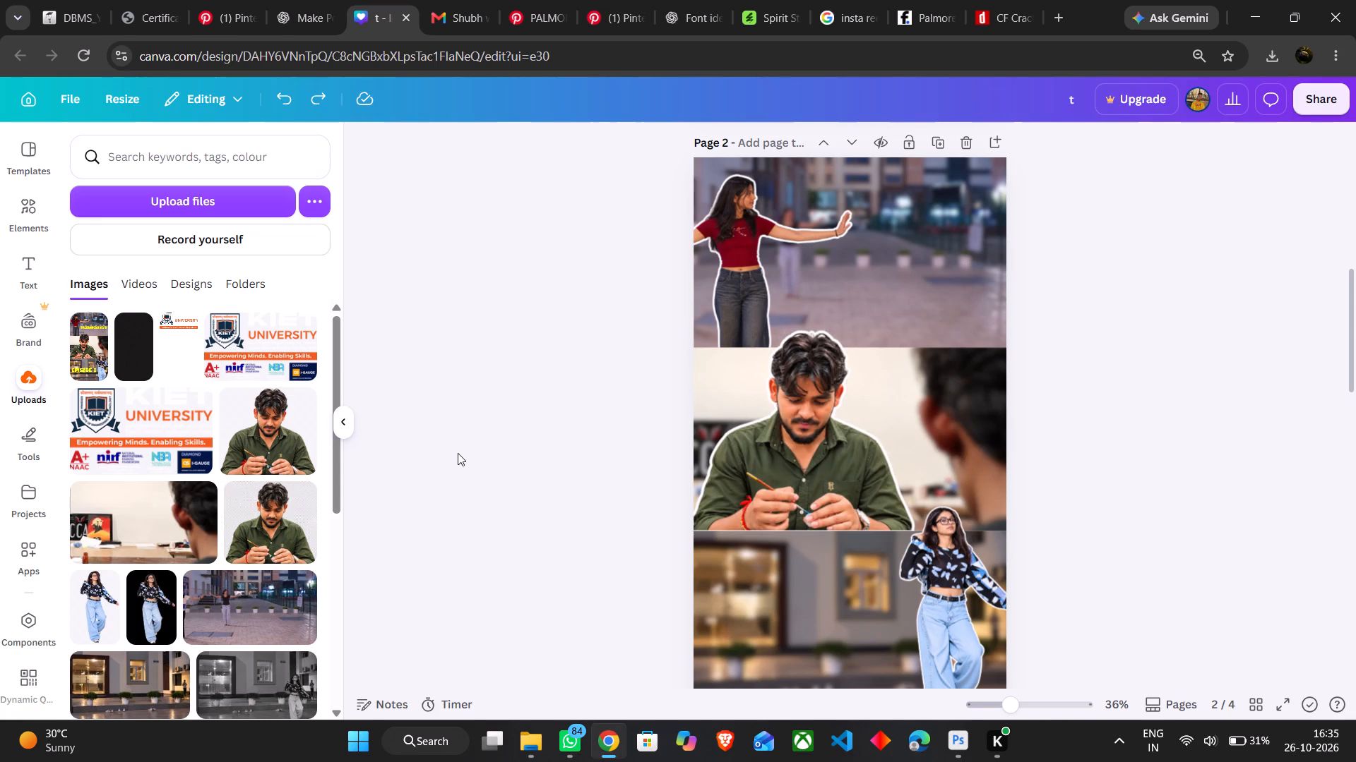
pyautogui.click(773, 490)
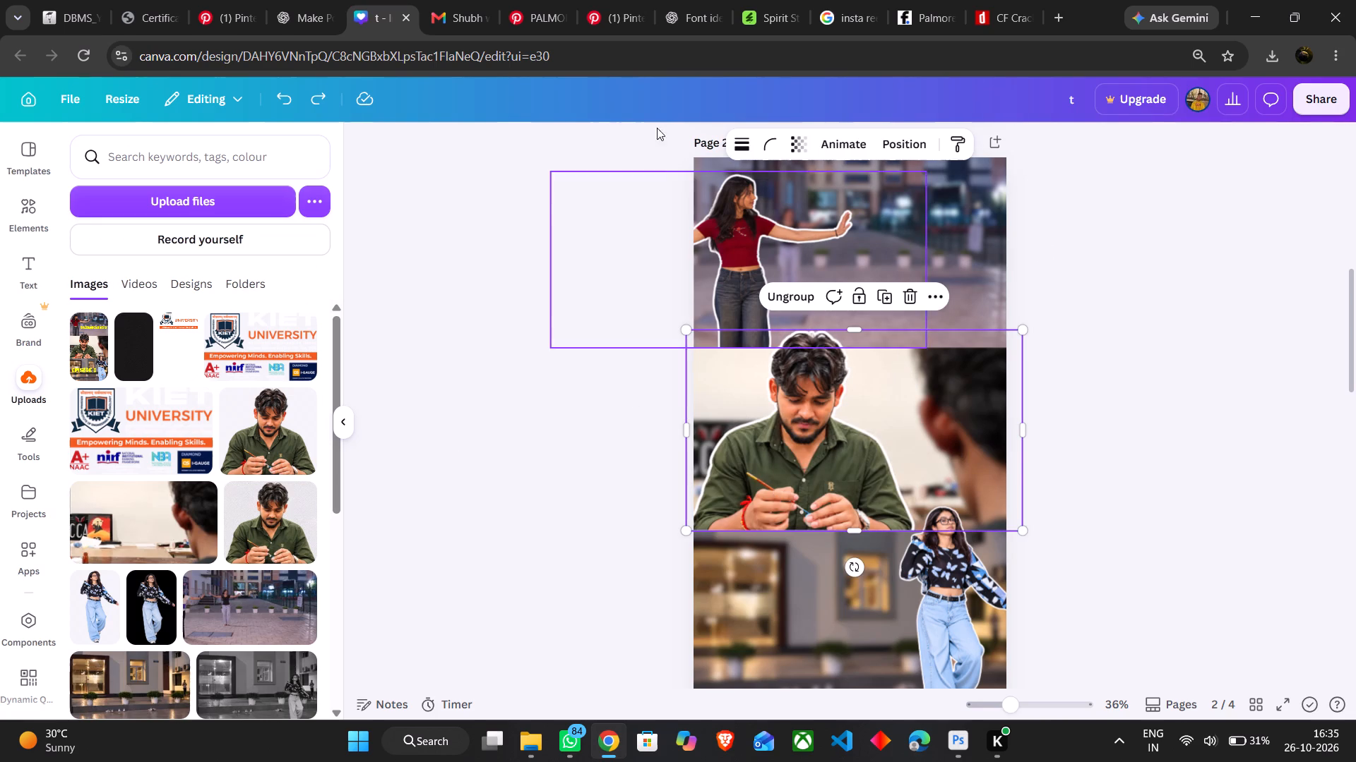
pyautogui.click(800, 452)
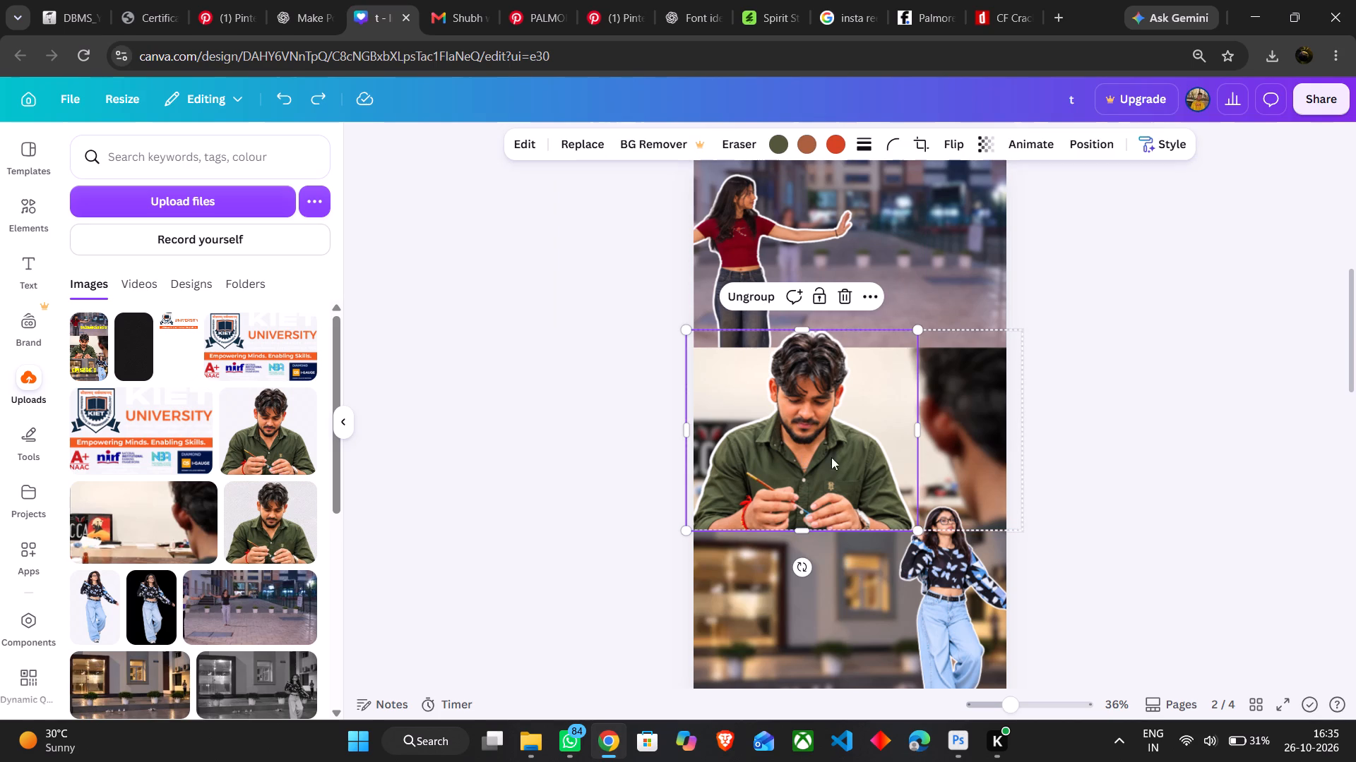
pyautogui.click(518, 143)
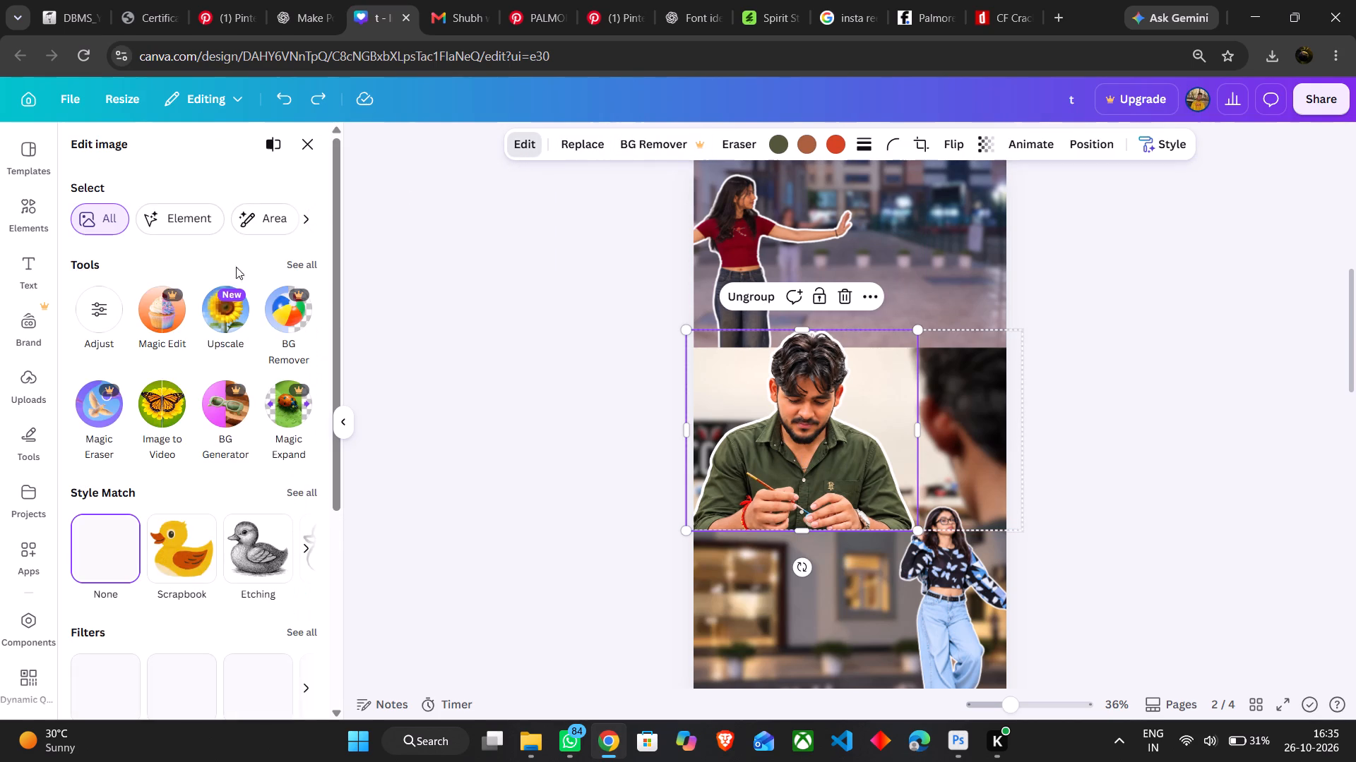
pyautogui.scroll(-5, 145, 533)
pyautogui.click(304, 594)
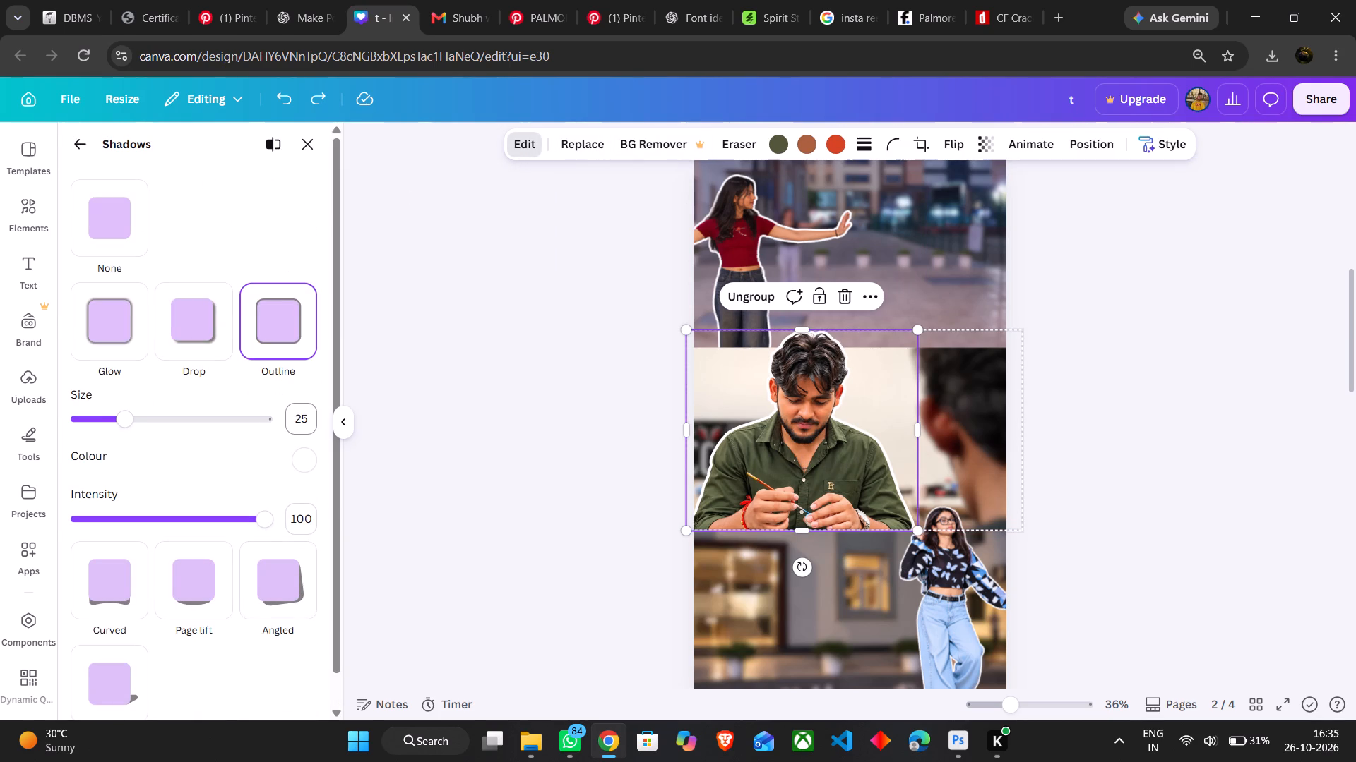
pyautogui.doubleClick(301, 421)
pyautogui.write('11')
pyautogui.press('Return')
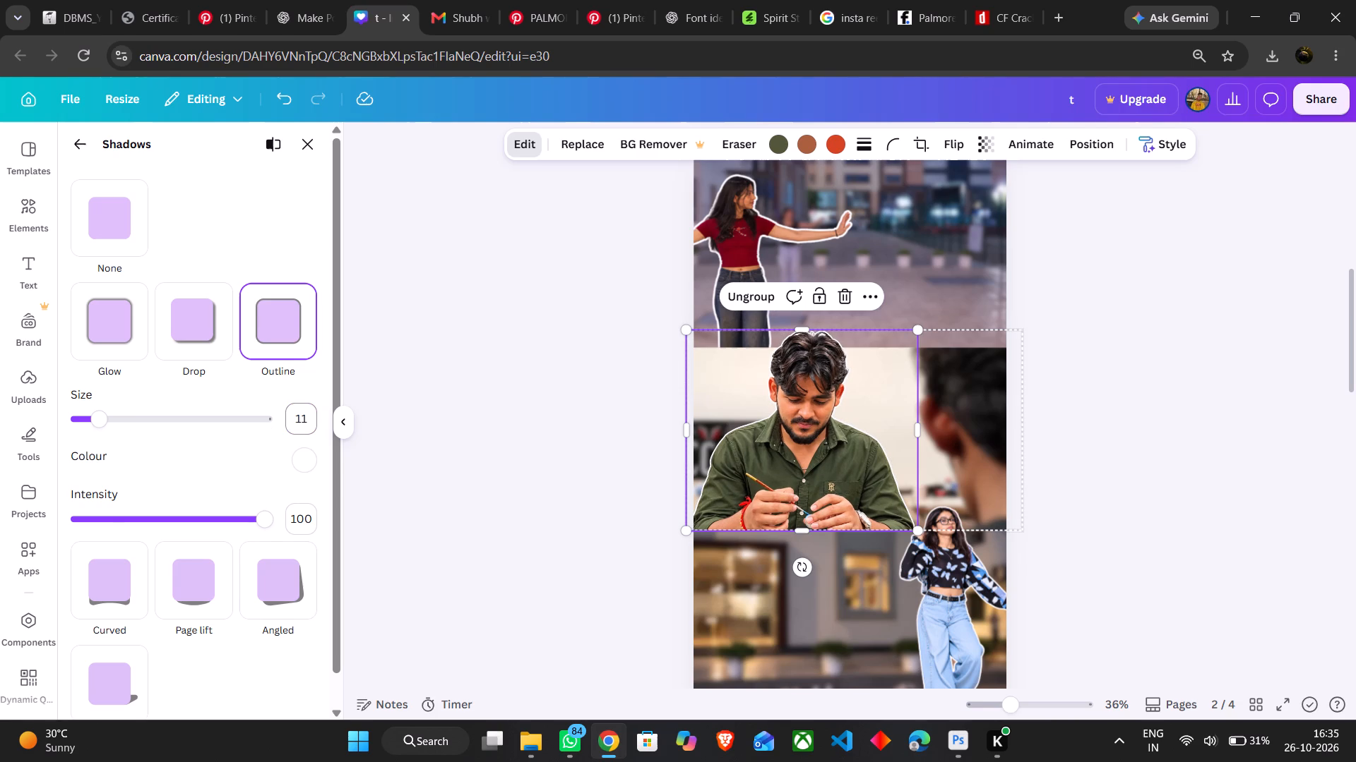
pyautogui.click(436, 399)
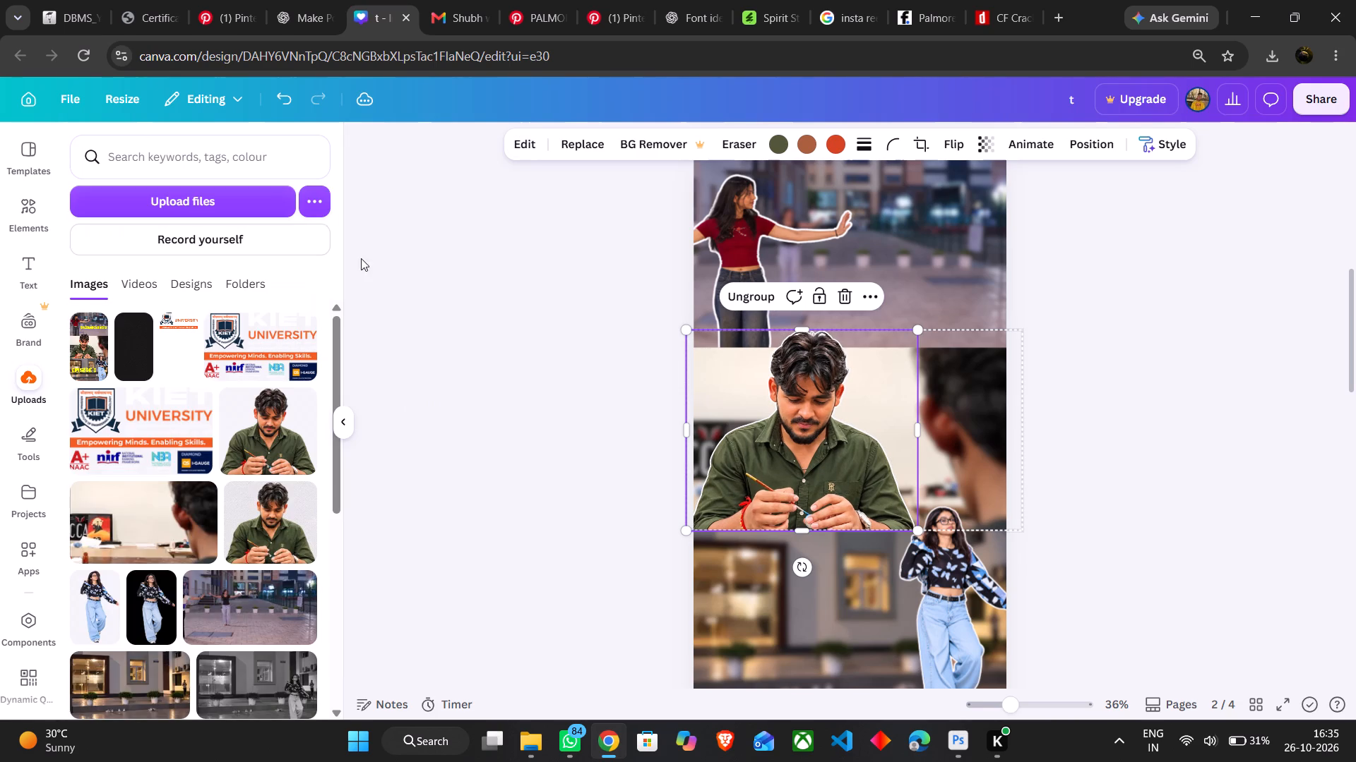
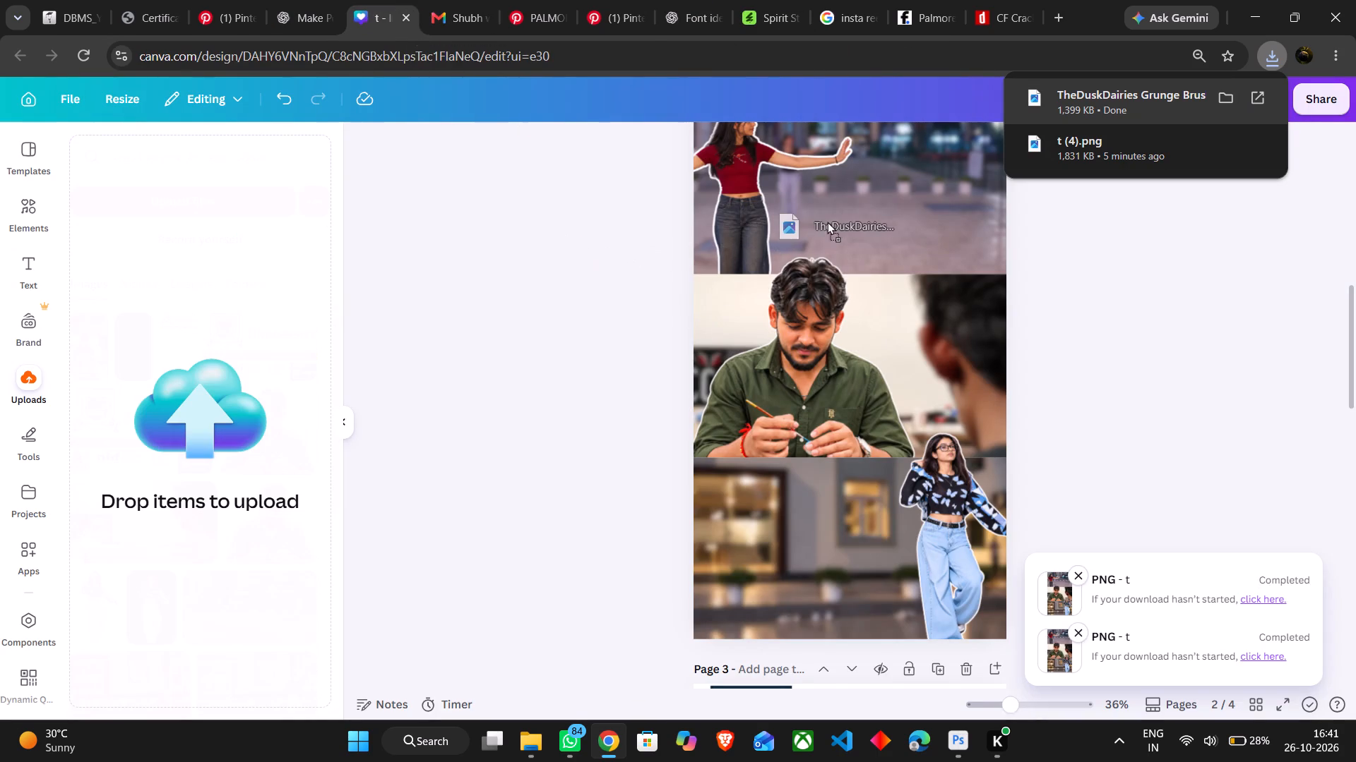
pyautogui.moveTo(827, 222); pyautogui.dragTo(845, 219)
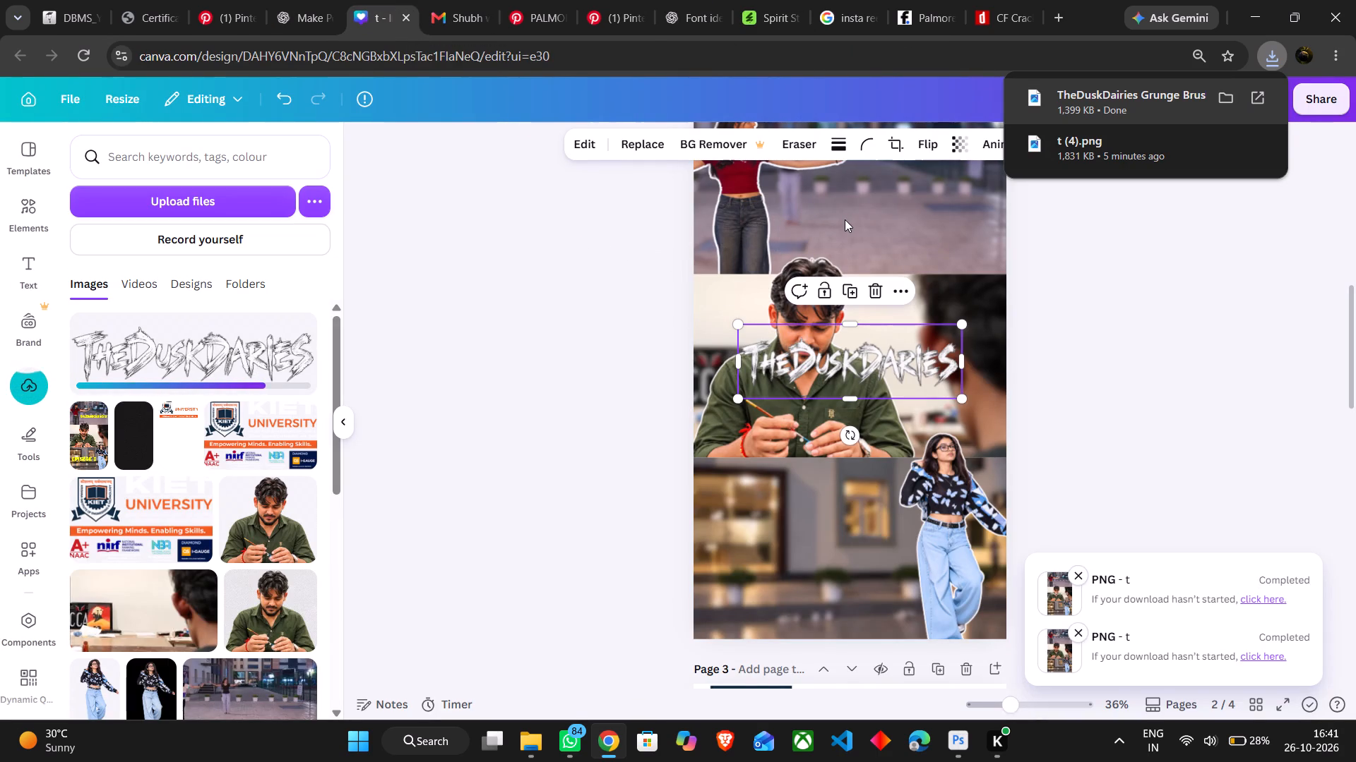
pyautogui.moveTo(862, 364); pyautogui.dragTo(900, 217)
pyautogui.click(1075, 304)
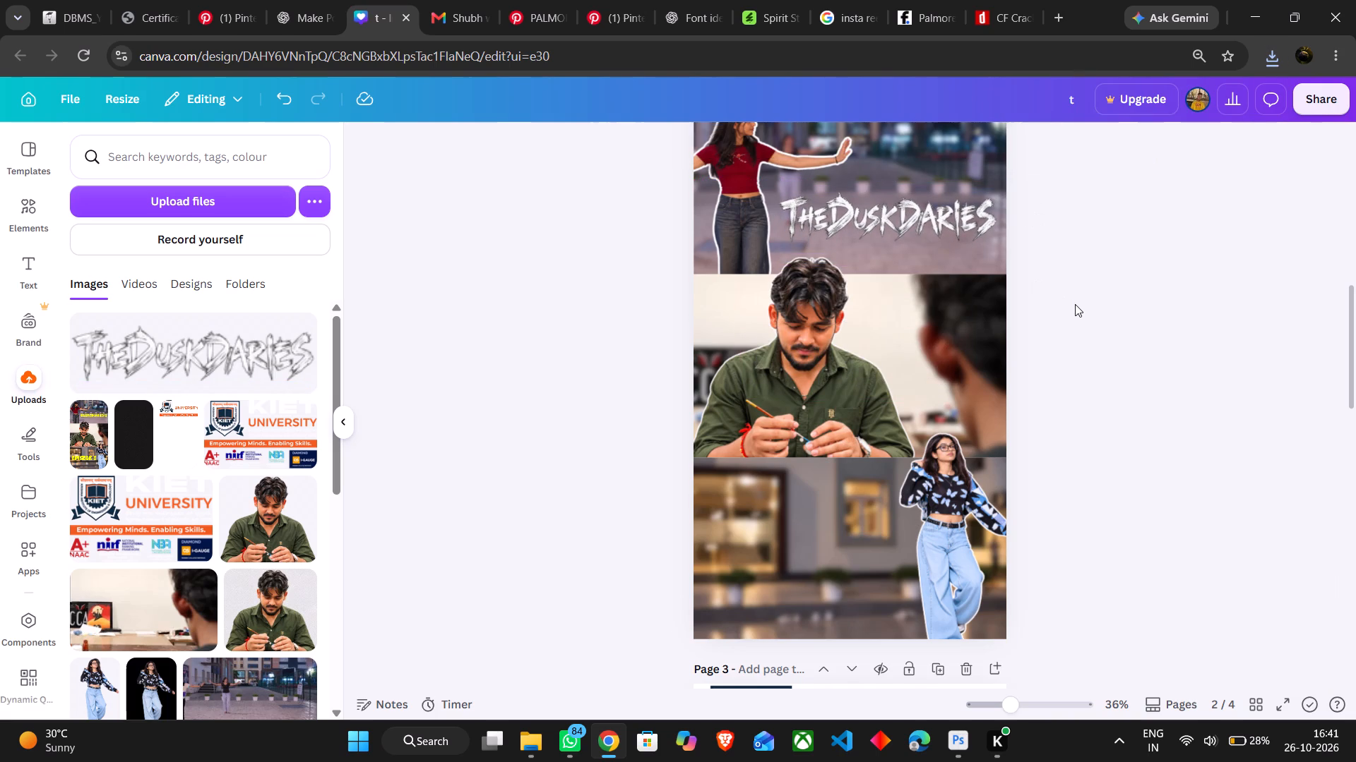
# Review the placed title against the page 1 layout and the thumnail.png image saved on the Desktop.
pyautogui.click(932, 226)
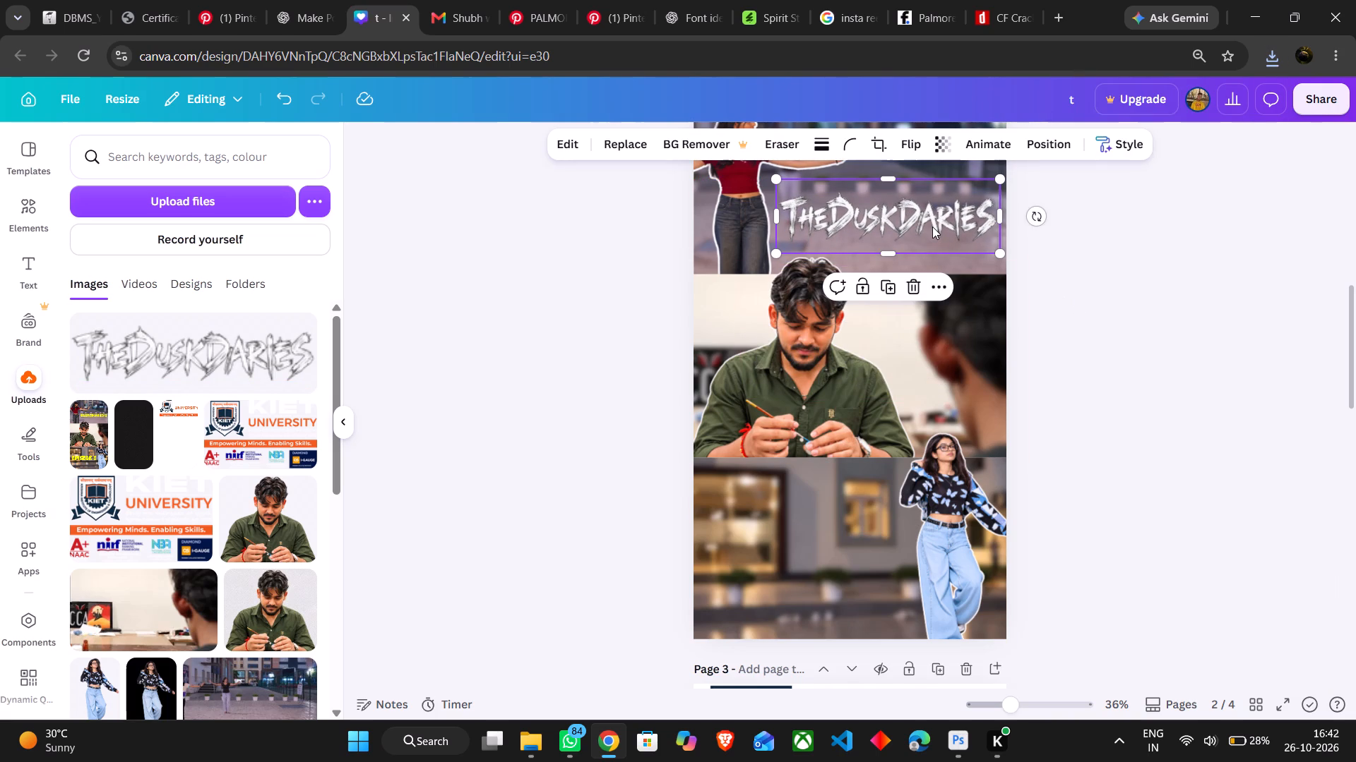
pyautogui.scroll(2, 1130, 380)
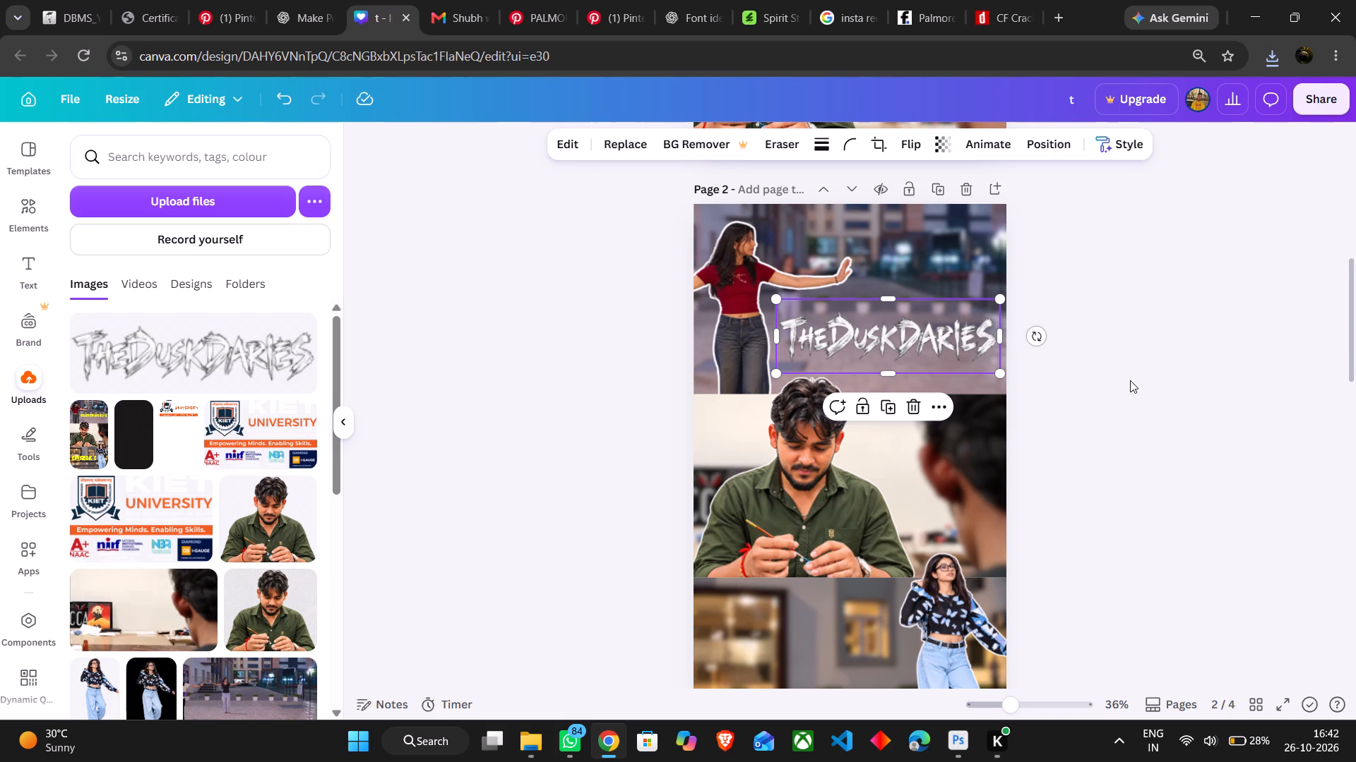
pyautogui.scroll(1, 1130, 380)
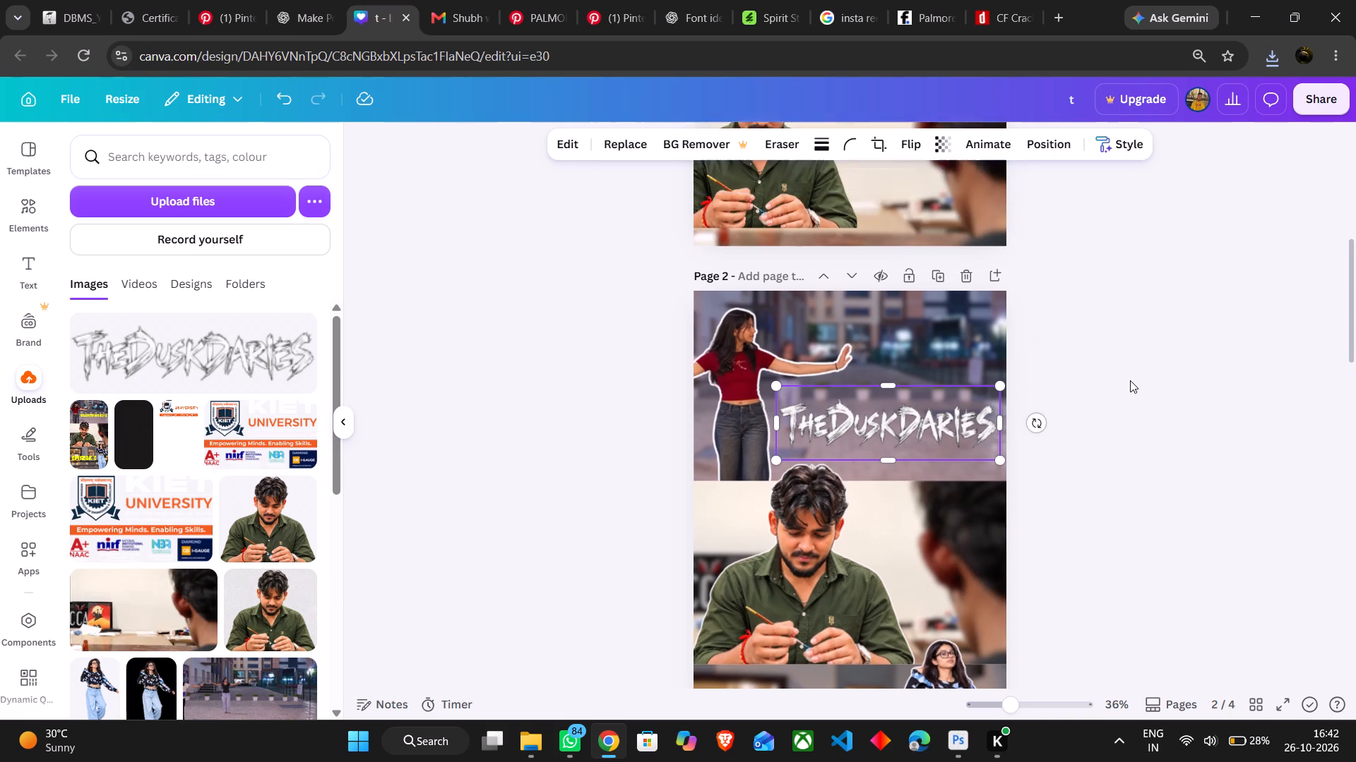
pyautogui.scroll(7, 1130, 380)
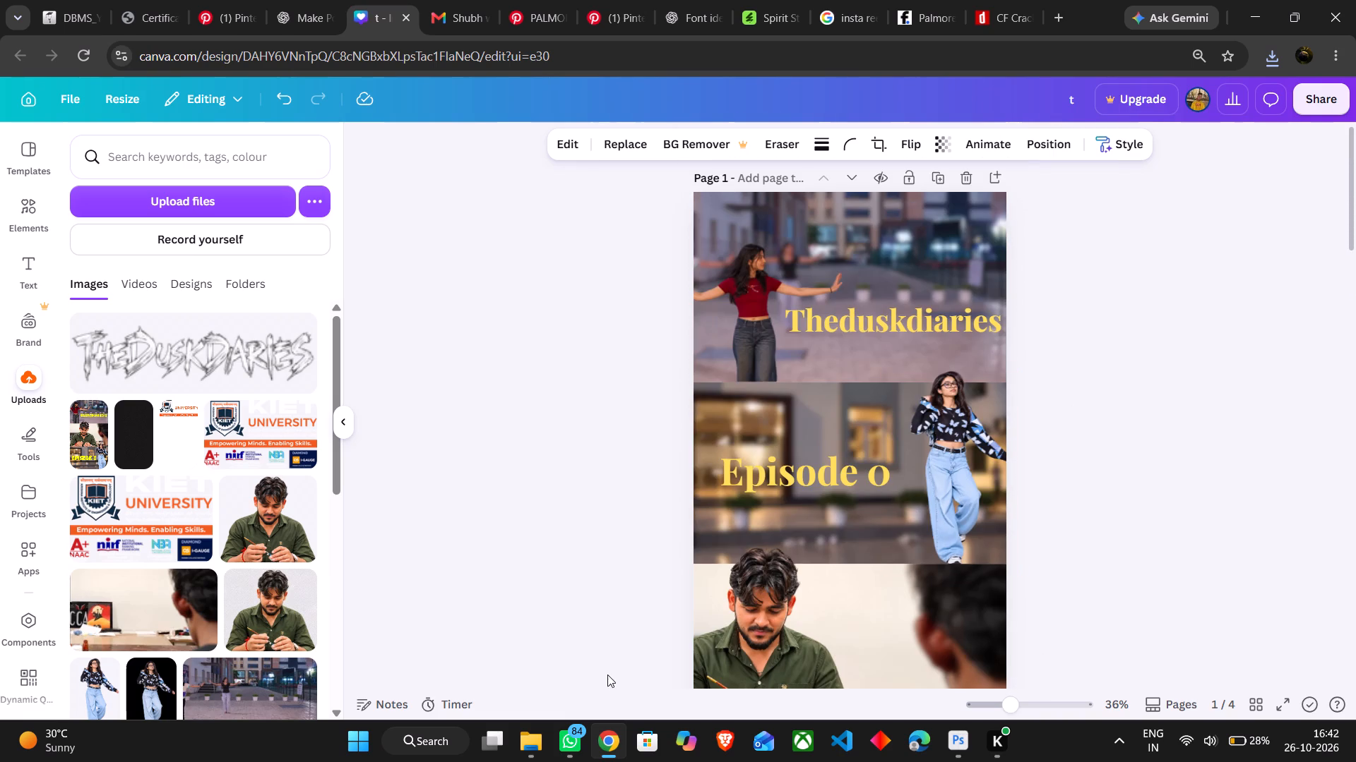
pyautogui.click(533, 750)
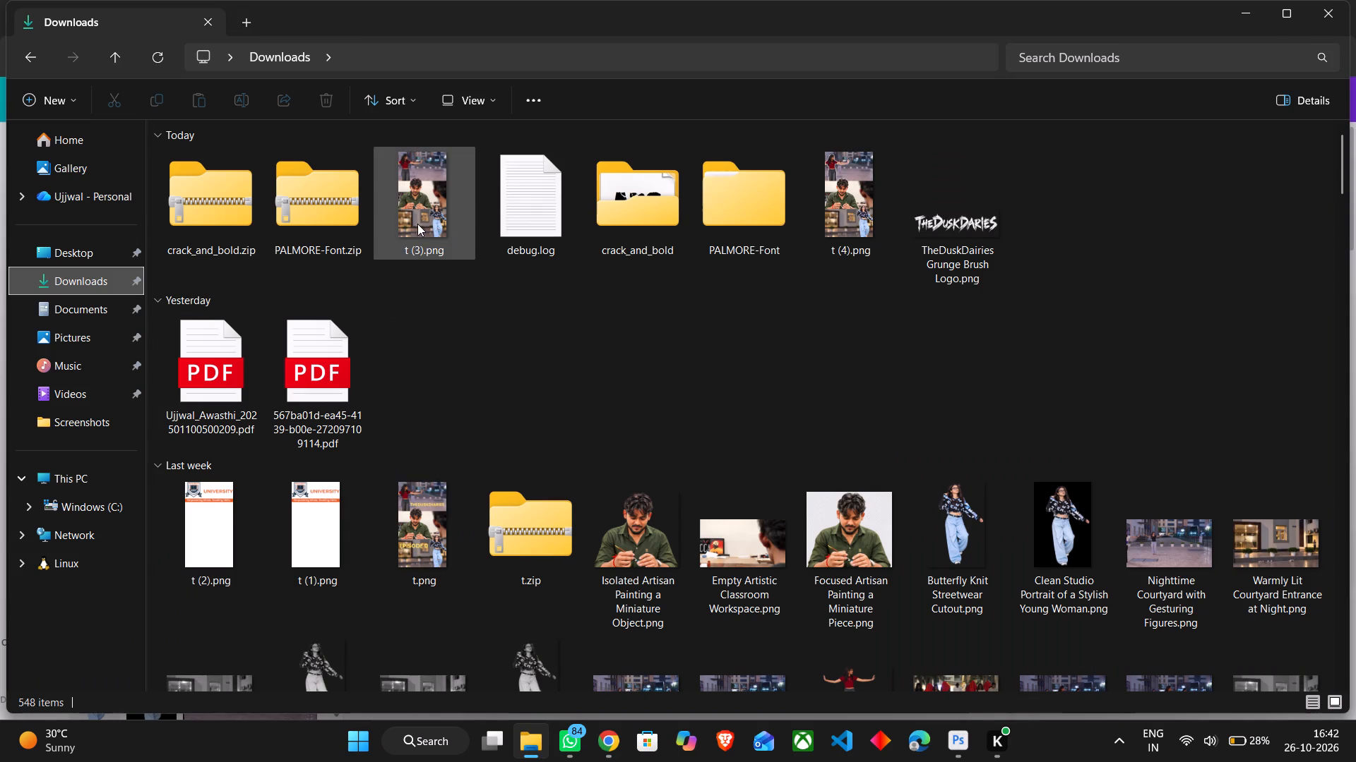
pyautogui.click(98, 257)
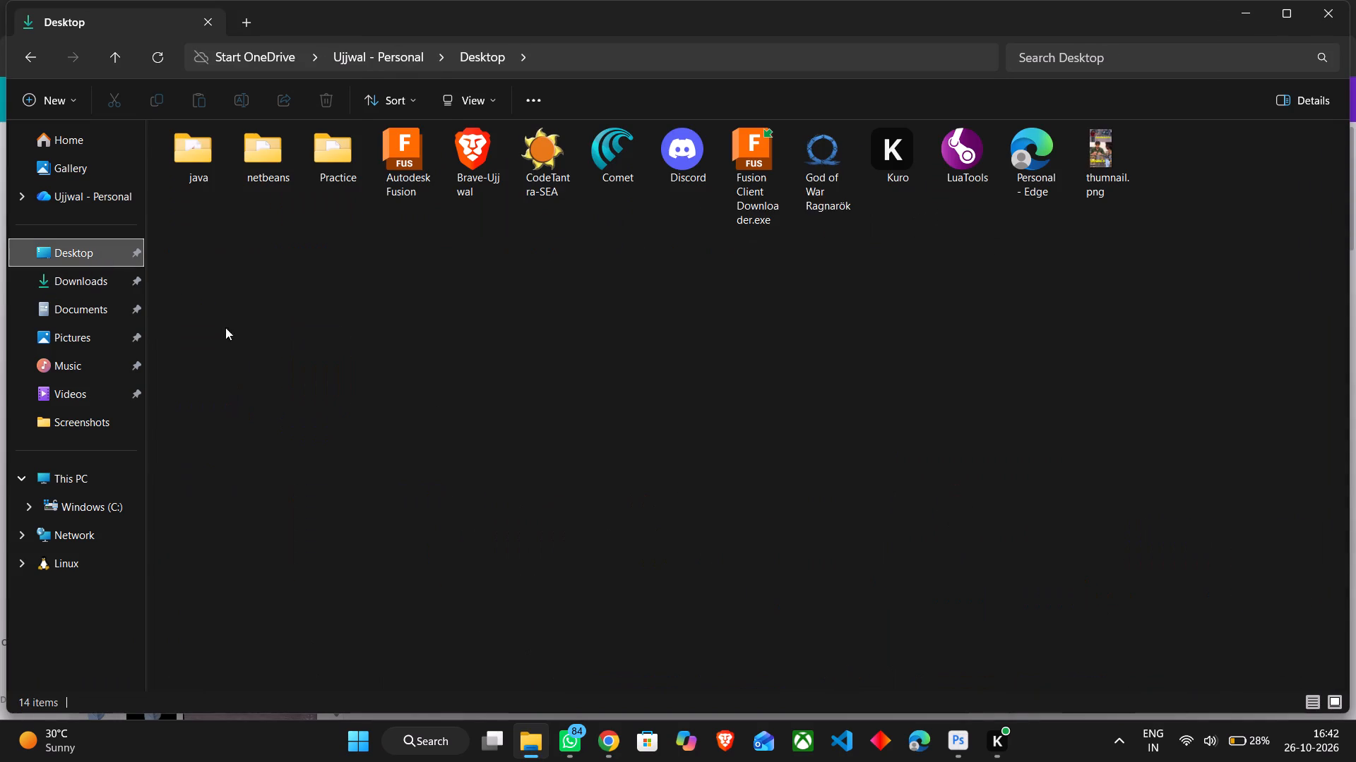
pyautogui.doubleClick(1076, 158)
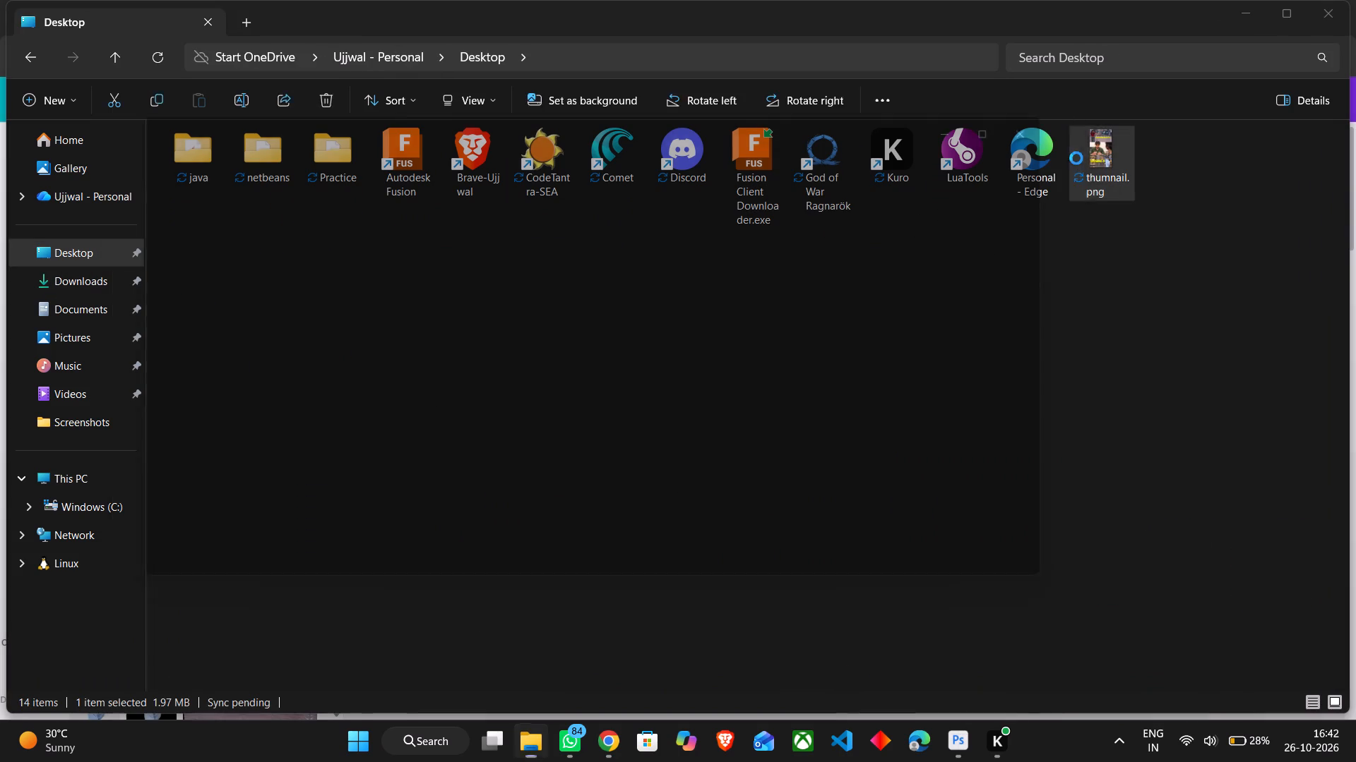
pyautogui.click(1044, 104)
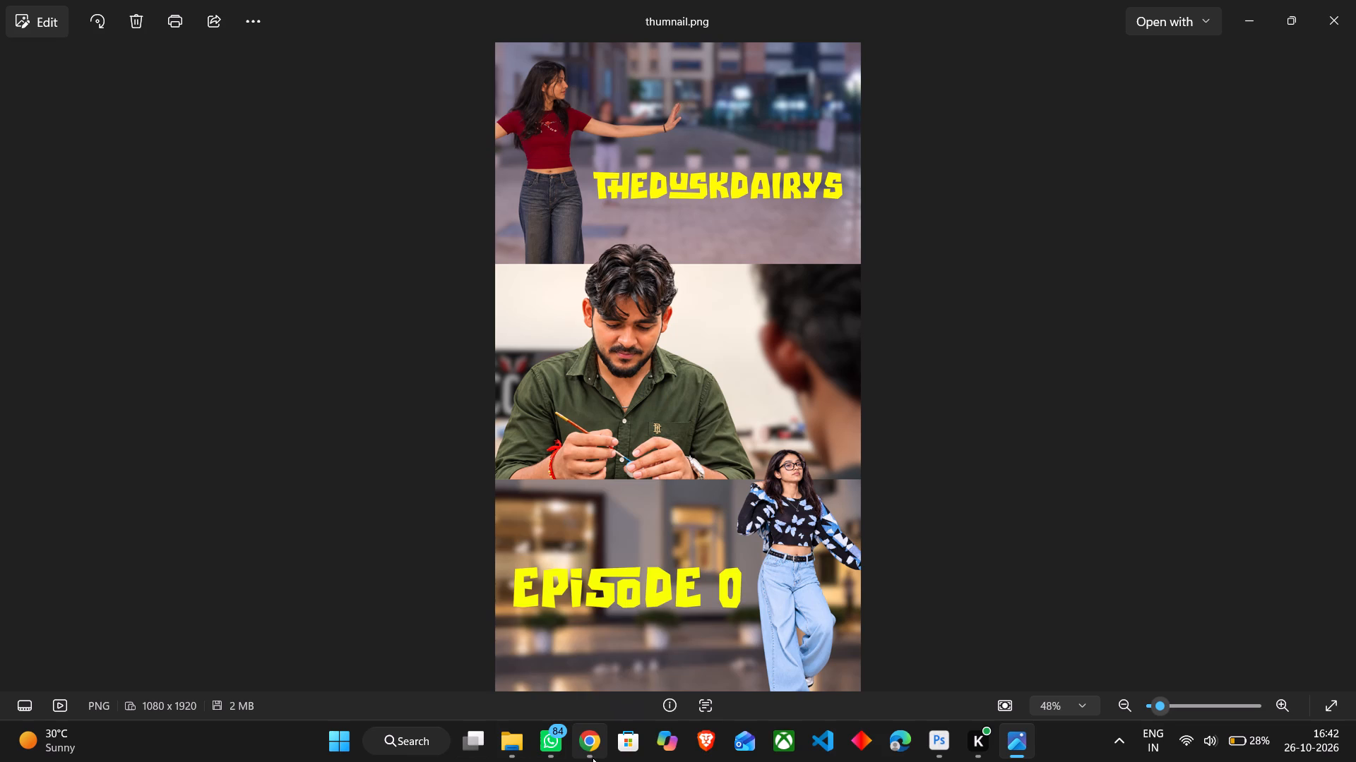
# Switch to Photoshop and select the THEDUSKDAIRYS title text for editing.
pyautogui.click(941, 759)
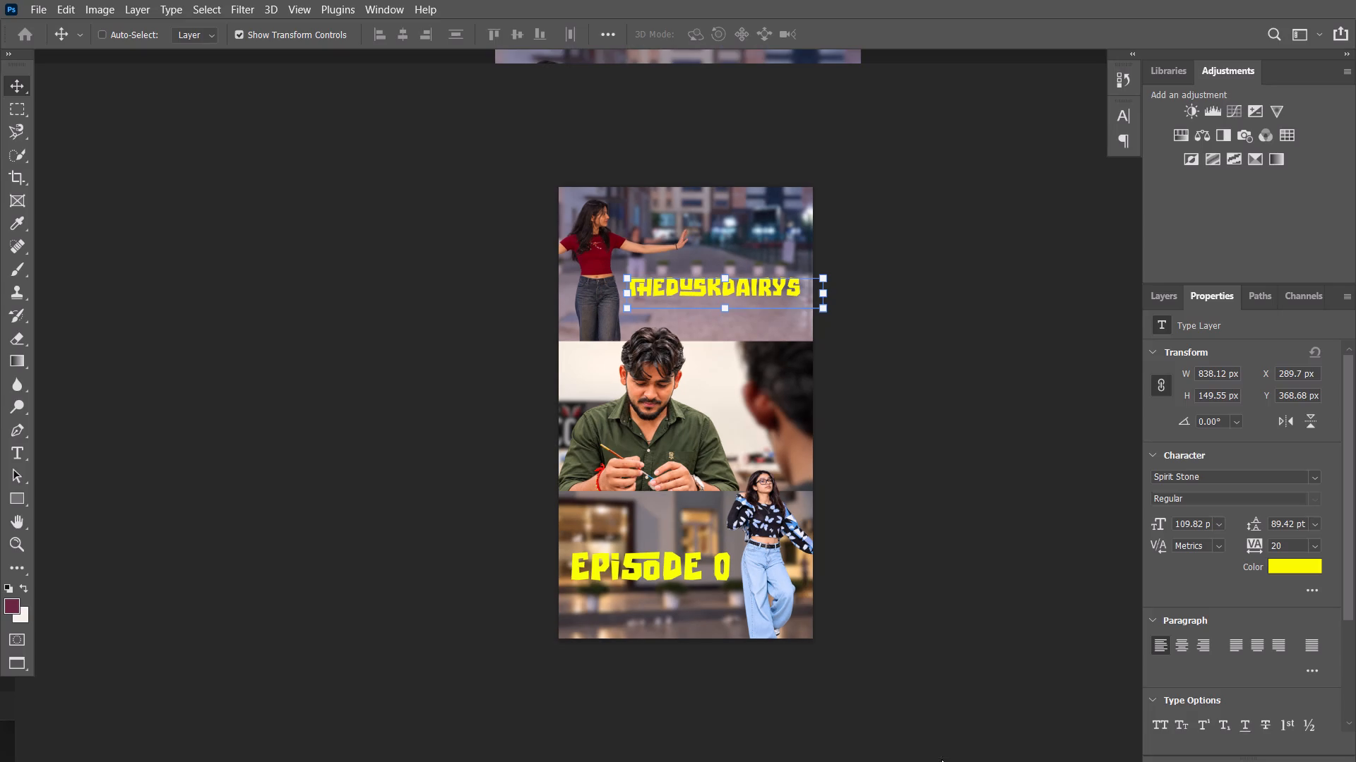
pyautogui.doubleClick(683, 290)
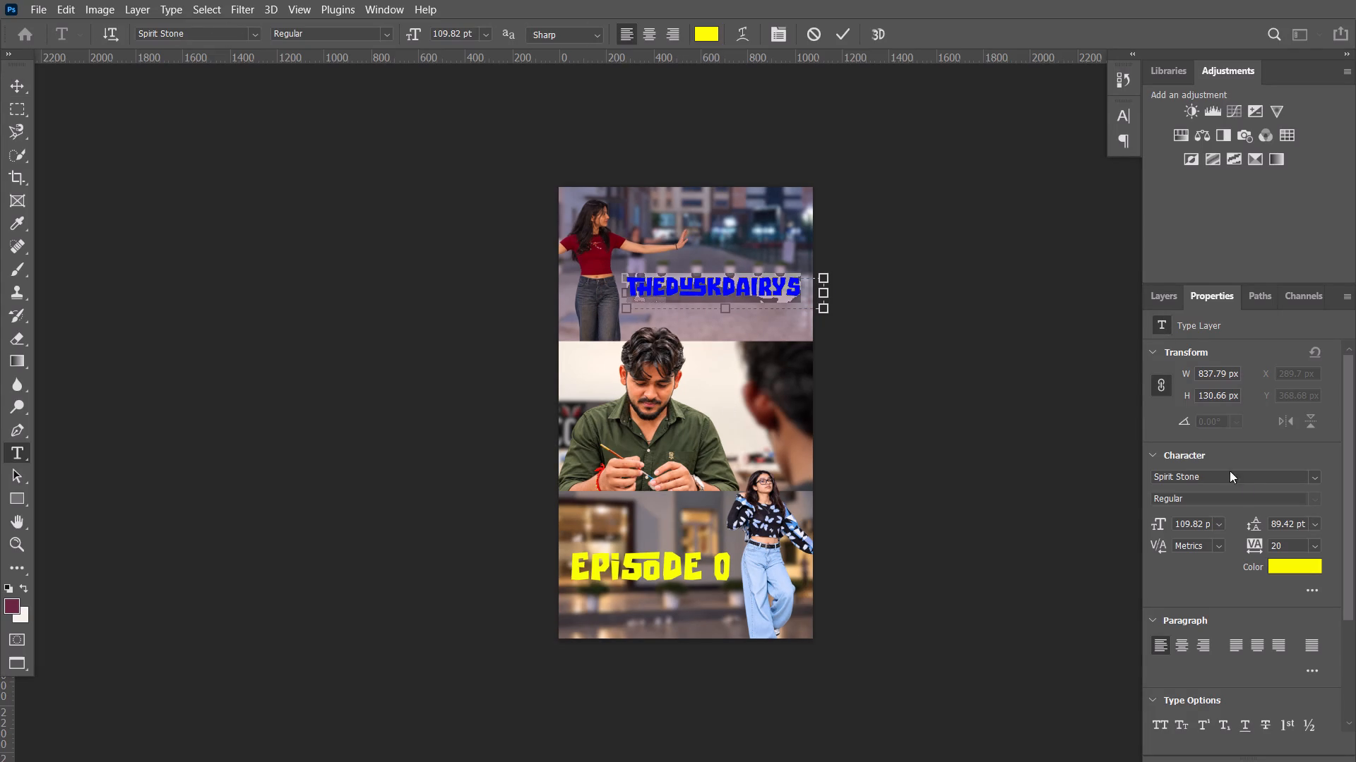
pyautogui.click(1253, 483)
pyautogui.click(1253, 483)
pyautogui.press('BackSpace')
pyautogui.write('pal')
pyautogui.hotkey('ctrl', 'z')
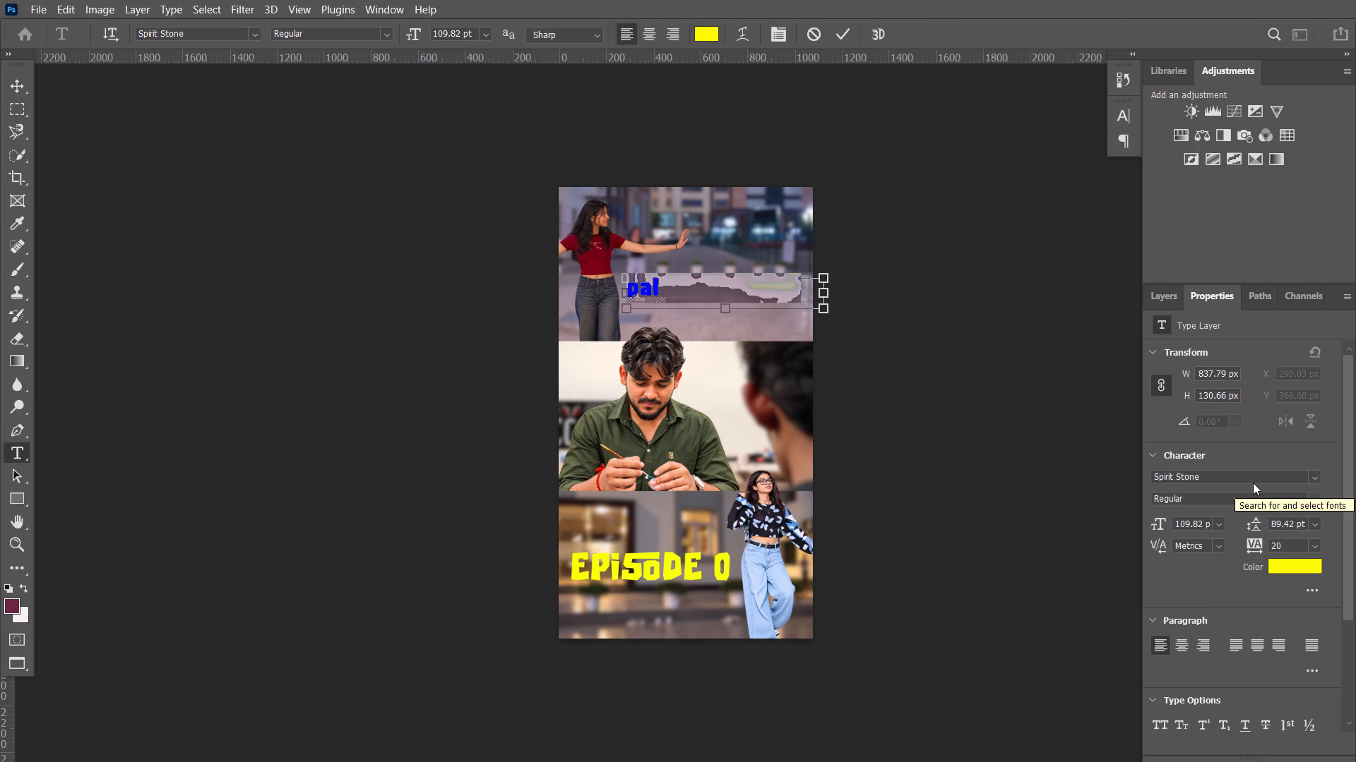
# Set the font of the THEDUSKDAIRYS title to Palmore Semibold.
pyautogui.click(1216, 468)
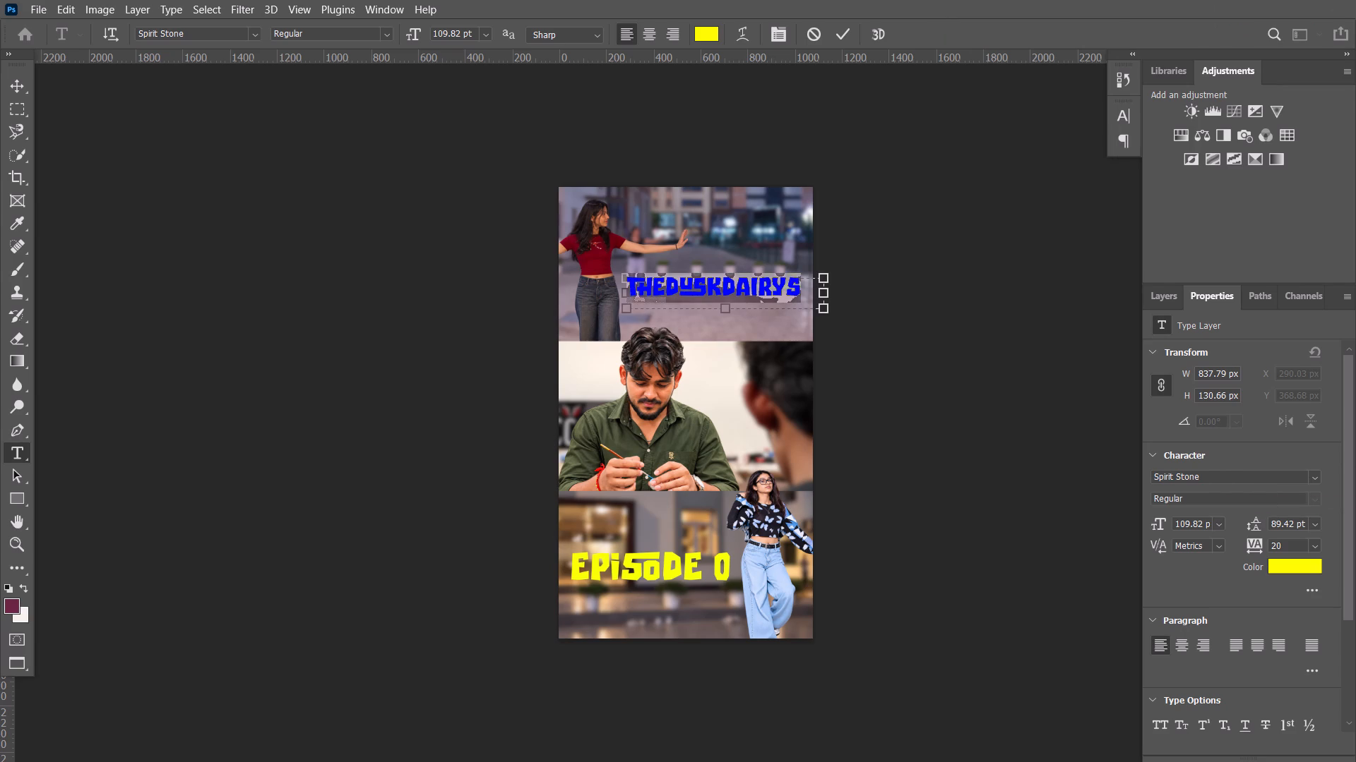
pyautogui.click(1211, 476)
pyautogui.press('BackSpace')
pyautogui.write('pal')
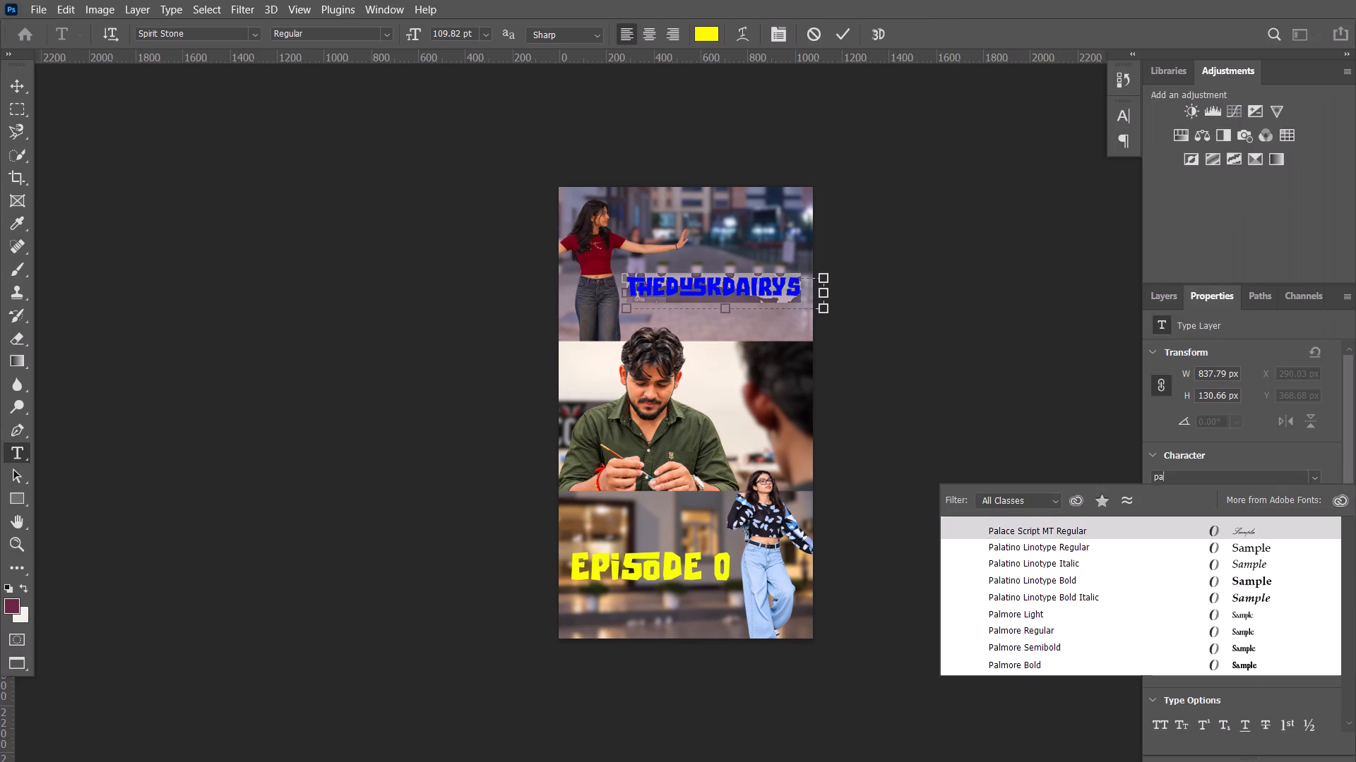
pyautogui.click(1066, 643)
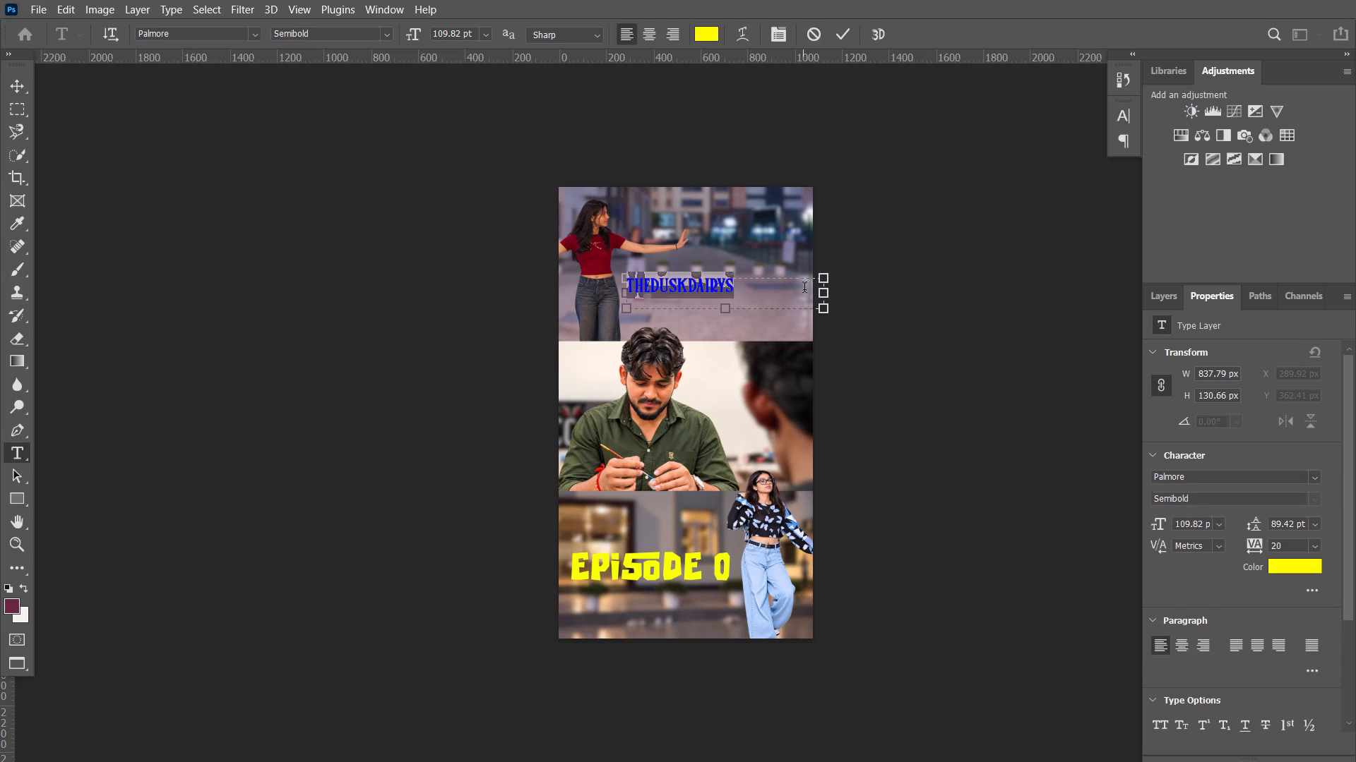
# Enlarge the title's text box to about 1084 by 269 px and set the title's font size to 200 pt.
pyautogui.moveTo(825, 307); pyautogui.dragTo(883, 339)
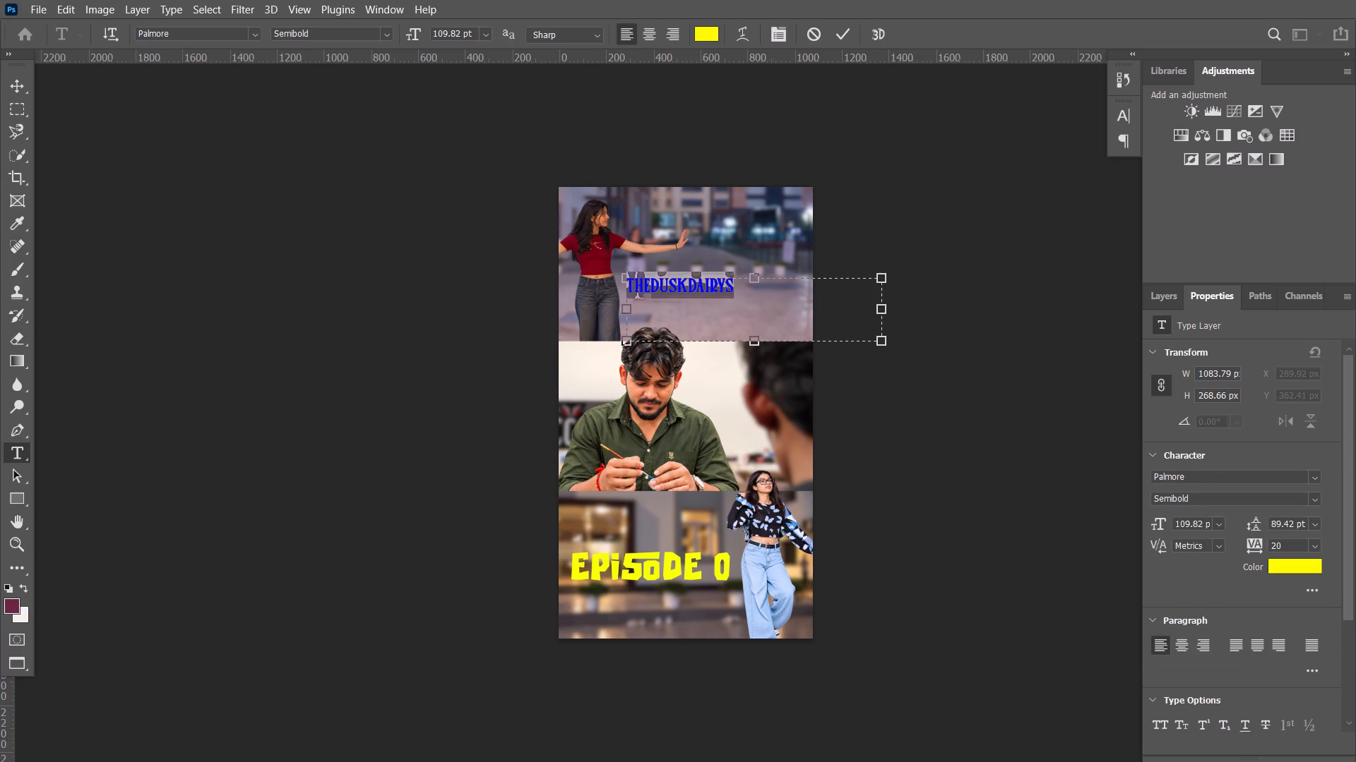
pyautogui.moveTo(459, 30); pyautogui.dragTo(391, 35)
pyautogui.write('200')
pyautogui.press('Return')
pyautogui.click(900, 329)
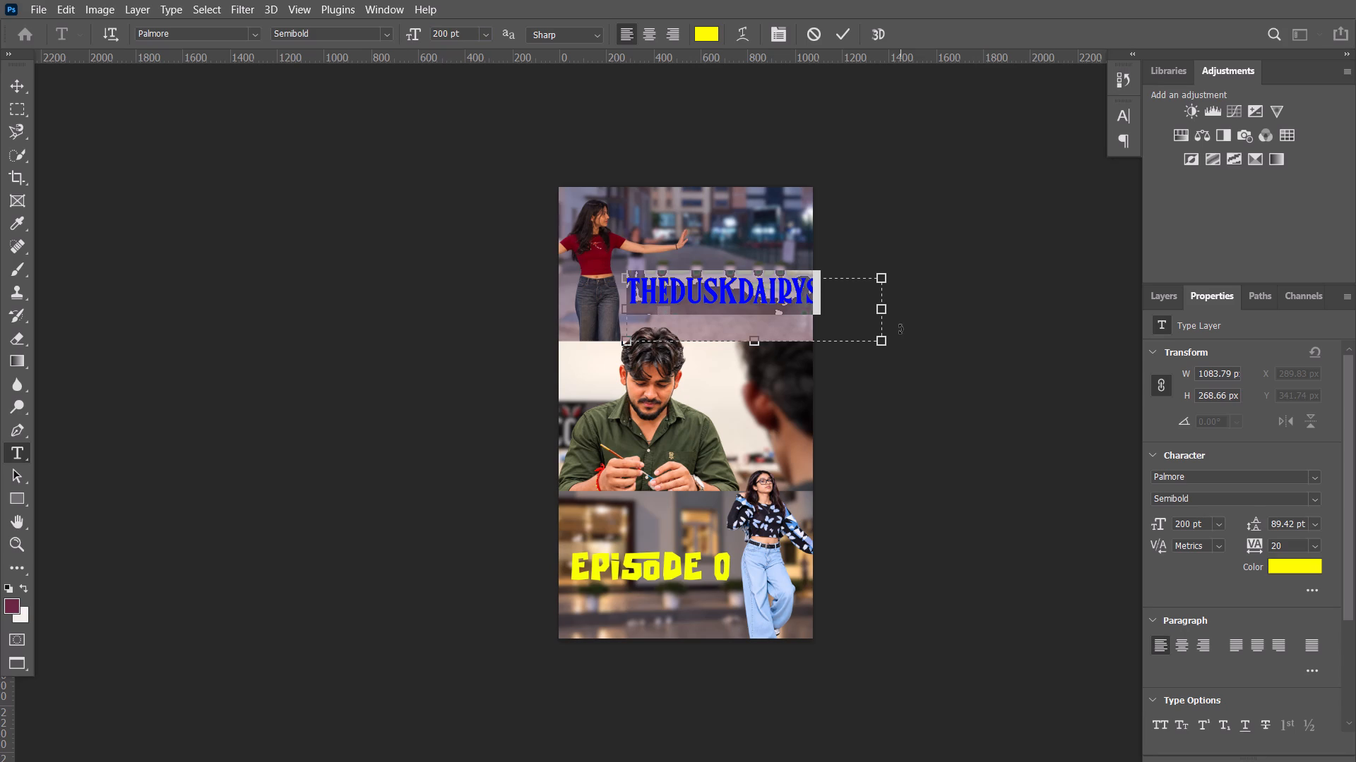
pyautogui.click(950, 435)
pyautogui.moveTo(35, 88); pyautogui.dragTo(22, 88)
pyautogui.click(22, 88)
pyautogui.click(294, 258)
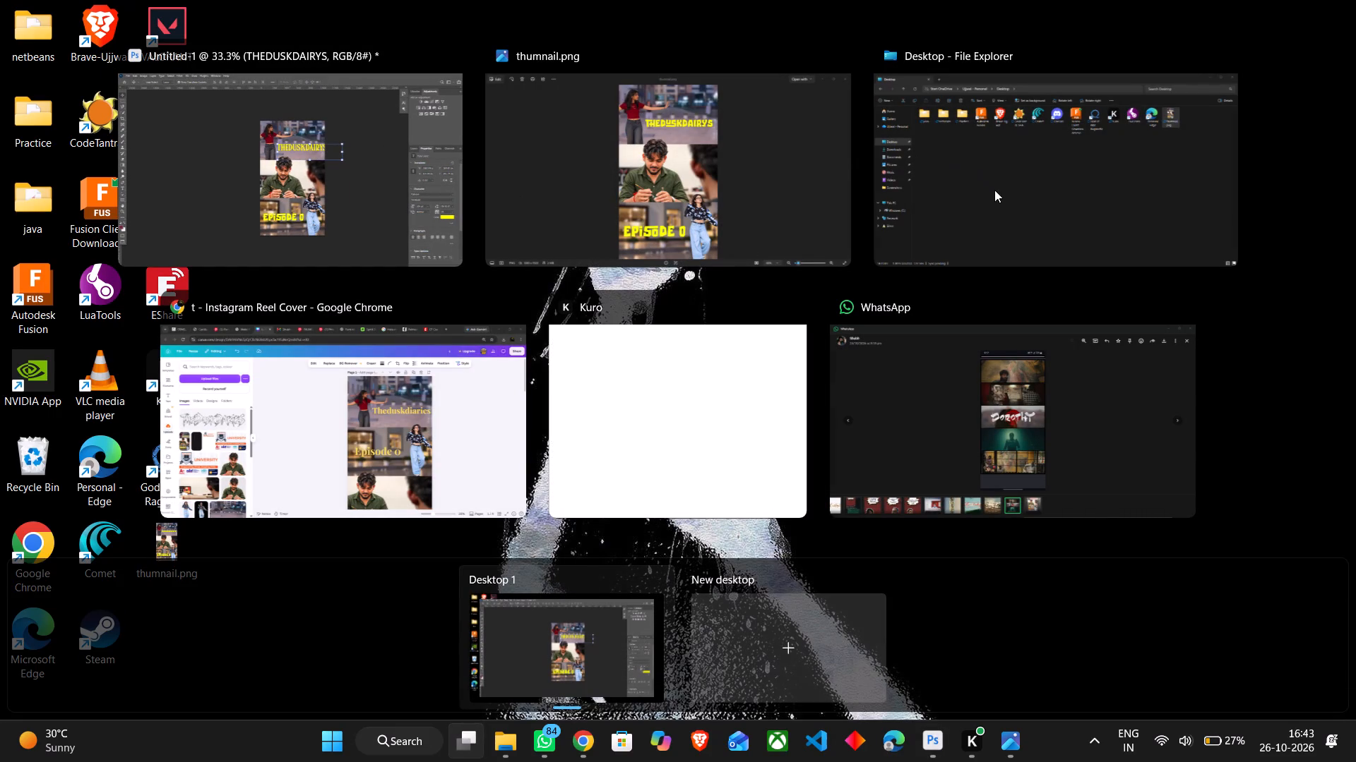
# Switch to Chrome and compare the title styling on pages 1 and 2 of the Canva reel cover design.
pyautogui.click(364, 435)
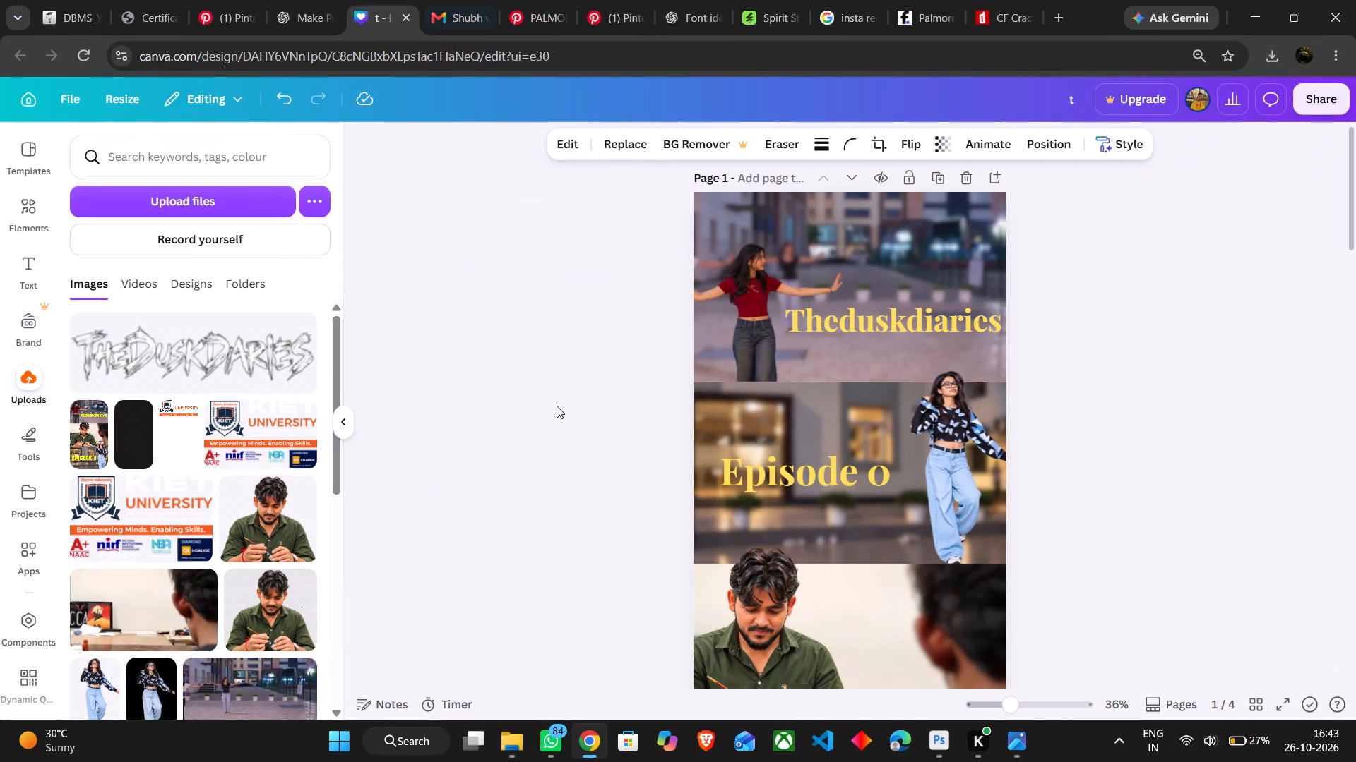
pyautogui.scroll(-4, 557, 406)
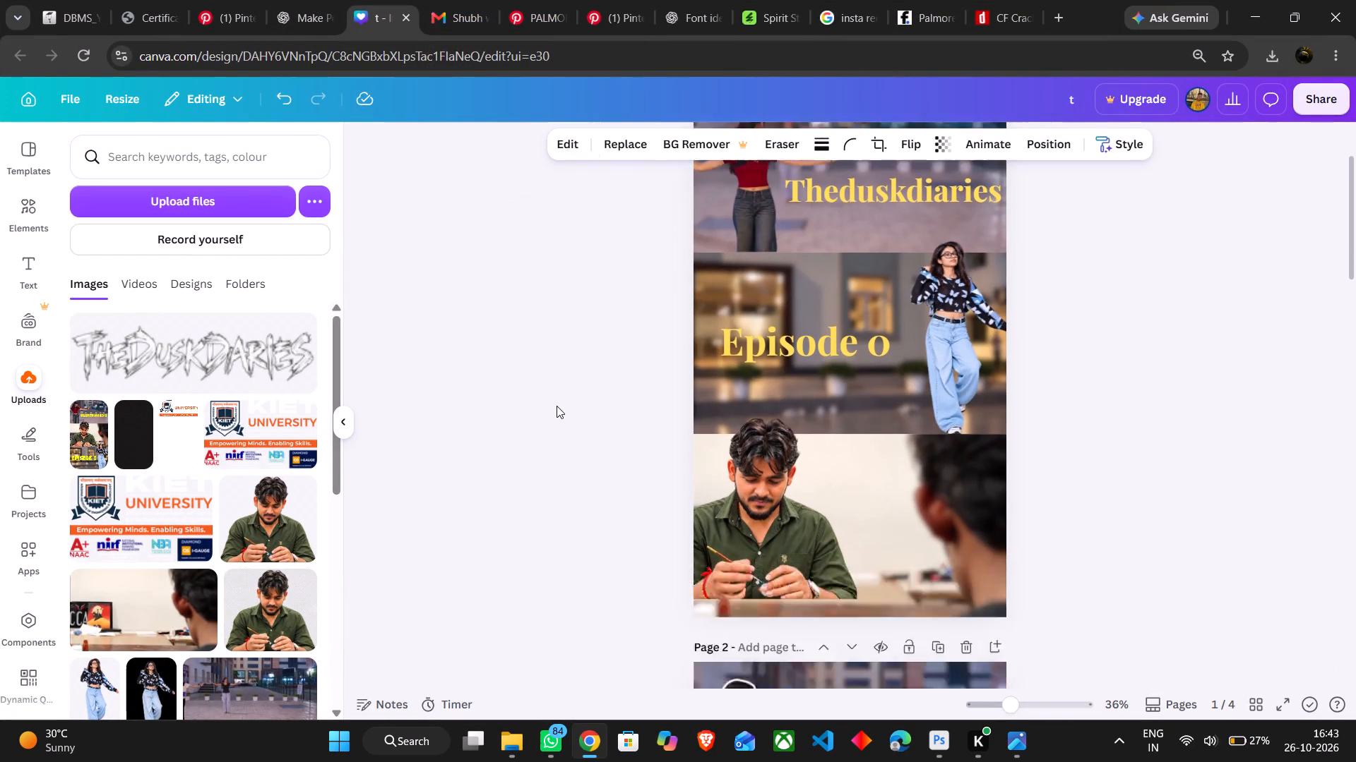
pyautogui.scroll(-2, 557, 406)
pyautogui.scroll(1, 557, 406)
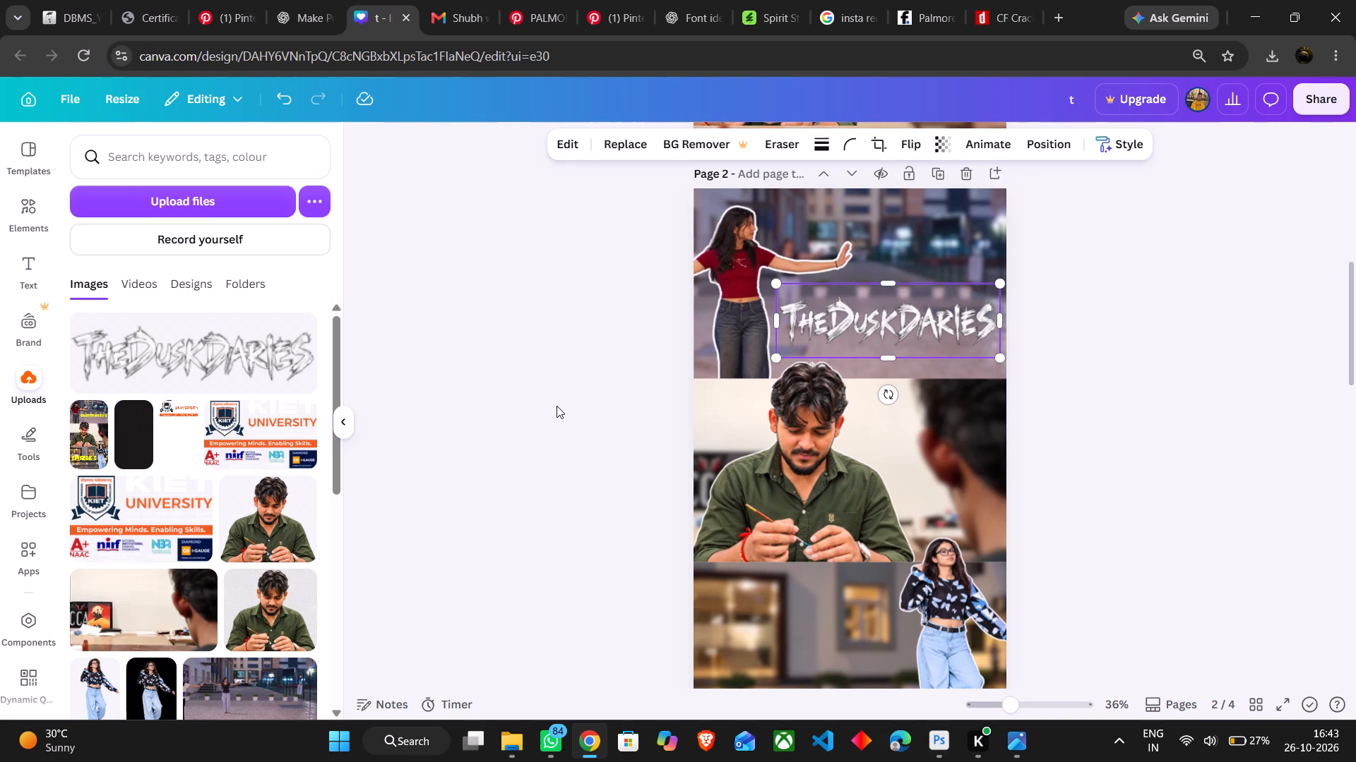
pyautogui.scroll(2, 557, 406)
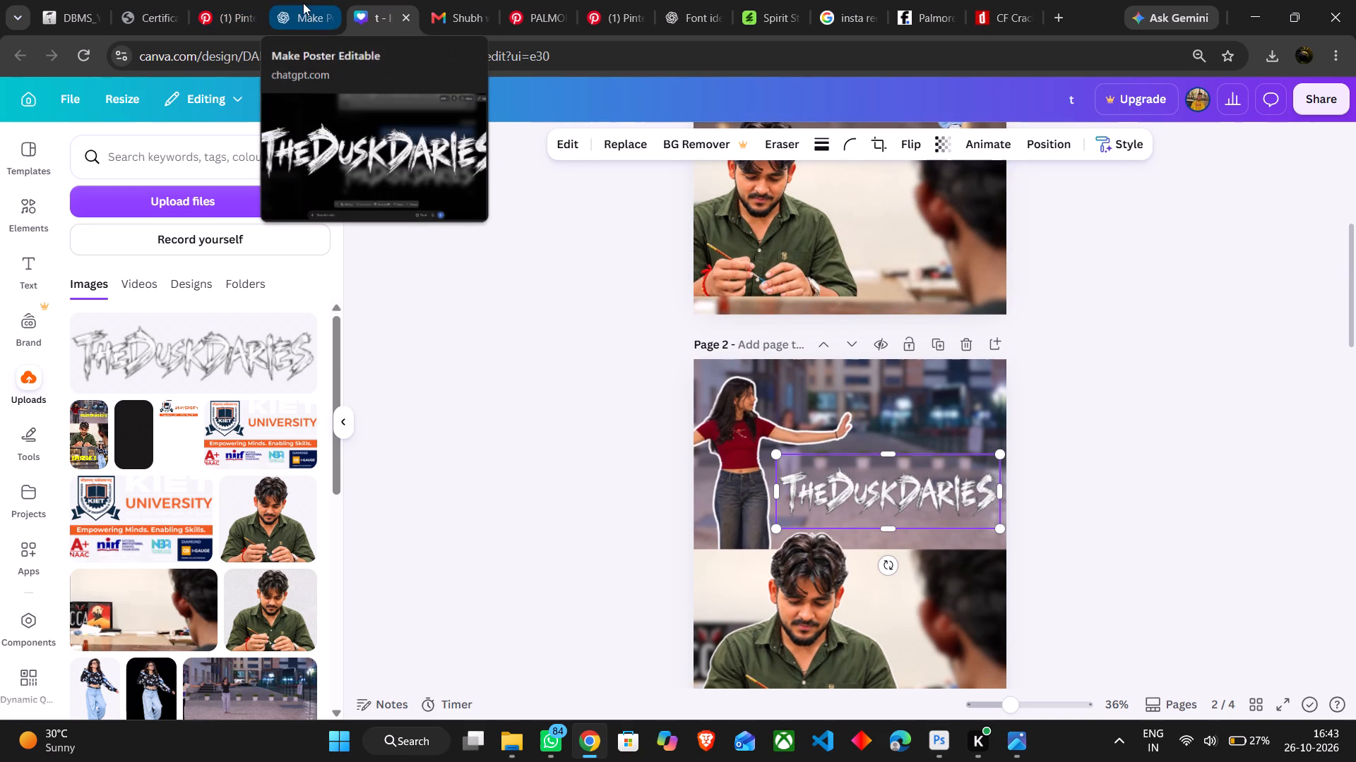
# Bring up the Pinterest search results for dance club posters as a title style reference.
pyautogui.click(218, 0)
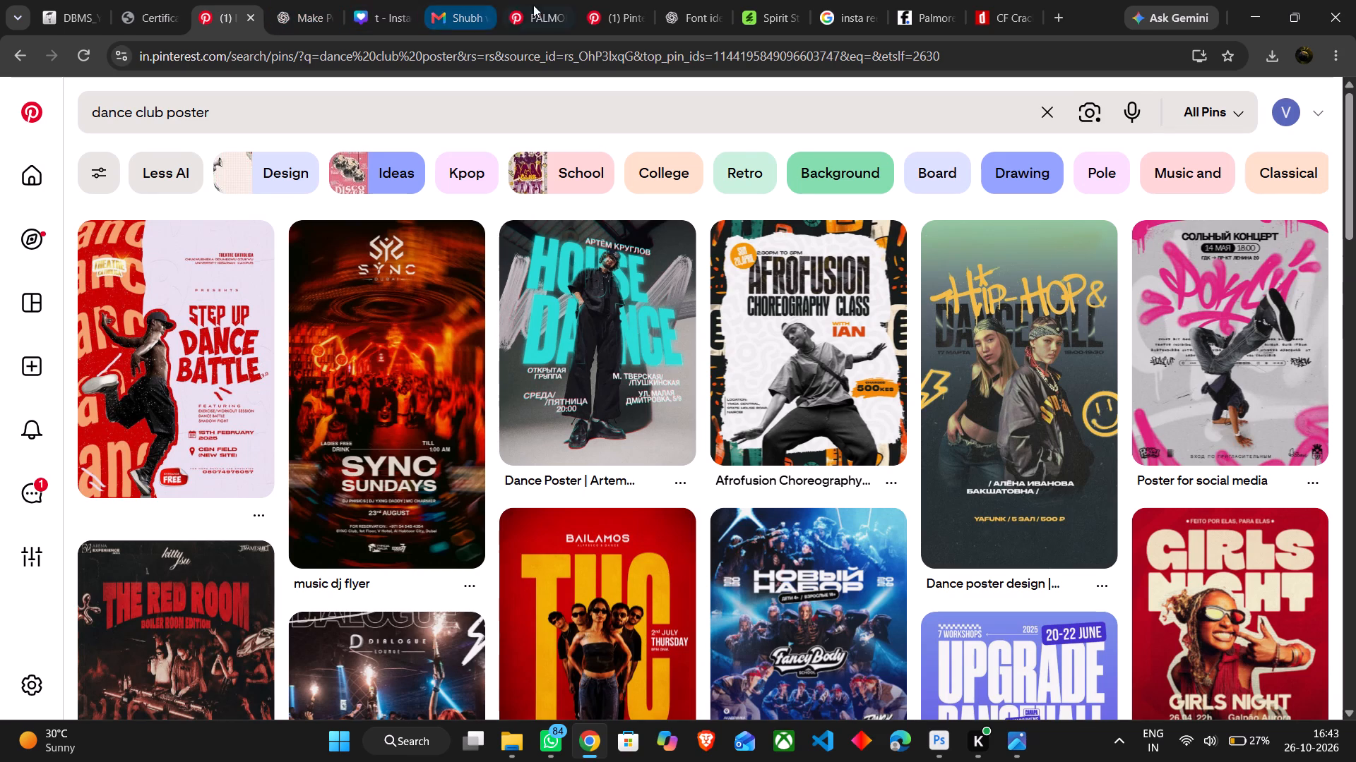
# Examine the font pins shared in the Pinterest chat and open the Stylish Boho & Elegant Serif Fonts pin.
pyautogui.click(542, 5)
pyautogui.scroll(-1, 181, 451)
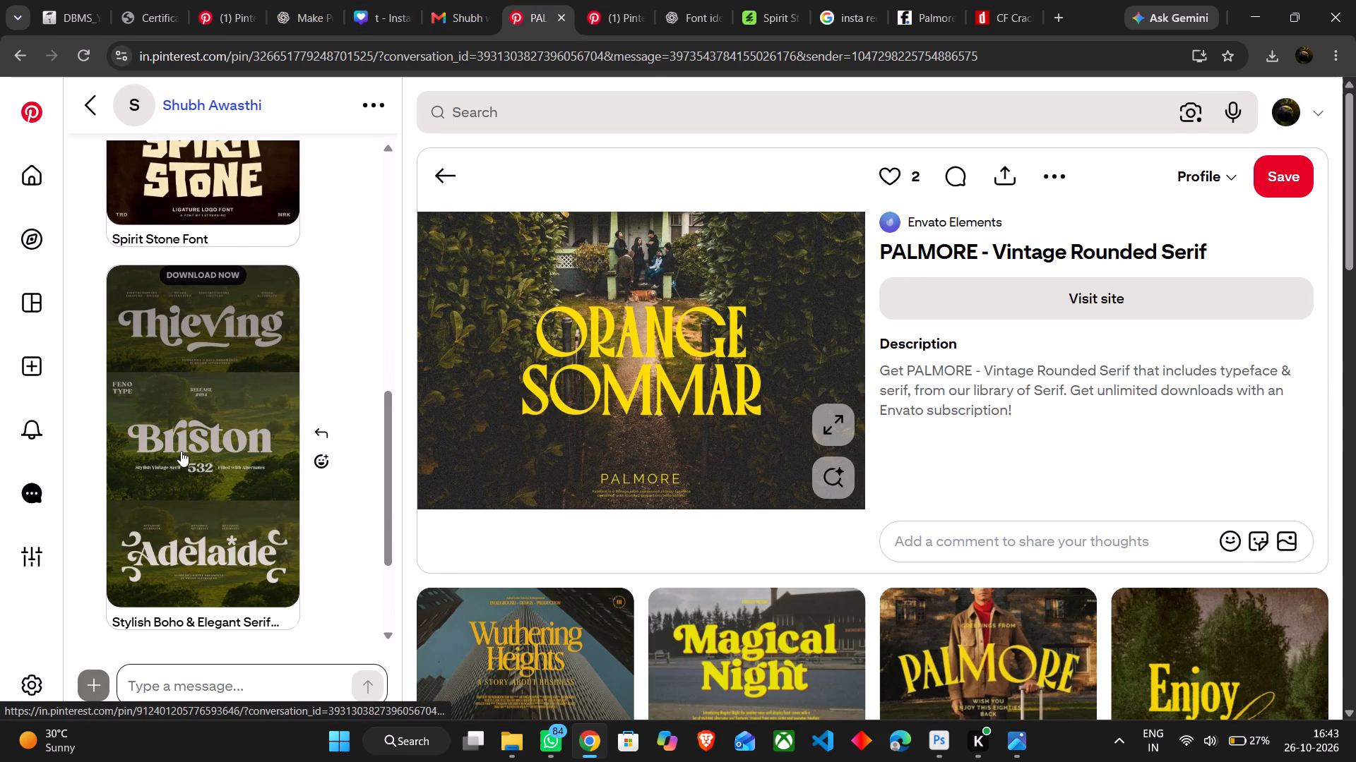
pyautogui.scroll(-1, 181, 451)
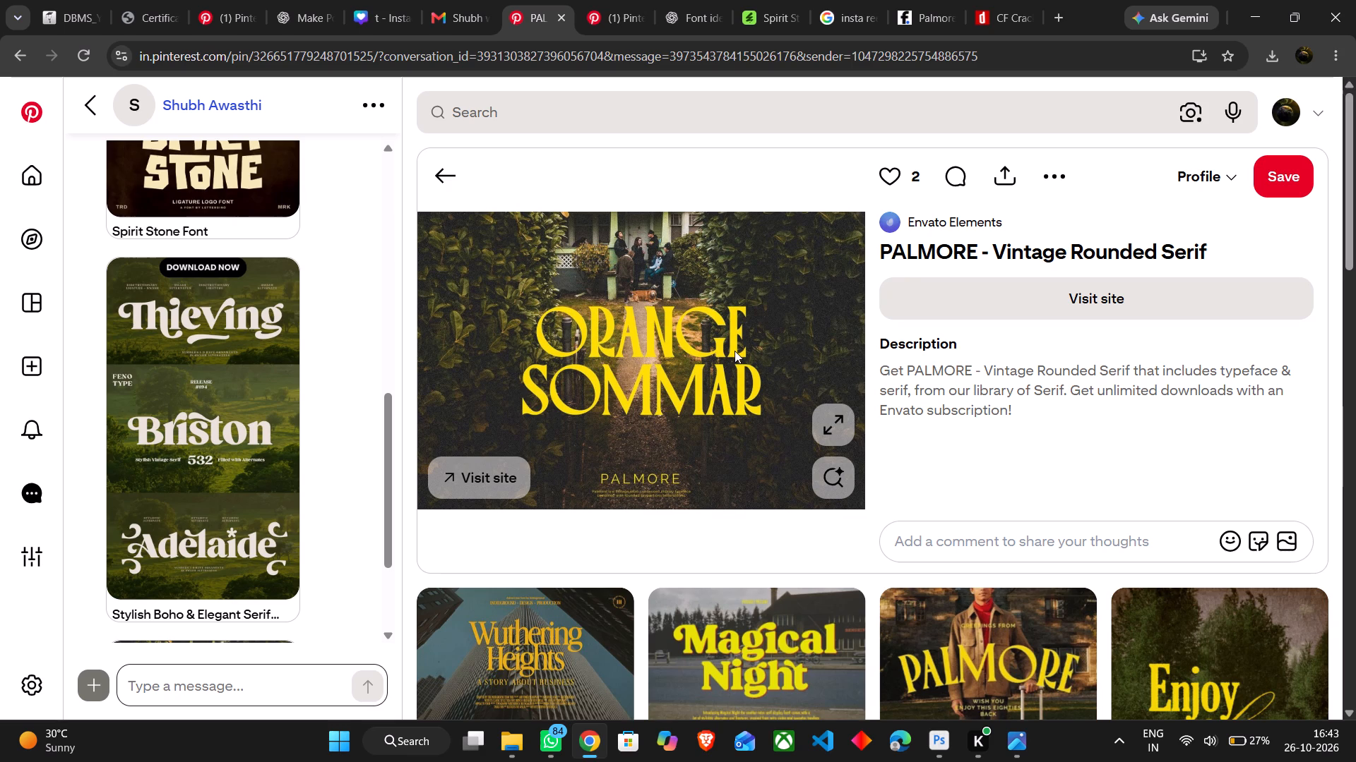
pyautogui.scroll(1, 245, 330)
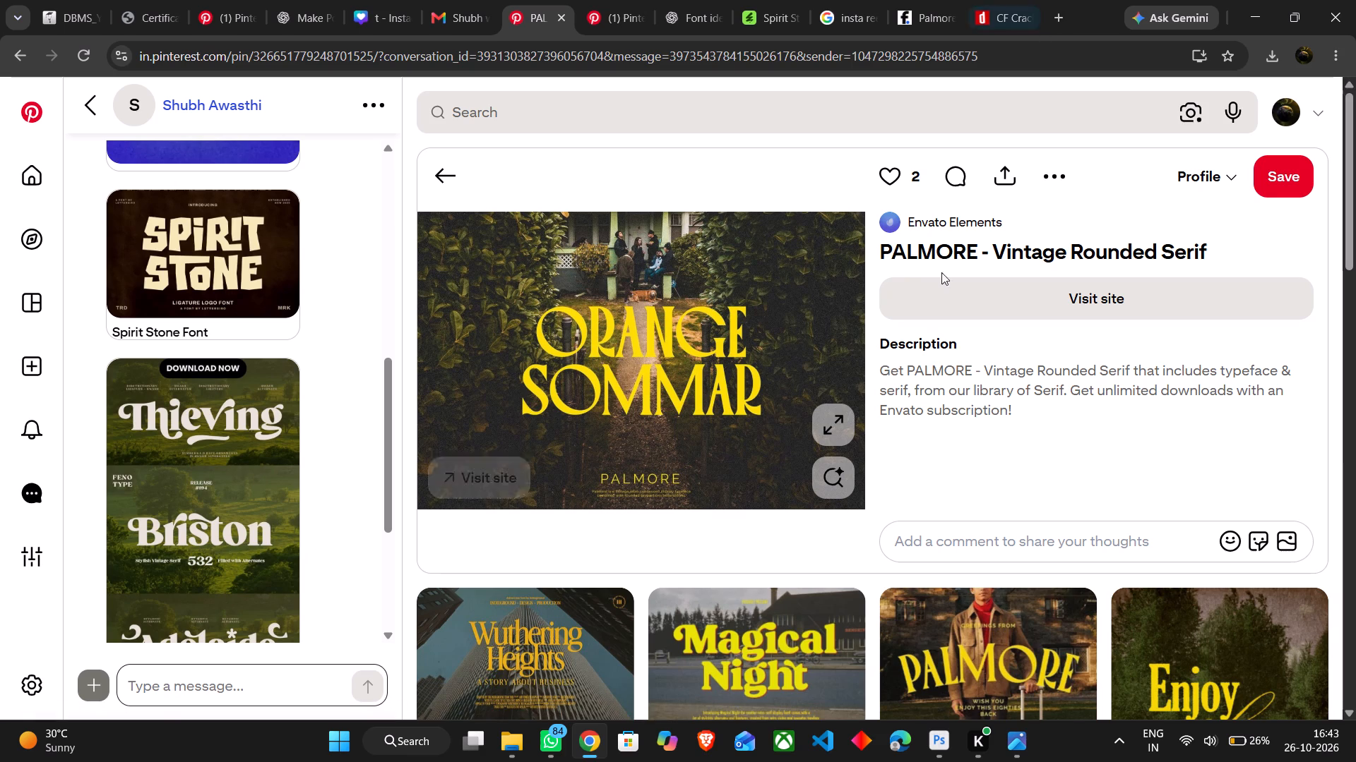
pyautogui.click(931, 749)
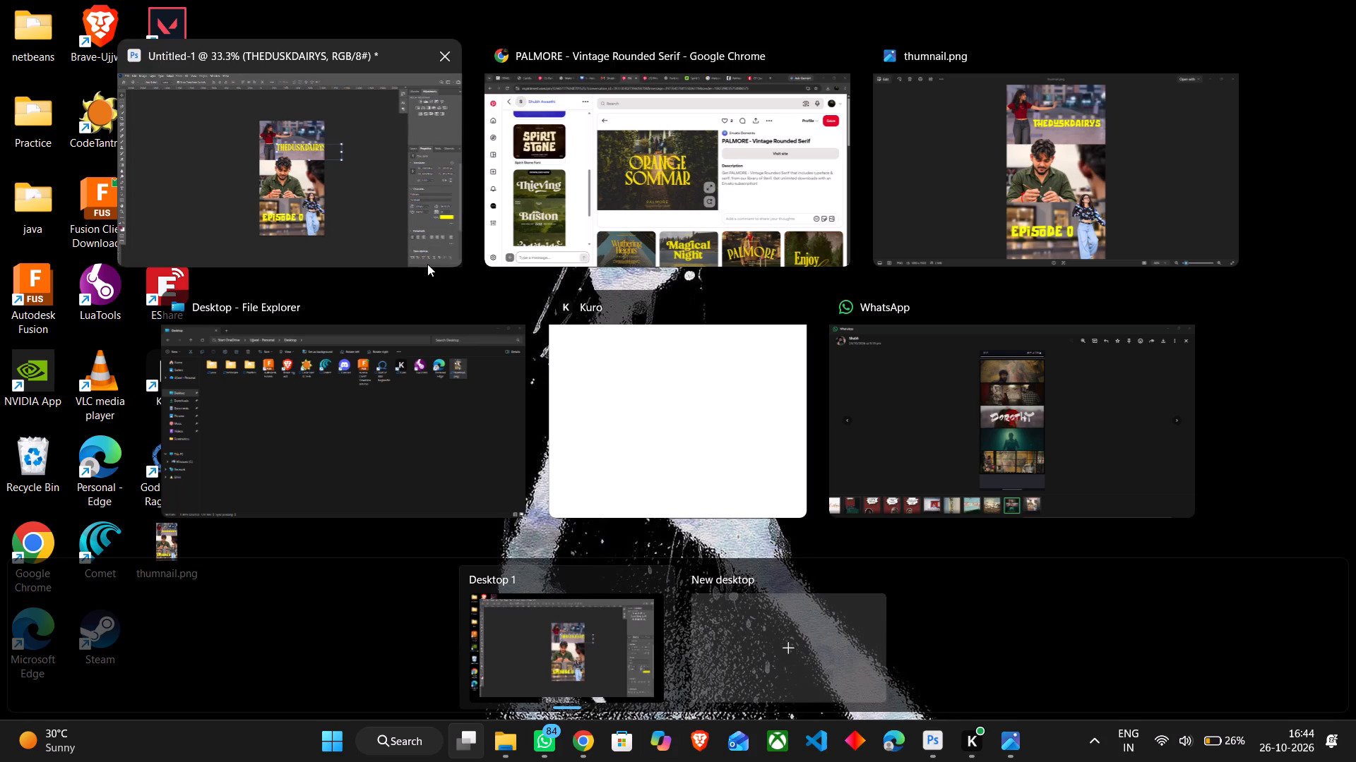
pyautogui.click(645, 179)
pyautogui.scroll(-4, 161, 445)
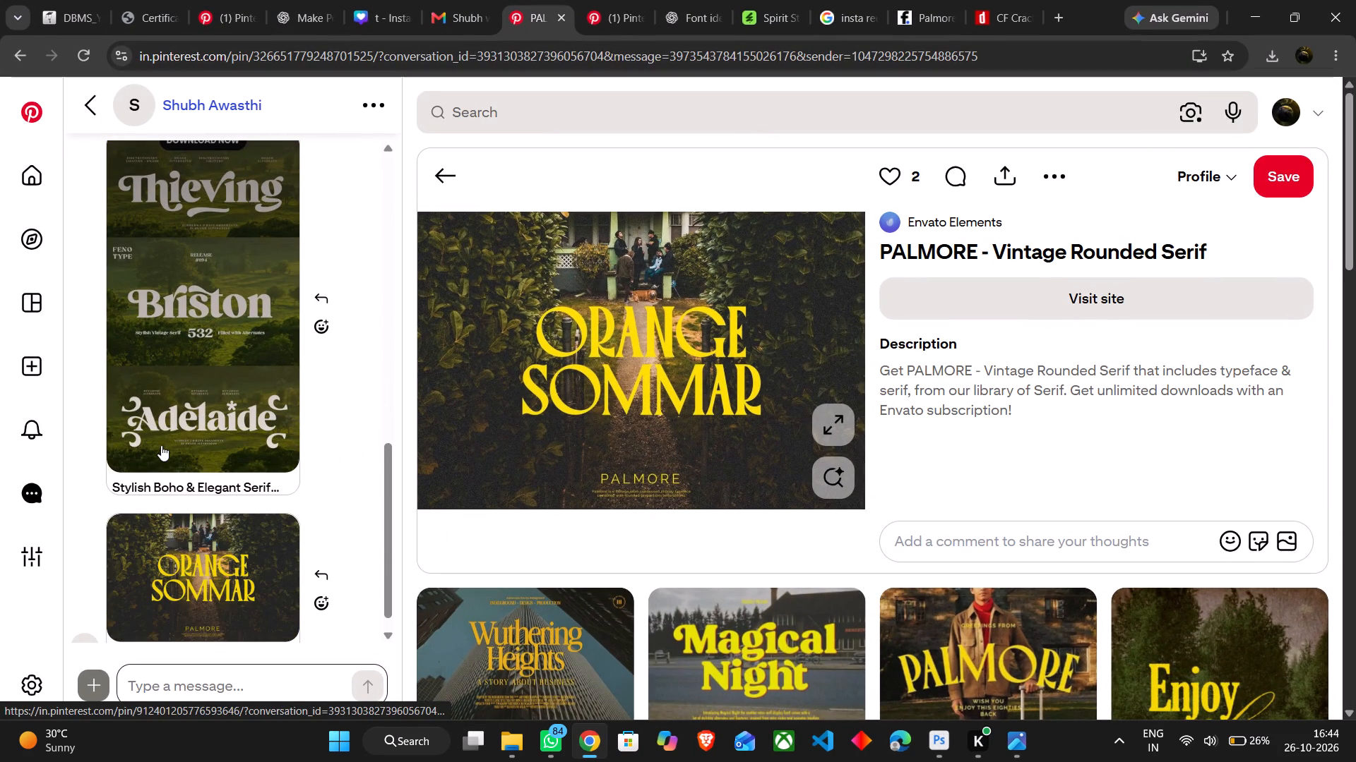
pyautogui.scroll(-2, 161, 445)
pyautogui.scroll(2, 161, 445)
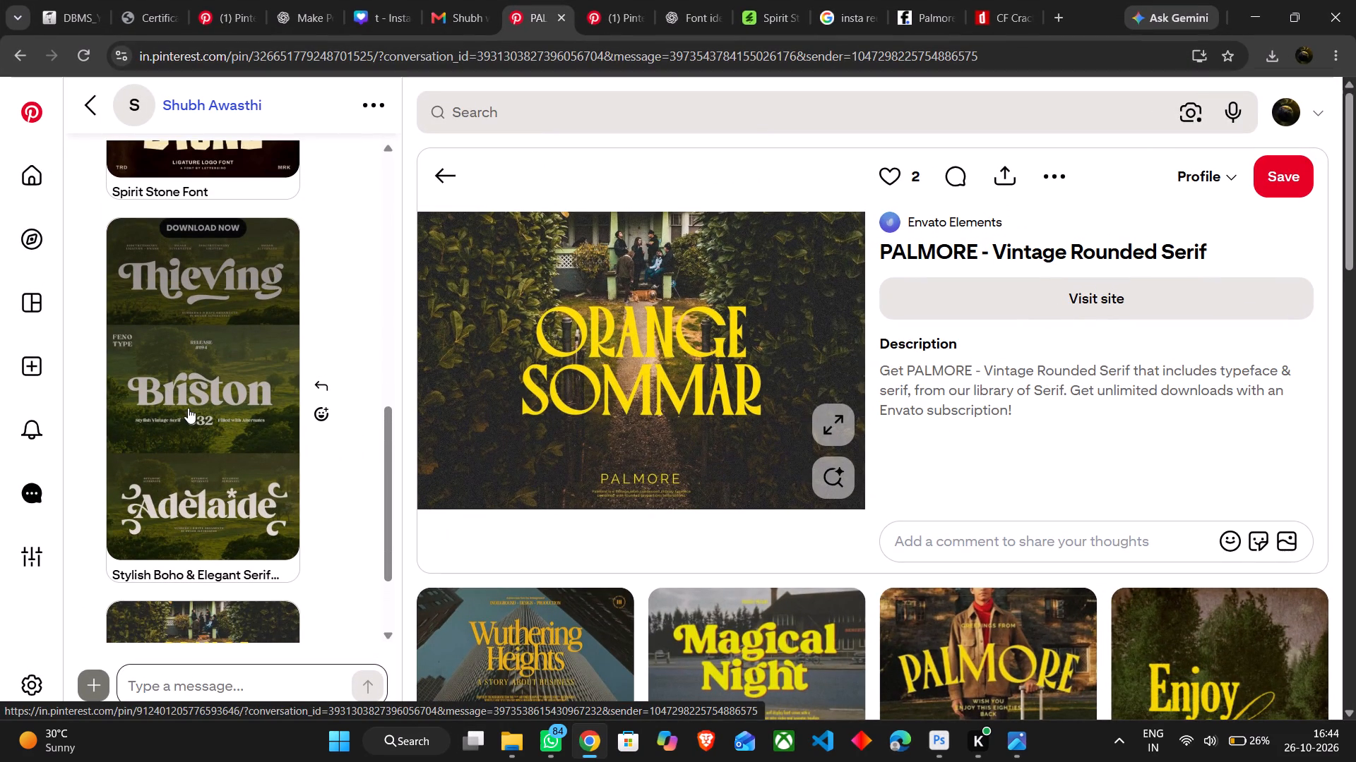
pyautogui.scroll(6, 188, 408)
pyautogui.scroll(-1, 201, 437)
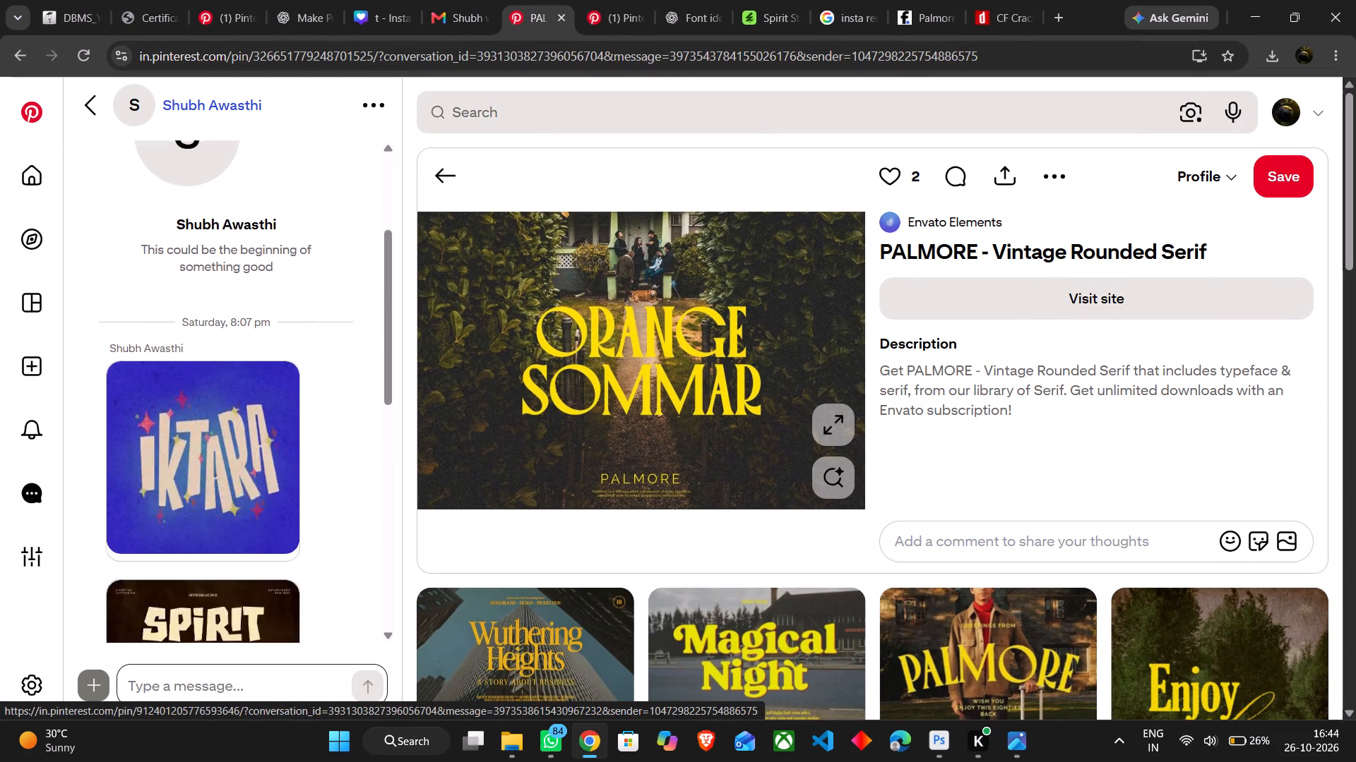
pyautogui.scroll(-4, 201, 437)
pyautogui.click(201, 437)
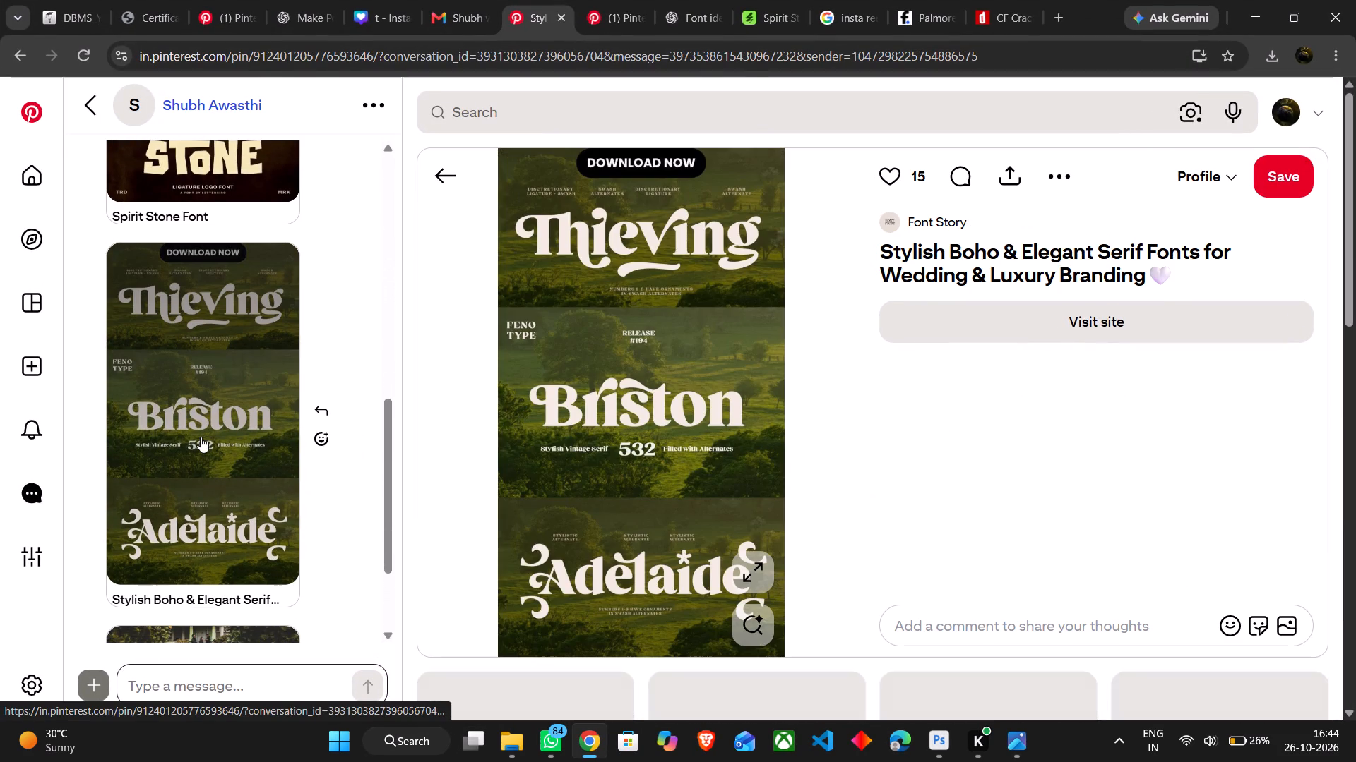
# Search Google in a new tab for "thieving font free", checking the spelling against the Stylish Boho & Elegant Serif Fonts pin.
pyautogui.click(1061, 18)
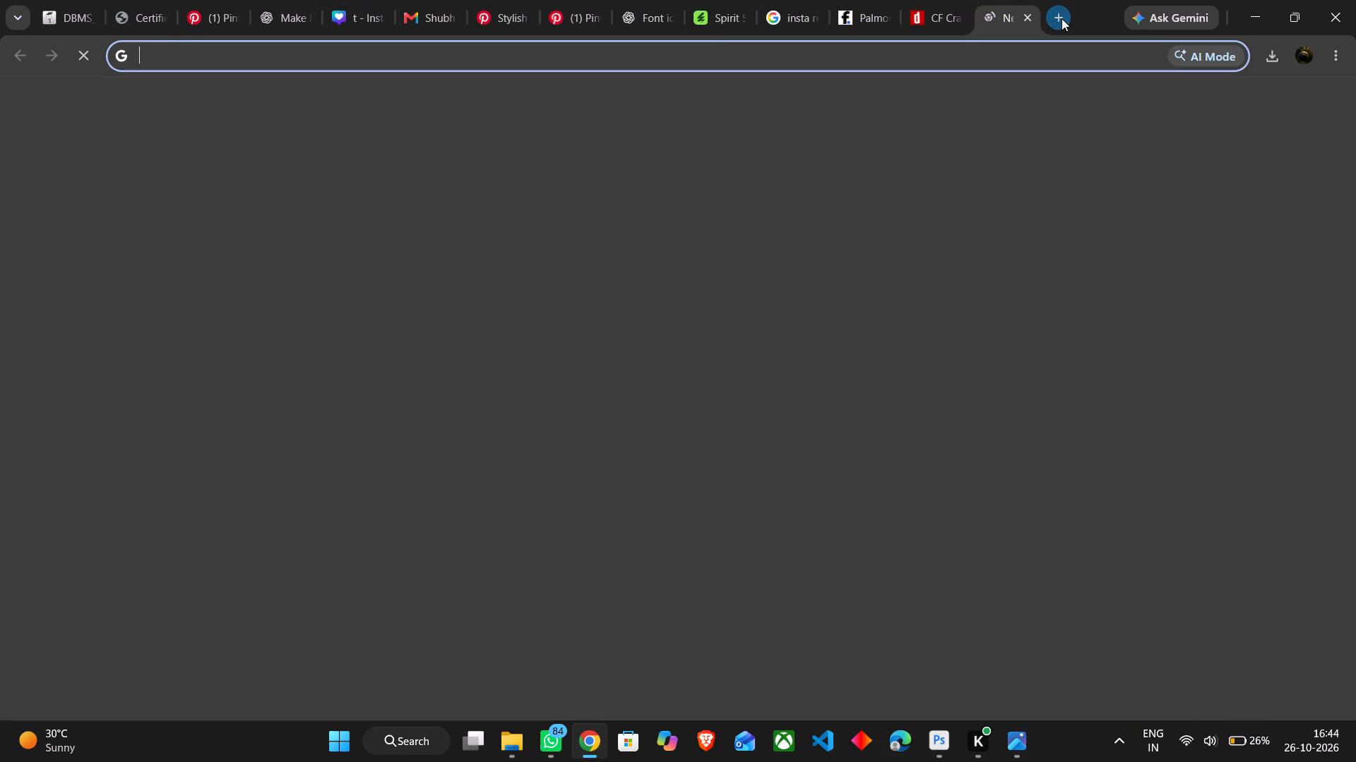
pyautogui.click(550, 8)
pyautogui.click(509, 4)
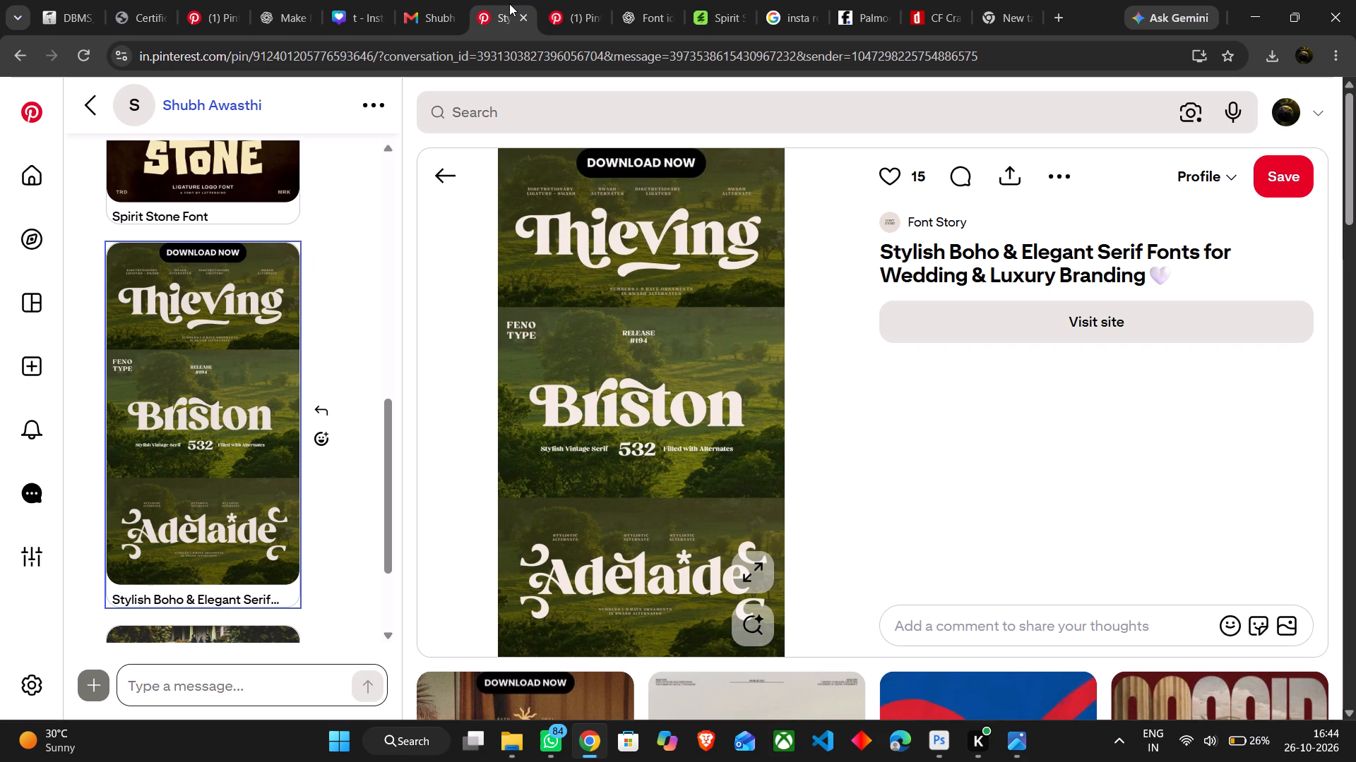
pyautogui.click(996, 0)
pyautogui.write('the')
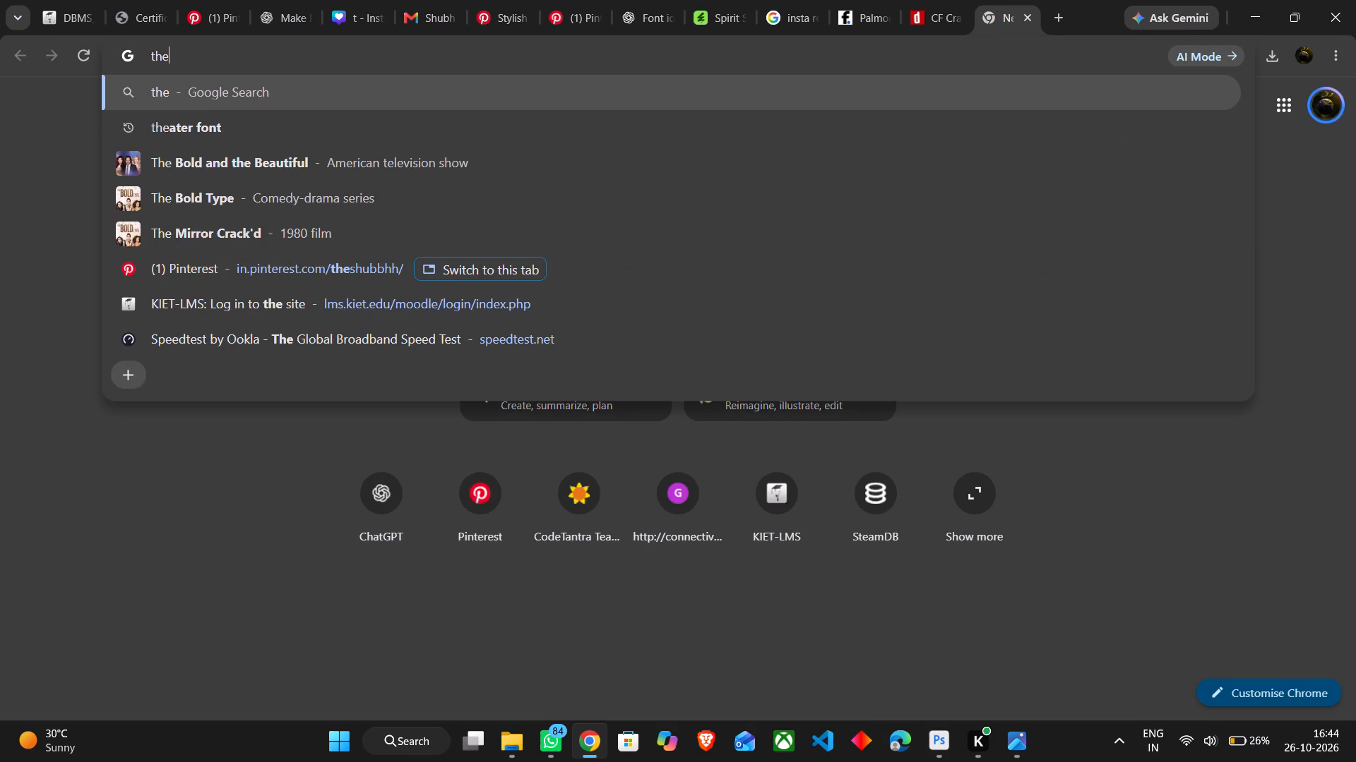
pyautogui.click(511, 0)
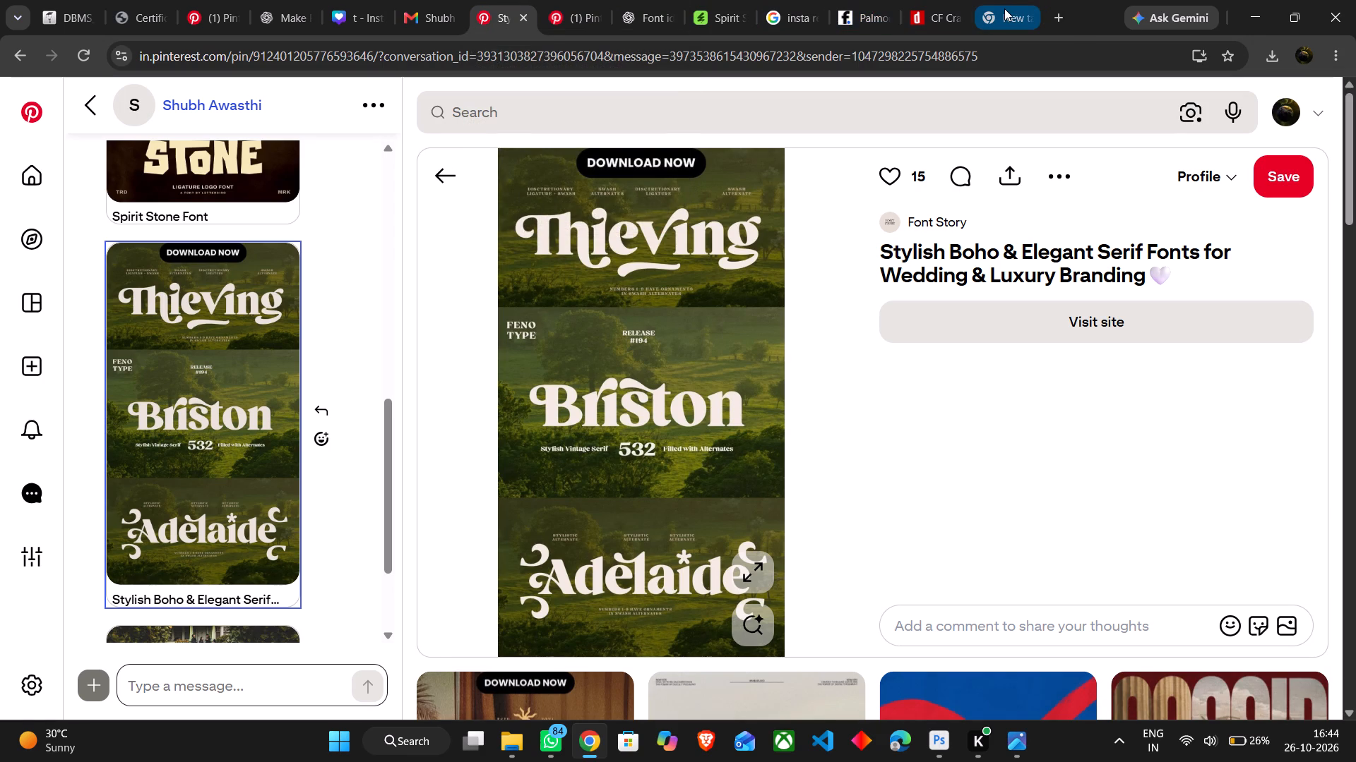
pyautogui.click(1004, 8)
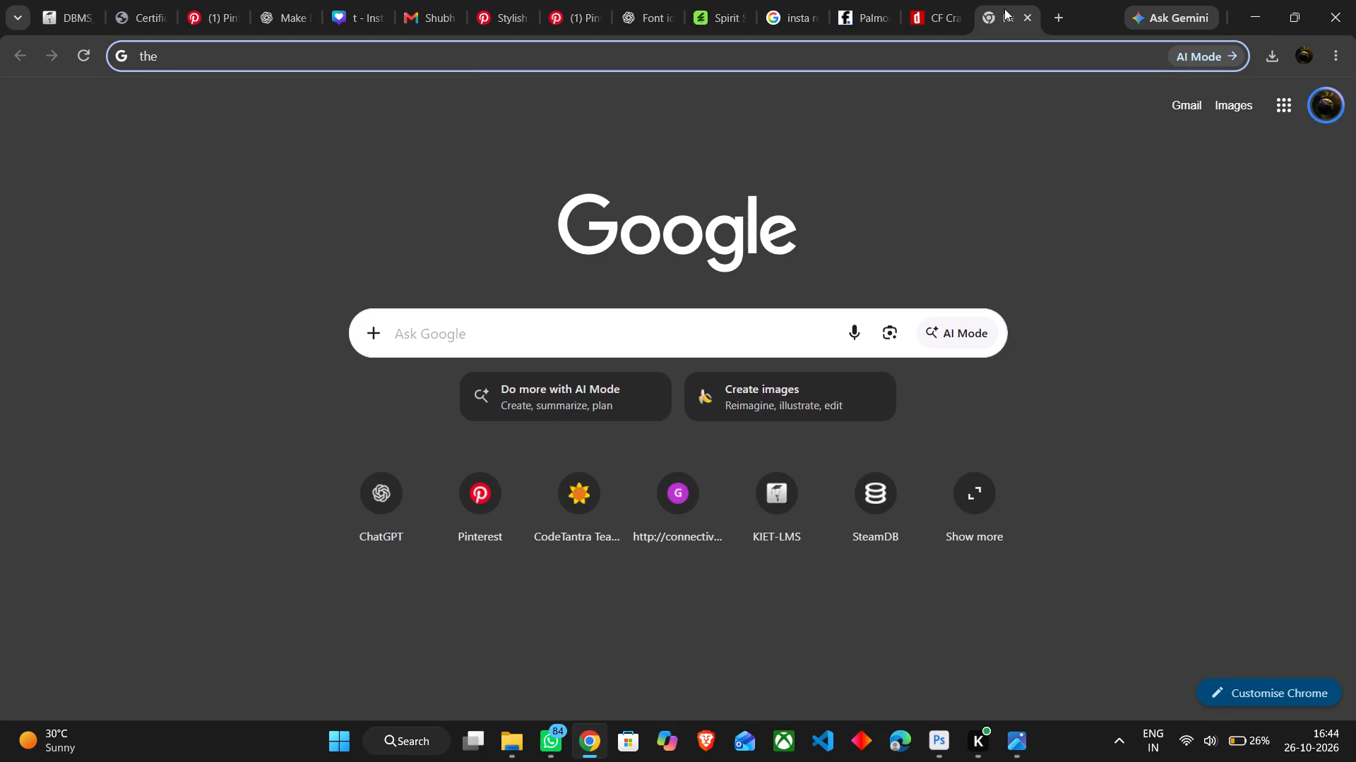
pyautogui.press('BackSpace')
pyautogui.write('ie')
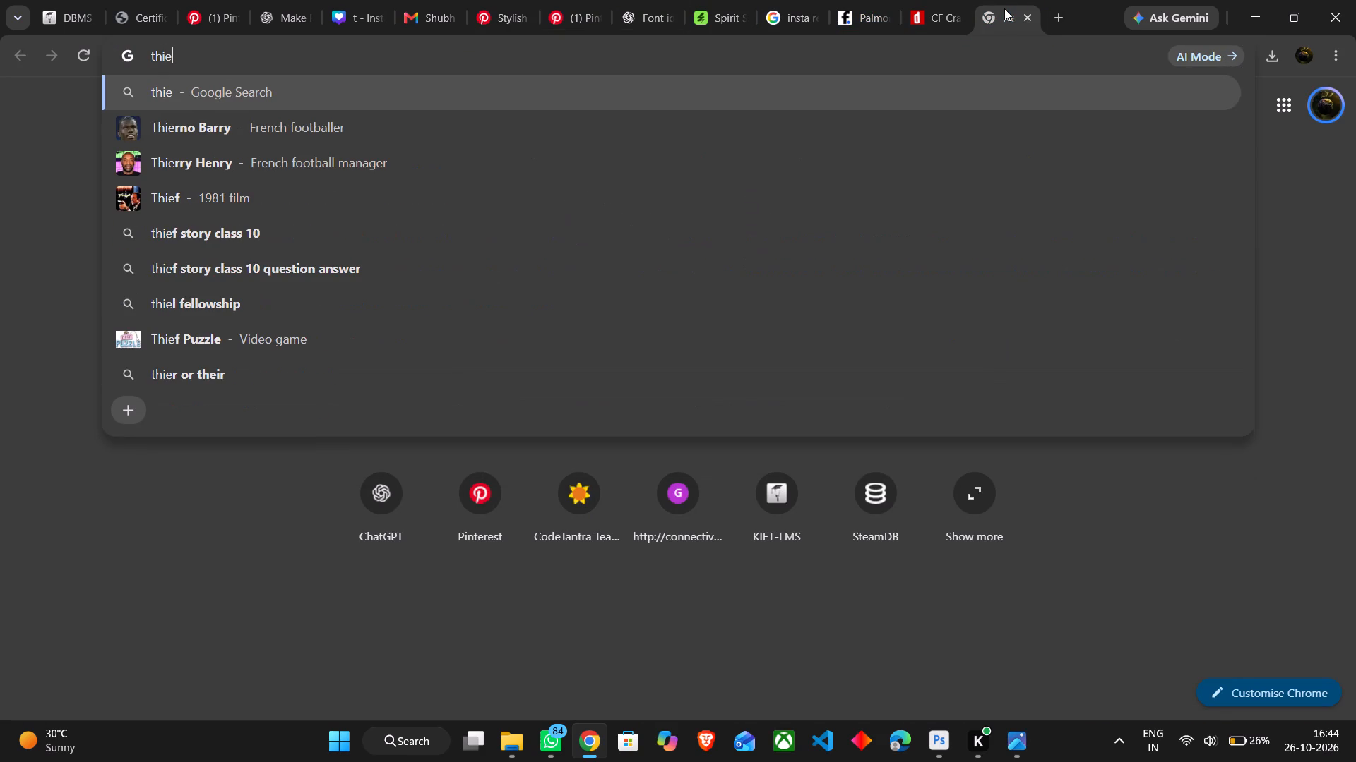
pyautogui.write('bing')
pyautogui.press('space')
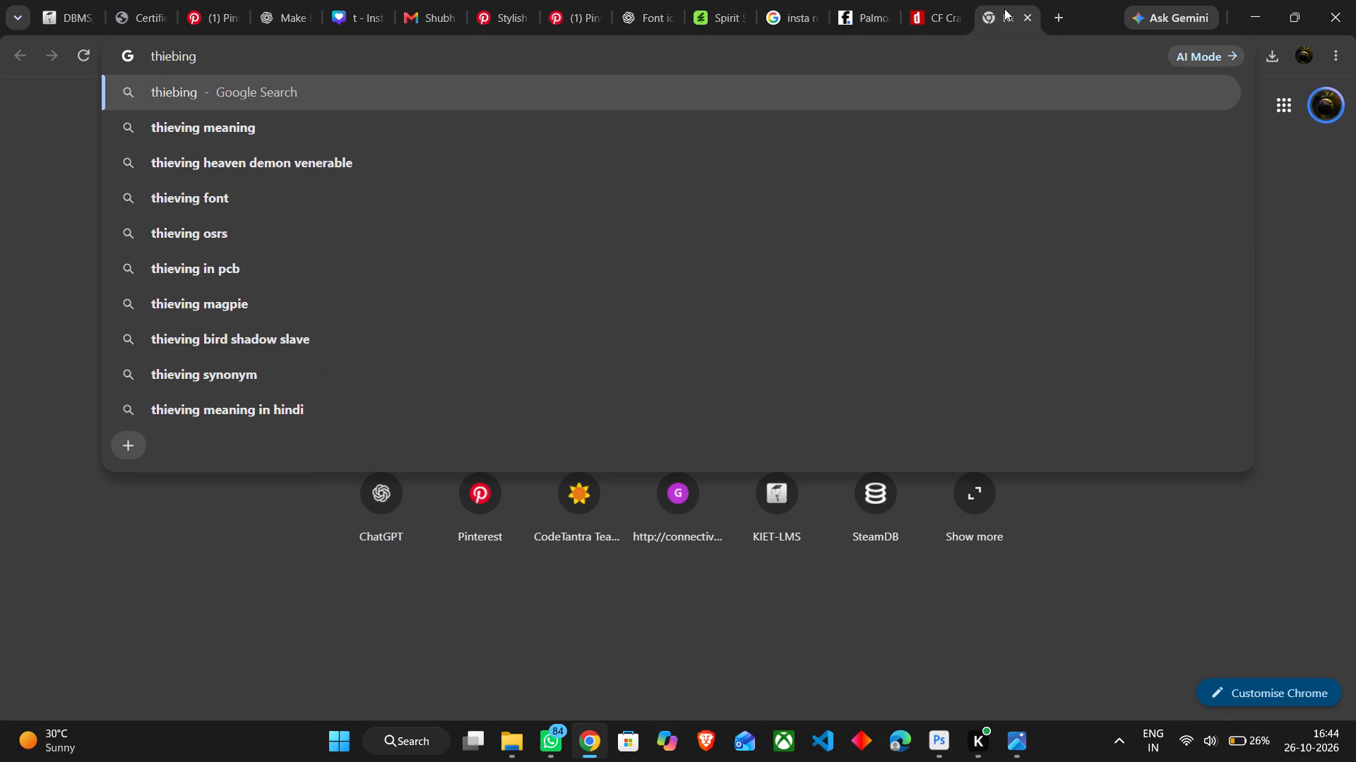
pyautogui.write('gont')
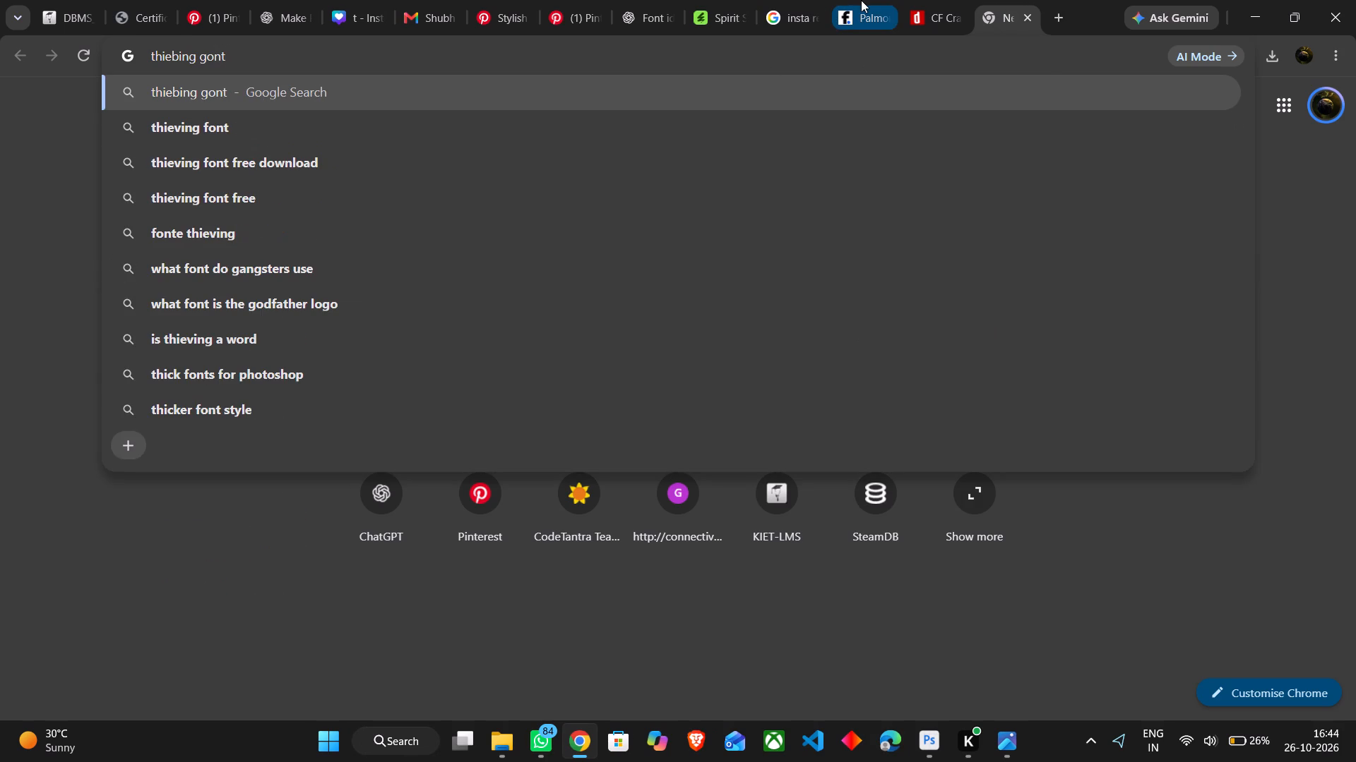
pyautogui.press('Left')
pyautogui.press('Left')
pyautogui.press('Left')
pyautogui.press('BackSpace')
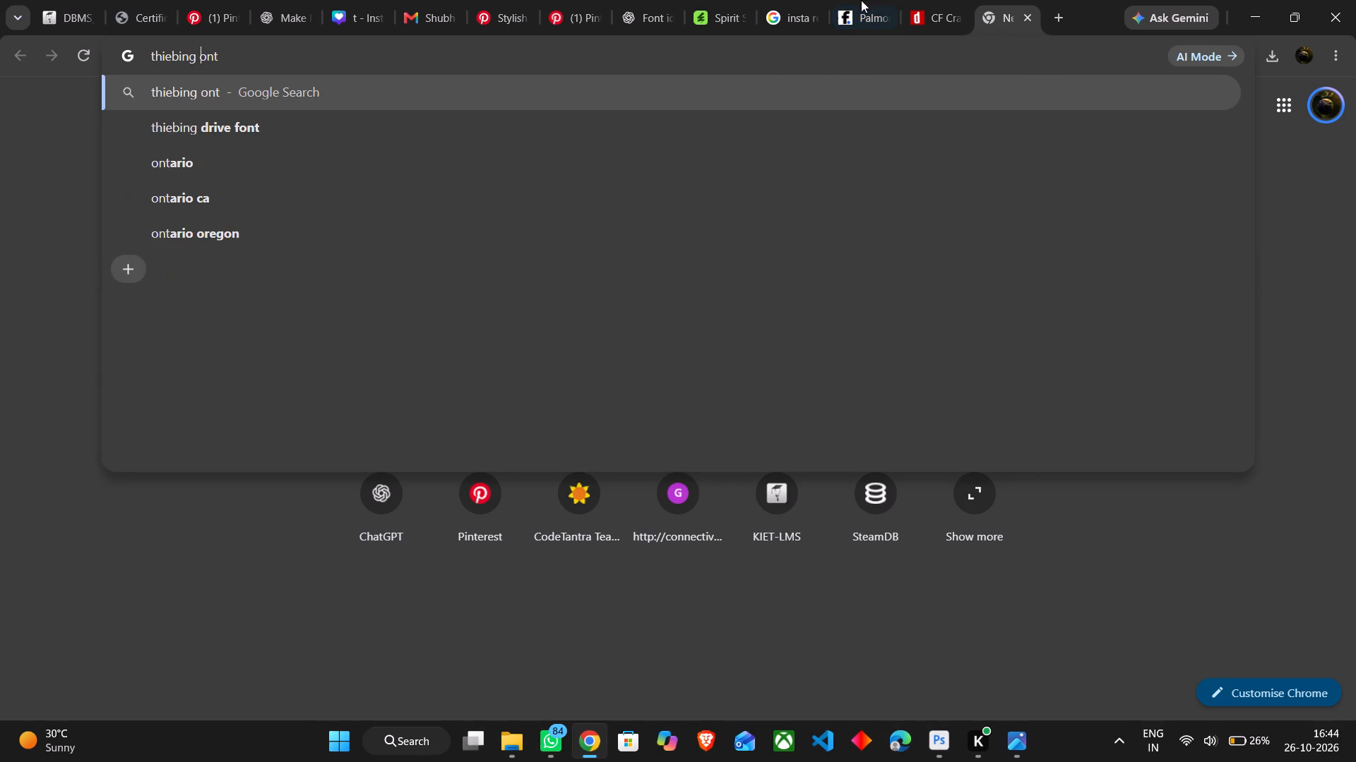
pyautogui.press('f')
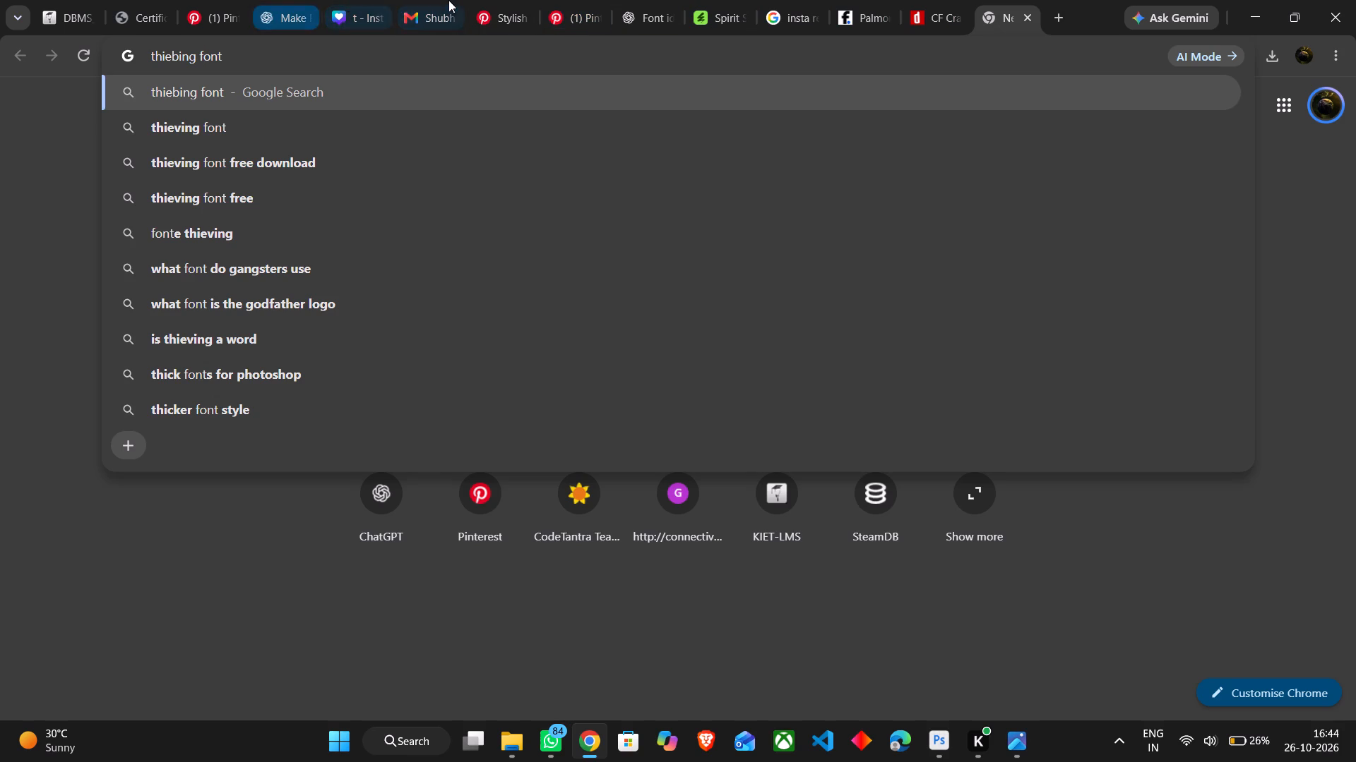
pyautogui.click(530, 0)
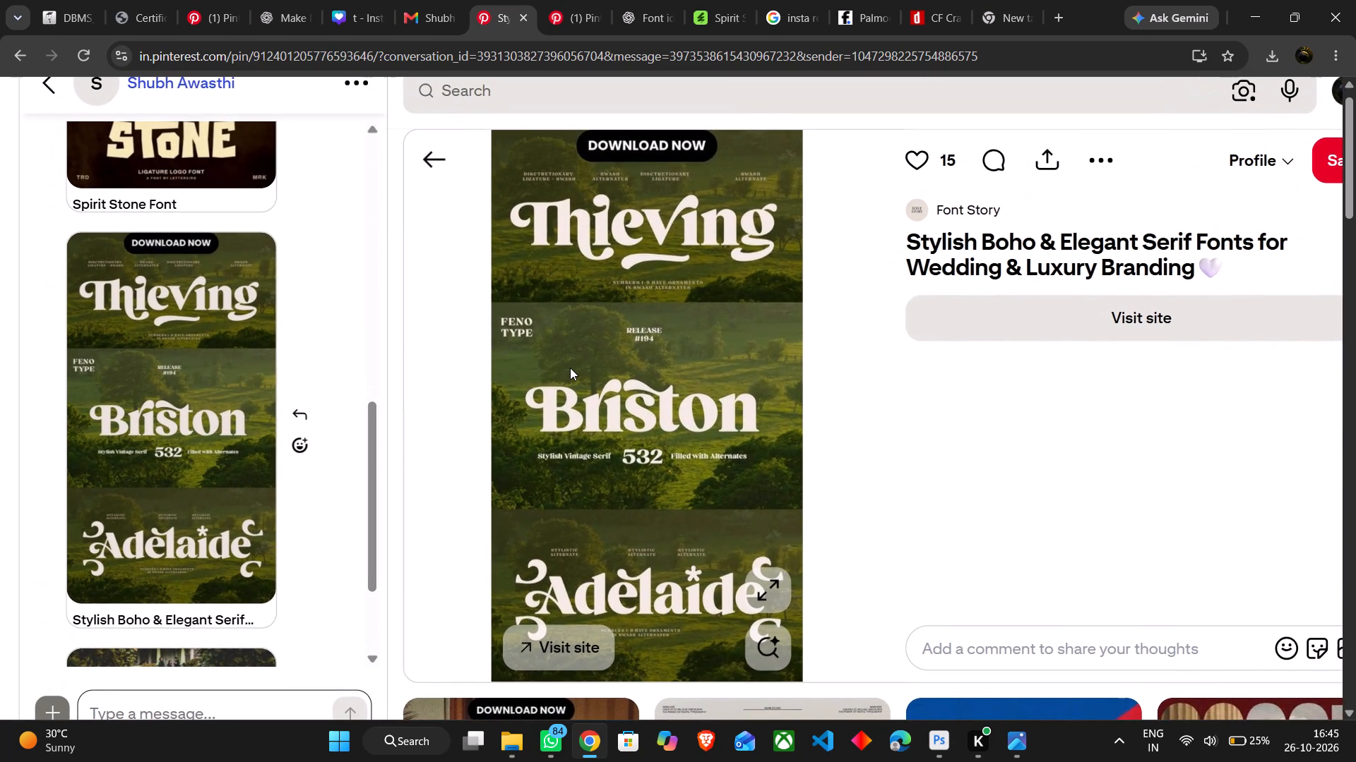
pyautogui.click(1019, 0)
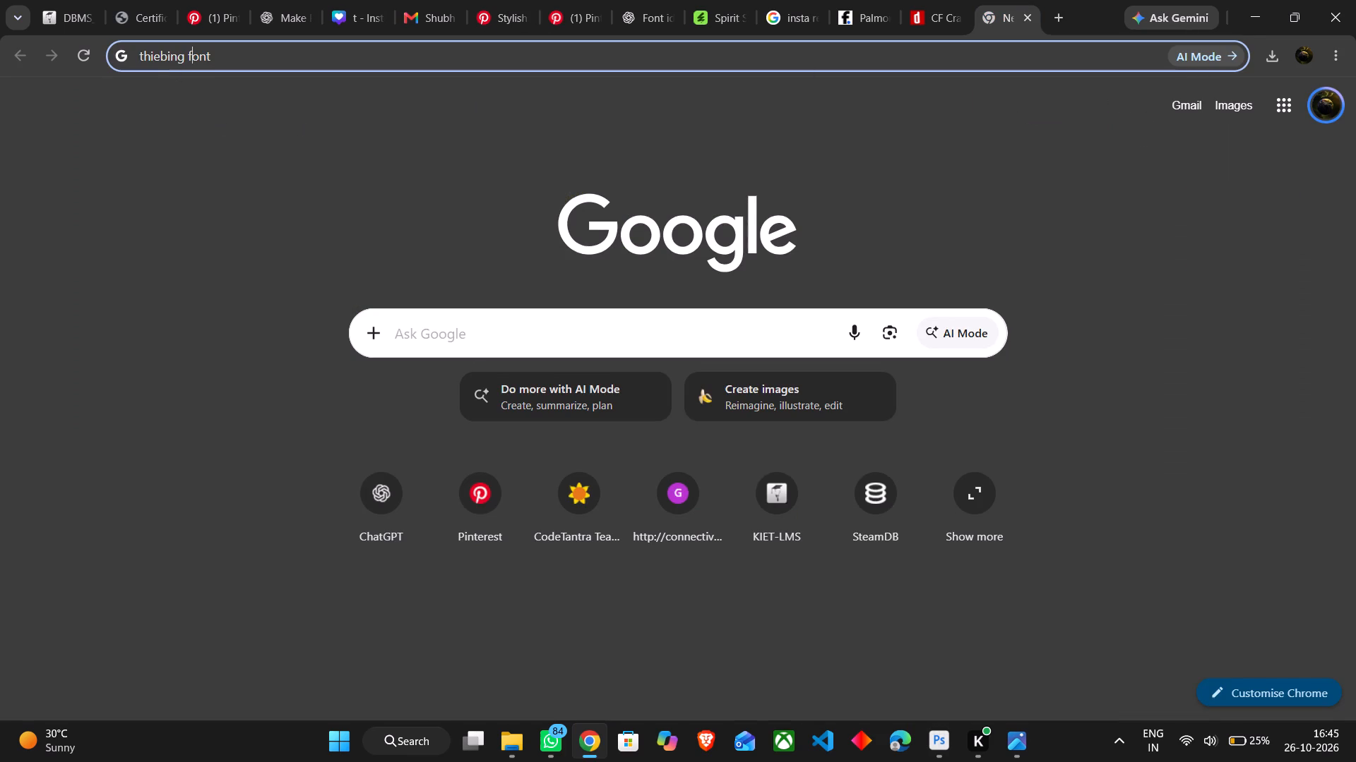
pyautogui.click(164, 59)
pyautogui.press('Right')
pyautogui.press('BackSpace')
pyautogui.press('v')
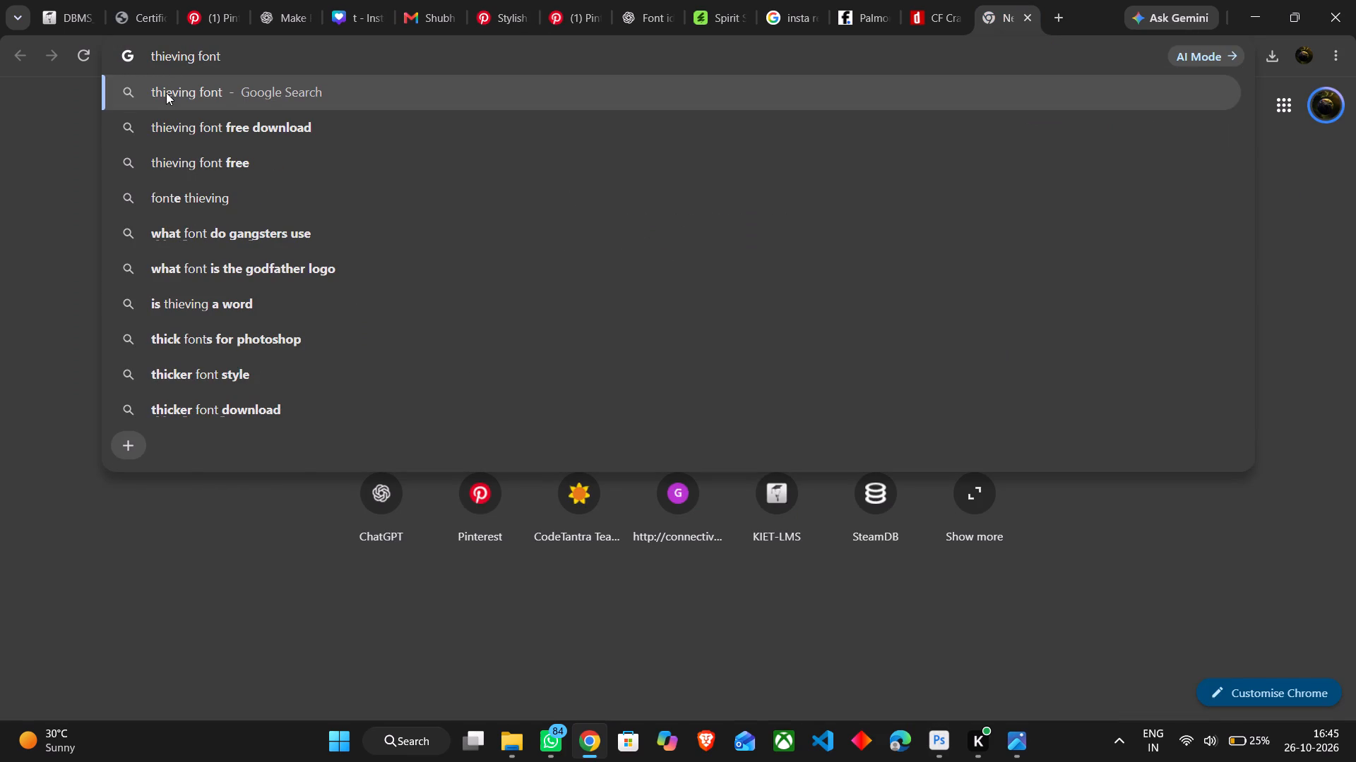
pyautogui.click(165, 157)
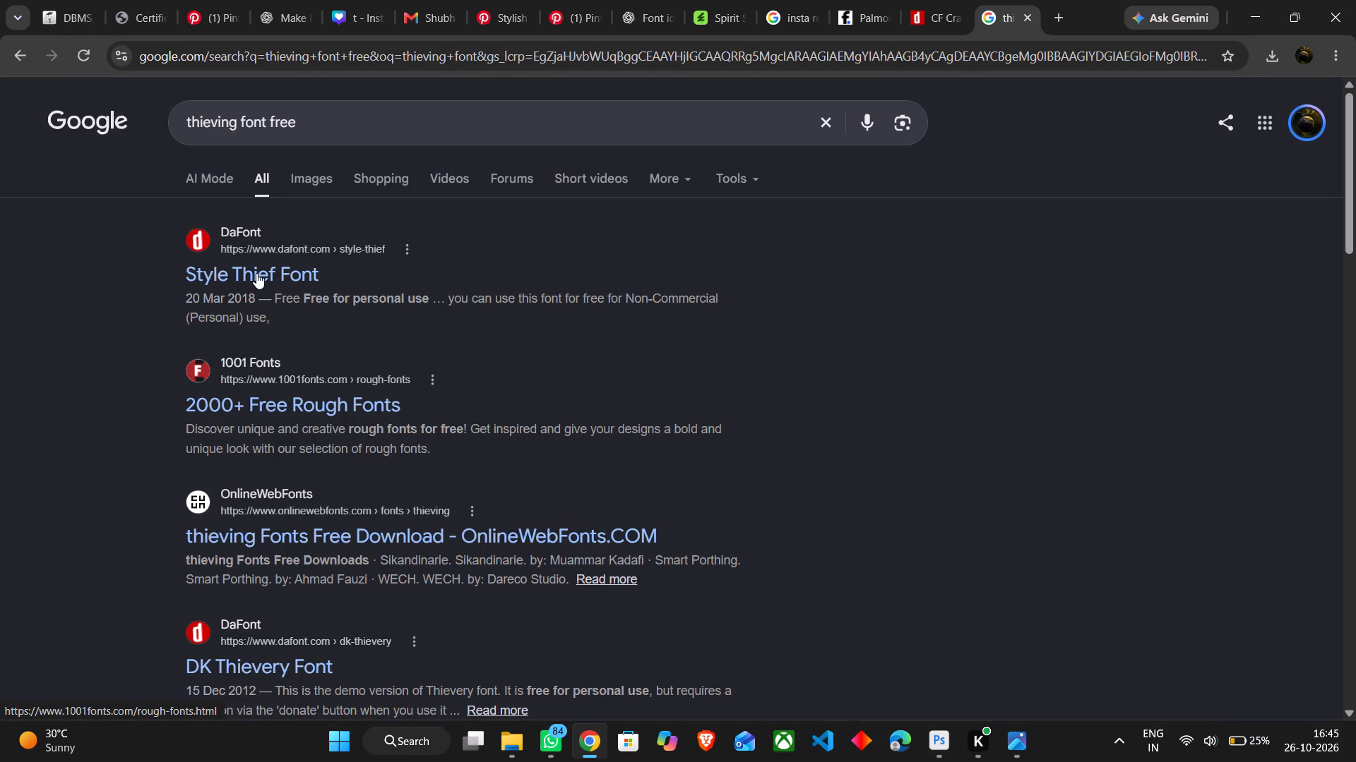
# Check the 2000+ Free Rough Fonts and Style Thief Font results for the Thieving typeface, returning to the search results.
pyautogui.click(251, 400)
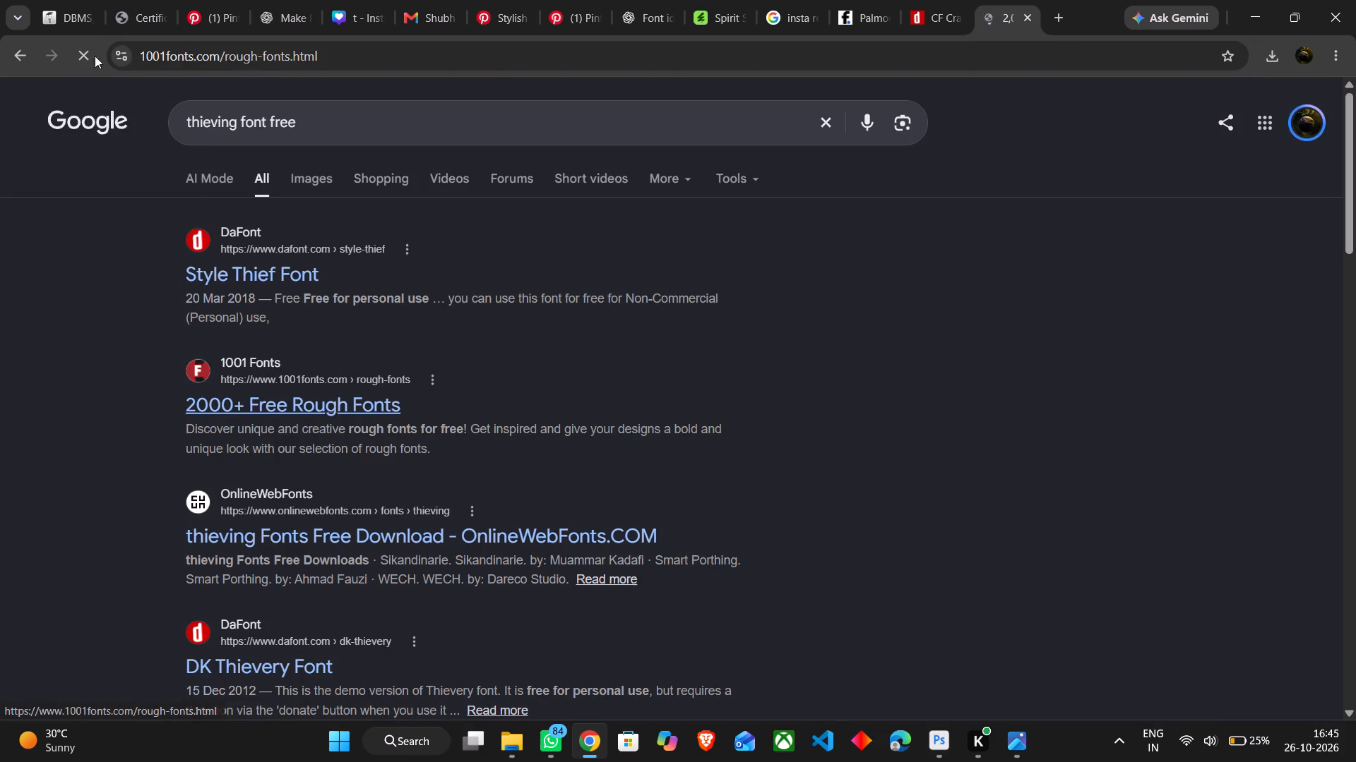
pyautogui.click(13, 44)
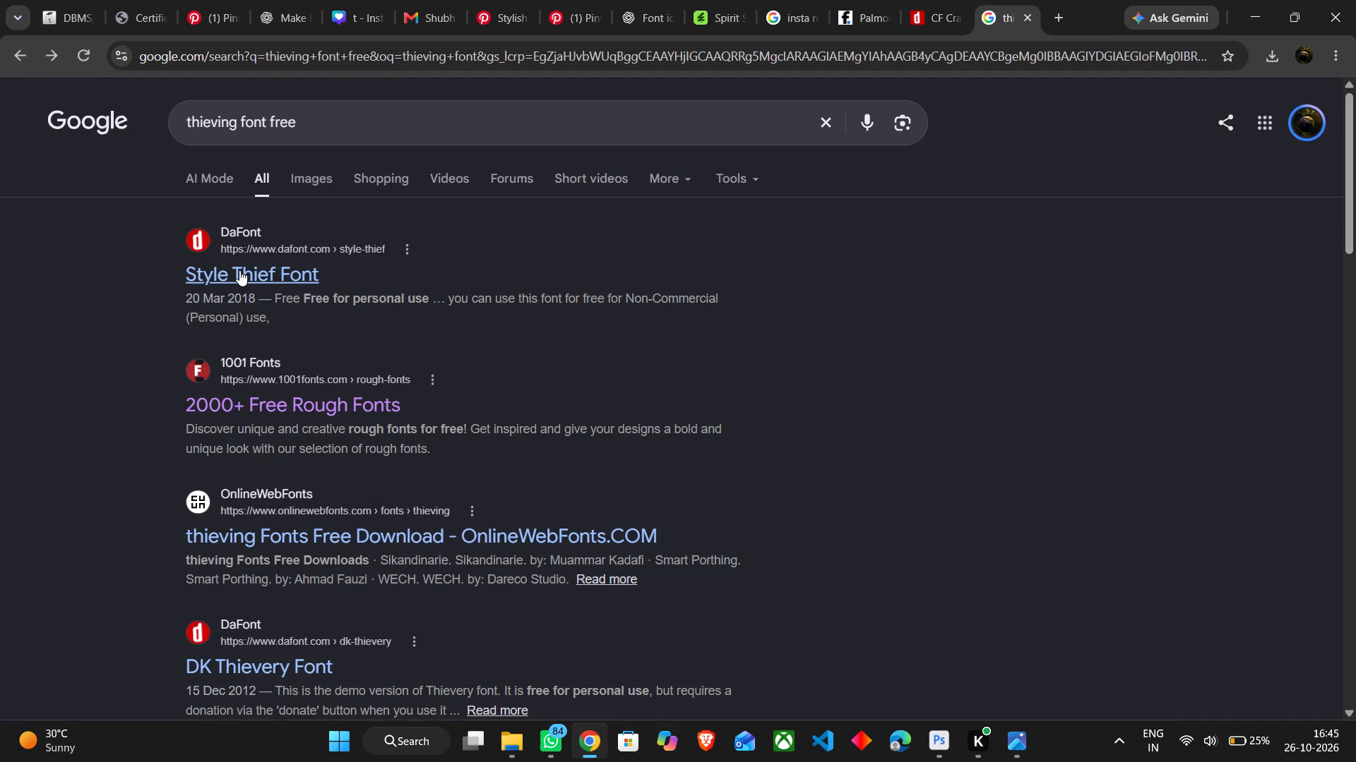
pyautogui.click(239, 270)
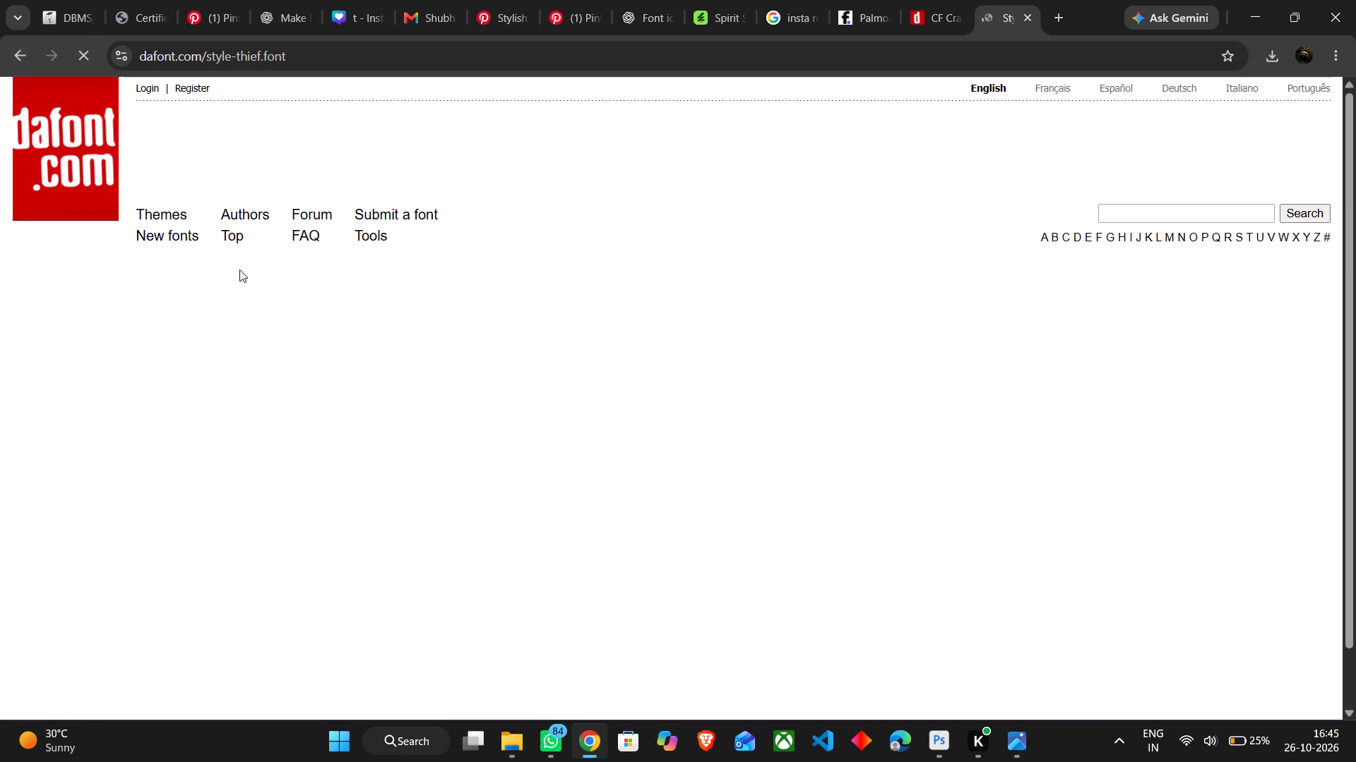
pyautogui.click(13, 56)
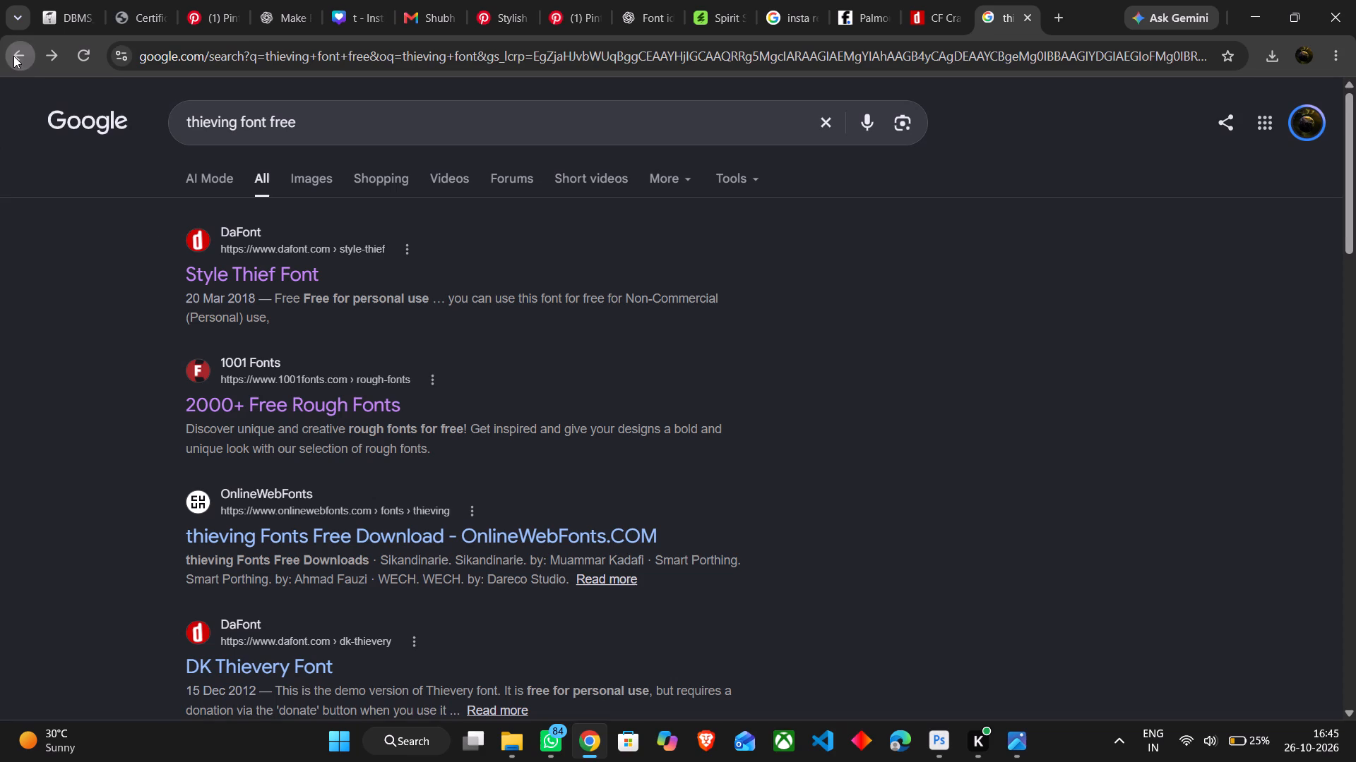
pyautogui.scroll(-2, 290, 531)
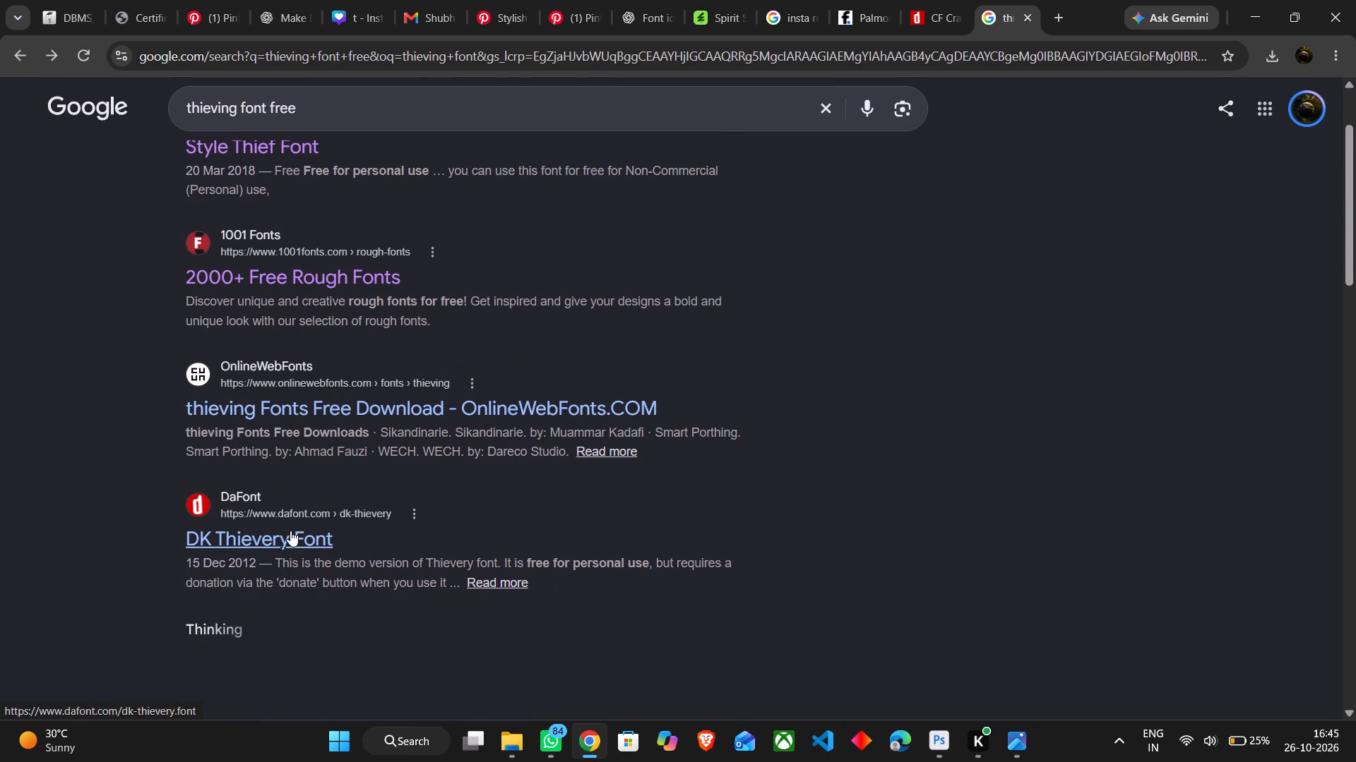
# Shorten the Google query to "thieving font" and run the search again.
pyautogui.scroll(2, 290, 531)
pyautogui.click(332, 126)
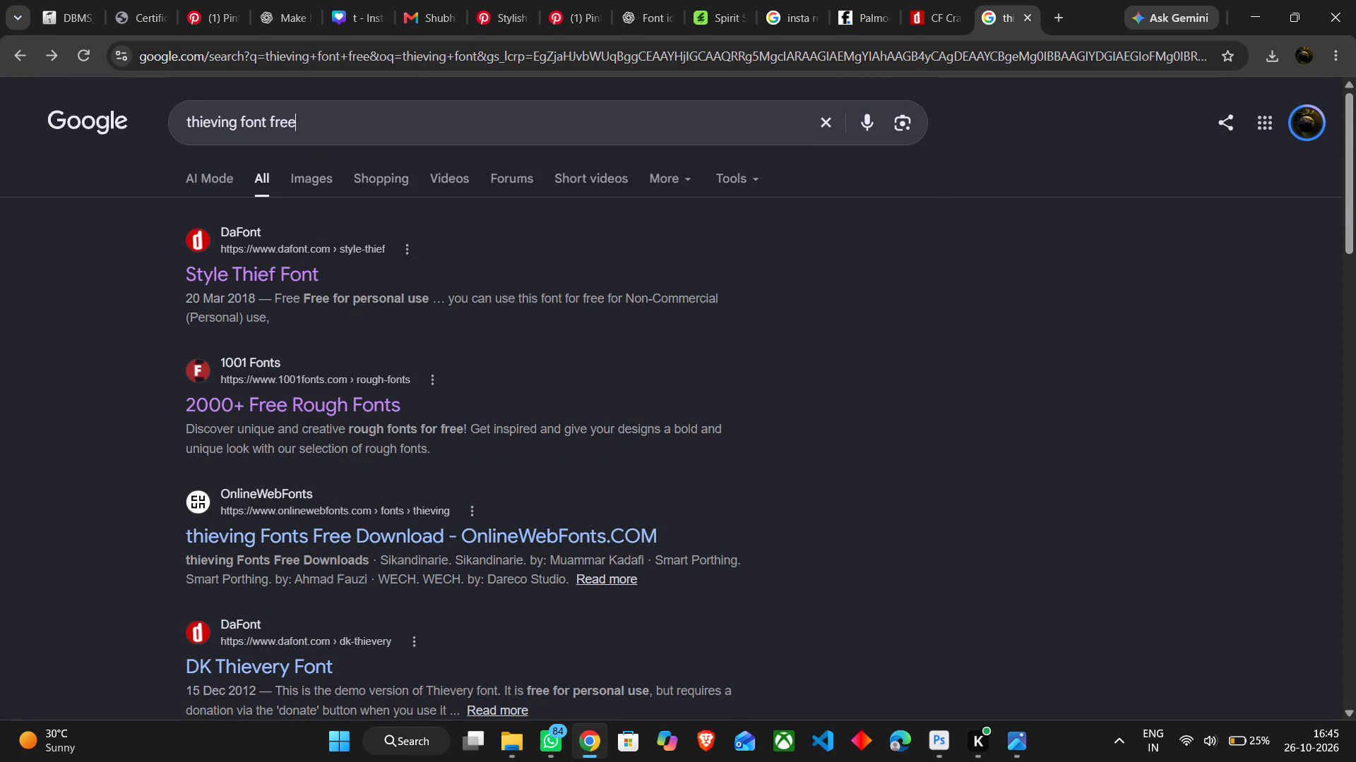
pyautogui.press('BackSpace')
pyautogui.press('BackSpace')
pyautogui.press('BackSpace')
pyautogui.press('BackSpace')
pyautogui.press('BackSpace')
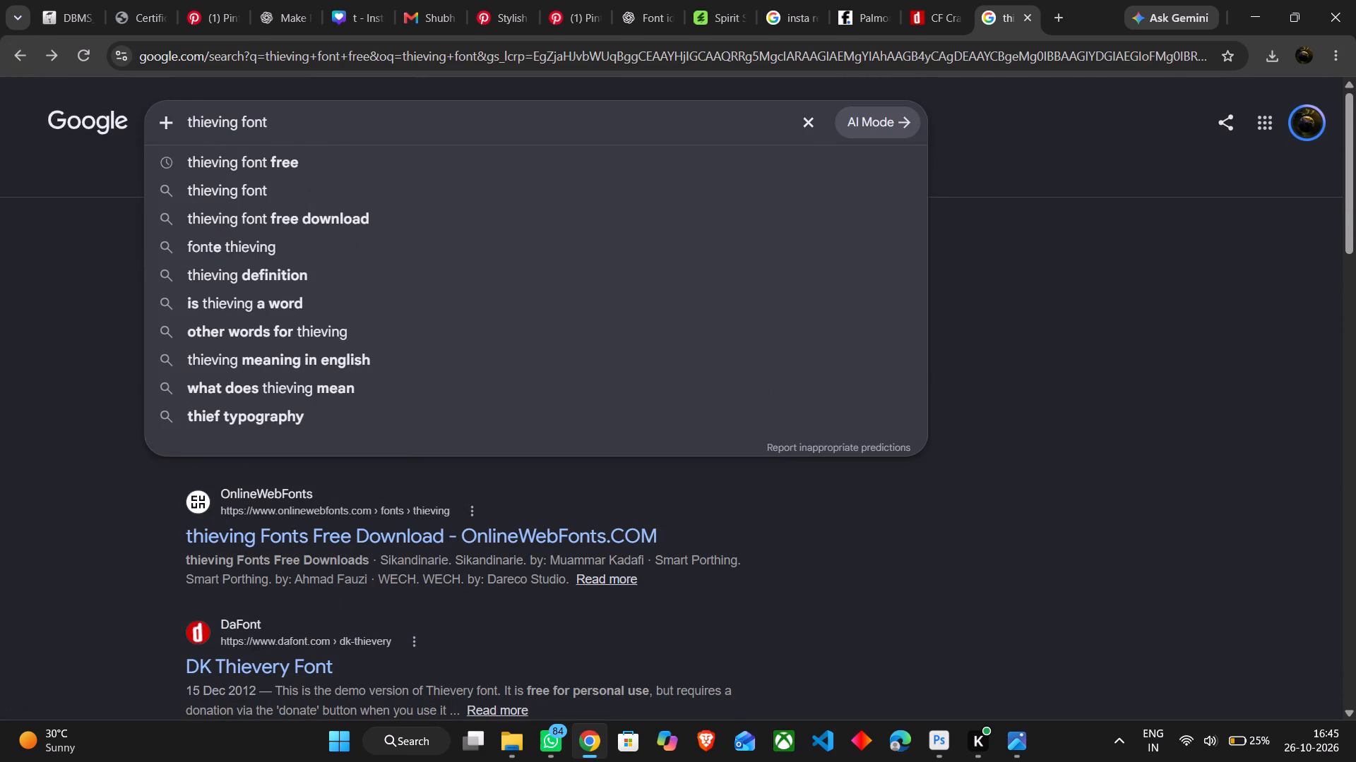
pyautogui.press('Return')
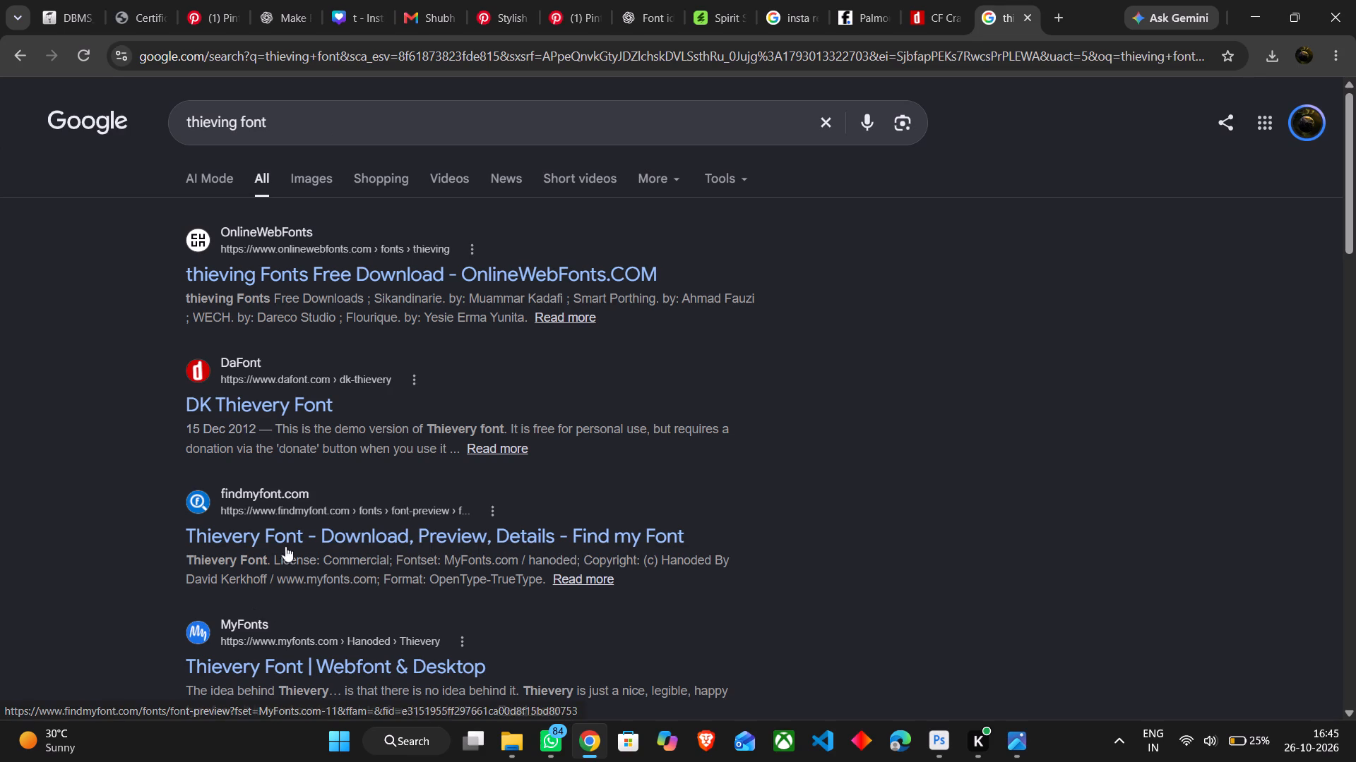
# Examine the DK Thievery page on DaFont and the thieving fonts list on OnlineWebFonts, returning to the search results.
pyautogui.click(293, 413)
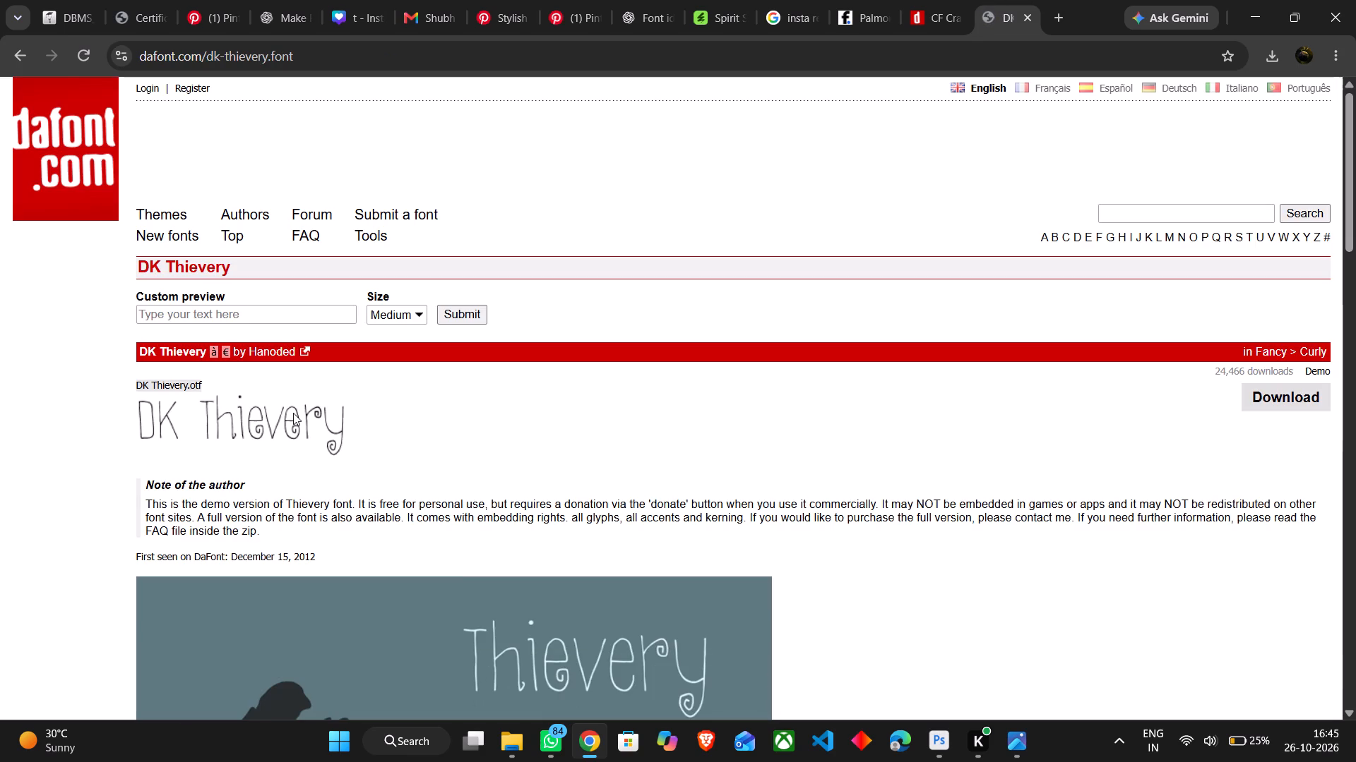
pyautogui.click(11, 42)
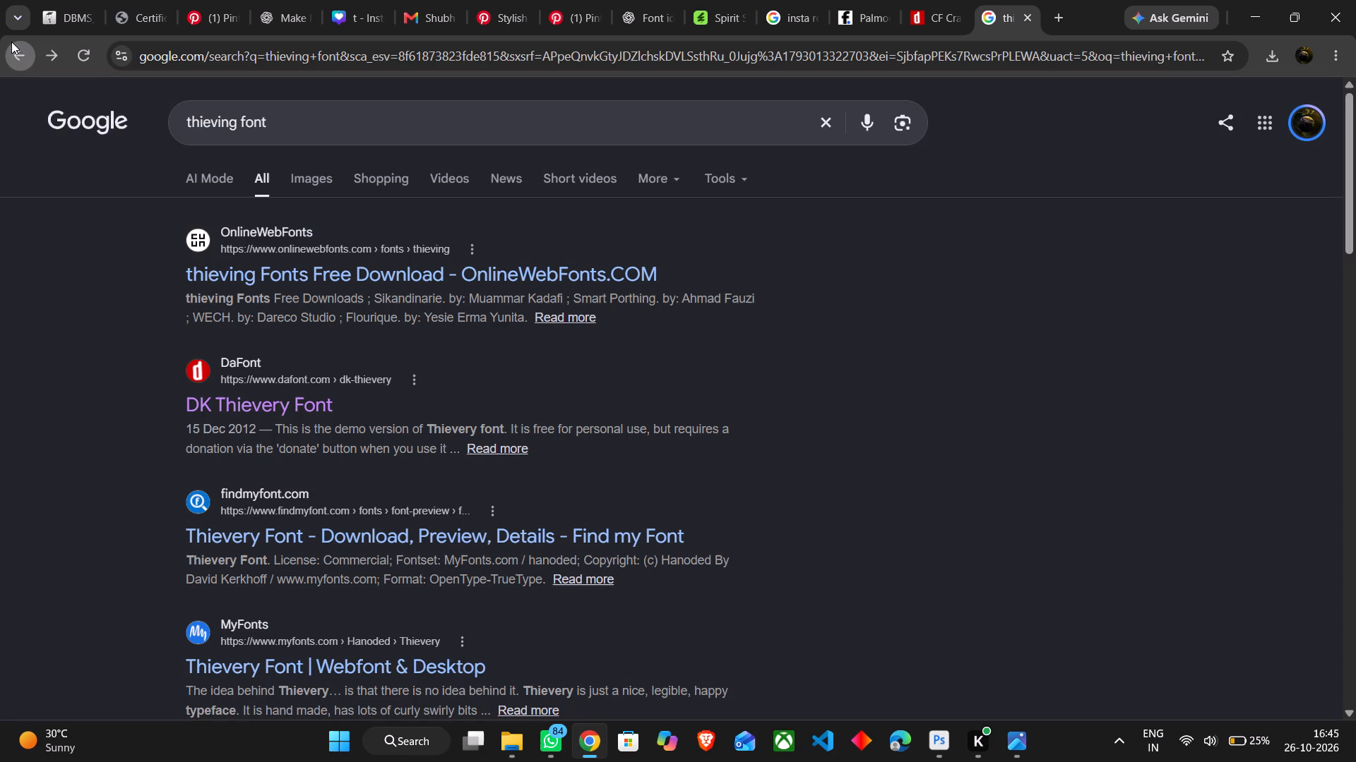
pyautogui.click(303, 272)
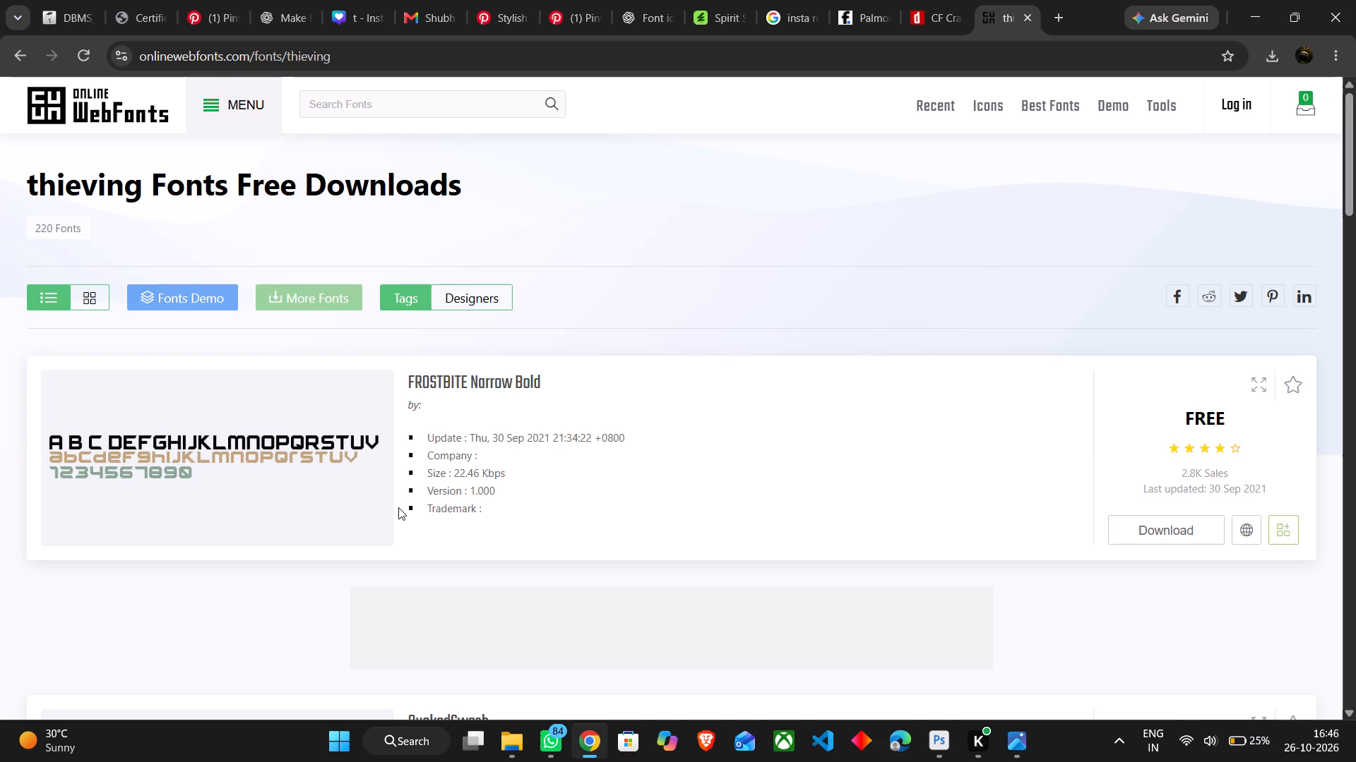
pyautogui.scroll(-4, 398, 507)
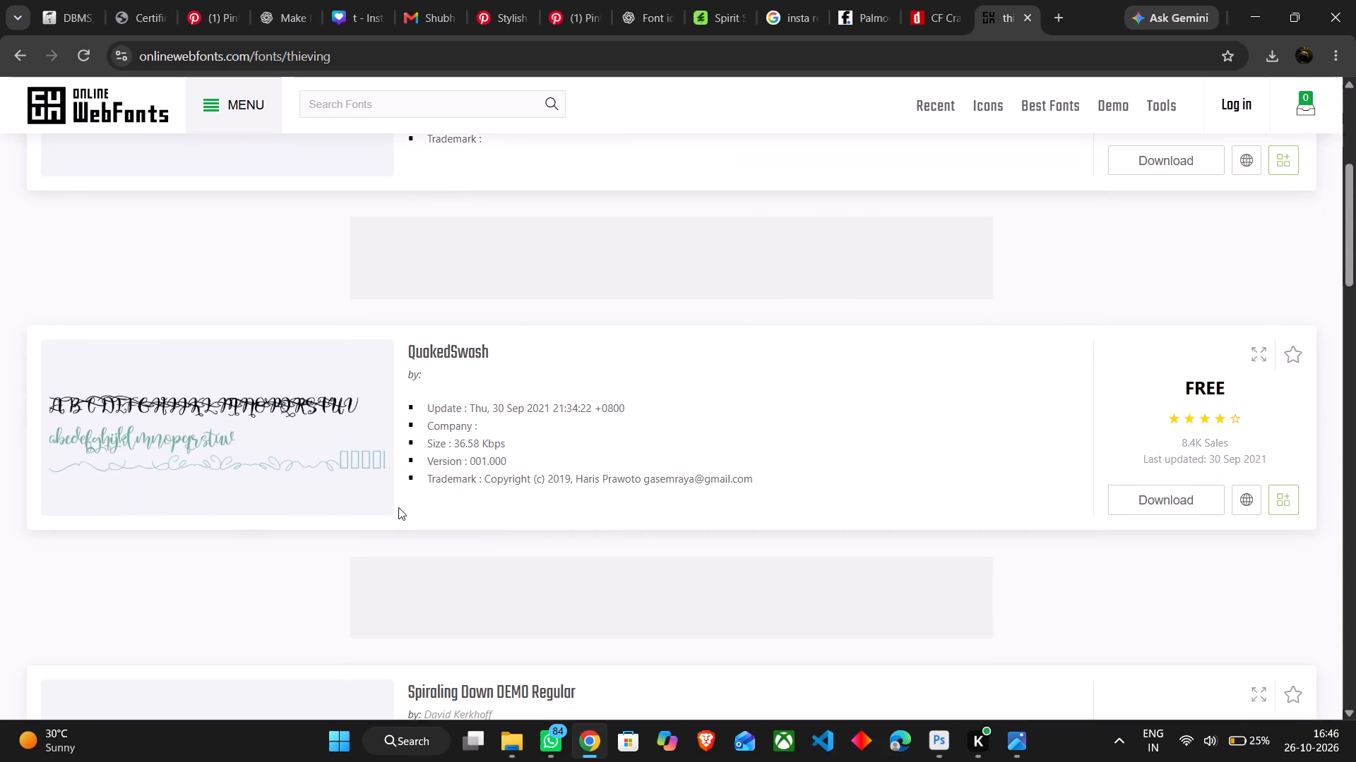
pyautogui.scroll(2, 398, 507)
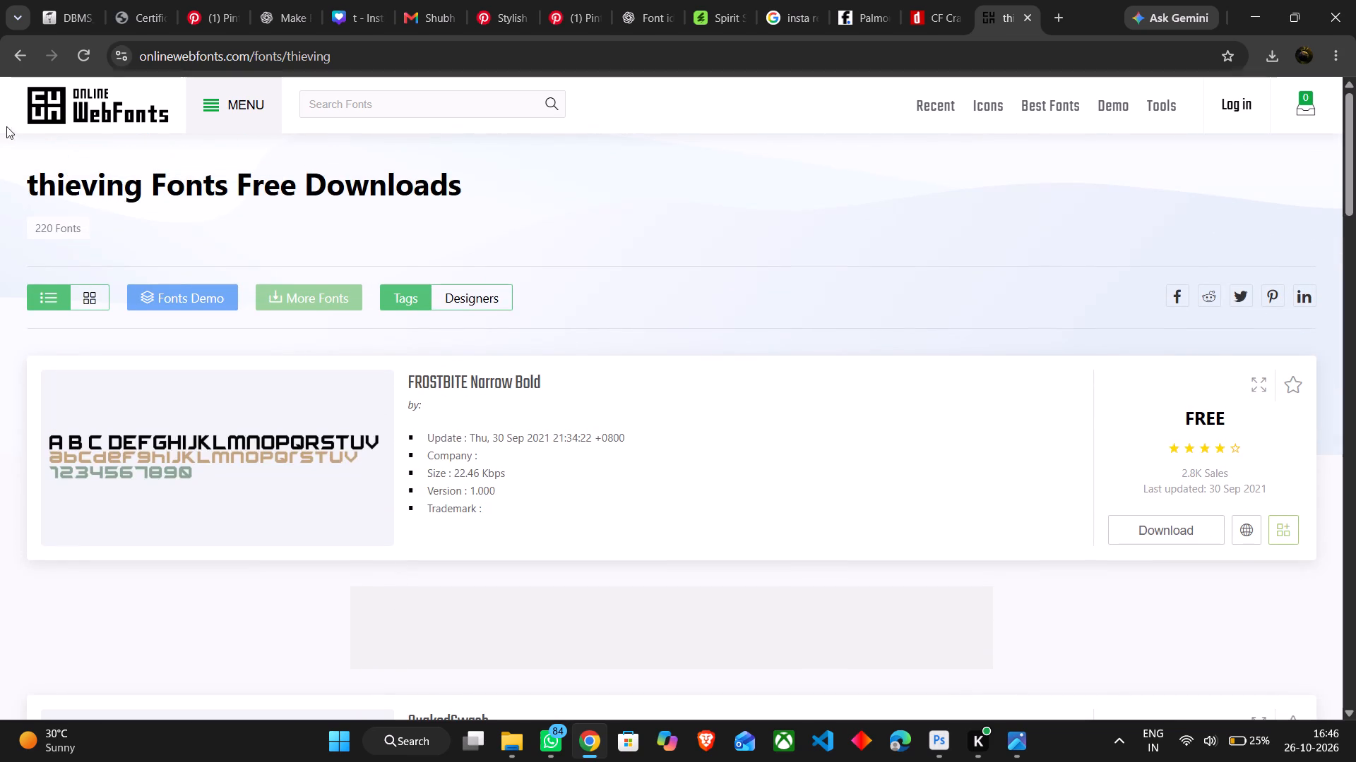
pyautogui.click(19, 58)
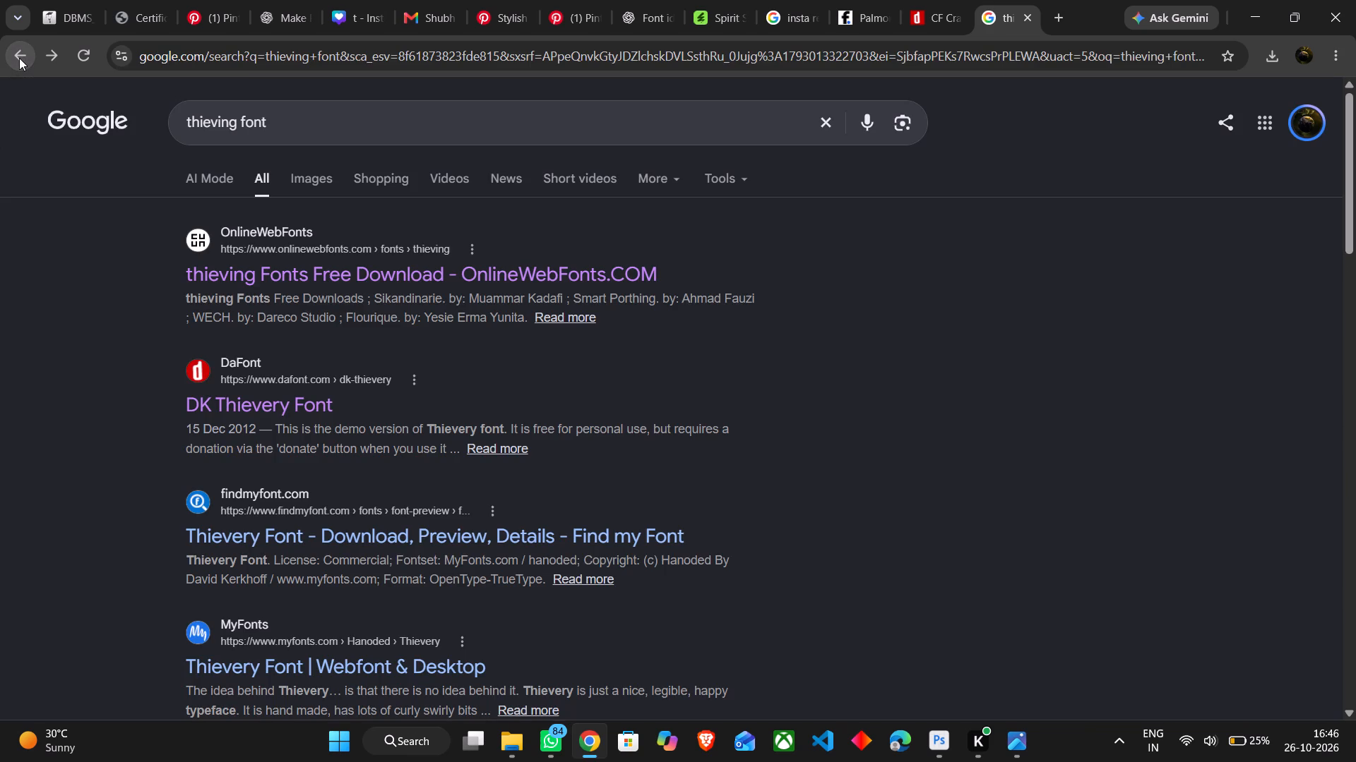
# Examine the Thievery font previews on Find my Font and MyFonts for a match to the pinned lettering.
pyautogui.click(295, 510)
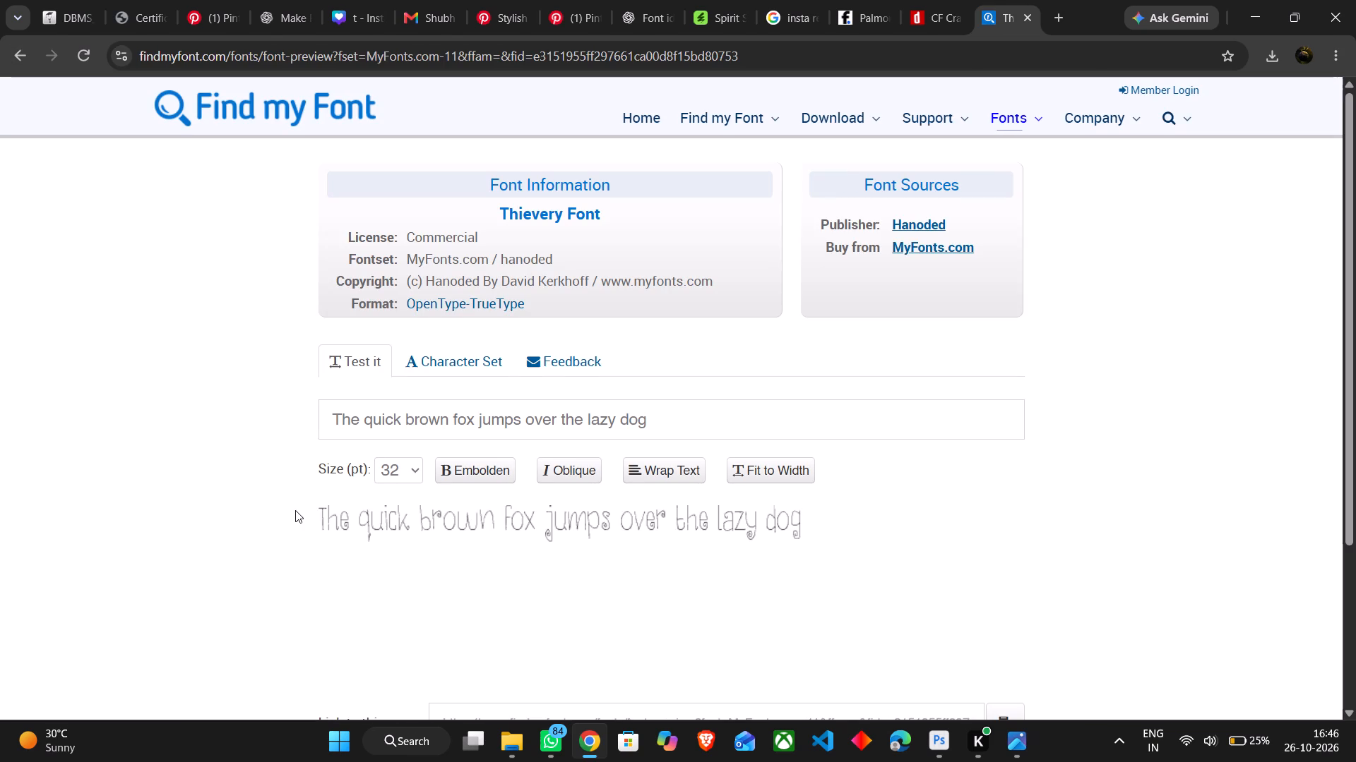
pyautogui.scroll(-3, 295, 510)
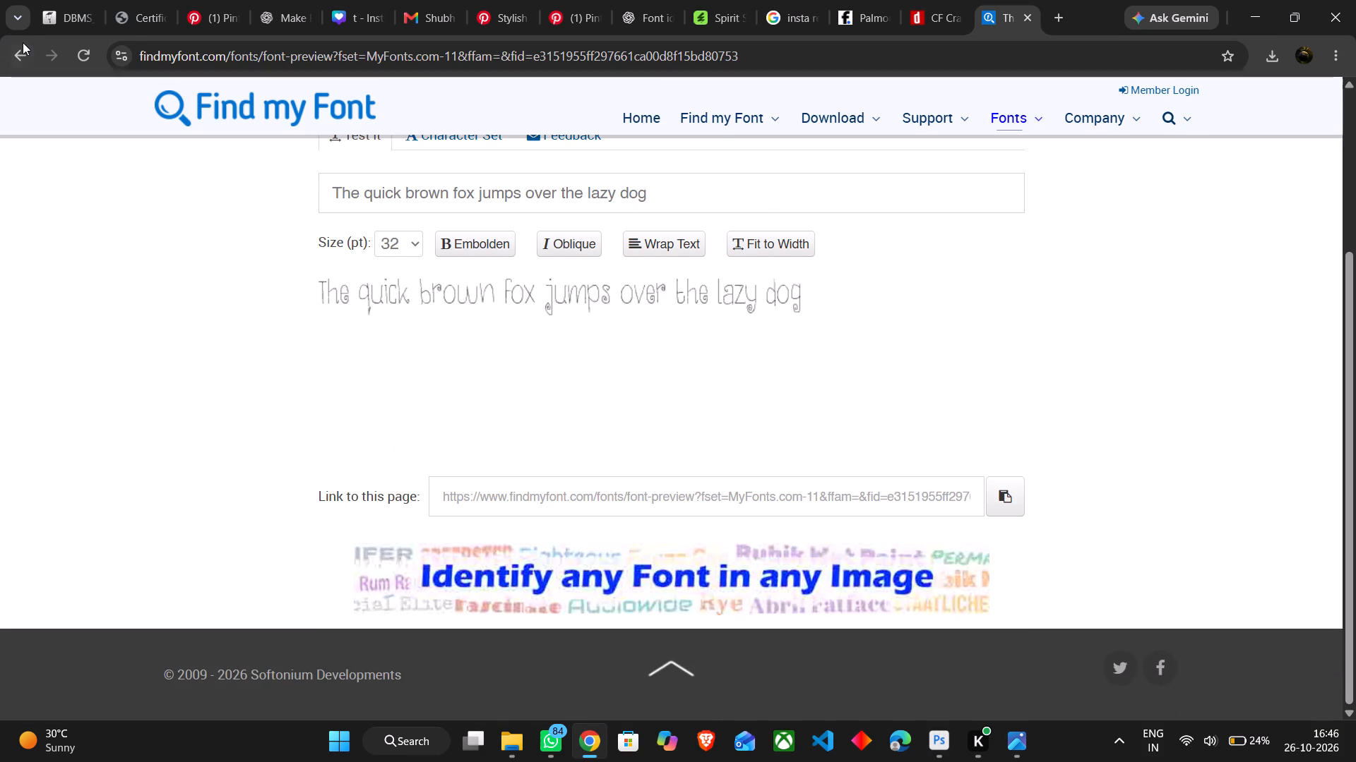
pyautogui.click(23, 42)
pyautogui.scroll(-3, 149, 472)
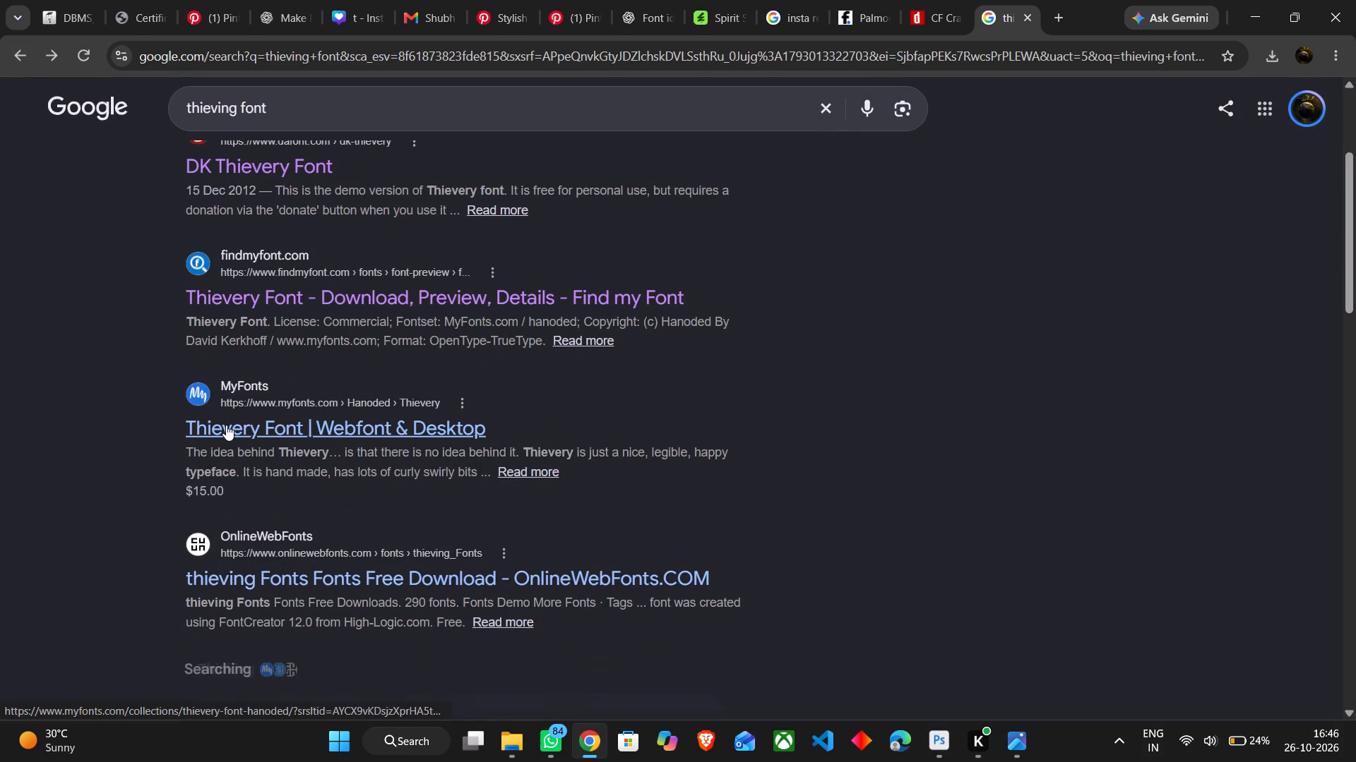
pyautogui.click(226, 425)
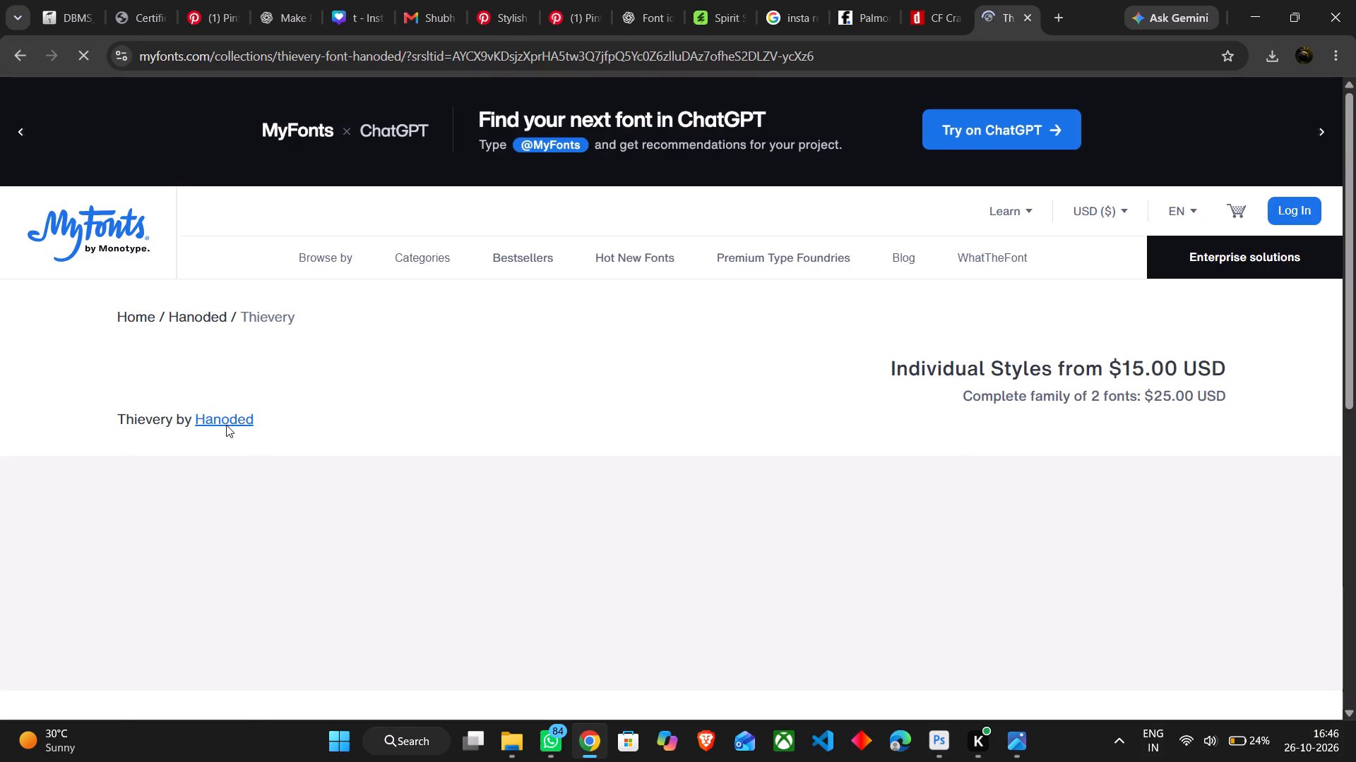
pyautogui.scroll(-3, 226, 425)
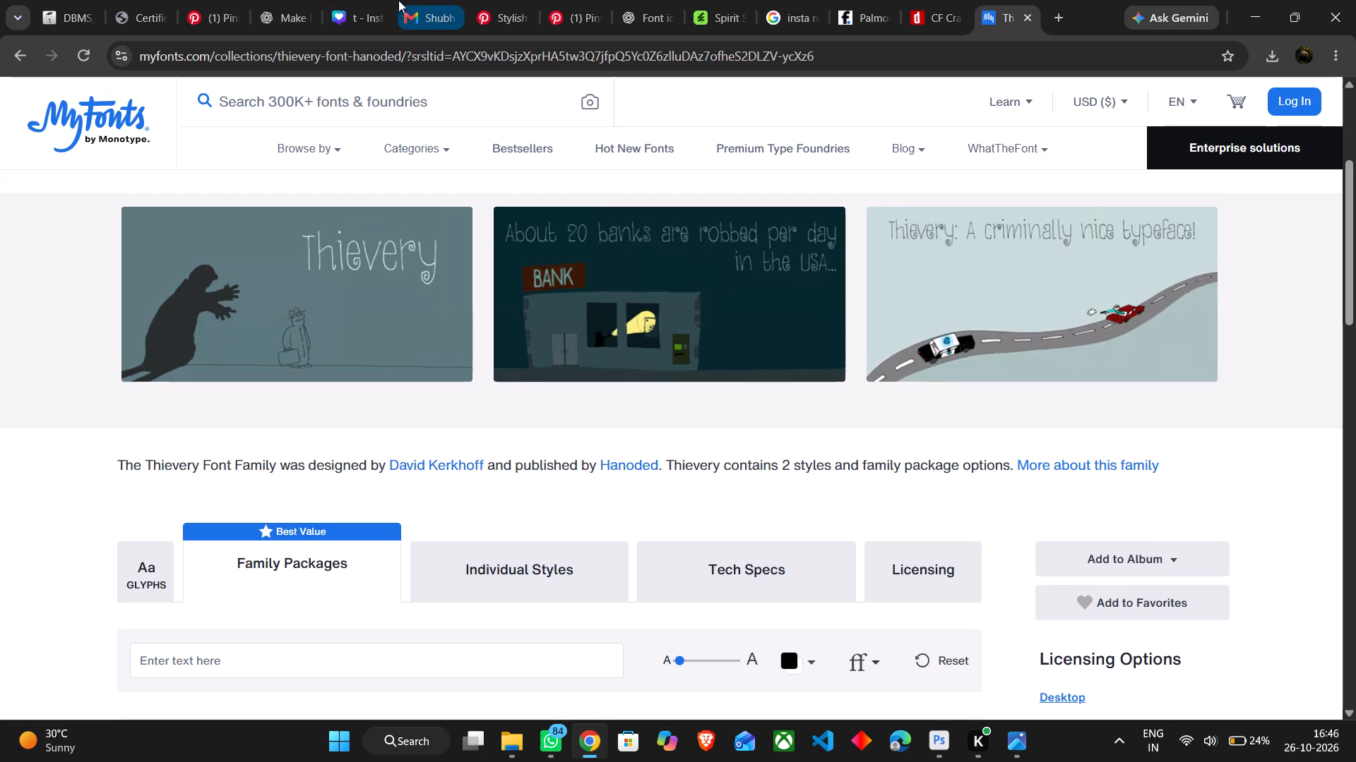
# Recheck the font names on the Pinterest serif fonts pin and search Google for "briston font".
pyautogui.click(491, 0)
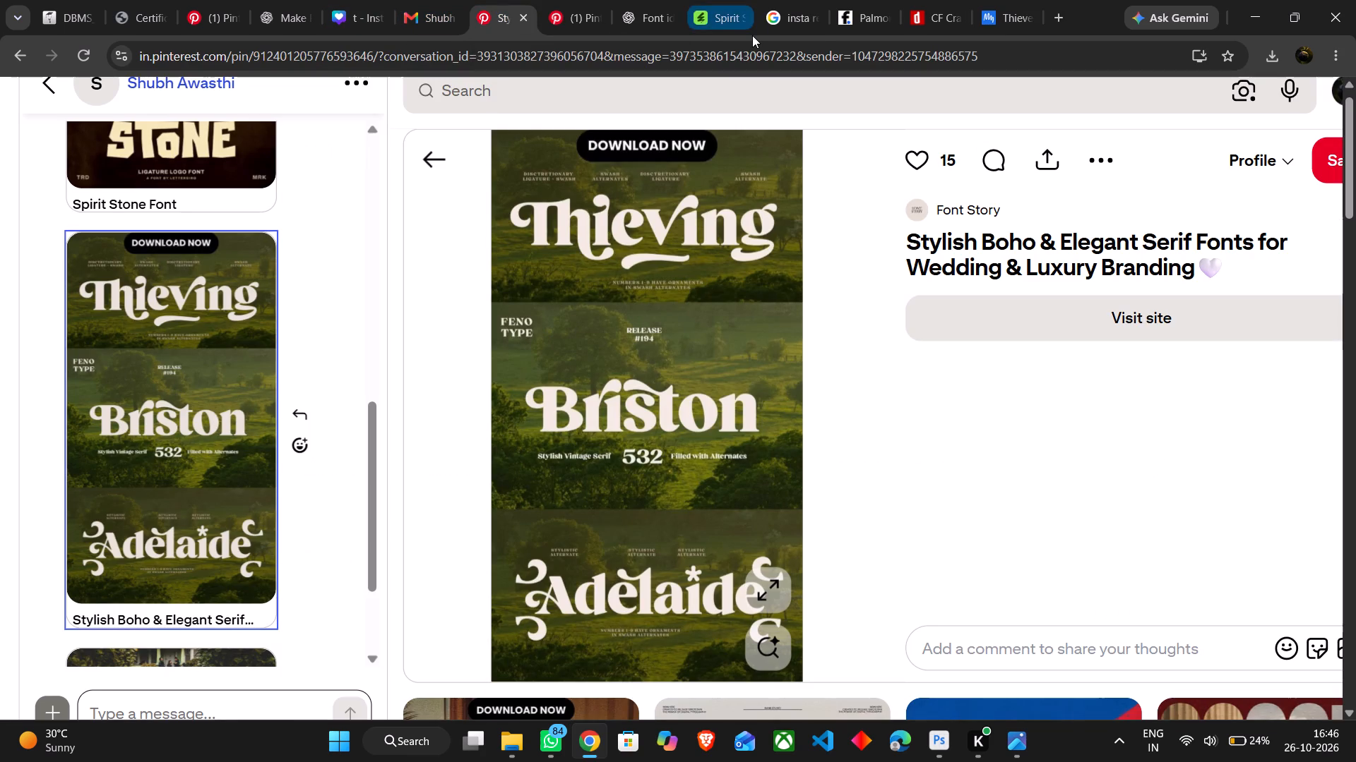
pyautogui.click(1017, 1)
pyautogui.click(879, 66)
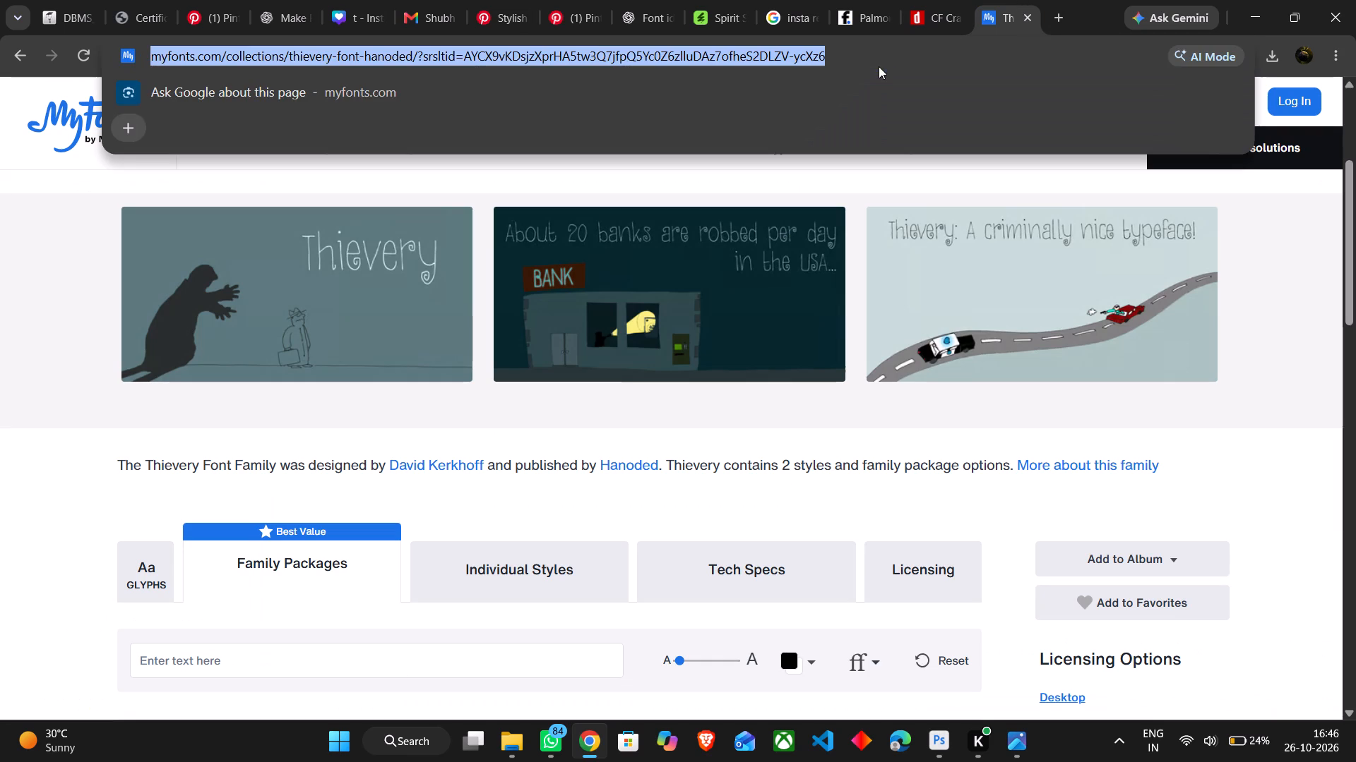
pyautogui.press('BackSpace')
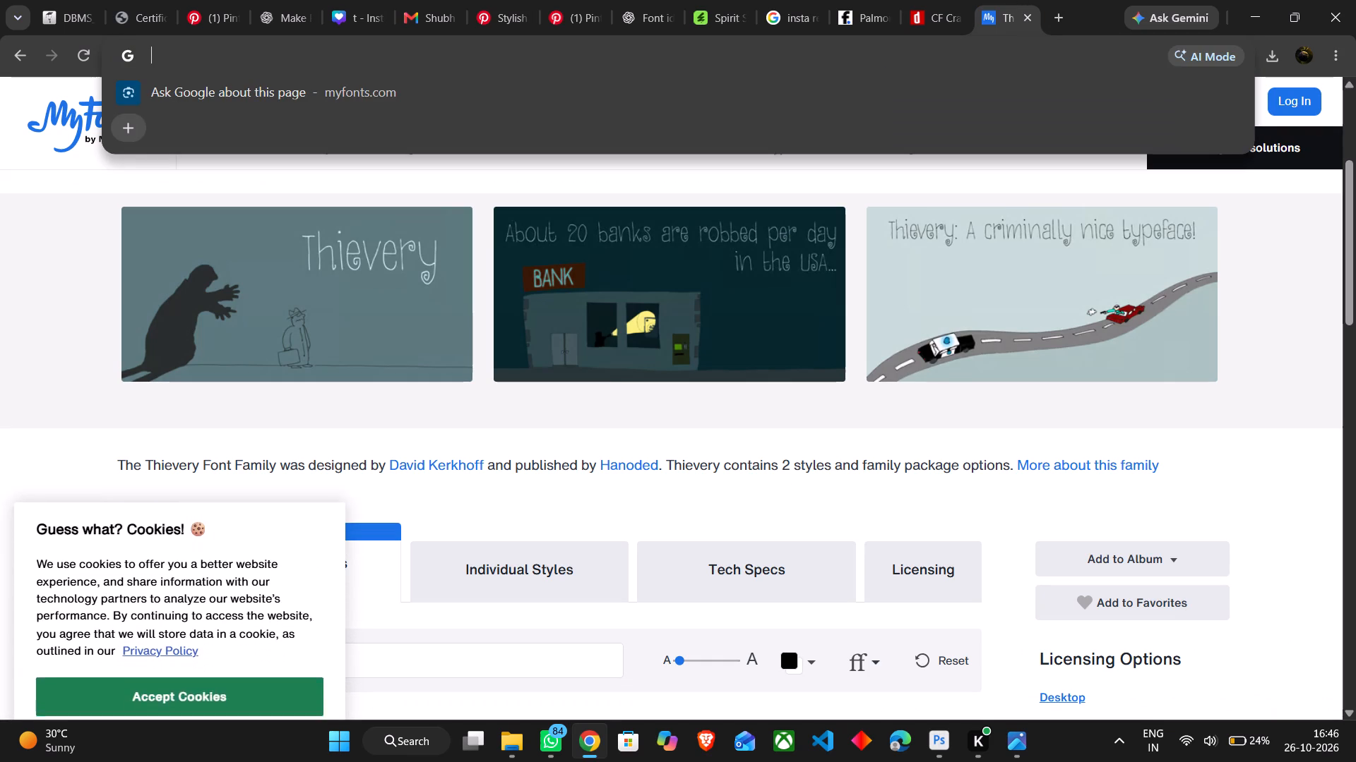
pyautogui.write('br')
pyautogui.write('is')
pyautogui.press('Return')
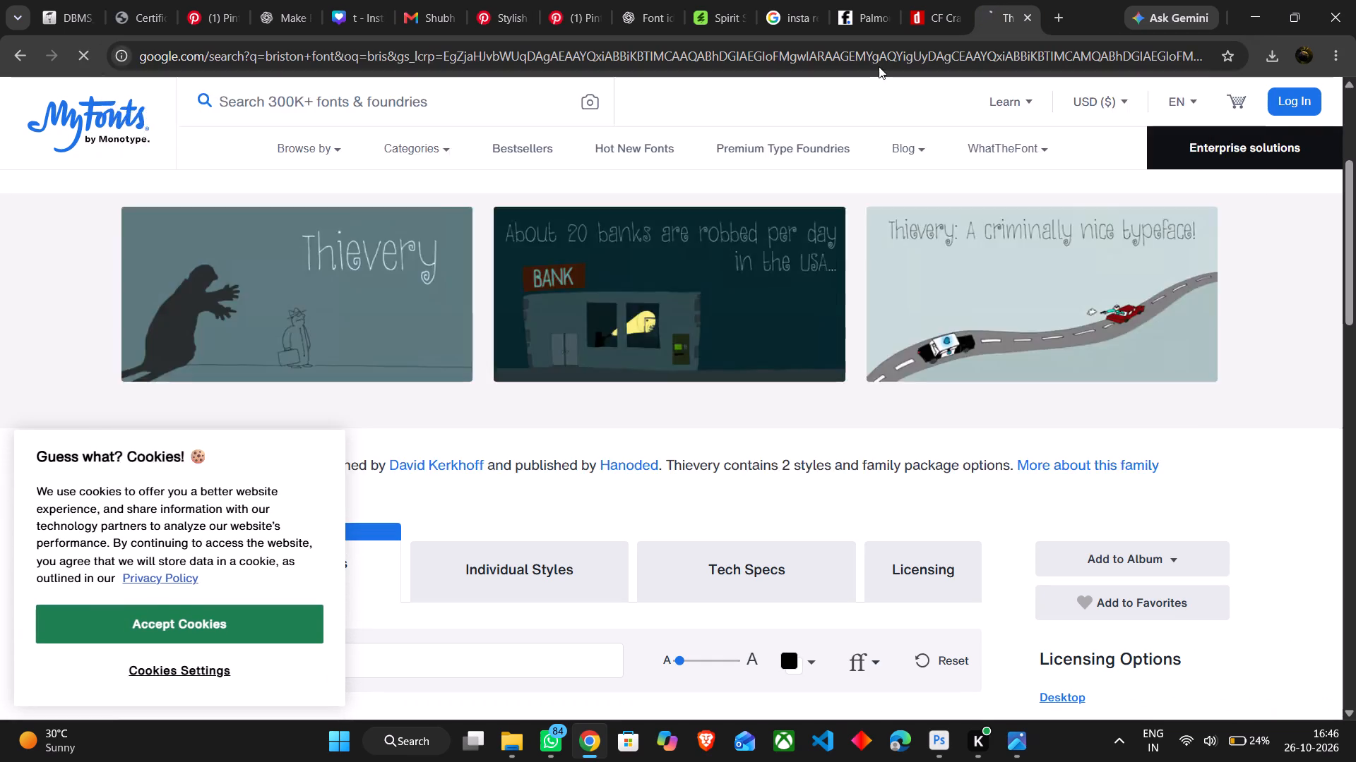
pyautogui.hscroll(-1, 335, 306)
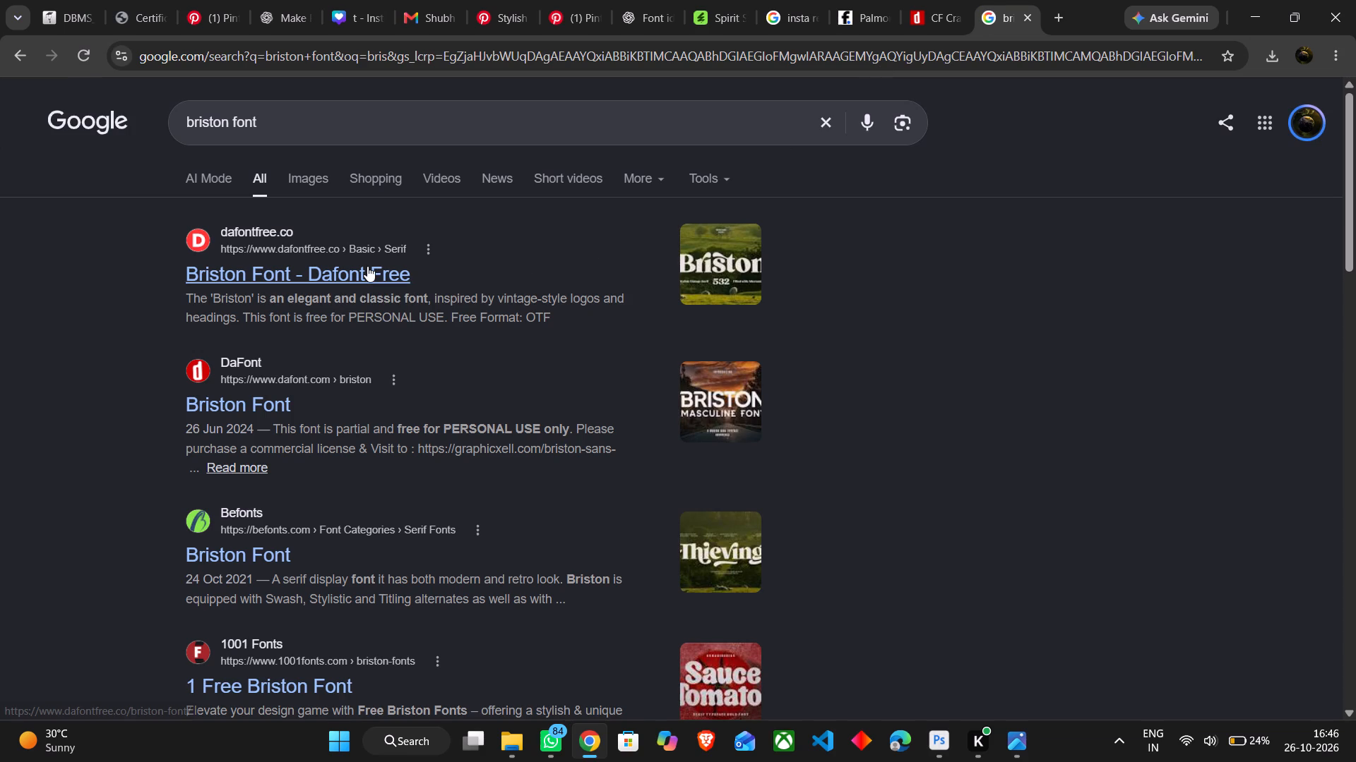
pyautogui.hscroll(-1, 367, 266)
# Review the Briston Font samples on Dafont Free and download Briston-Font.zip.
pyautogui.click(367, 266)
pyautogui.scroll(-2, 367, 266)
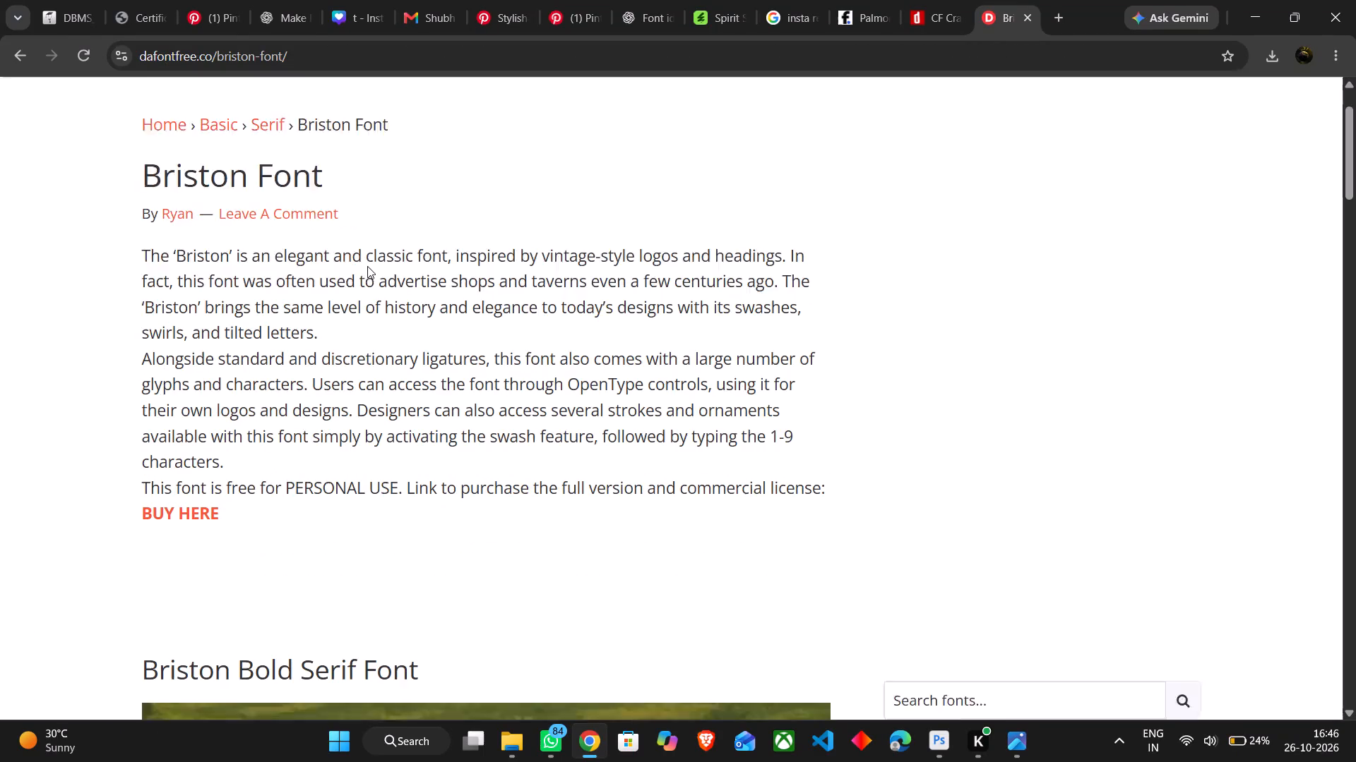
pyautogui.scroll(-6, 367, 266)
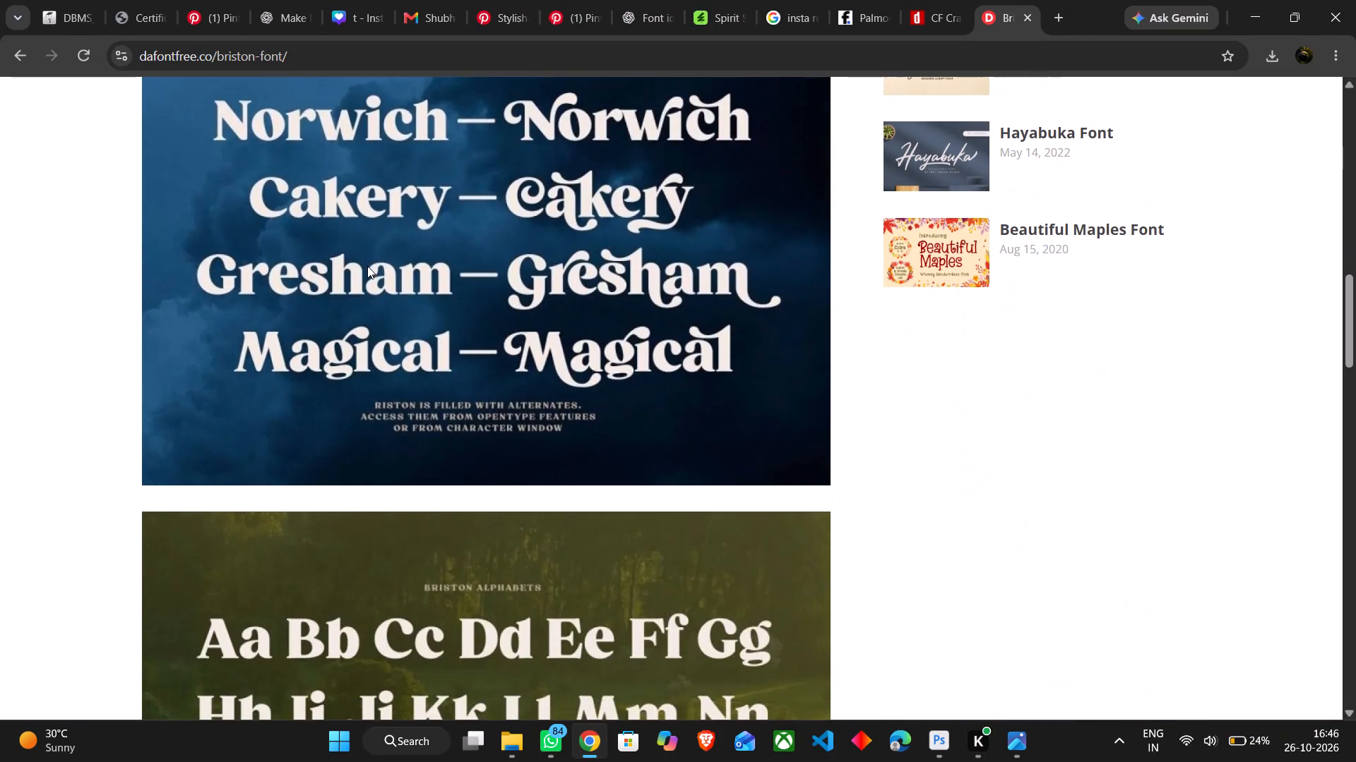
pyautogui.scroll(-6, 367, 266)
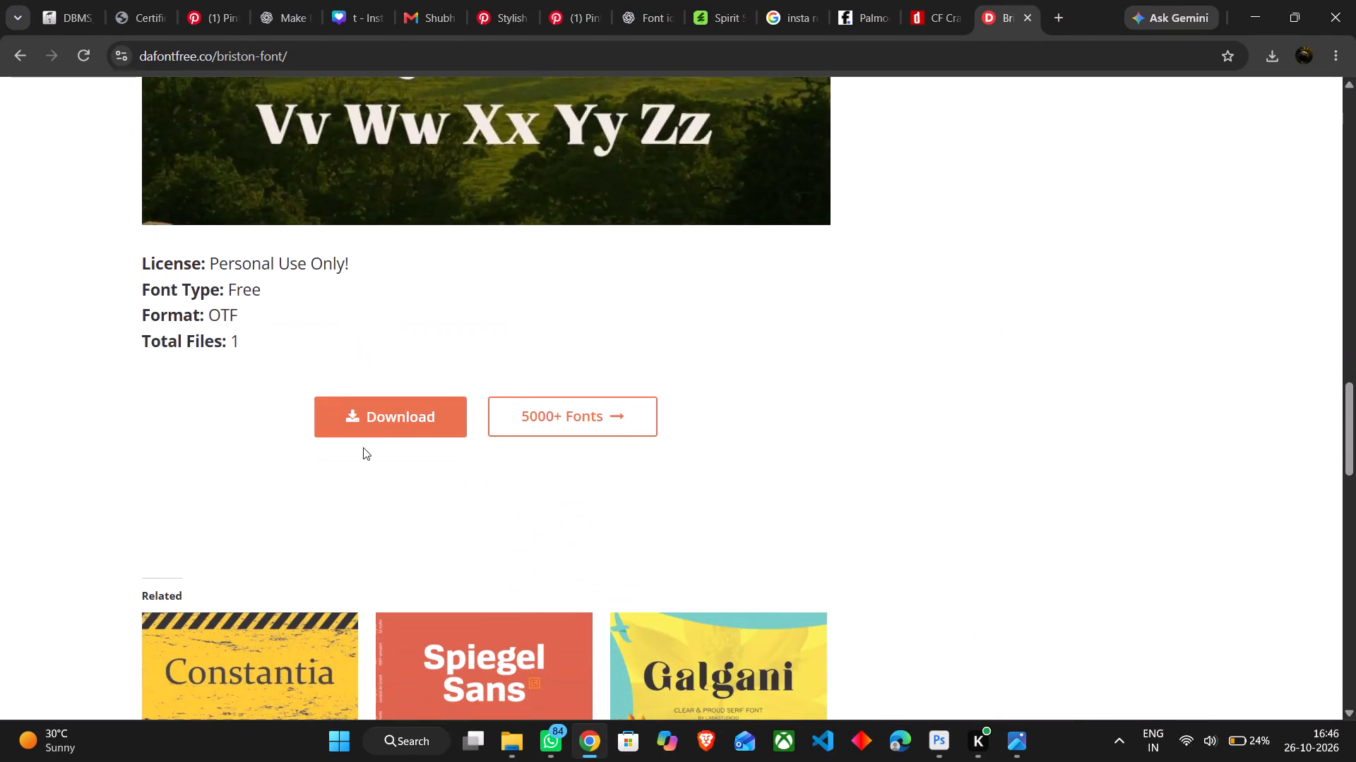
pyautogui.click(379, 413)
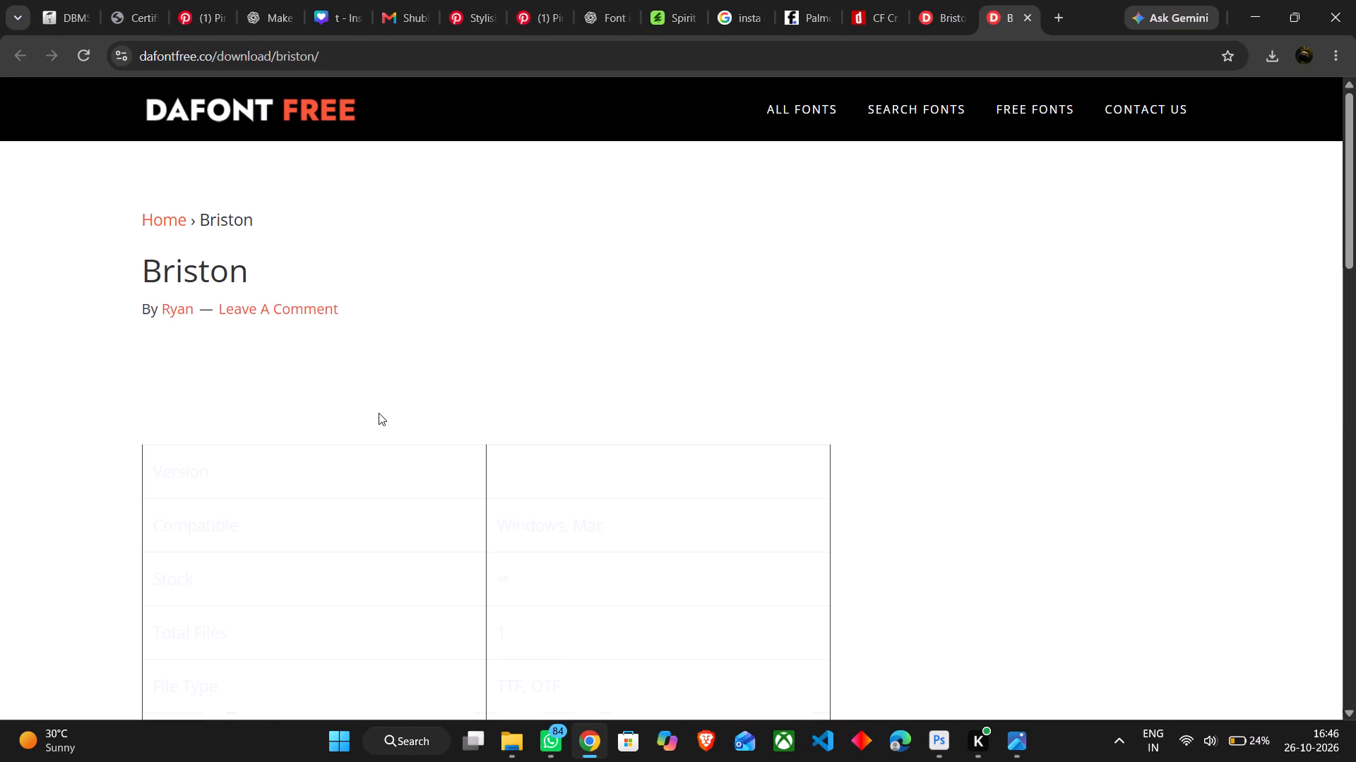
pyautogui.scroll(-4, 379, 413)
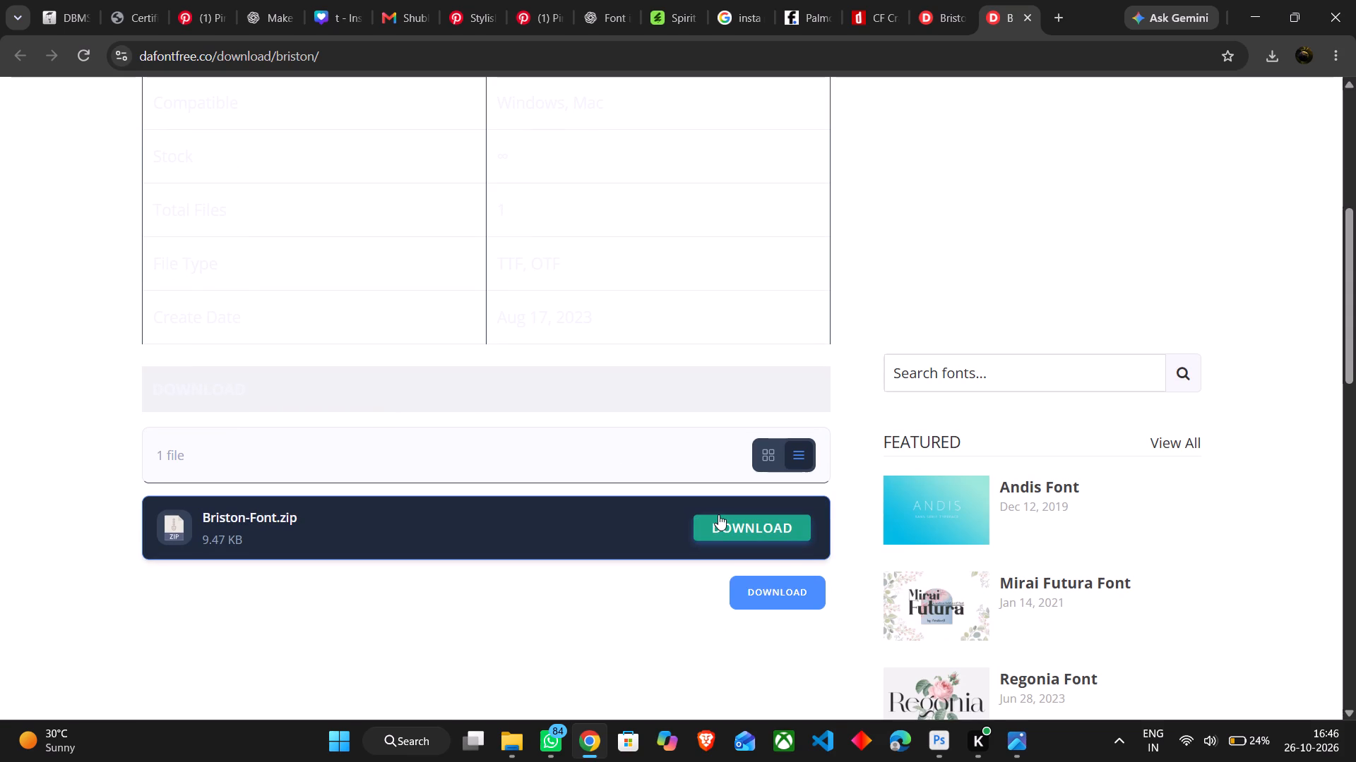
pyautogui.click(721, 536)
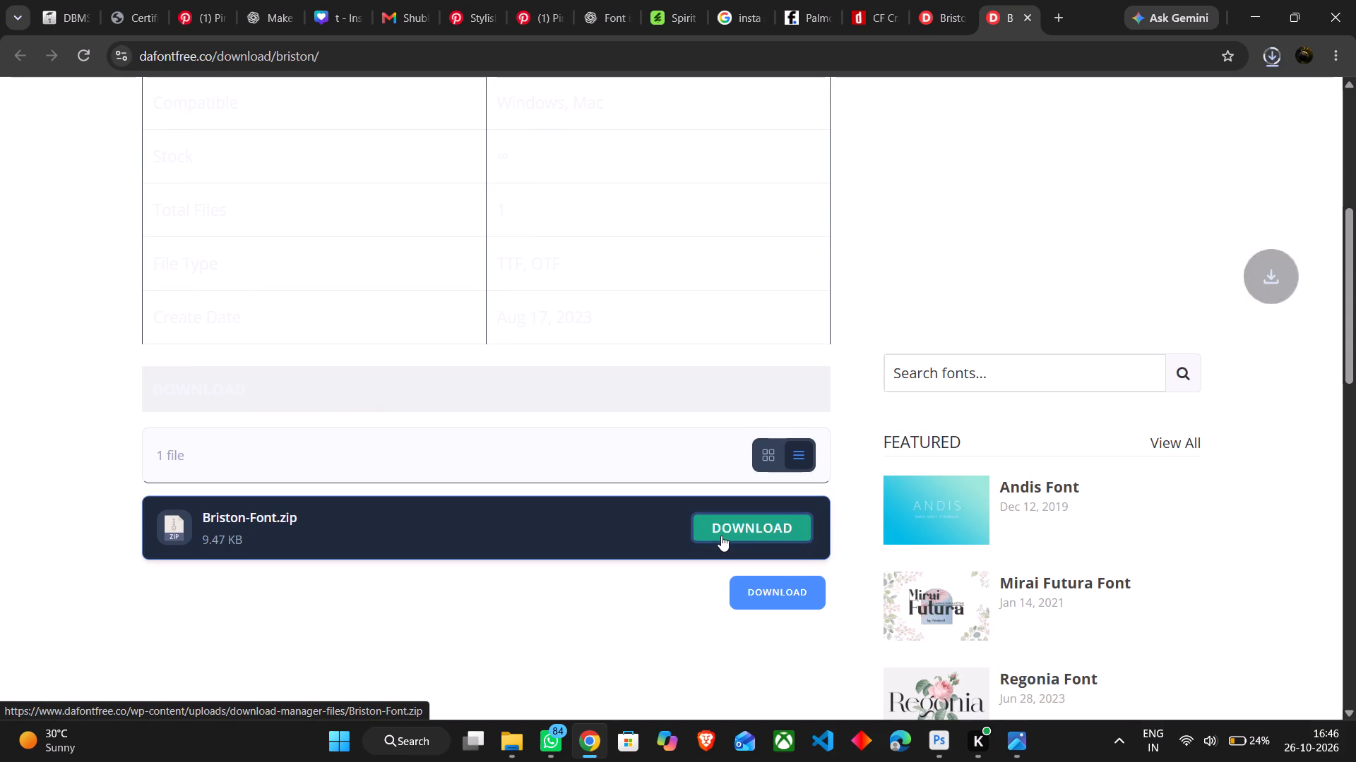
# Open the downloaded Briston-Font.zip and extract it to the Briston-Font folder in Downloads.
pyautogui.doubleClick(1121, 113)
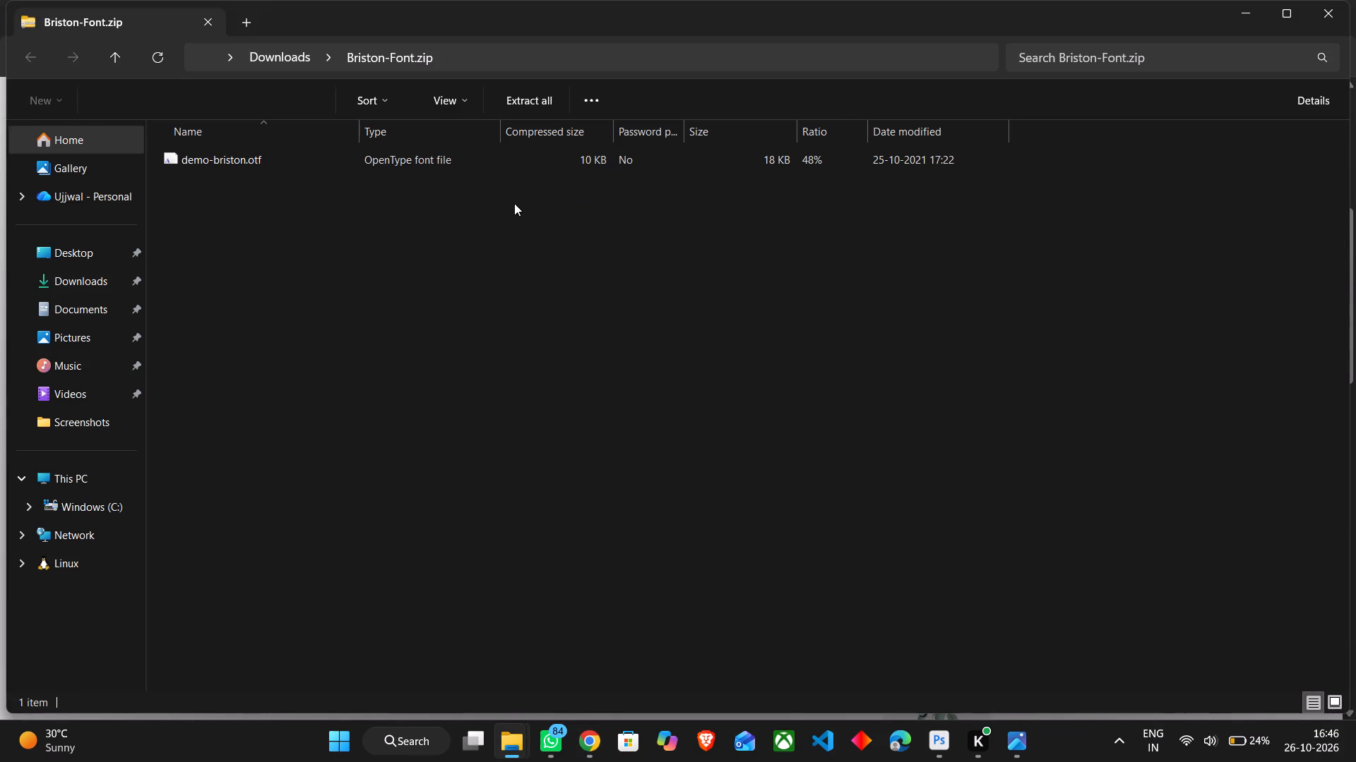
pyautogui.click(573, 92)
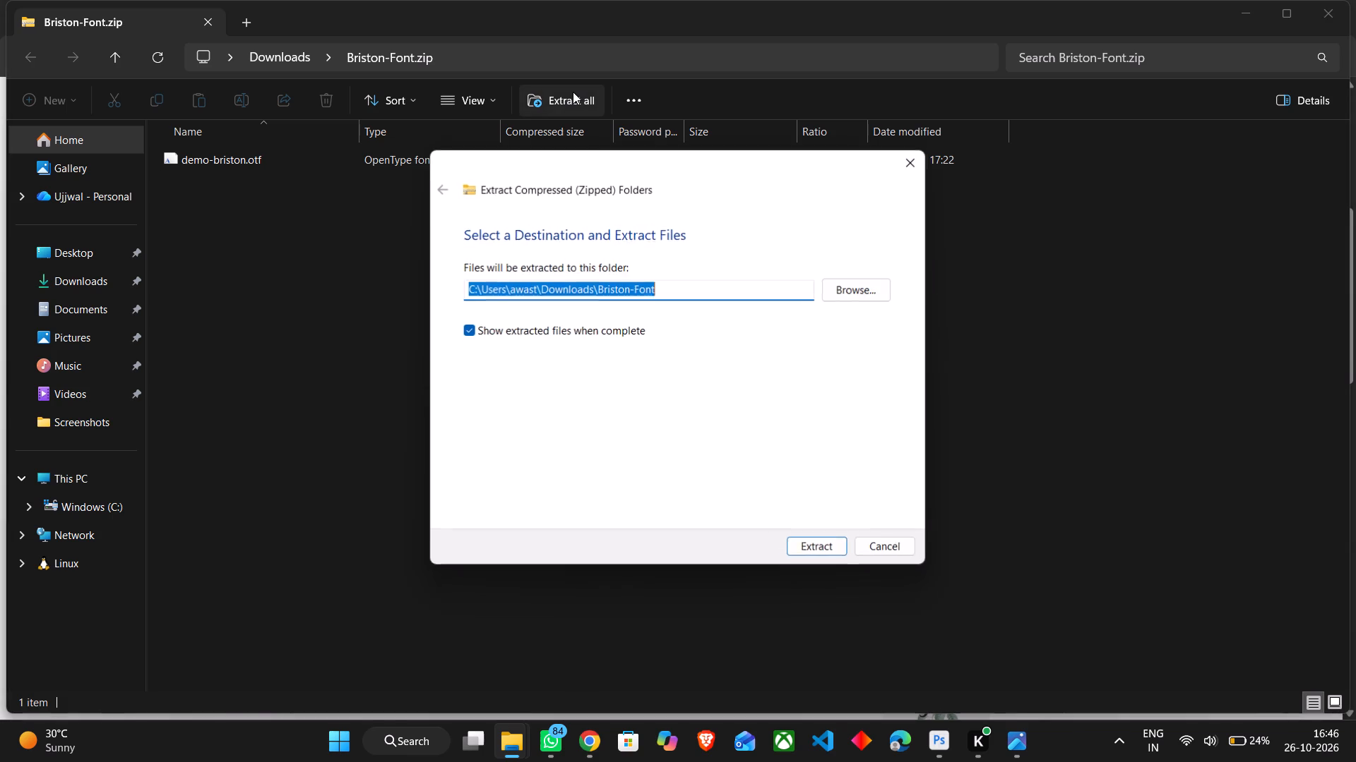
pyautogui.press('Return')
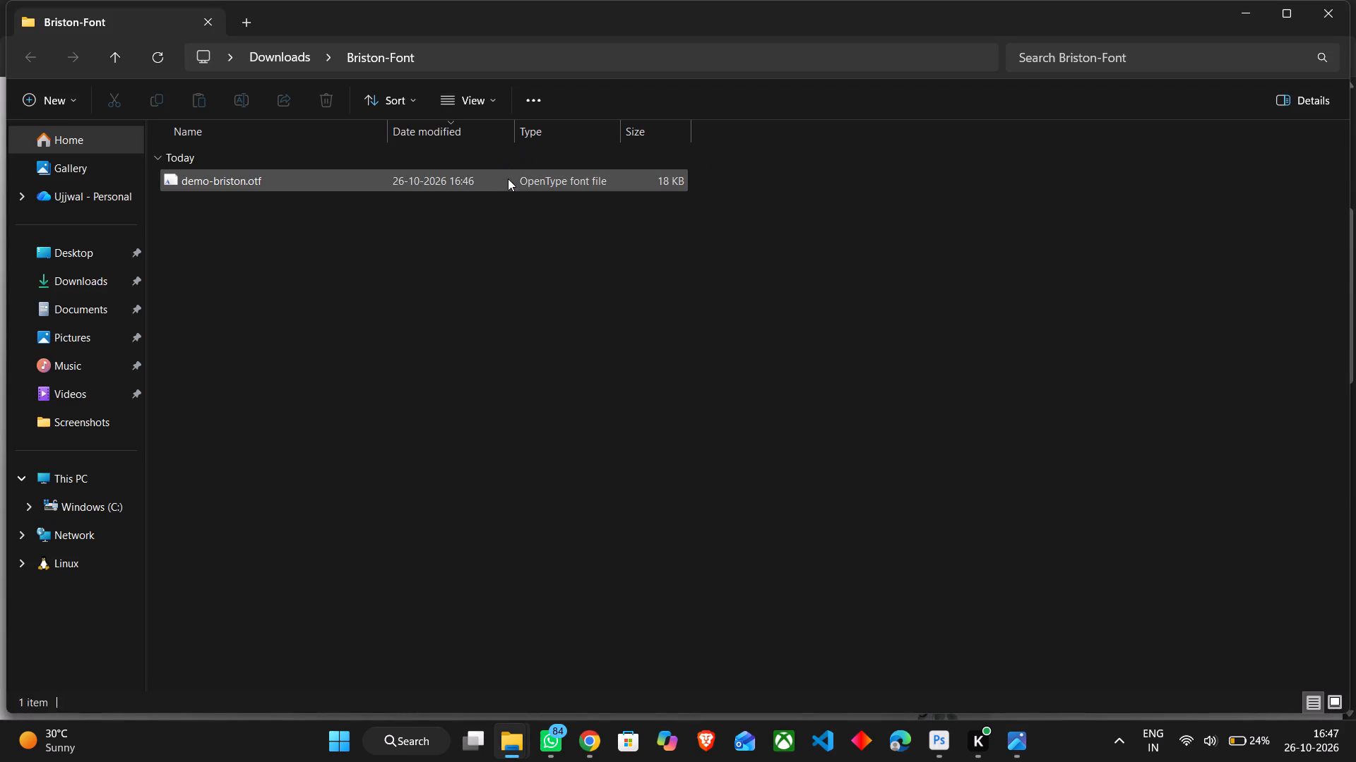
# Install the extracted demo-briston.otf font for the current user.
pyautogui.rightClick(508, 179)
pyautogui.click(473, 183)
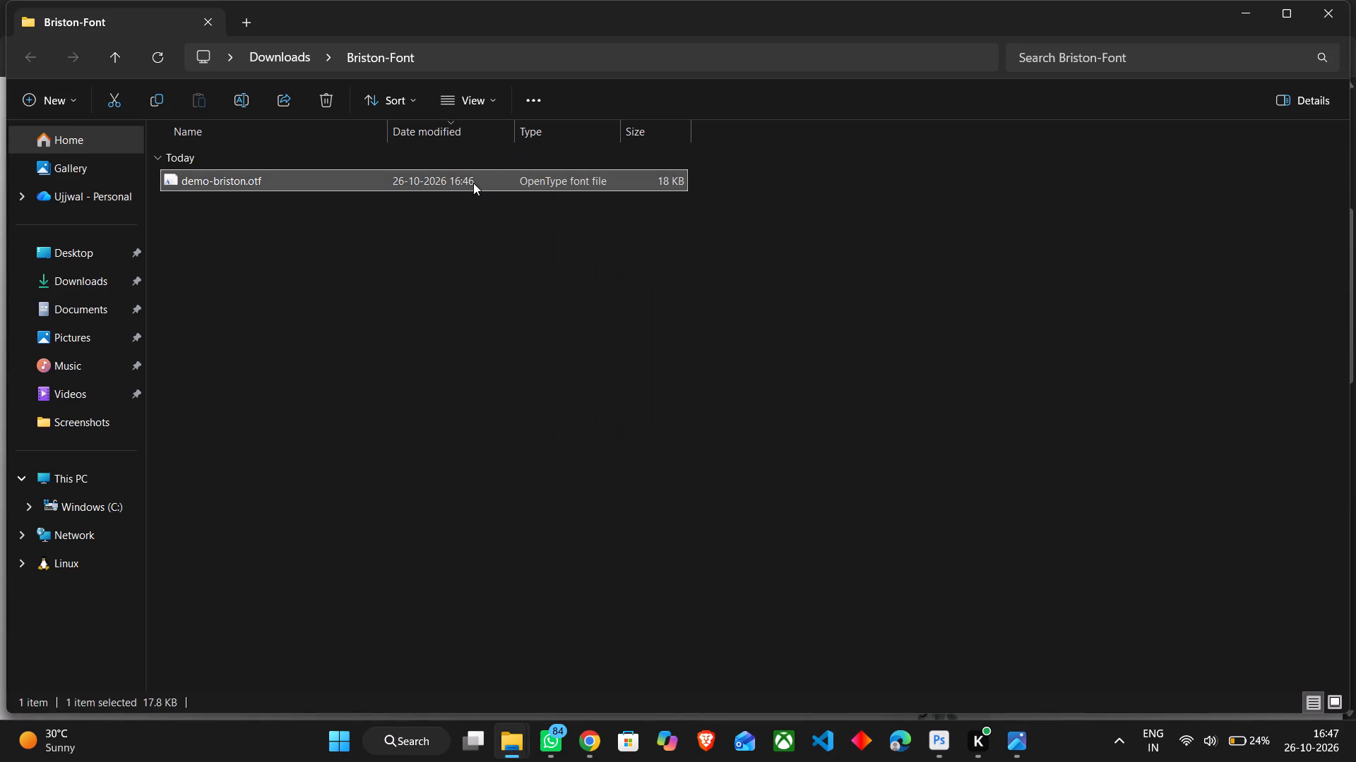
pyautogui.rightClick(473, 183)
pyautogui.click(535, 582)
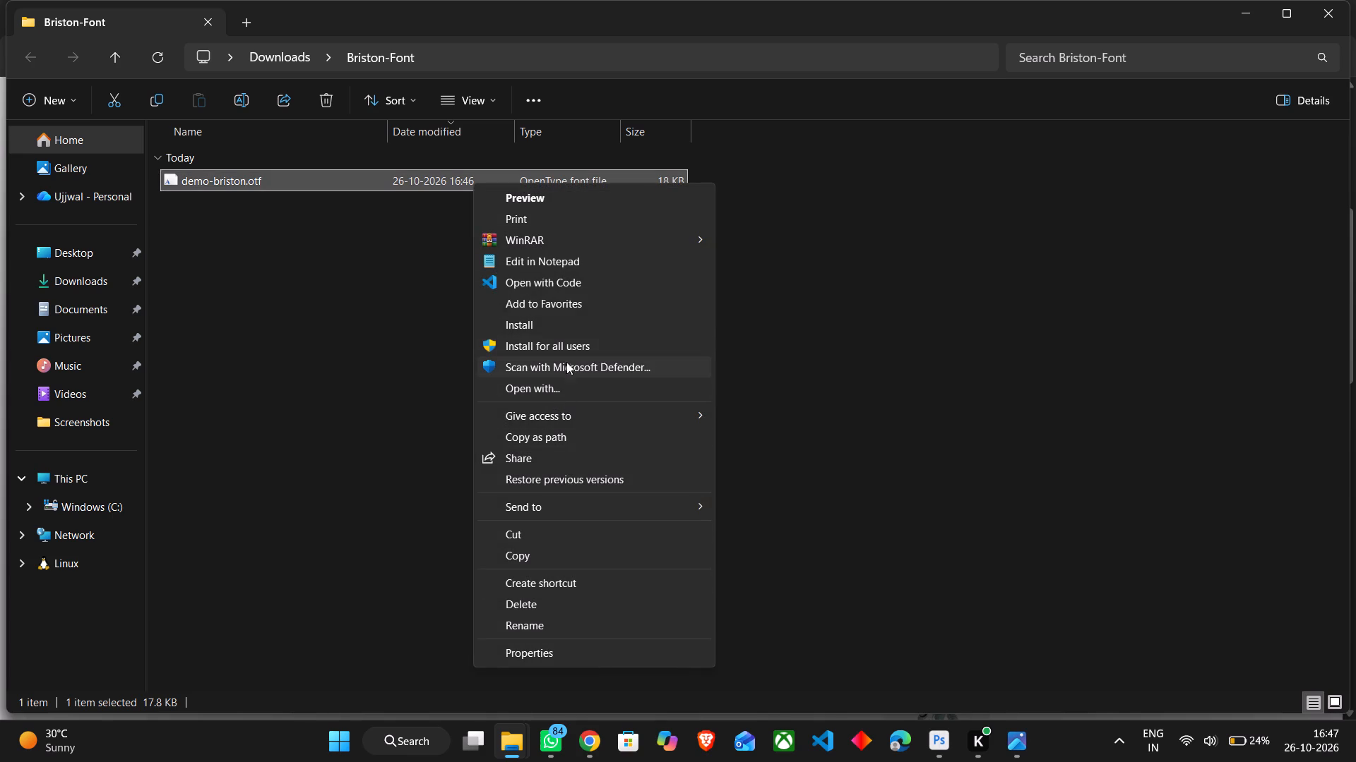
pyautogui.click(574, 327)
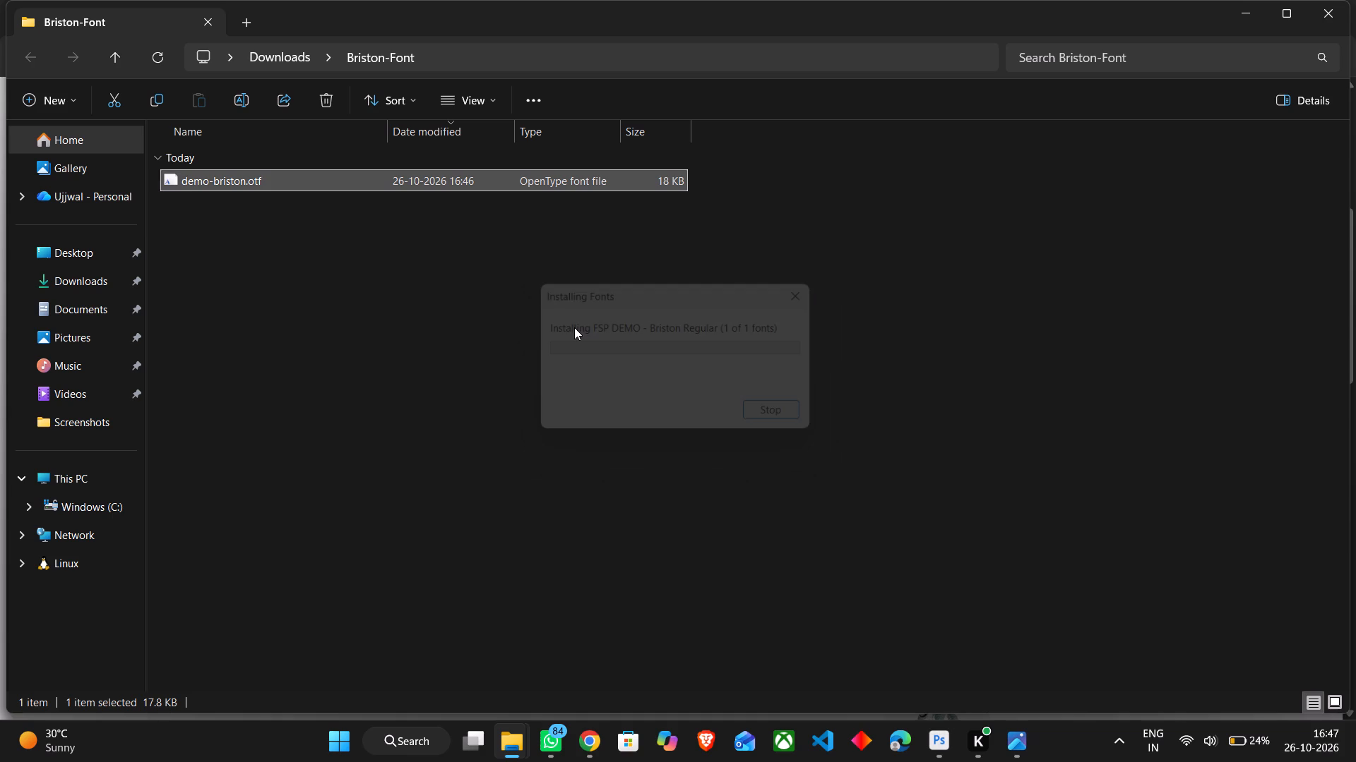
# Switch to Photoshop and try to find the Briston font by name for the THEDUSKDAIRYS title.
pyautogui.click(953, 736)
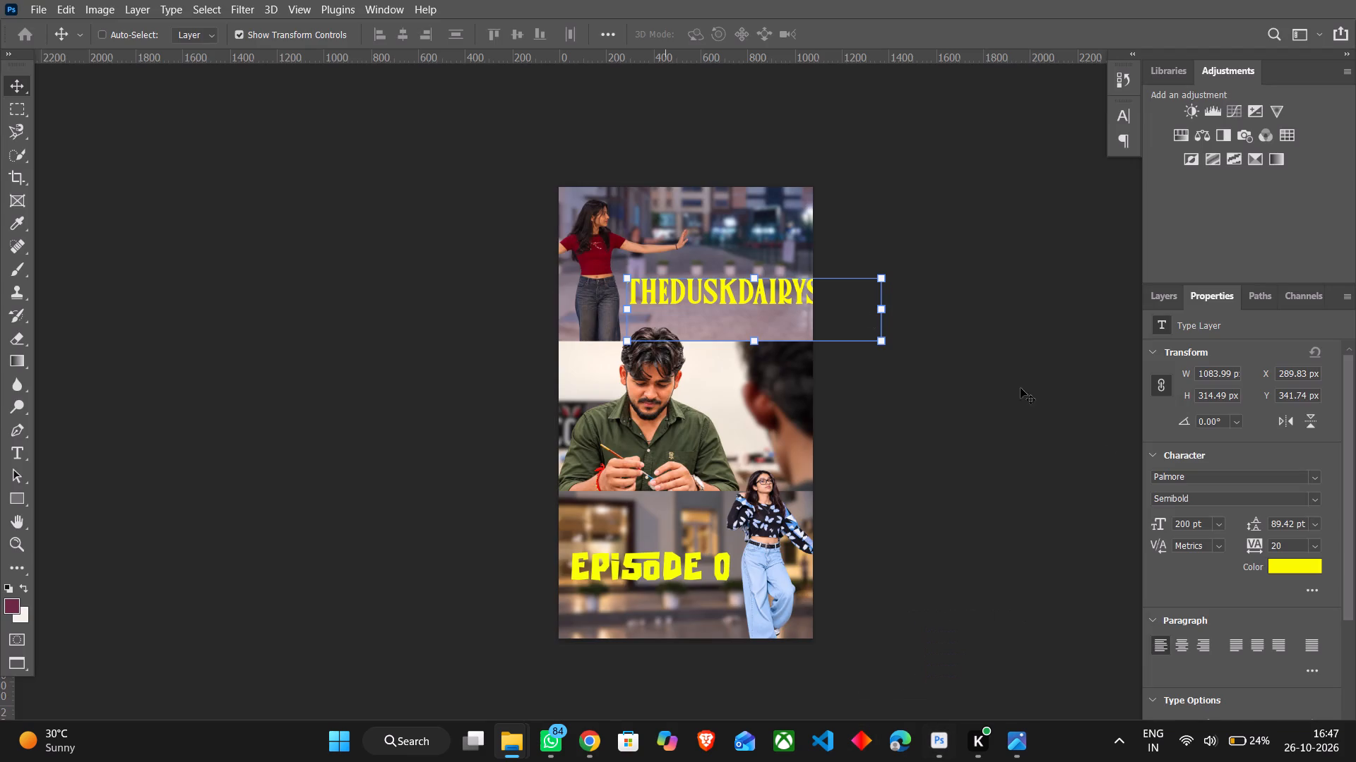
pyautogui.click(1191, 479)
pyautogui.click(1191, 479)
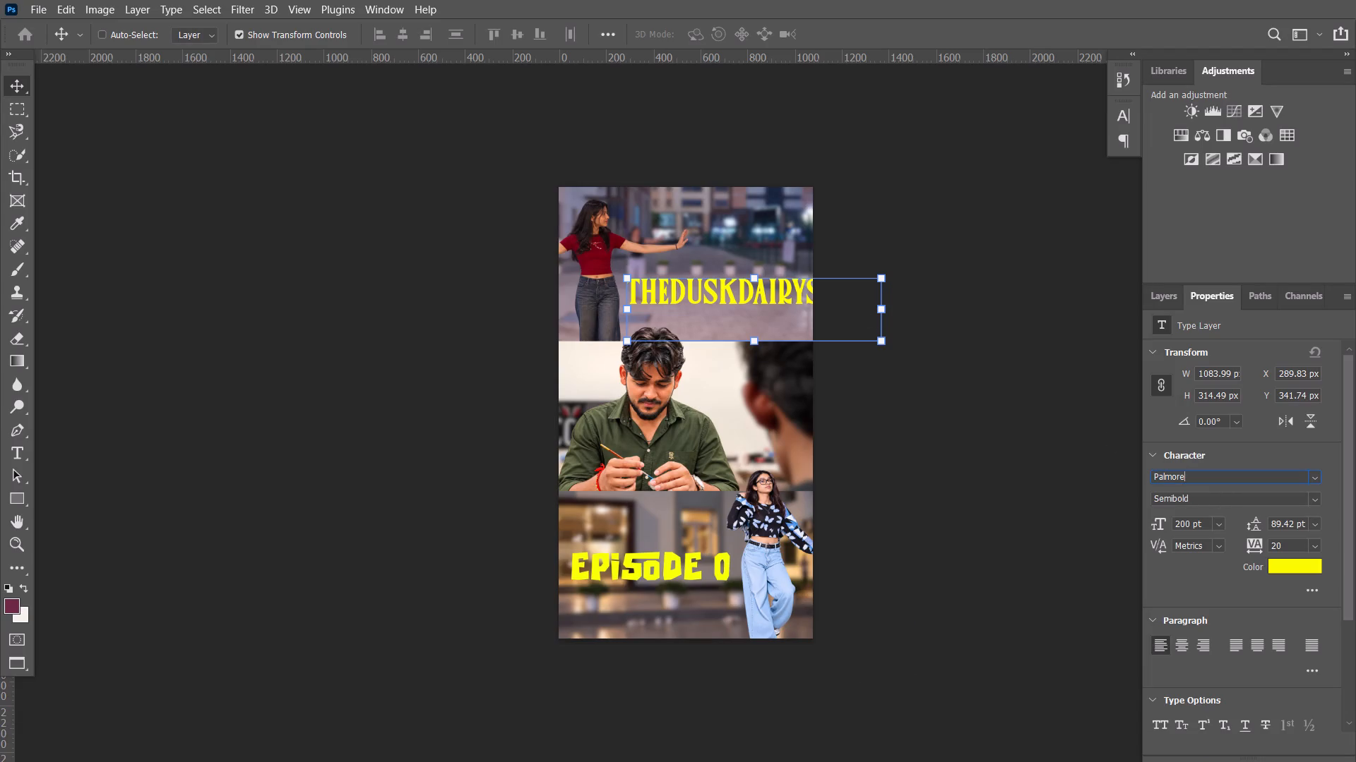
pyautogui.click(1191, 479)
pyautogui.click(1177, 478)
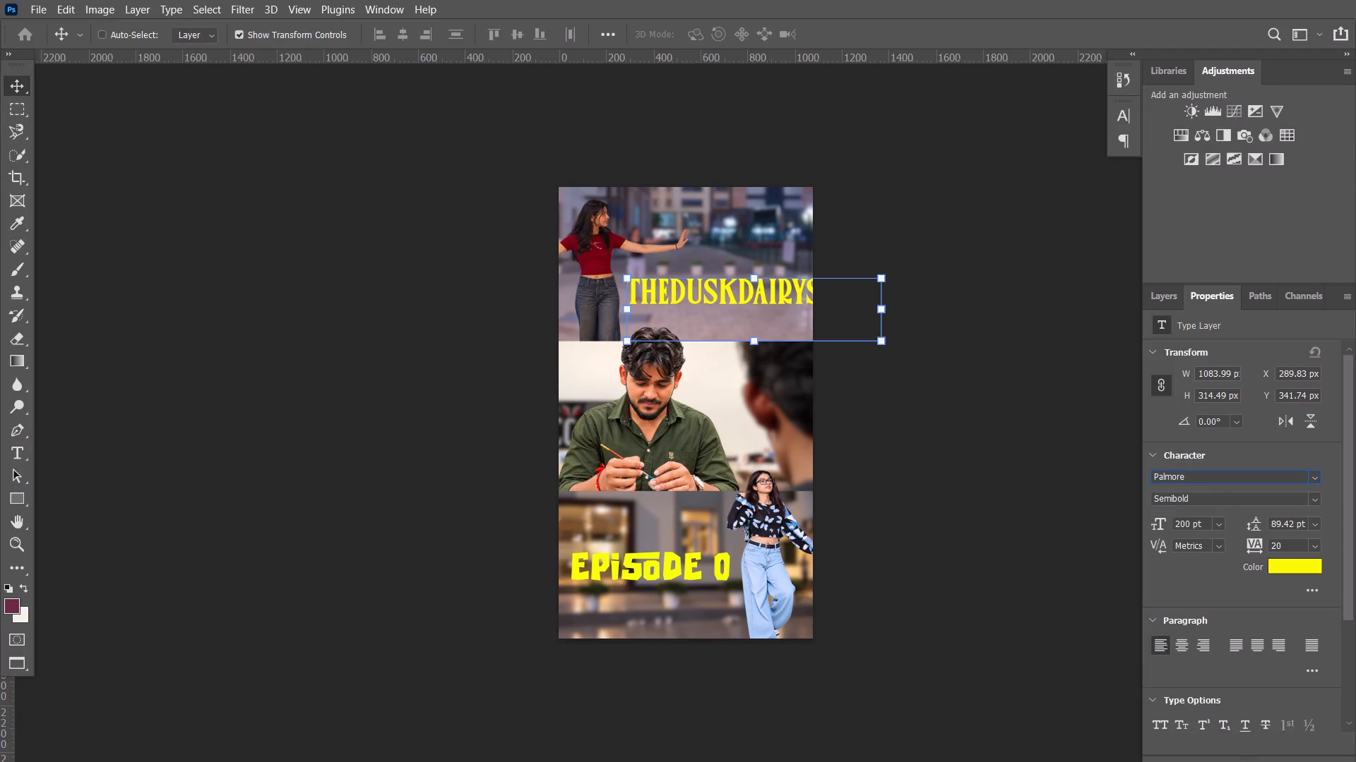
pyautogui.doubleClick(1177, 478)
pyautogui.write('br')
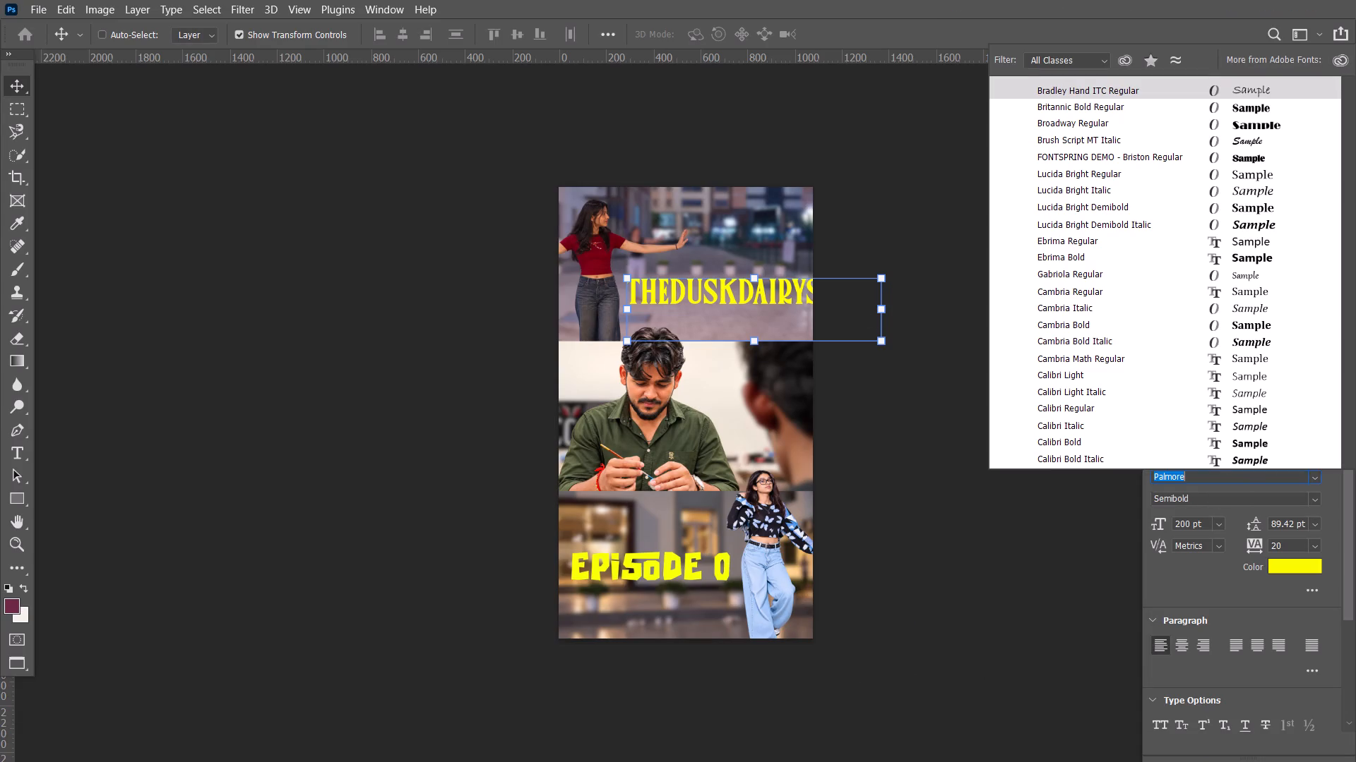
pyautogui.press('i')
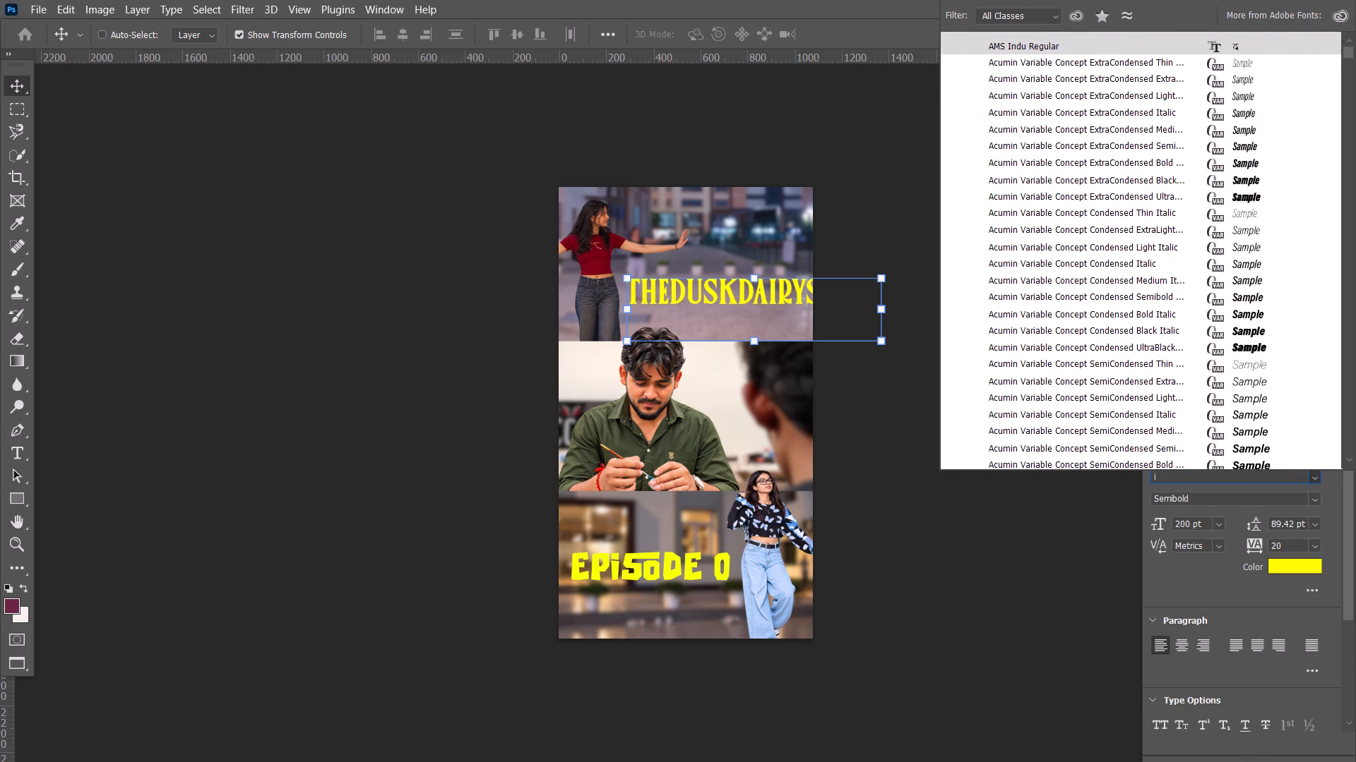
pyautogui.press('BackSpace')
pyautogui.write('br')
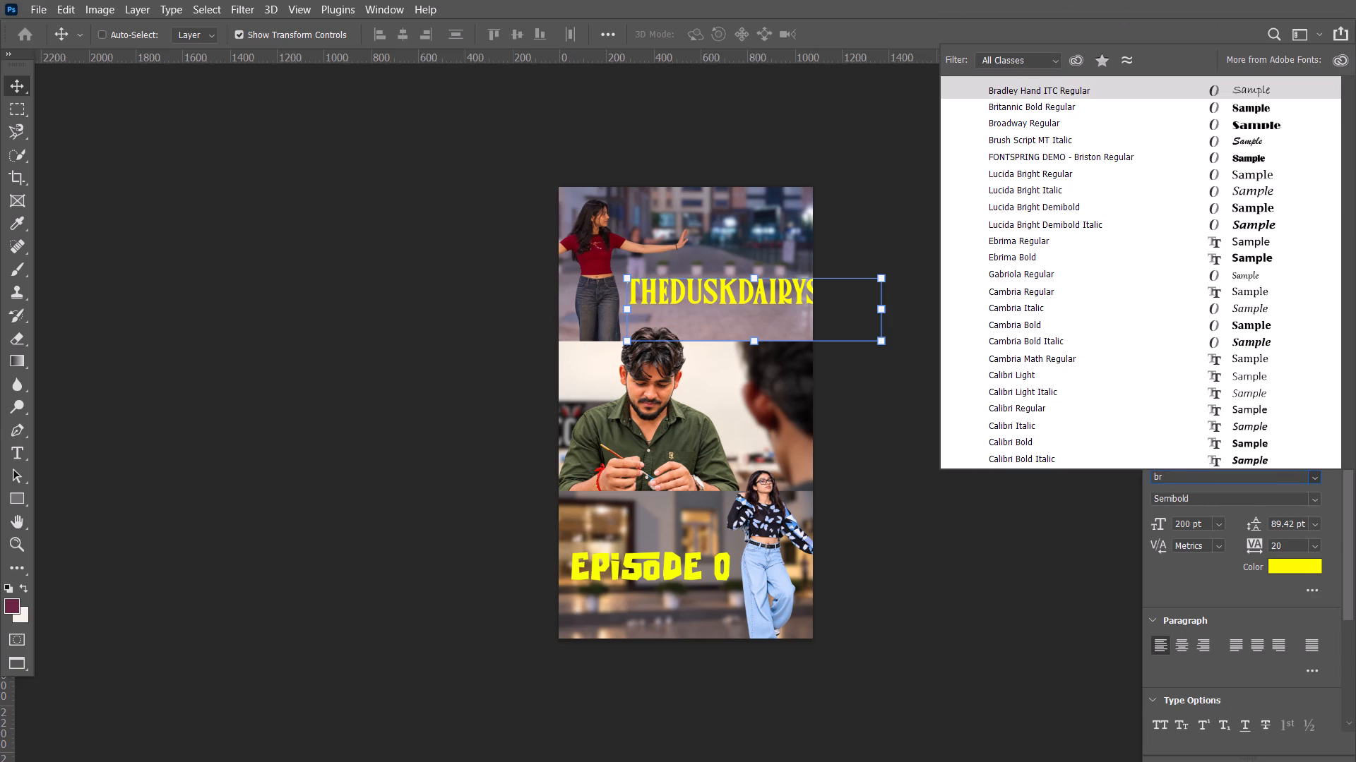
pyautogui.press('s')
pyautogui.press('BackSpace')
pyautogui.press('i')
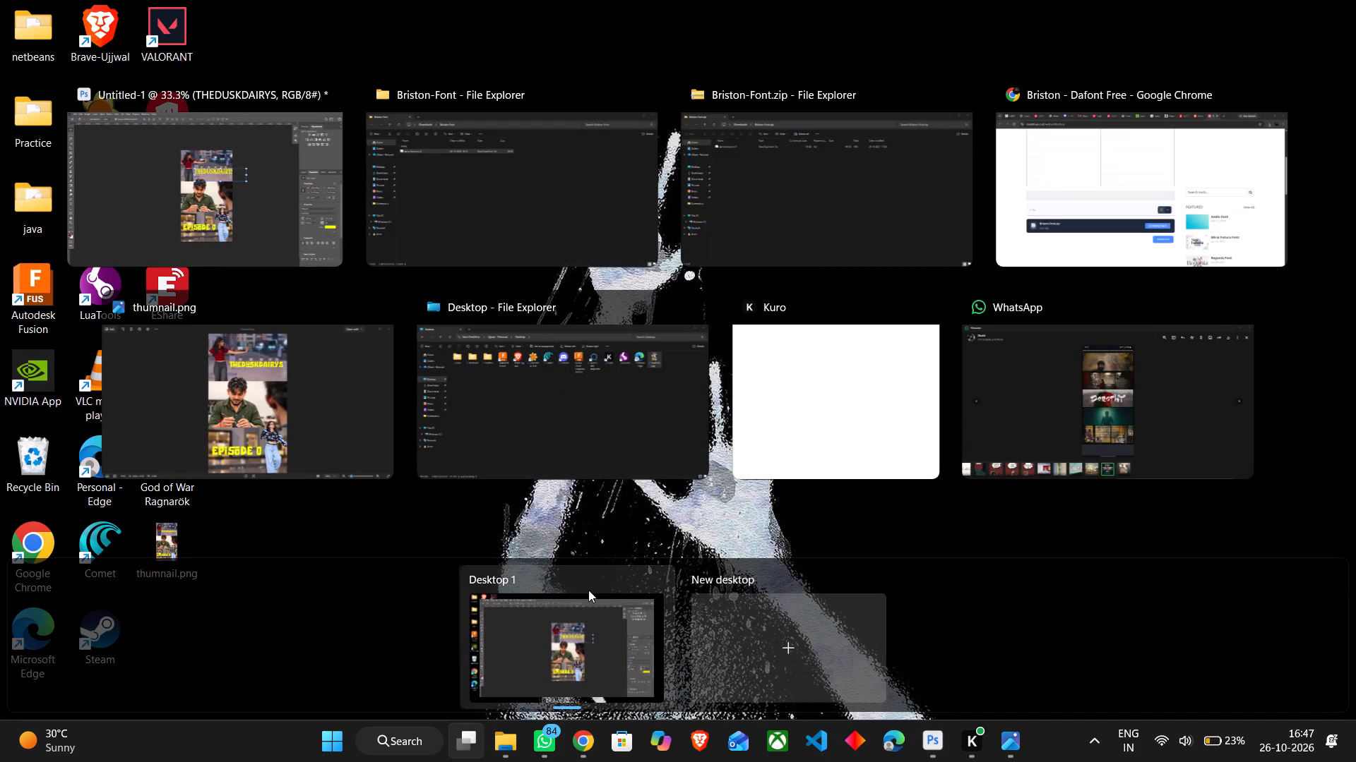
# Return to Photoshop and set the THEDUSKDAIRYS title's font to FONTSPRING DEMO - Briston Regular.
pyautogui.click(927, 737)
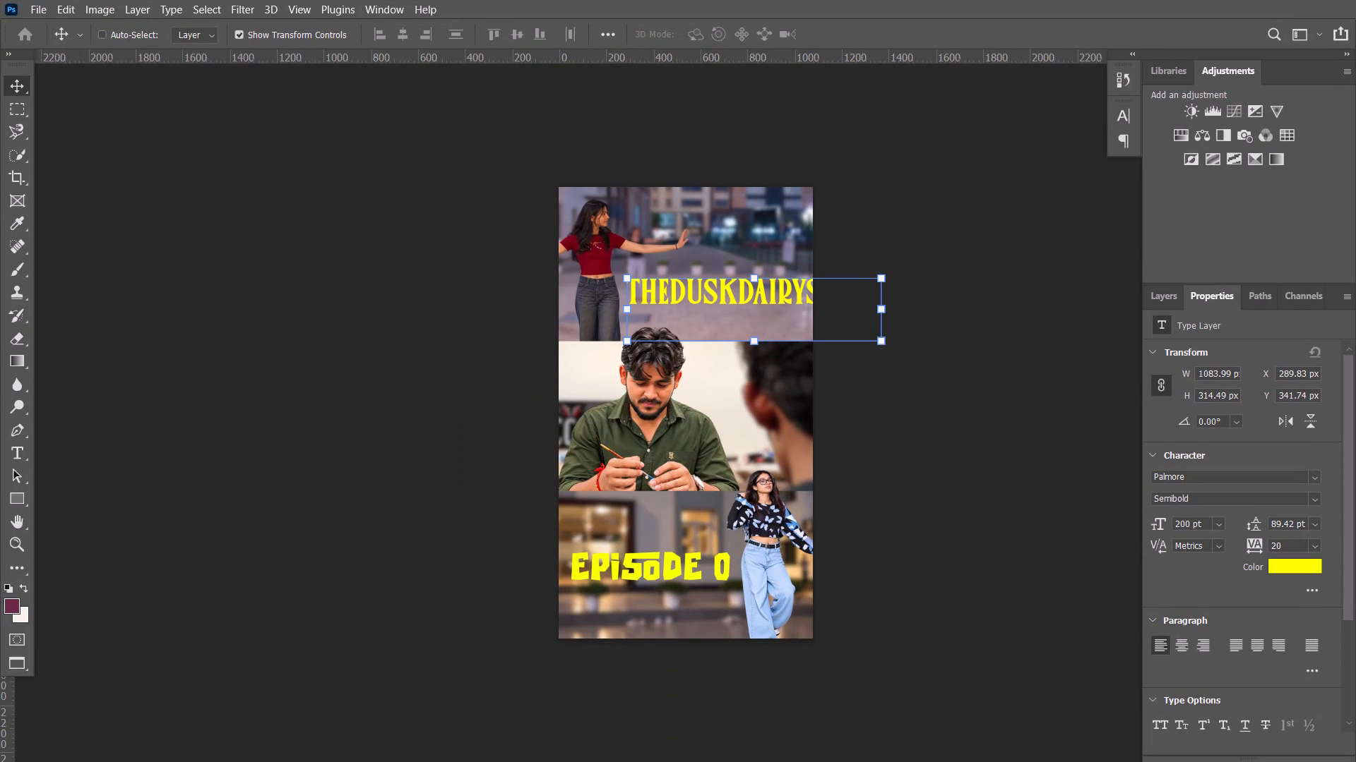
pyautogui.doubleClick(1179, 472)
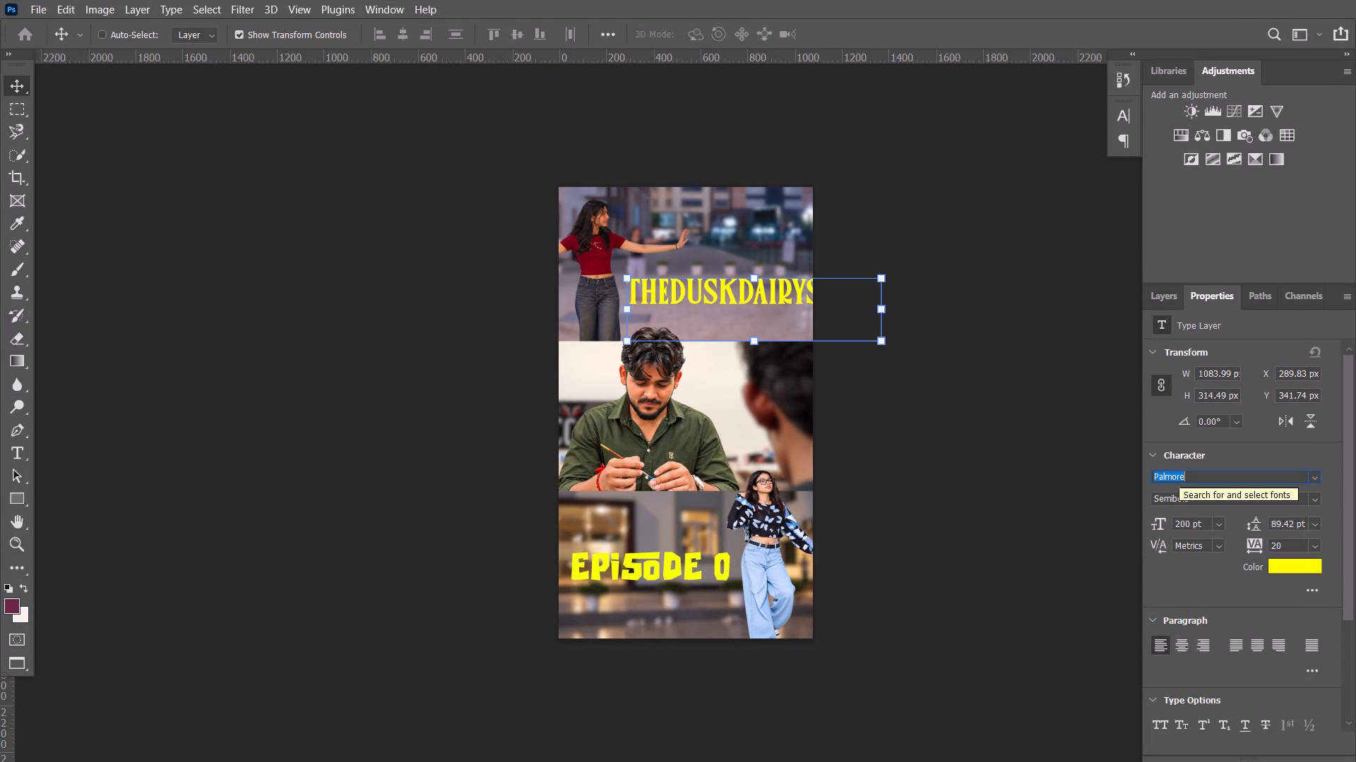
pyautogui.press('BackSpace')
pyautogui.write('bri')
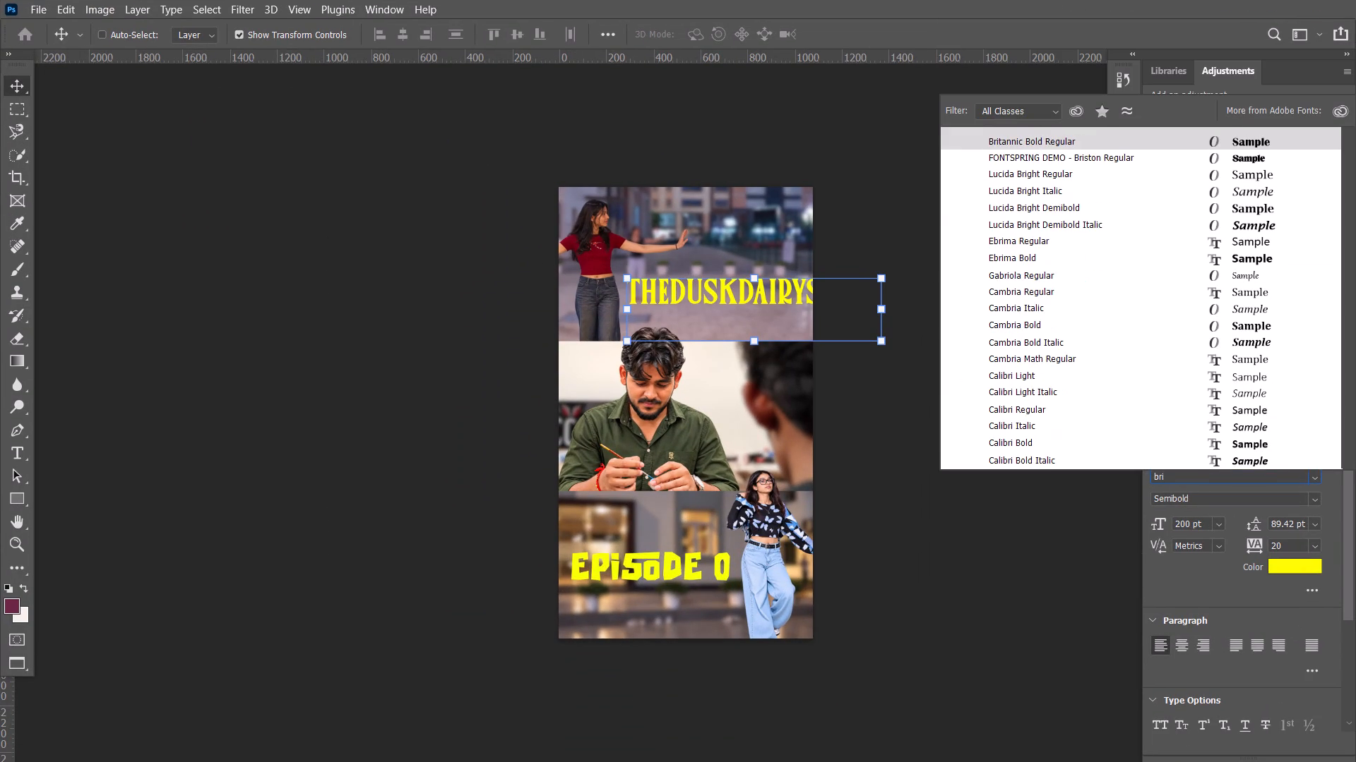
pyautogui.press('s')
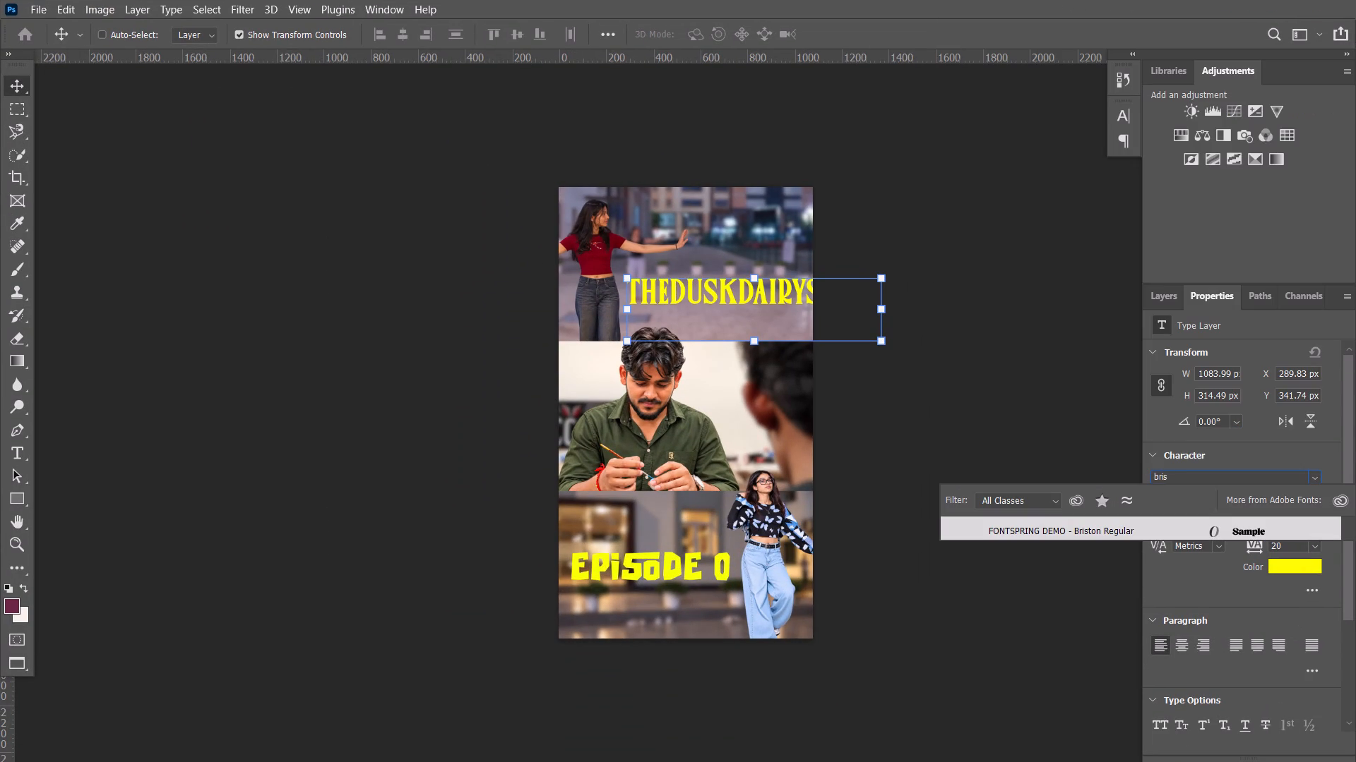
pyautogui.click(1129, 533)
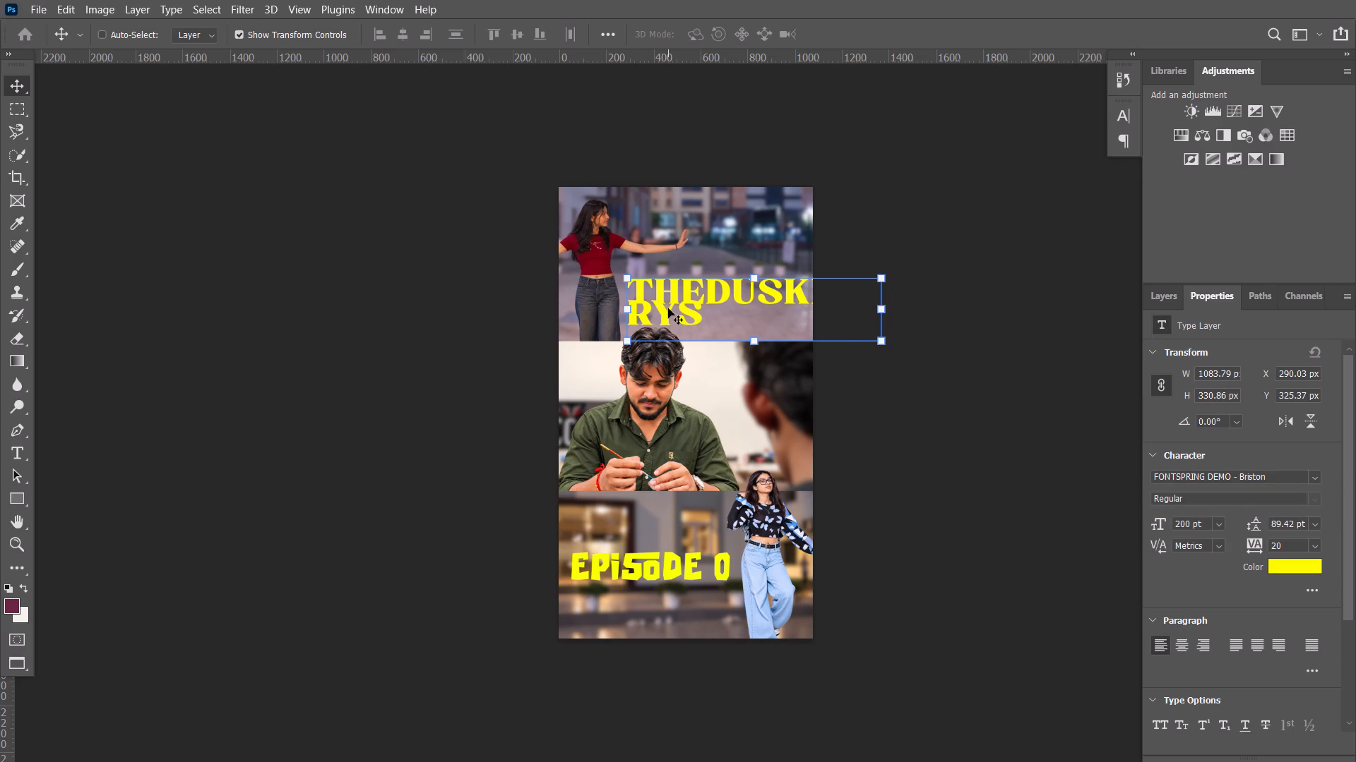
# Set the font size of the whole THEDUSKDAIRYS title to 150 pt and commit the text.
pyautogui.doubleClick(668, 308)
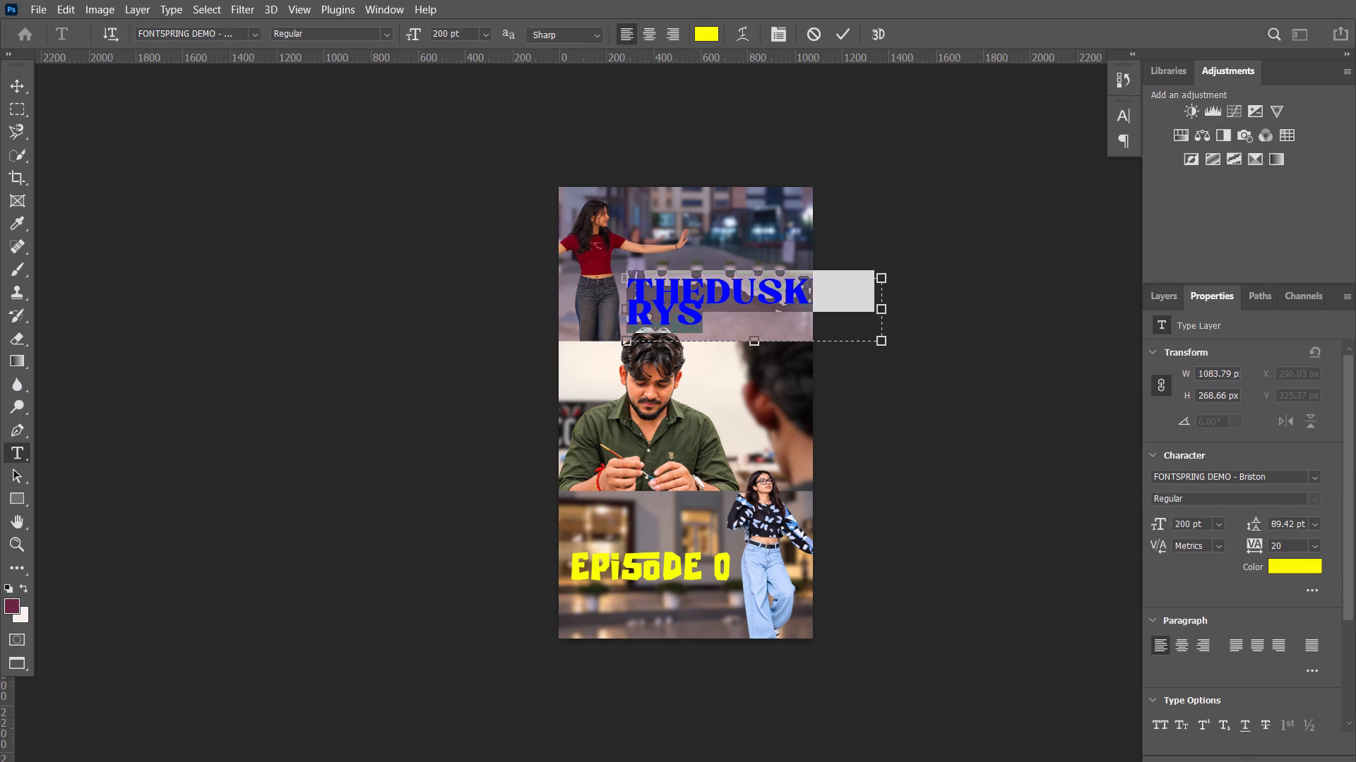
pyautogui.moveTo(447, 32); pyautogui.dragTo(429, 29)
pyautogui.write('150')
pyautogui.press('Return')
pyautogui.click(945, 418)
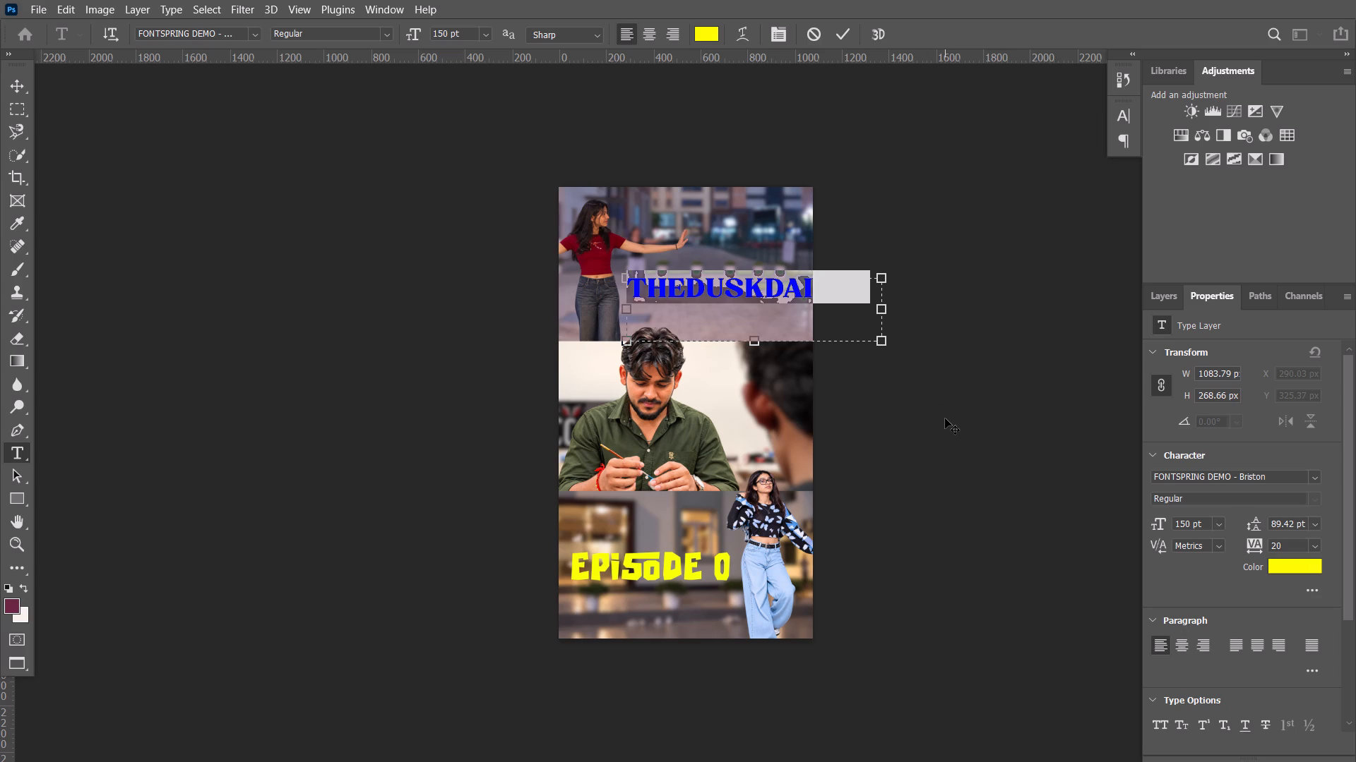
pyautogui.click(945, 418)
pyautogui.click(362, 301)
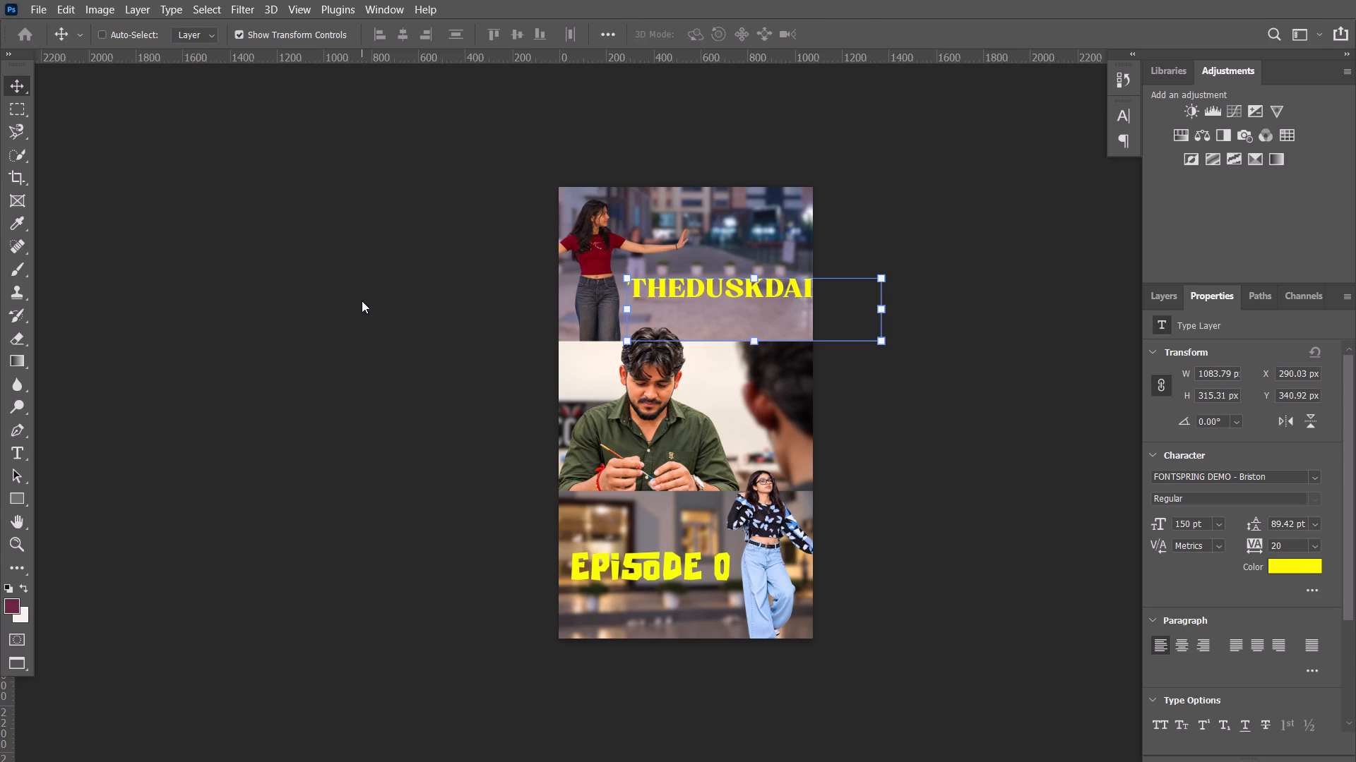
# Move the THEDUSKDAIRYS title left across the top photo to about X 128 px, keeping its height.
pyautogui.moveTo(737, 302); pyautogui.dragTo(678, 306)
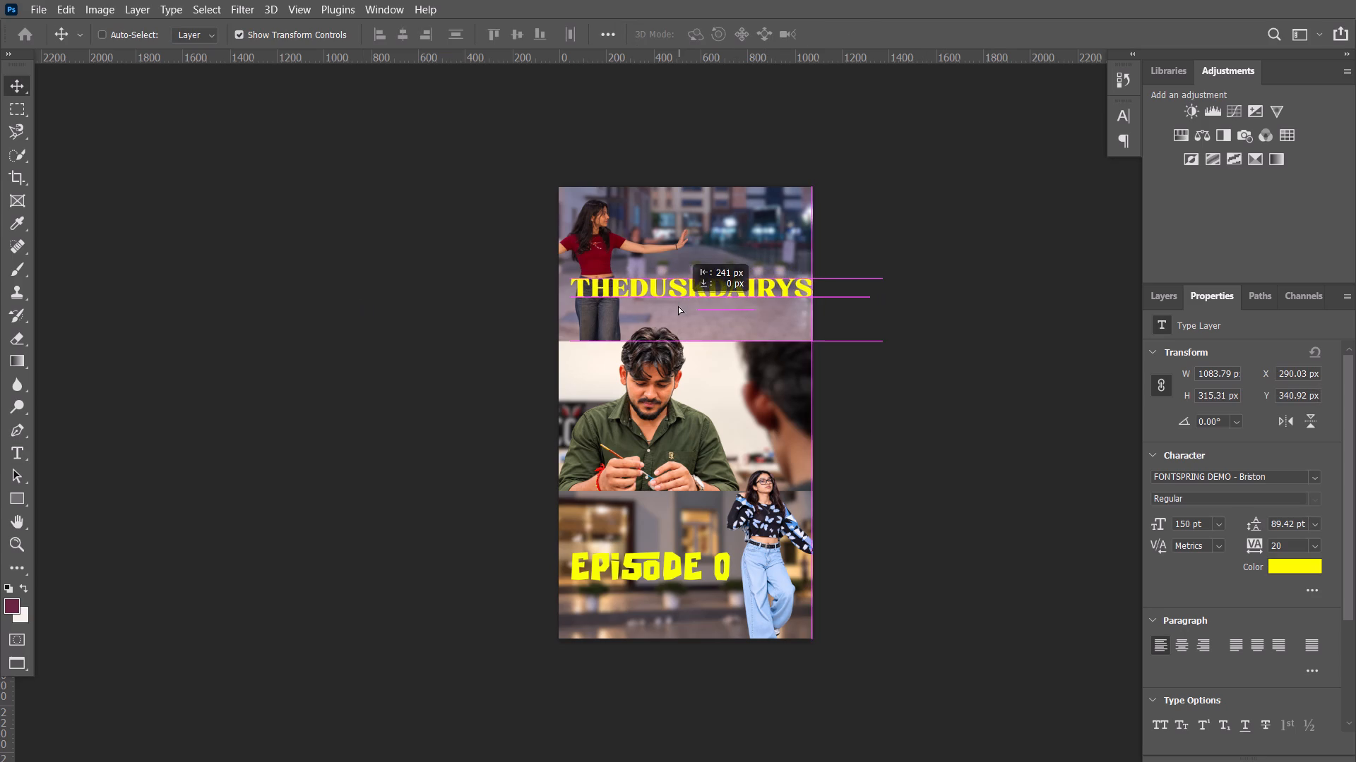
pyautogui.moveTo(678, 306); pyautogui.dragTo(698, 305)
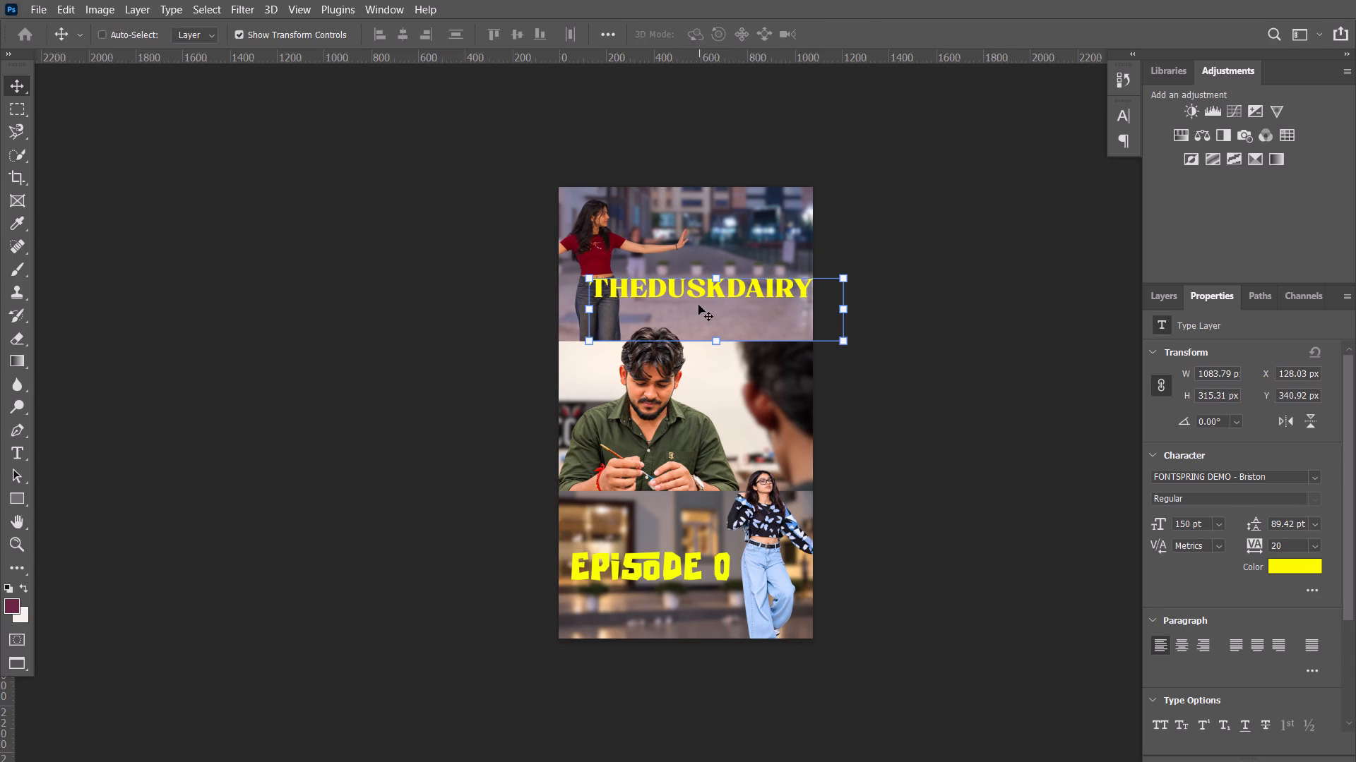
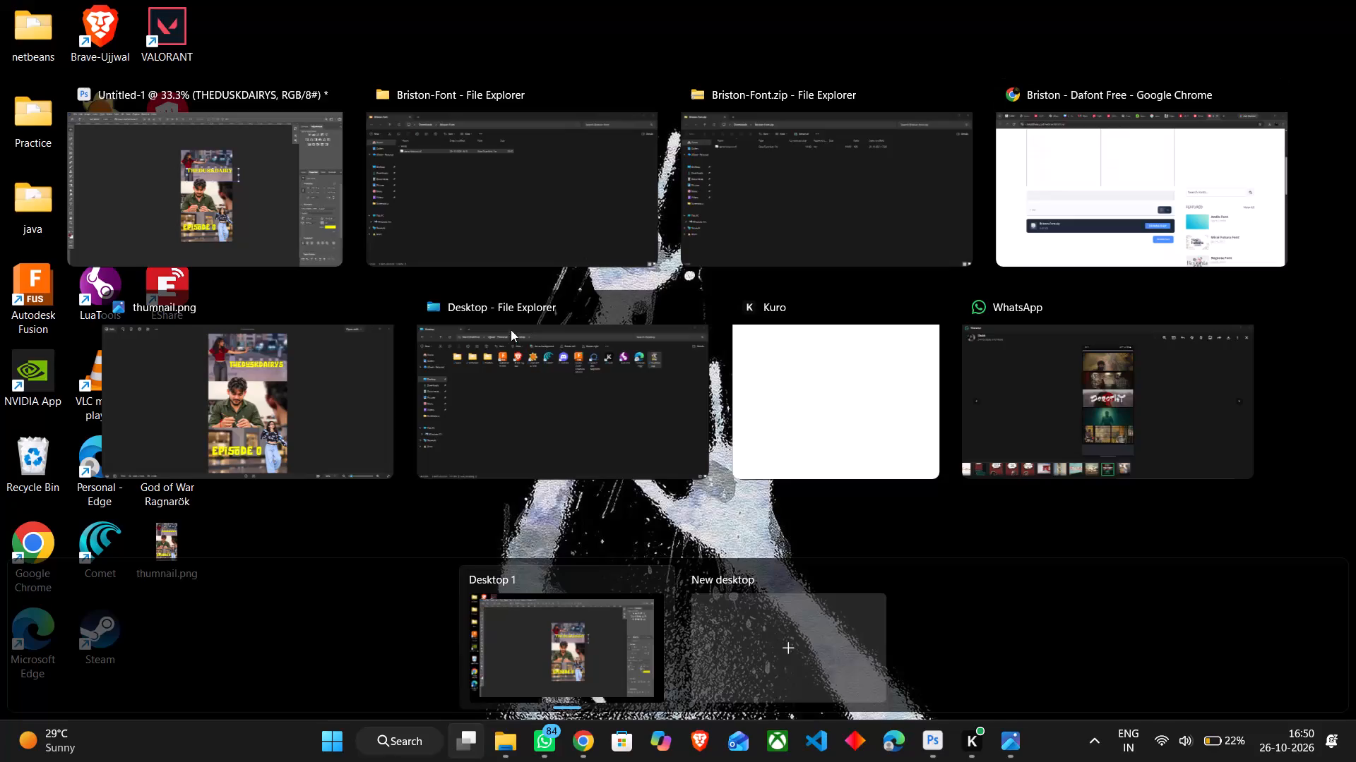
# Switch back to Photoshop and set the THEDUSKDAIRYS title's font to Spirit Stone Regular.
pyautogui.click(272, 234)
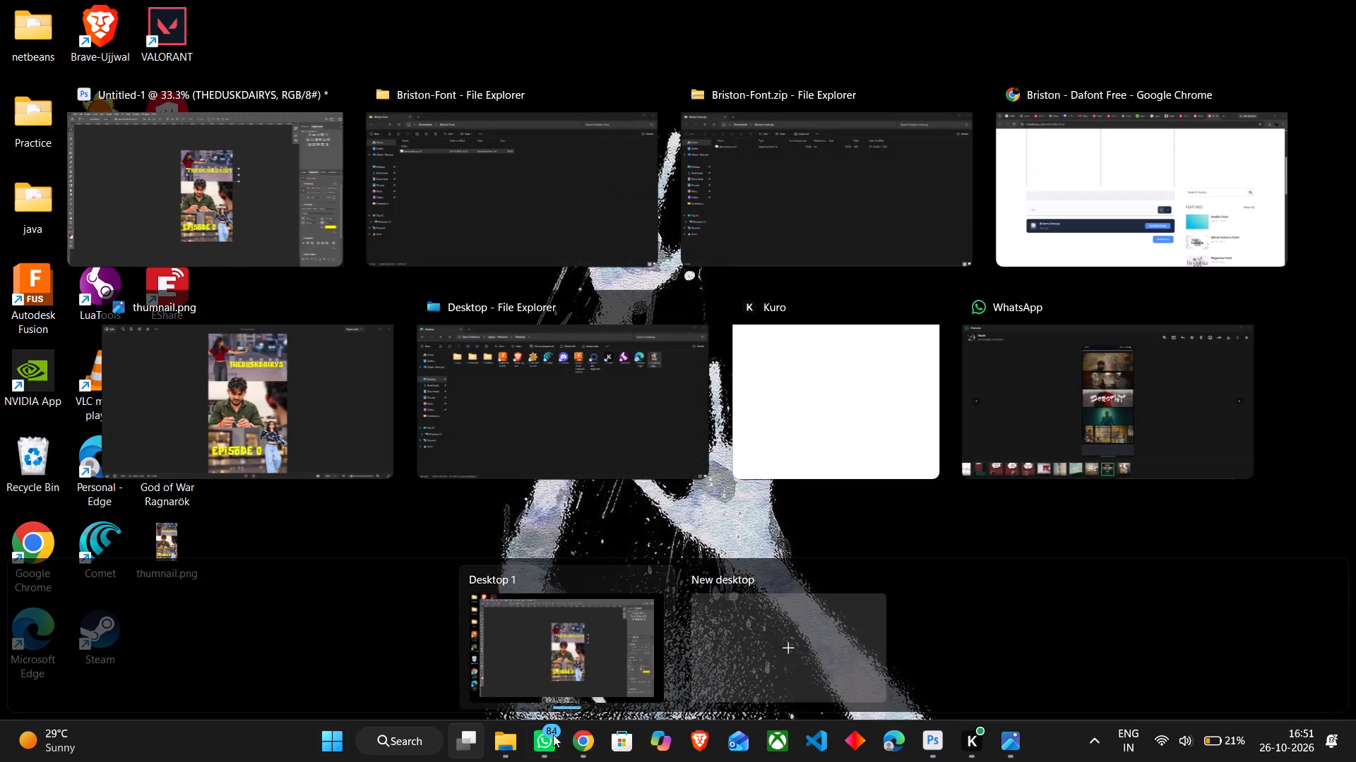
pyautogui.click(232, 209)
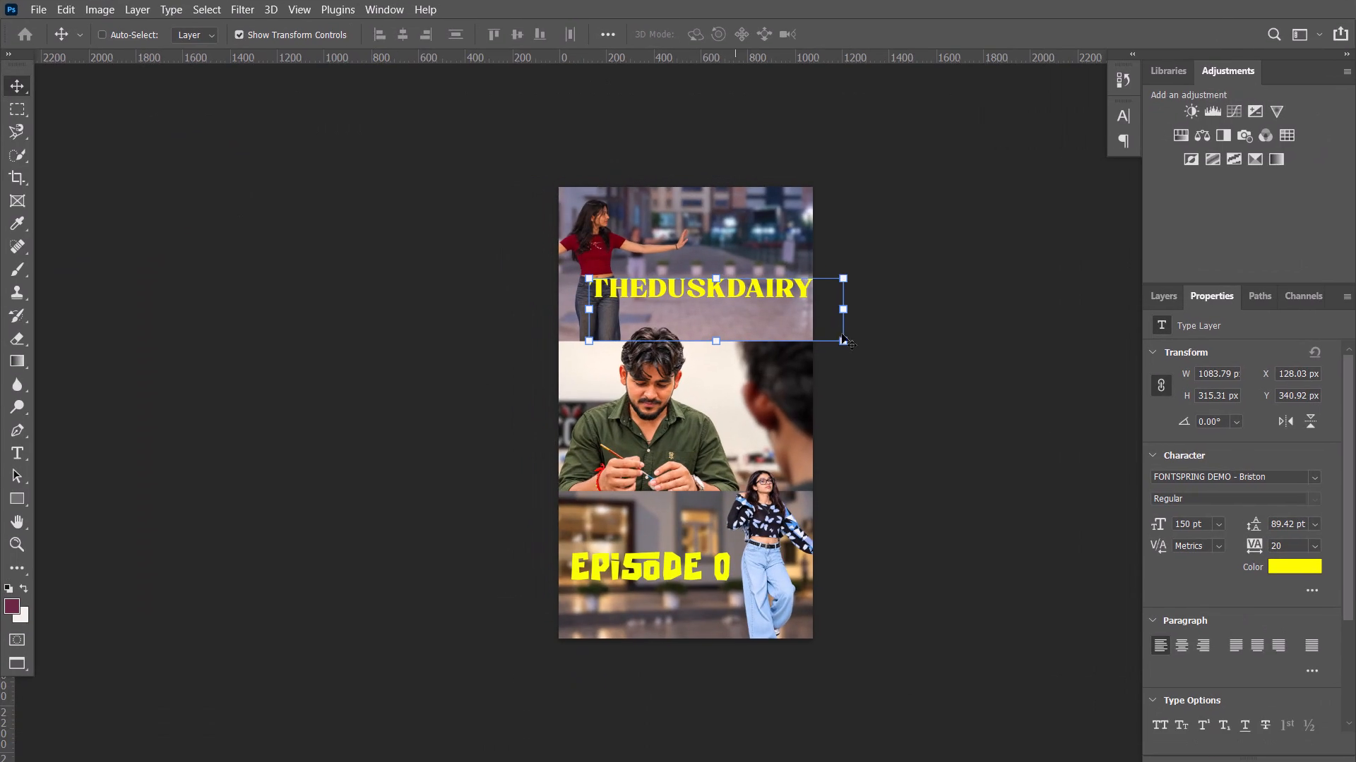
pyautogui.click(1314, 476)
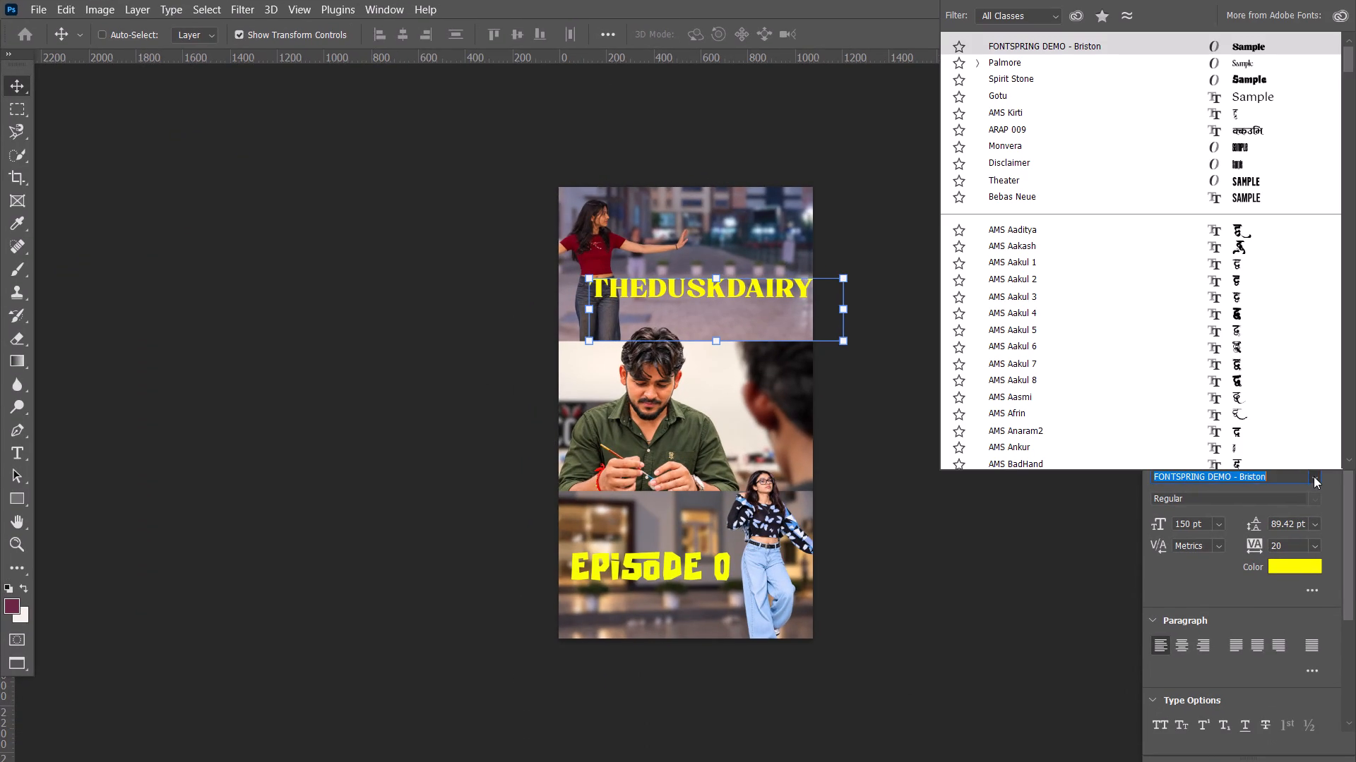
pyautogui.press('BackSpace')
pyautogui.write('sp')
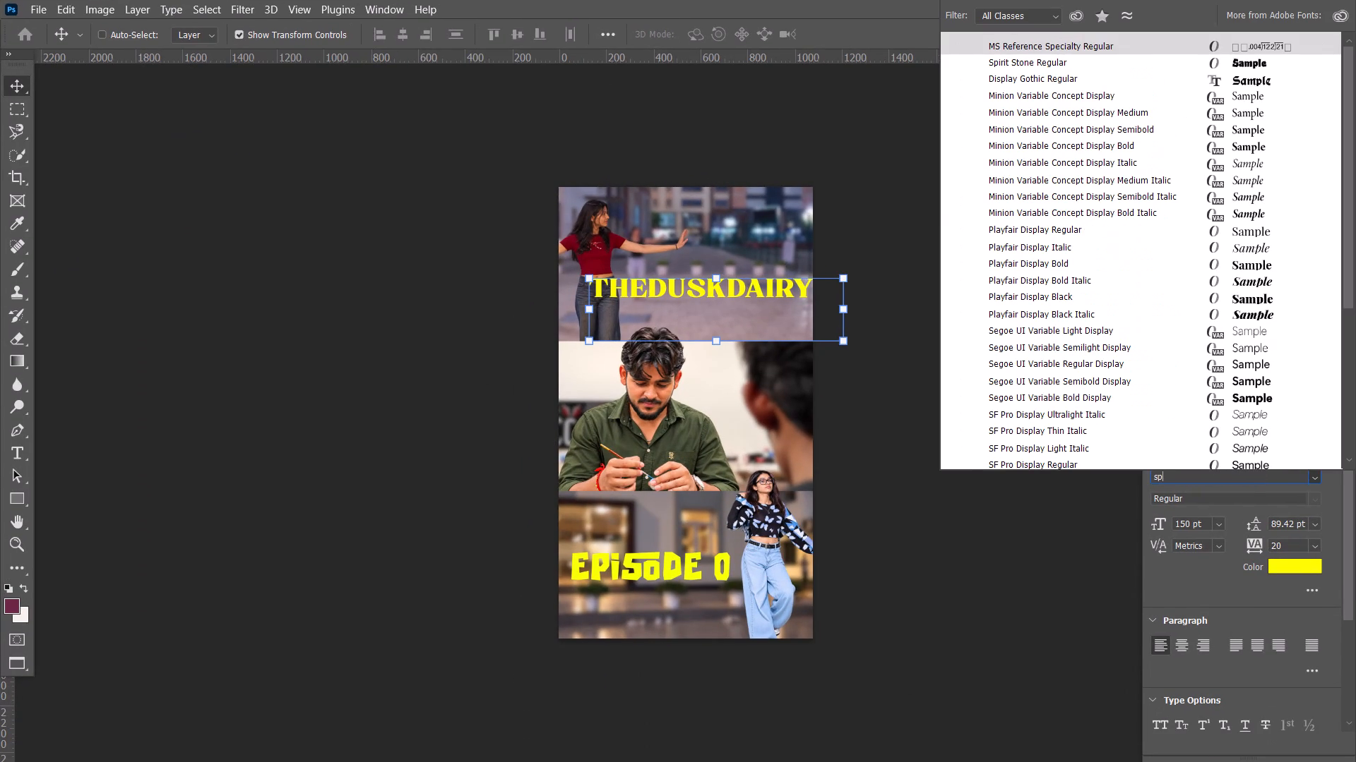
pyautogui.write('ir')
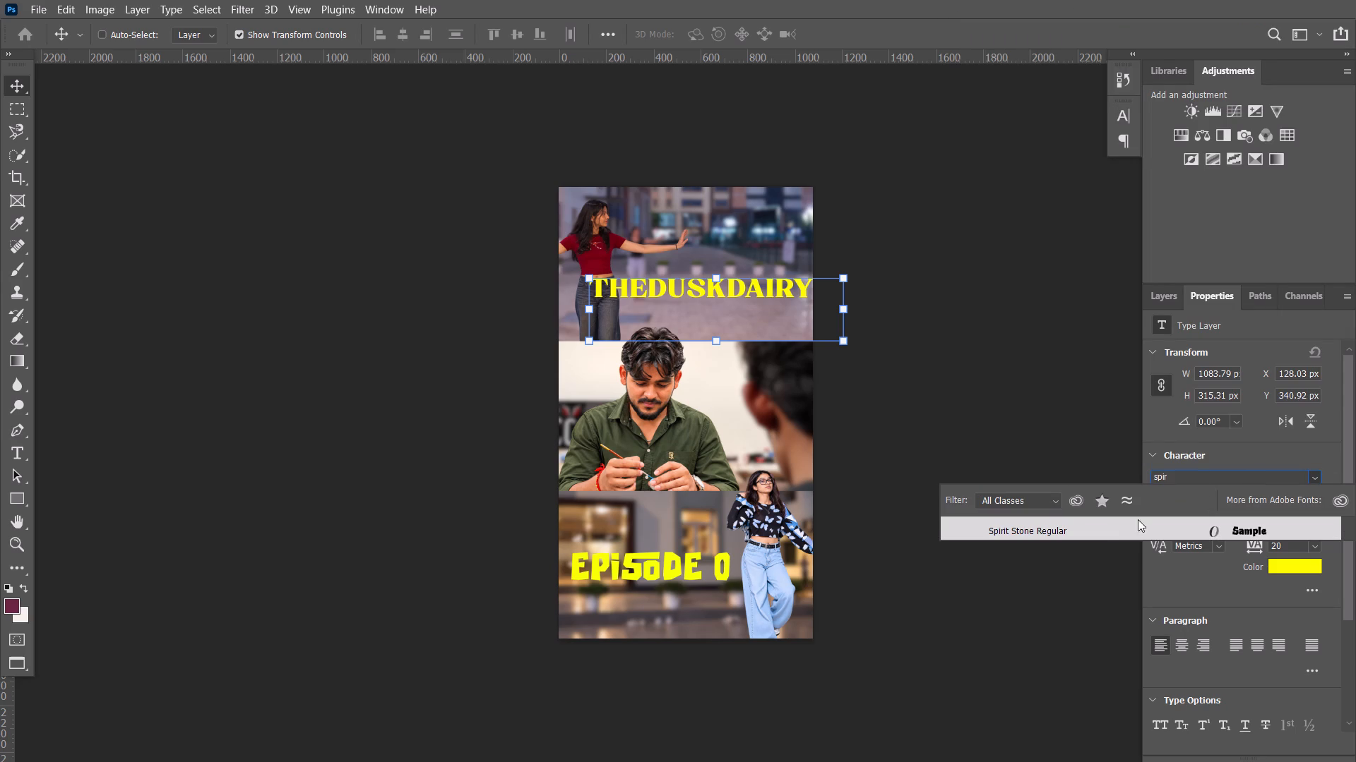
pyautogui.click(1126, 528)
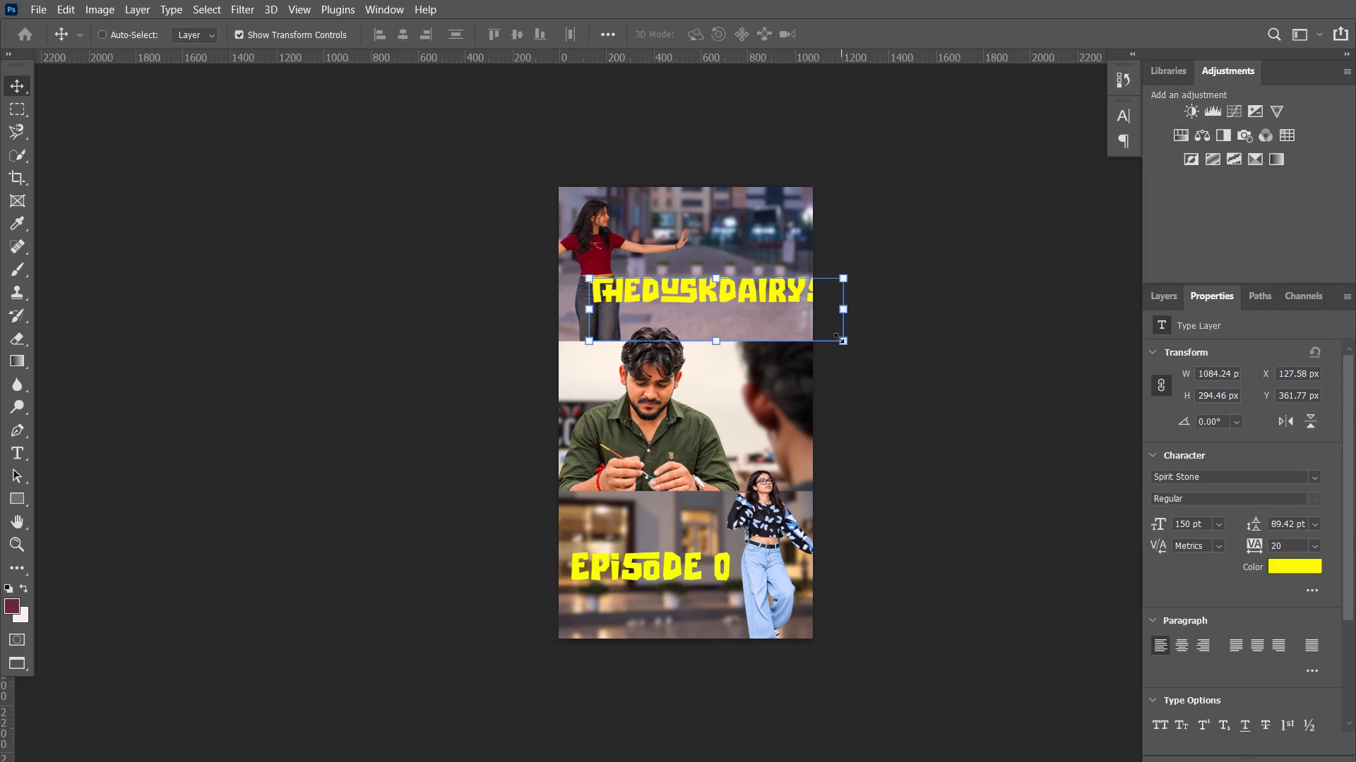
# Scale the THEDUSKDAIRYS title down to about 113.3 pt and shift it beside the woman in red, at about X 270 px.
pyautogui.moveTo(839, 338); pyautogui.dragTo(804, 317)
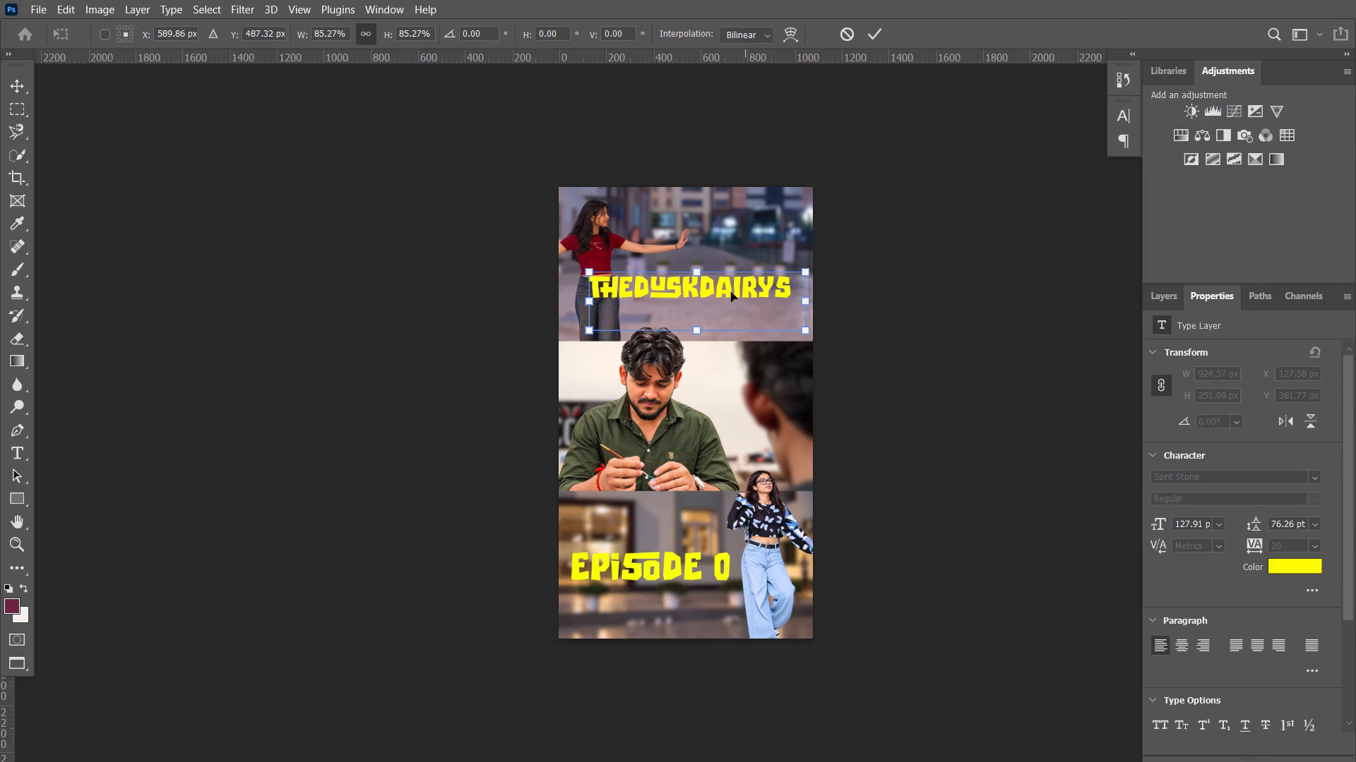
pyautogui.moveTo(723, 289); pyautogui.dragTo(752, 291)
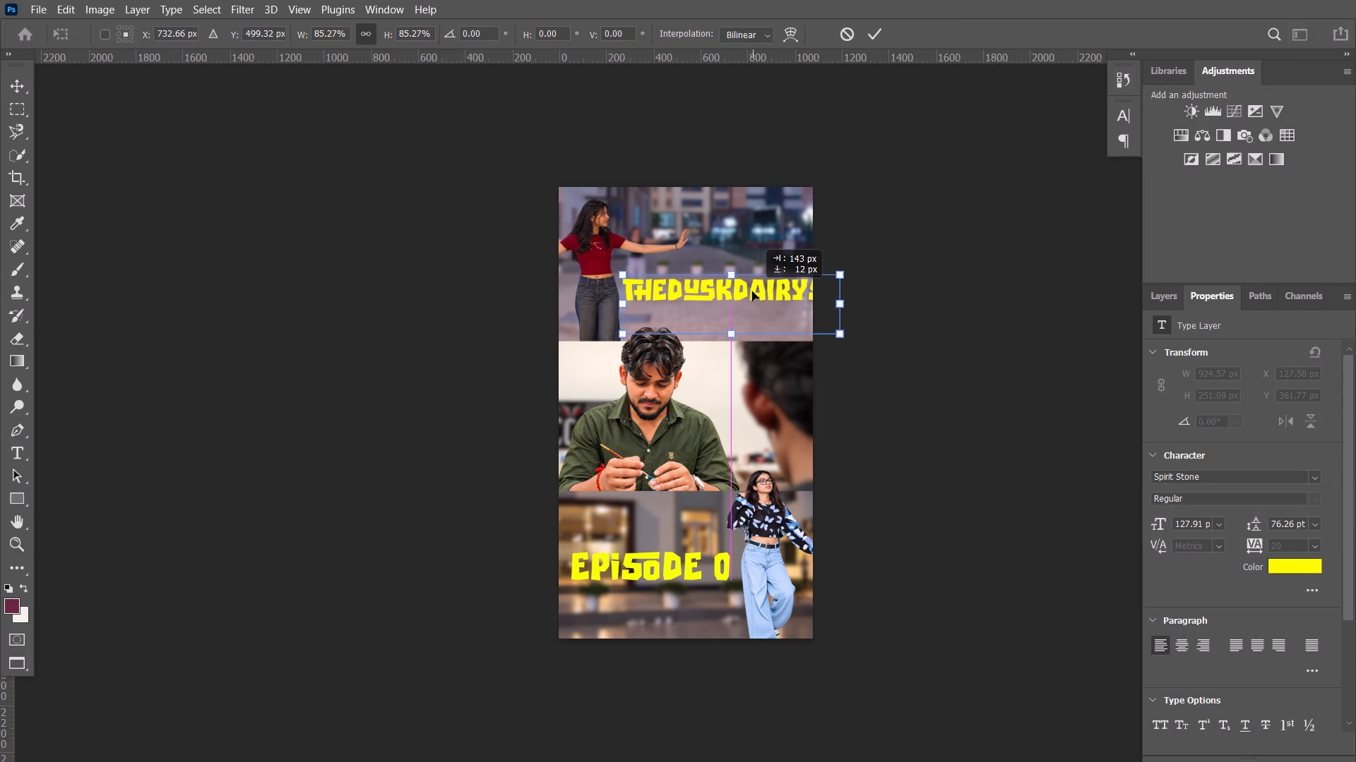
pyautogui.moveTo(752, 291); pyautogui.dragTo(751, 291)
pyautogui.moveTo(847, 337); pyautogui.dragTo(823, 327)
pyautogui.doubleClick(743, 290)
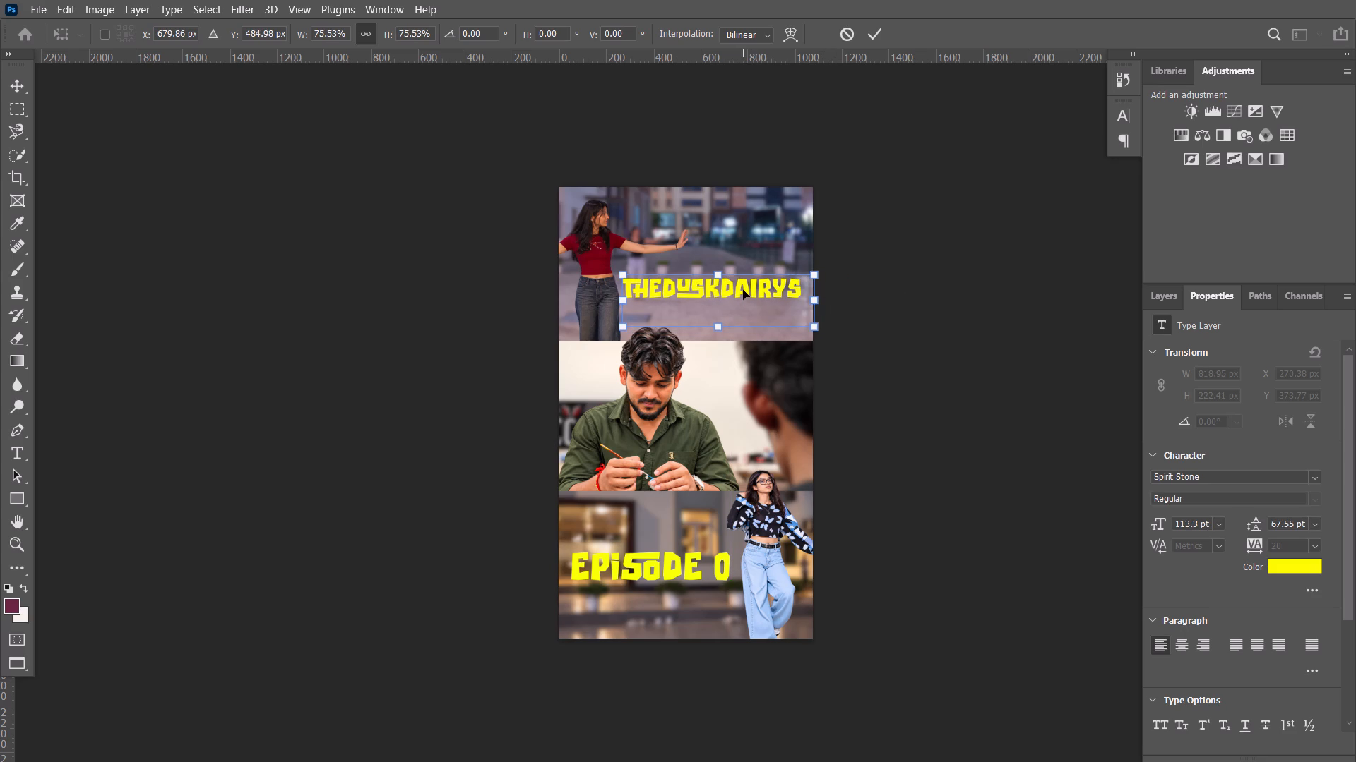
# Shorten the THEDUSKDAIRYS text box to about 138 px high, keeping its width, and commit the text.
pyautogui.doubleClick(761, 290)
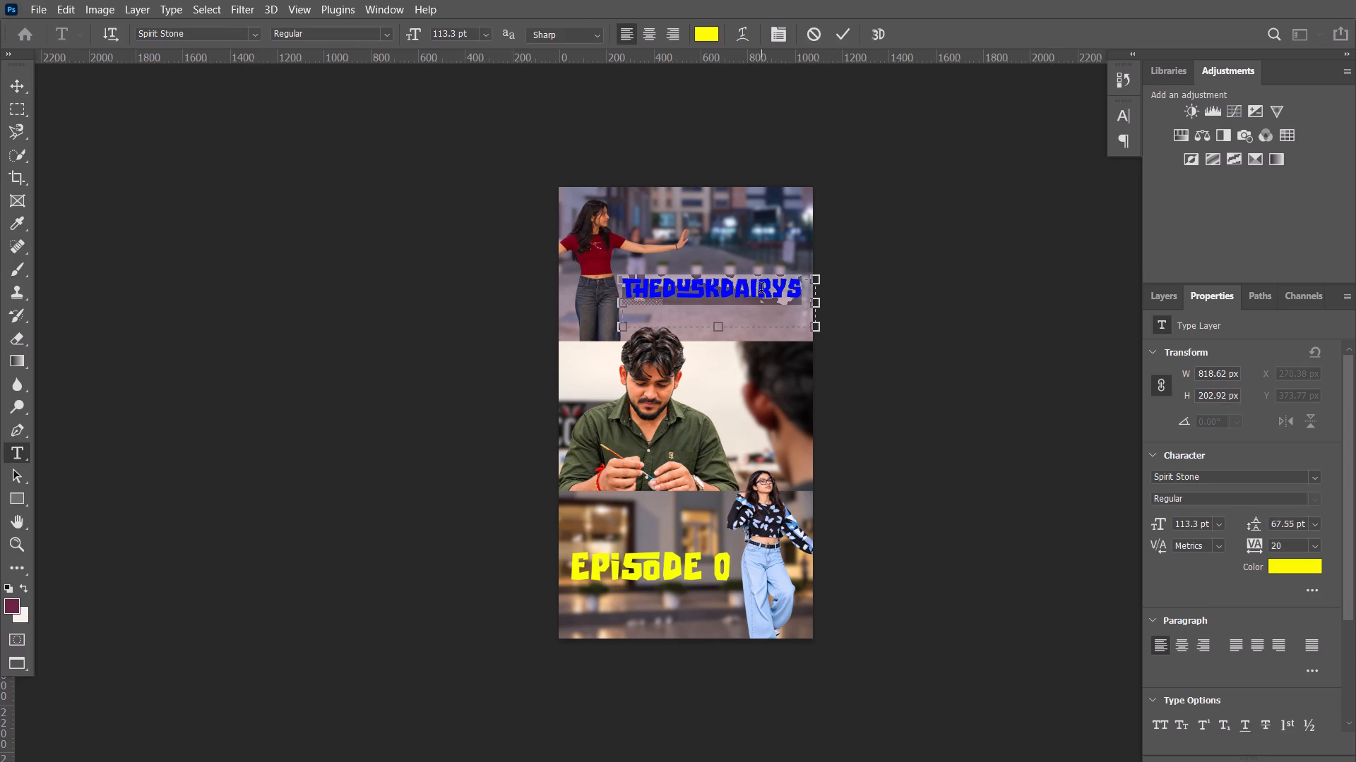
pyautogui.moveTo(732, 329); pyautogui.dragTo(731, 309)
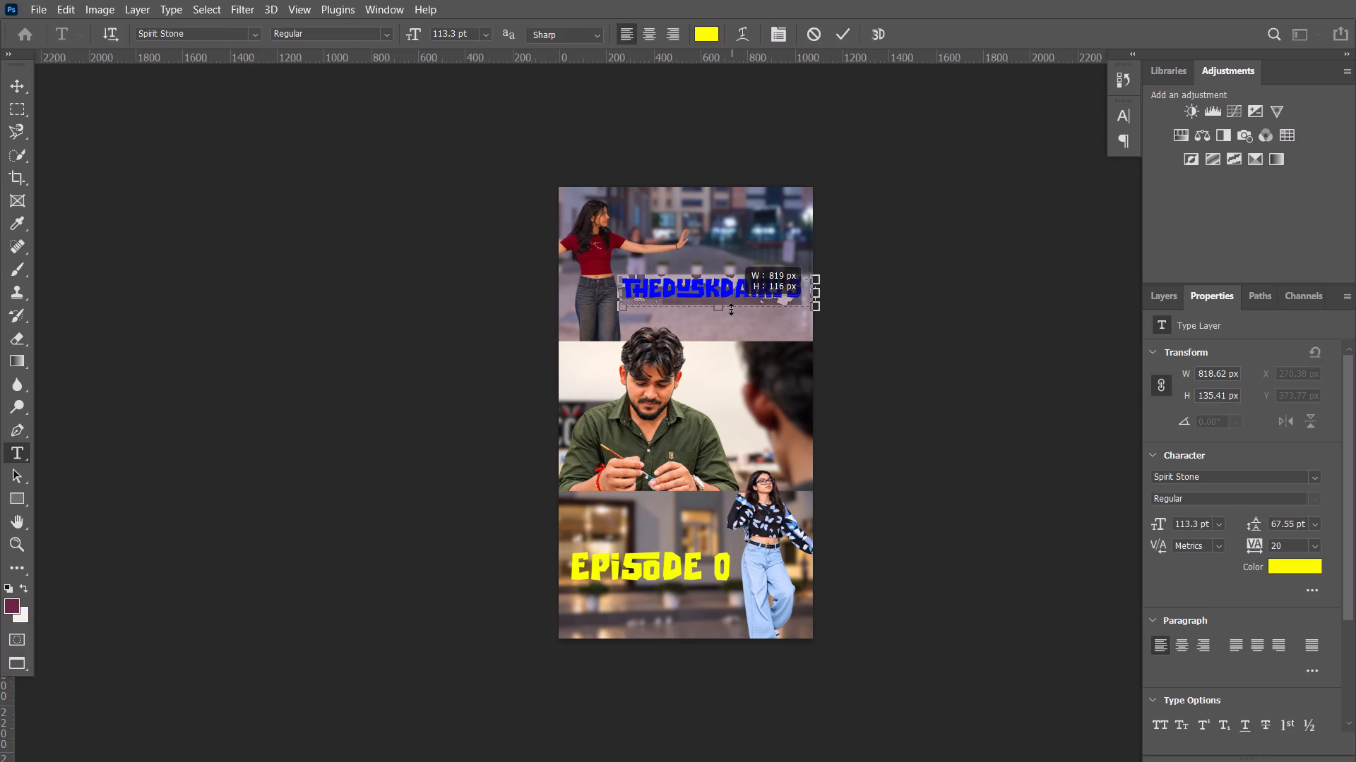
pyautogui.click(839, 299)
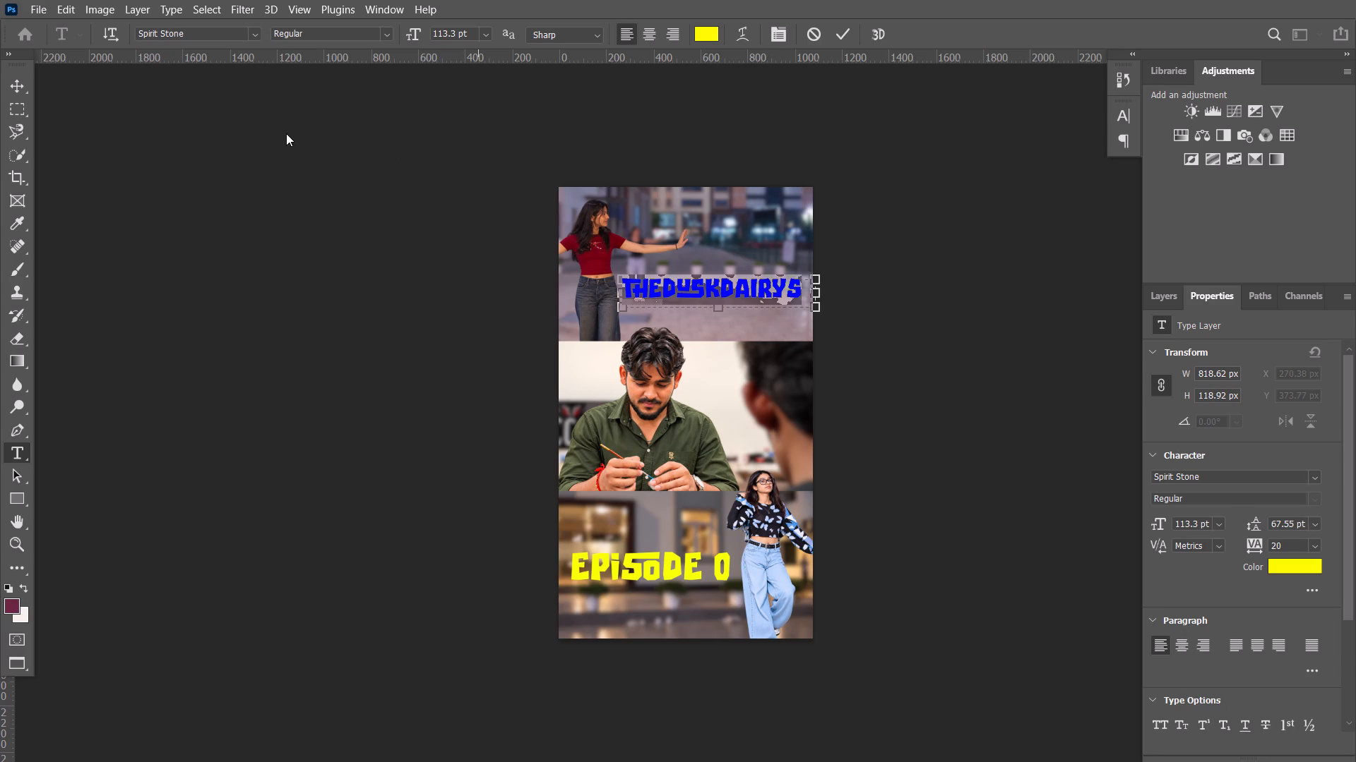
pyautogui.moveTo(23, 83); pyautogui.dragTo(575, 265)
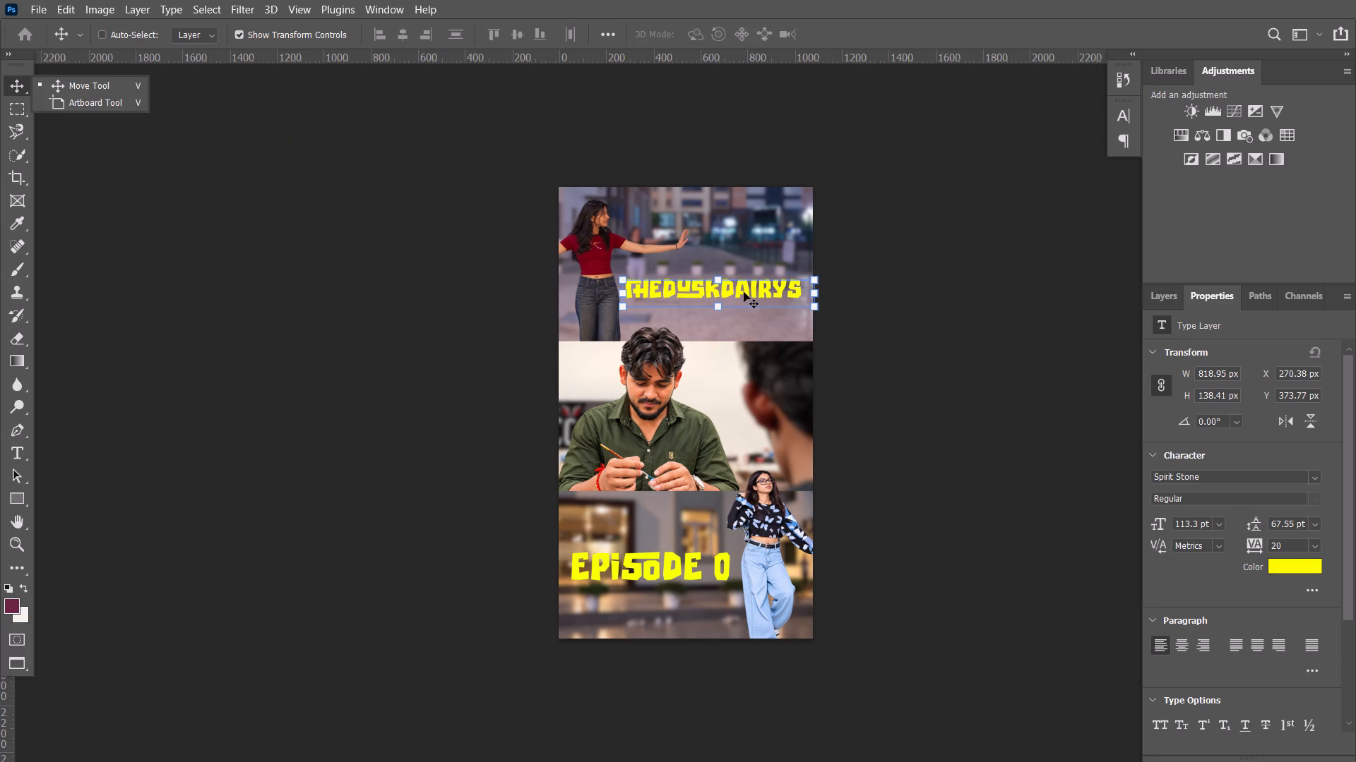
# Fine-tune the THEDUSKDAIRYS title's position on the top photo to about X 279 px, Y 395 px.
pyautogui.moveTo(744, 292); pyautogui.dragTo(743, 298)
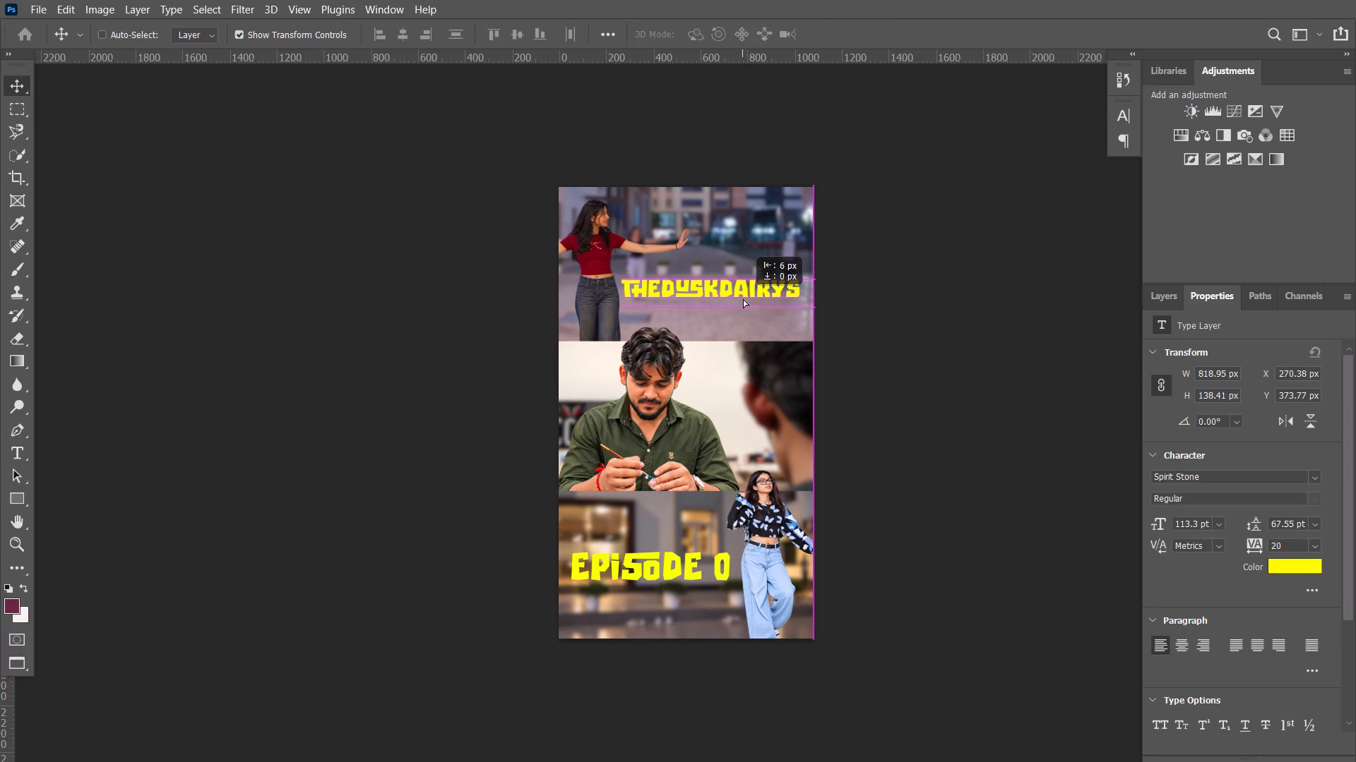
pyautogui.moveTo(743, 298); pyautogui.dragTo(744, 299)
pyautogui.press('Down')
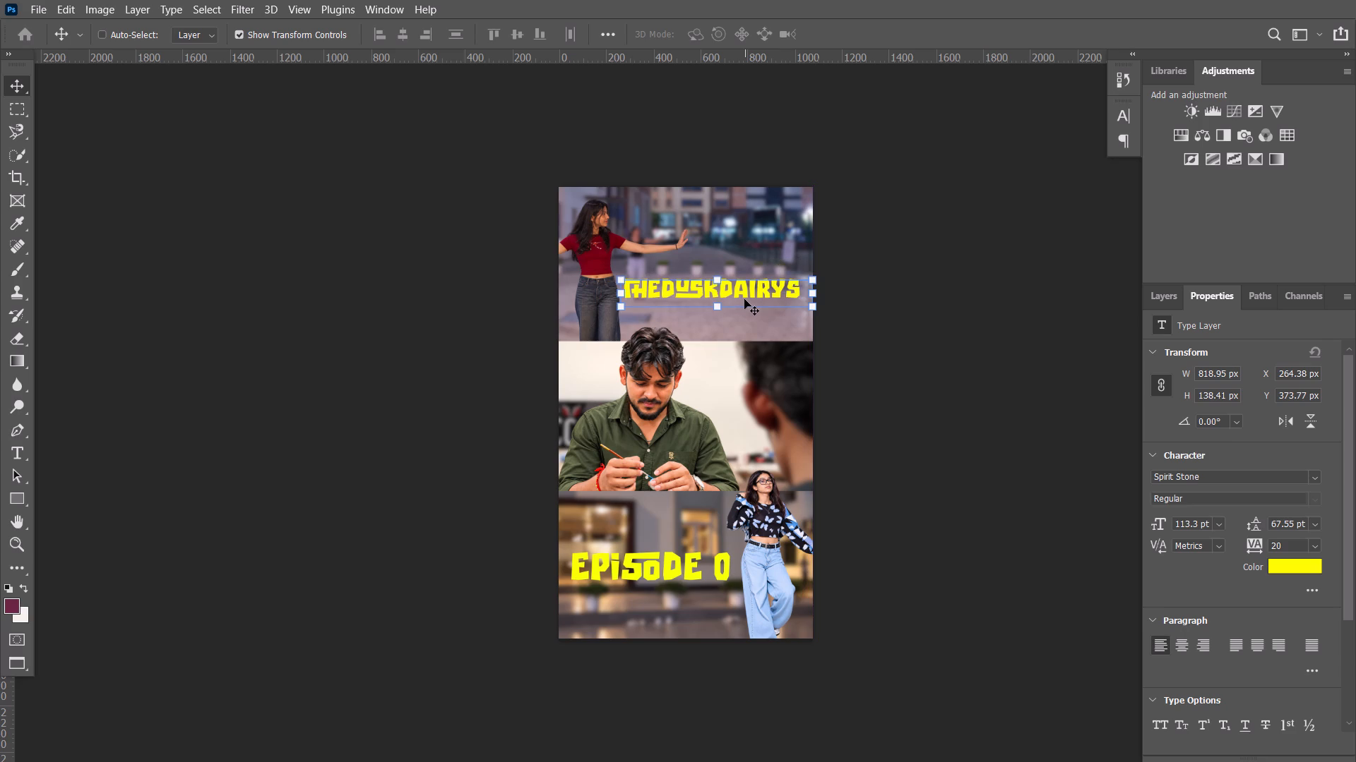
pyautogui.press('Down')
pyautogui.press('Down')
pyautogui.press('Down')
pyautogui.press('Down')
pyautogui.press('Down')
pyautogui.press('Down')
pyautogui.press('Down')
pyautogui.press('Right')
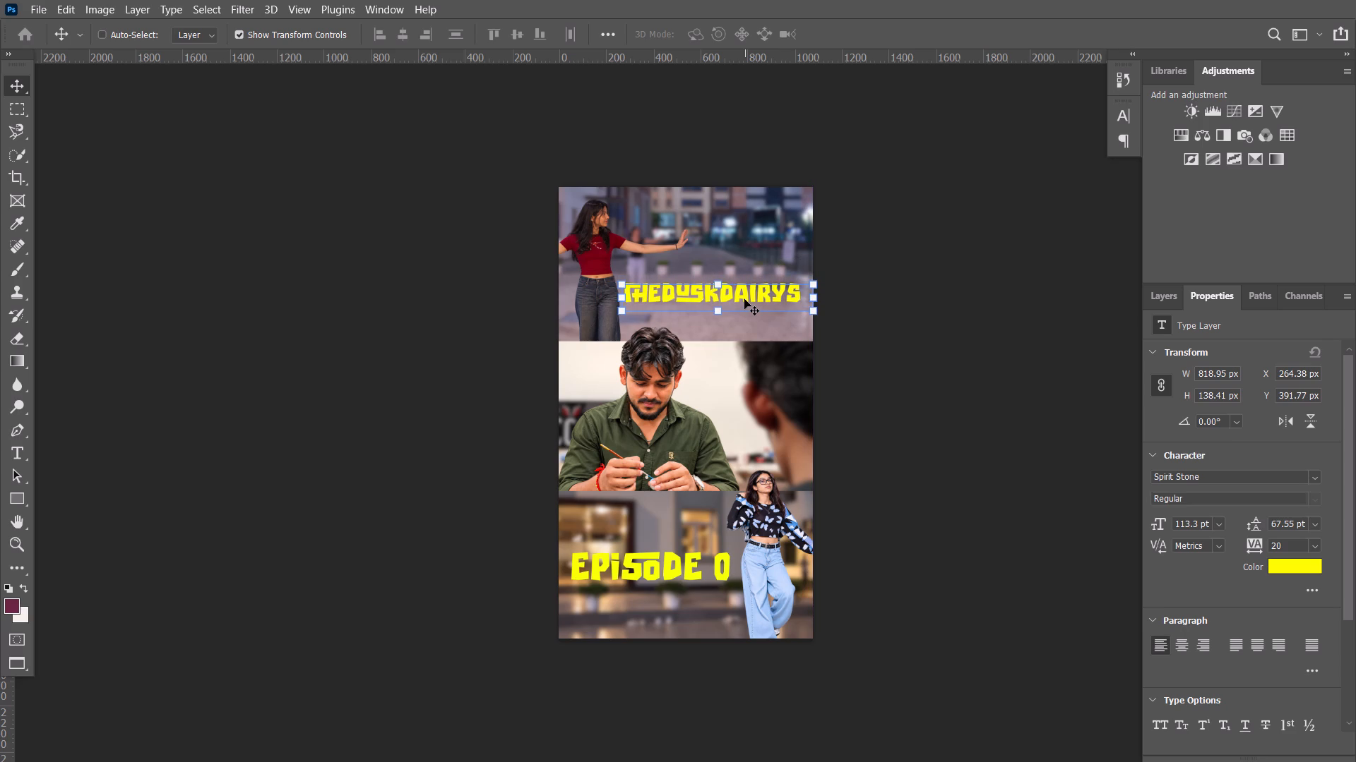
pyautogui.press('Right')
pyautogui.press('Right')
pyautogui.press('Right')
pyautogui.press('Right')
pyautogui.press('Down')
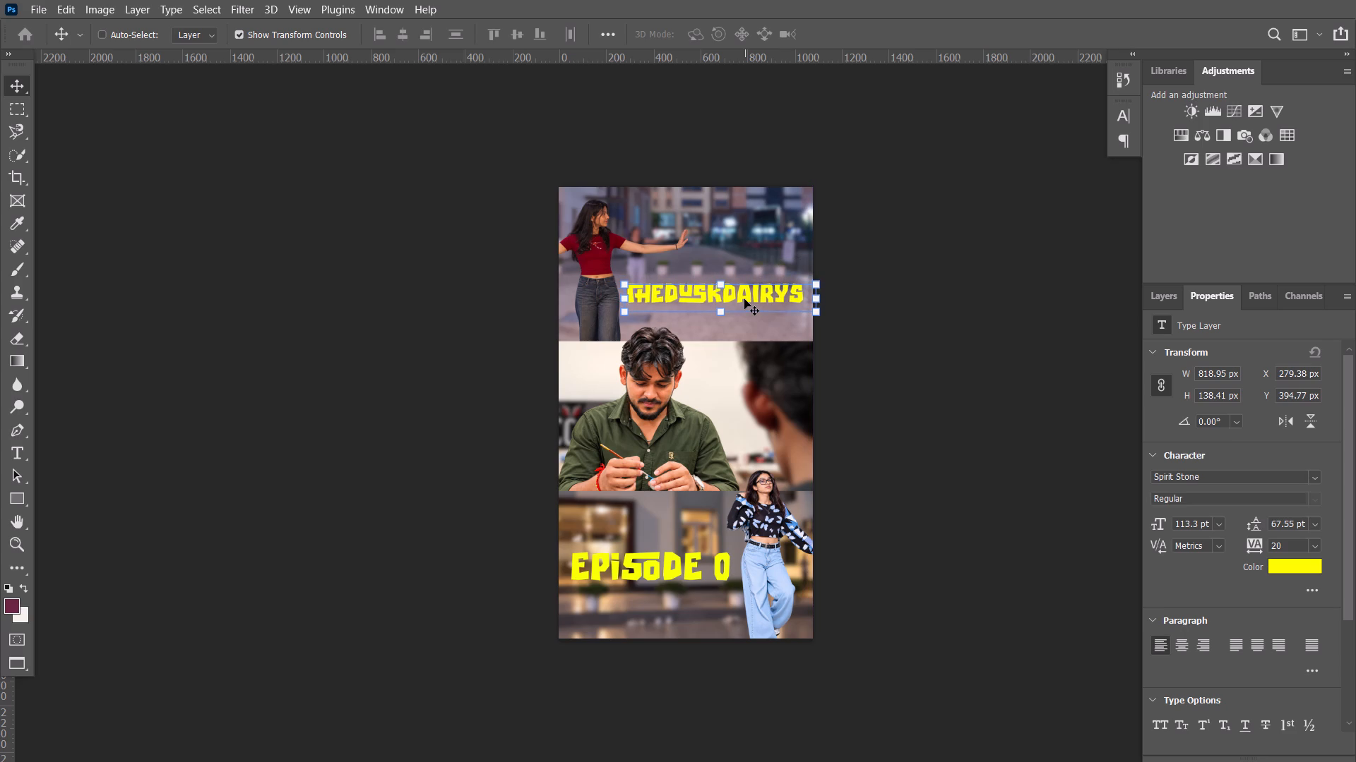
pyautogui.press('Down')
pyautogui.press('Down')
pyautogui.press('Down')
pyautogui.press('Down')
pyautogui.press('Up')
pyautogui.press('Up')
pyautogui.press('Up')
pyautogui.press('Up')
pyautogui.press('Up')
pyautogui.press('Up')
pyautogui.press('Up')
pyautogui.press('Up')
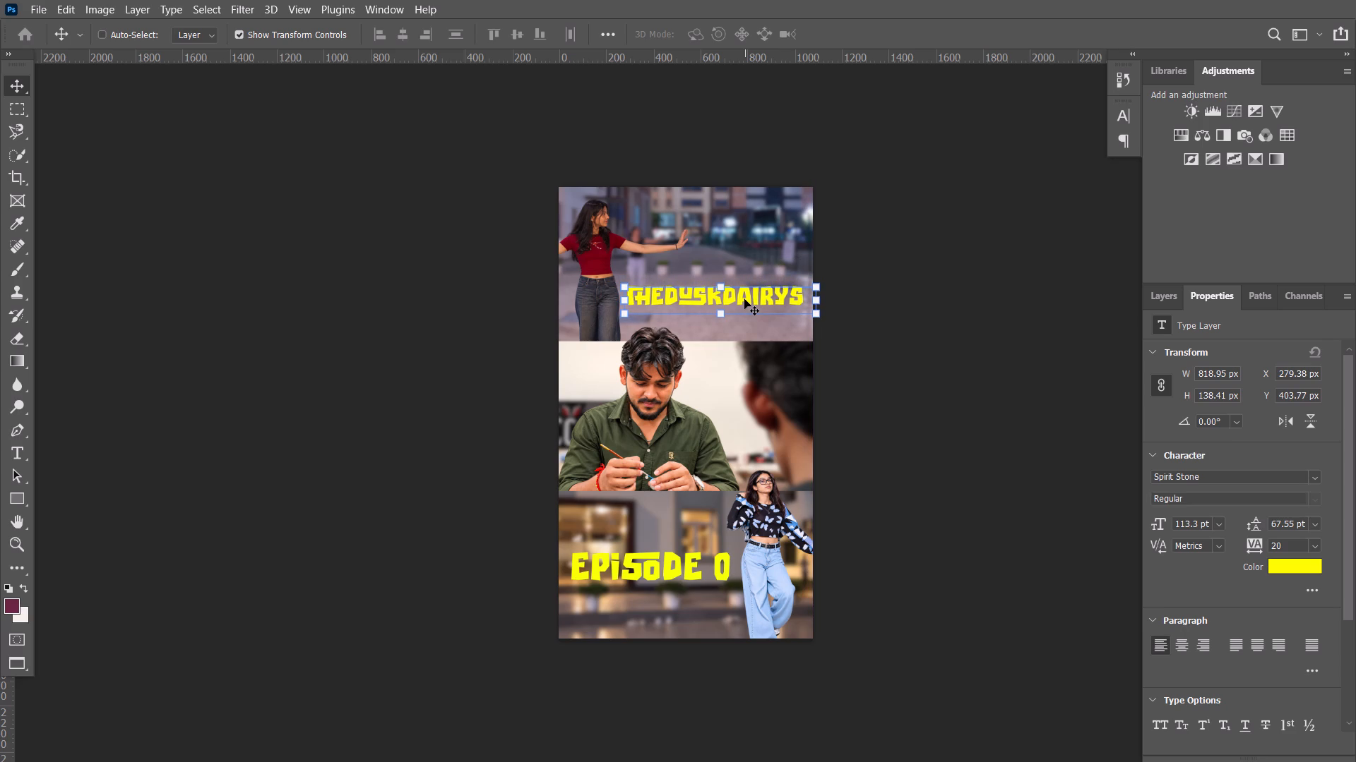
# Move the EPISODE 0 text on the bottom photo about 44 px left and 66 px up, nudging it slightly back right.
pyautogui.click(639, 555)
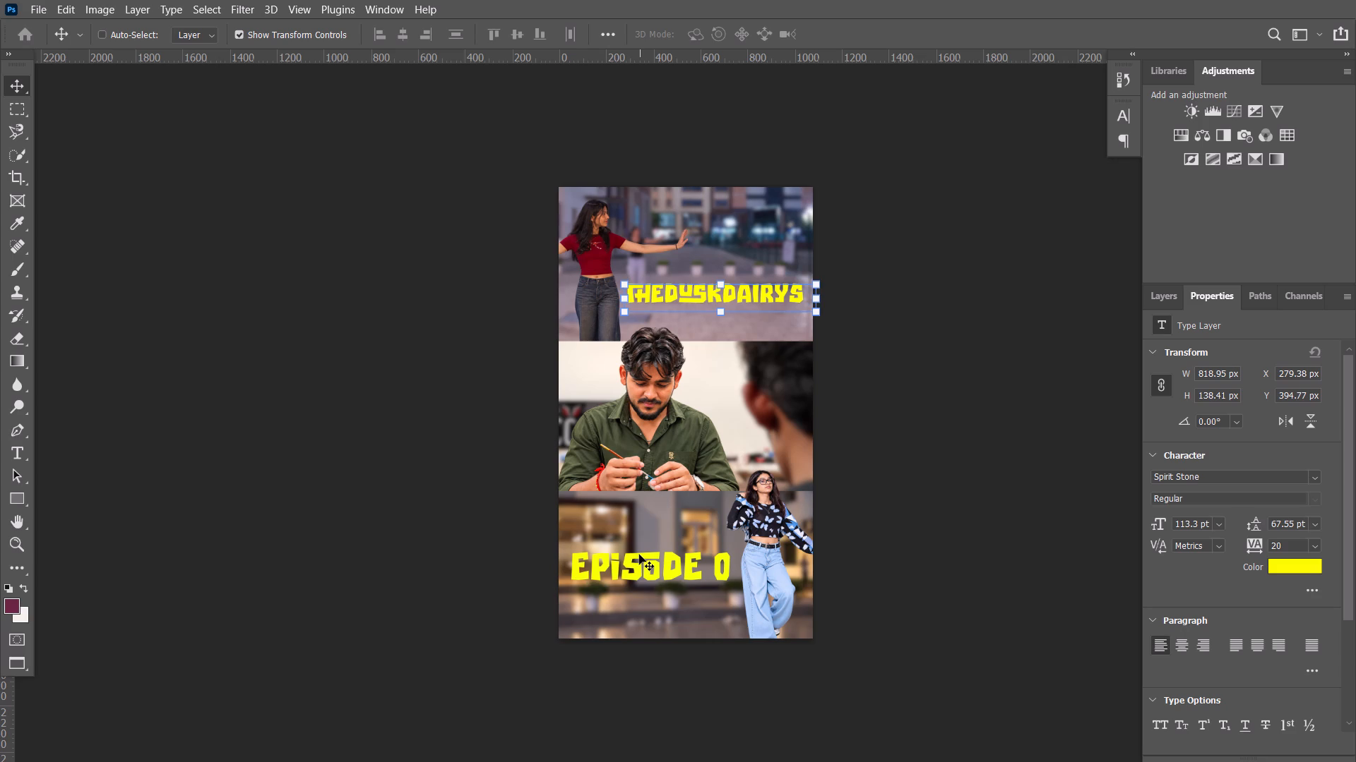
pyautogui.click(1172, 293)
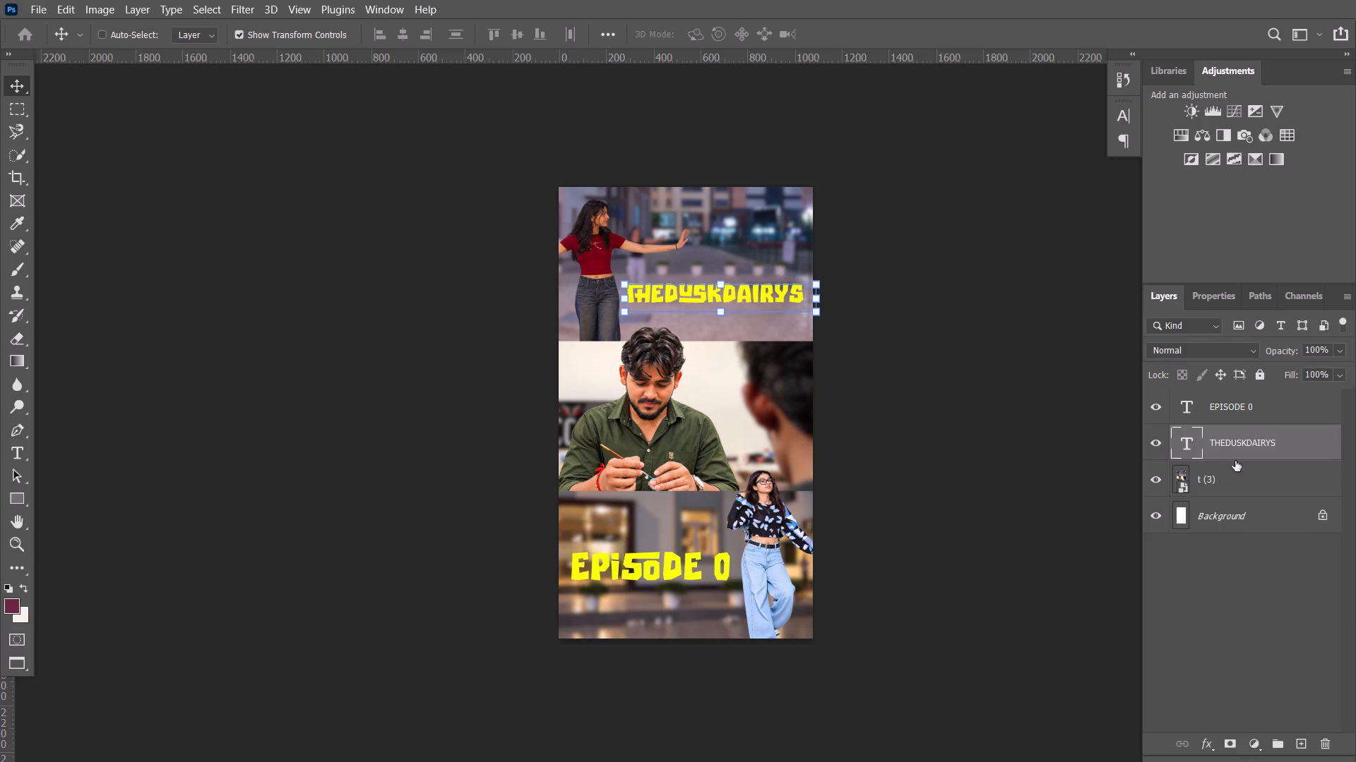
pyautogui.click(1245, 407)
pyautogui.moveTo(628, 566); pyautogui.dragTo(626, 555)
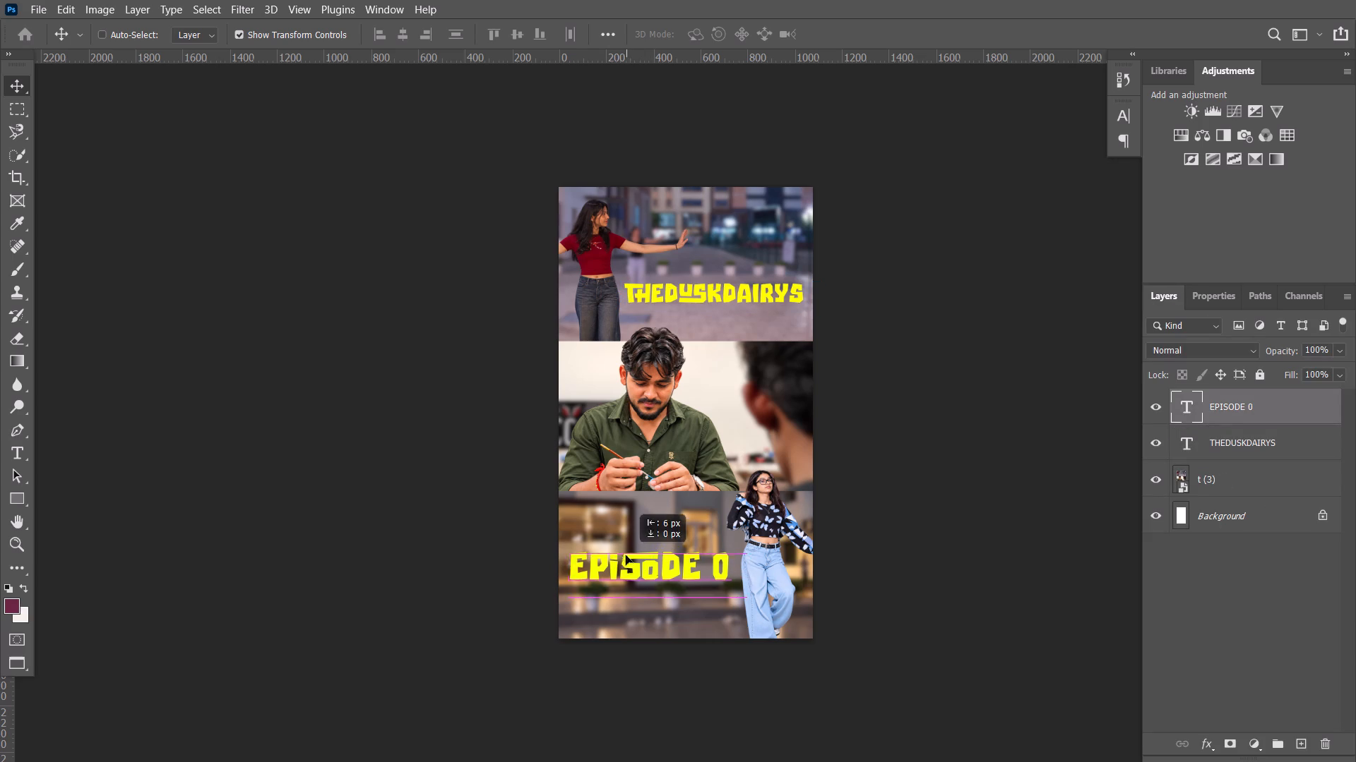
pyautogui.moveTo(626, 555); pyautogui.dragTo(625, 550)
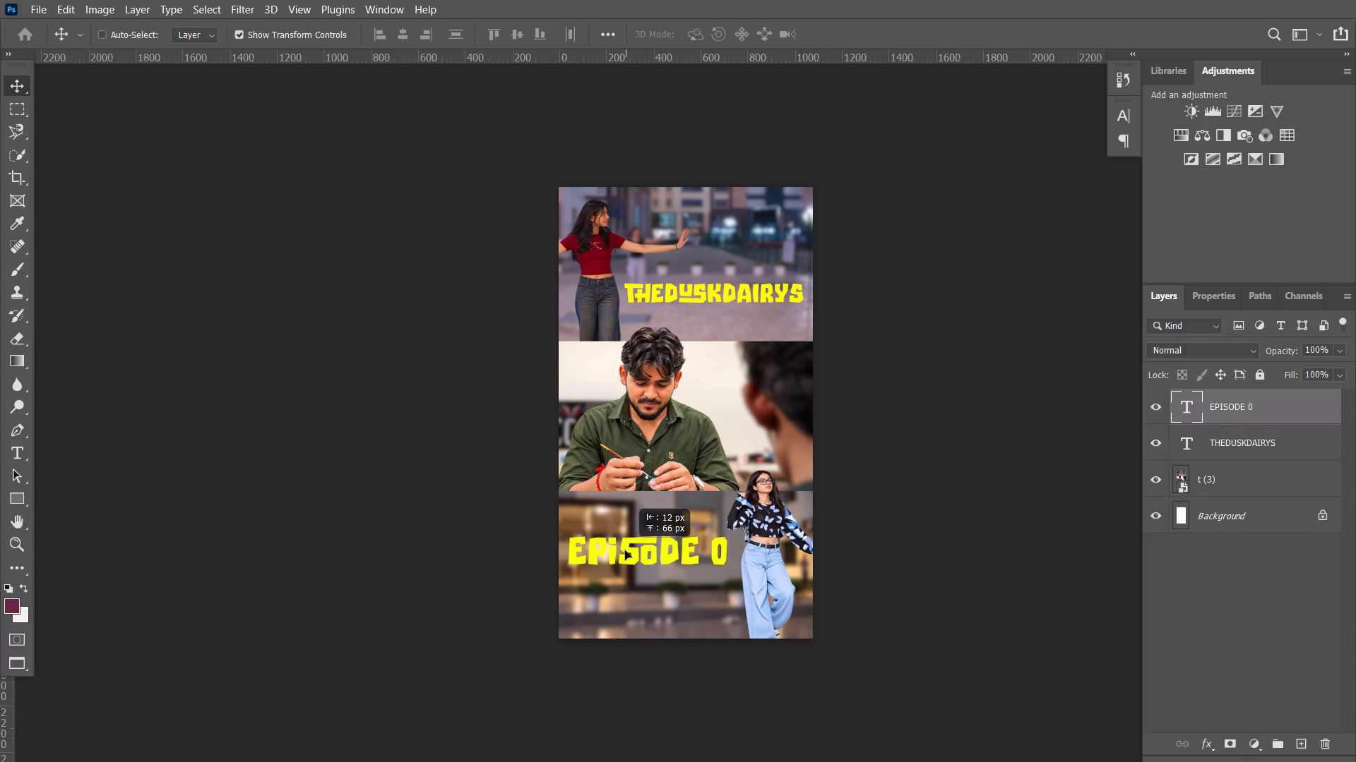
pyautogui.moveTo(625, 550); pyautogui.dragTo(624, 550)
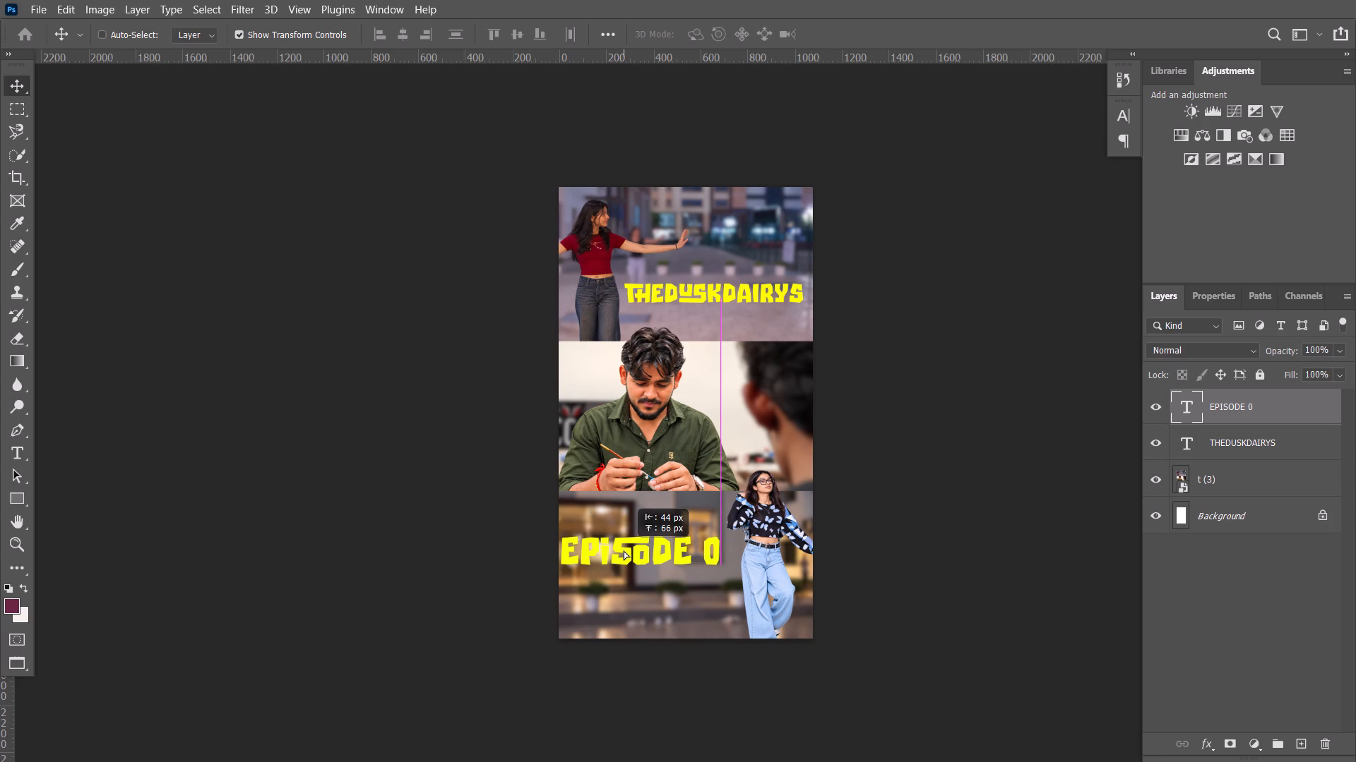
pyautogui.moveTo(624, 550); pyautogui.dragTo(624, 550)
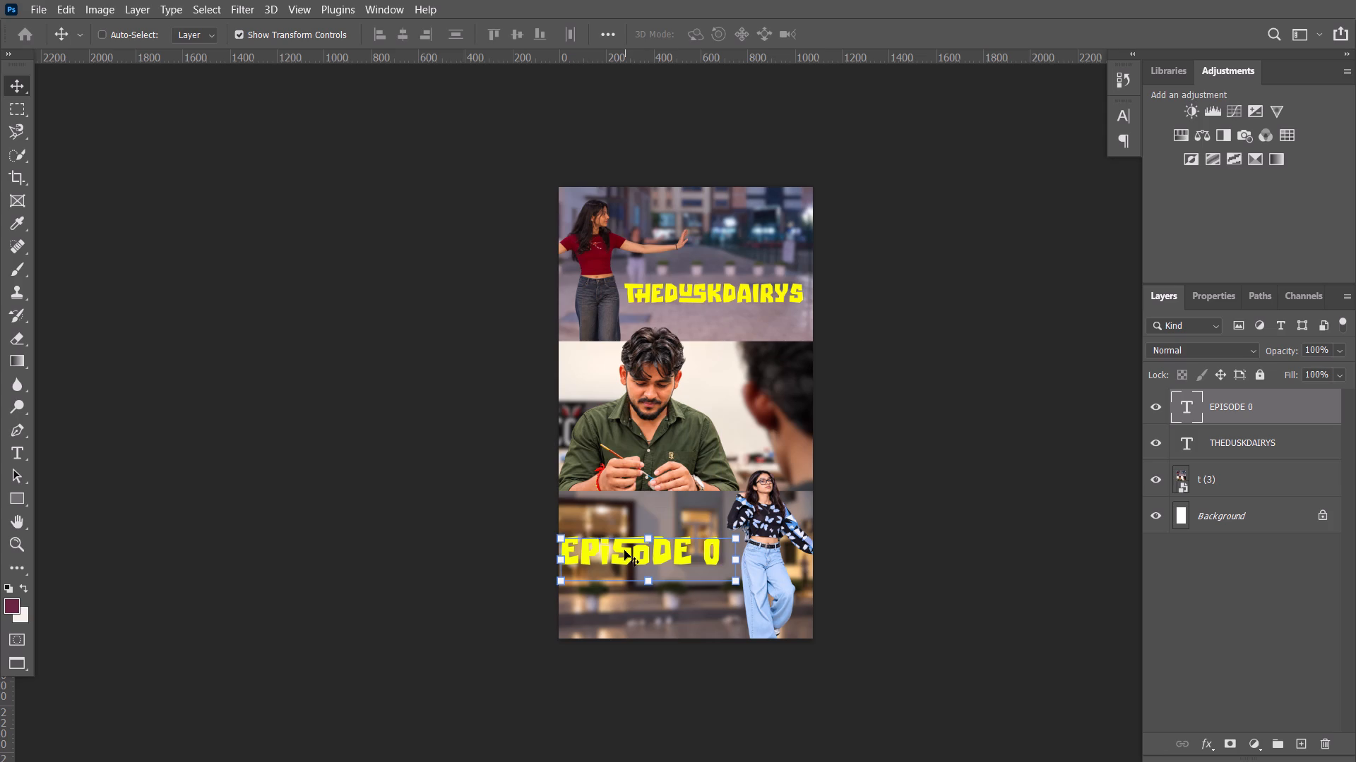
pyautogui.press('Right')
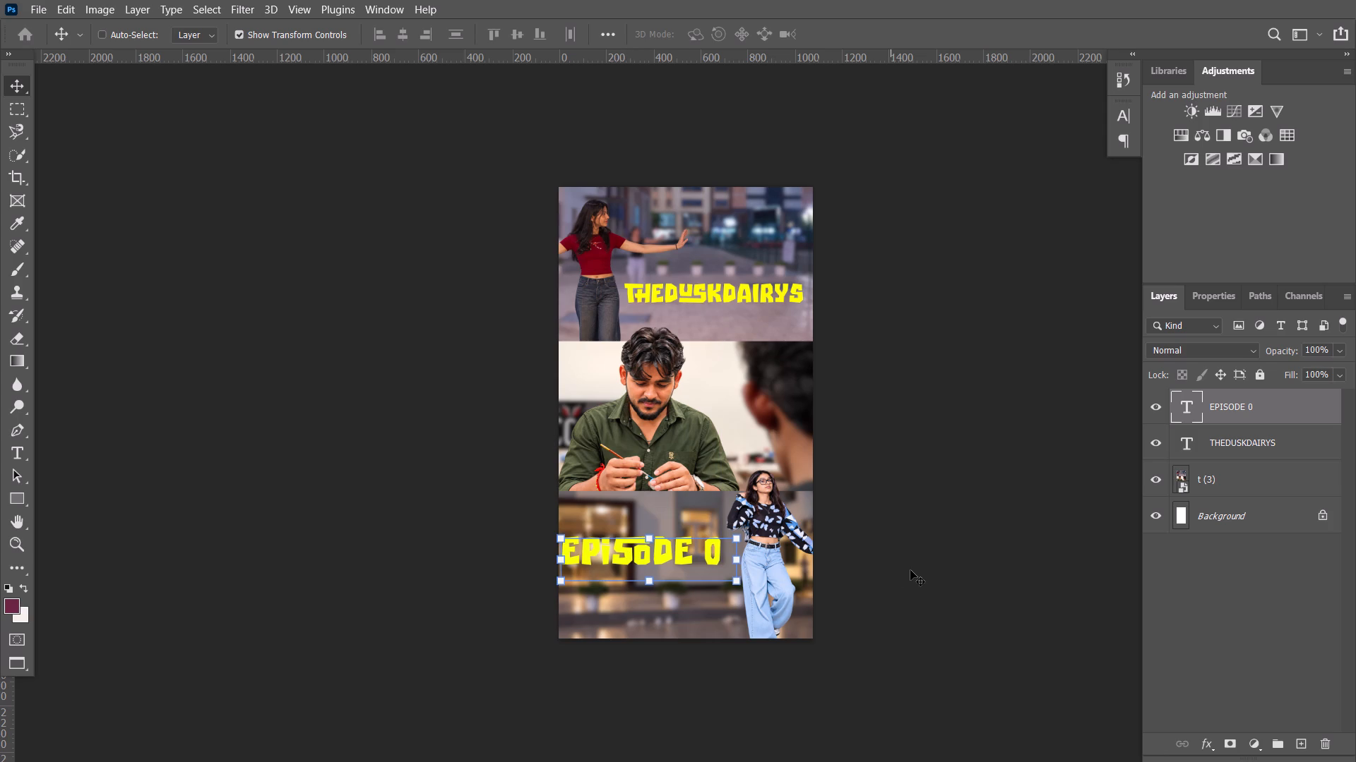
pyautogui.click(910, 570)
pyautogui.click(910, 570)
# Enlarge the THEDUSKDAIRYS title to about 103.7%, roughly 850 by 144 px, and nudge it about 9 px left, to about X 695 px.
pyautogui.click(751, 300)
pyautogui.click(1253, 449)
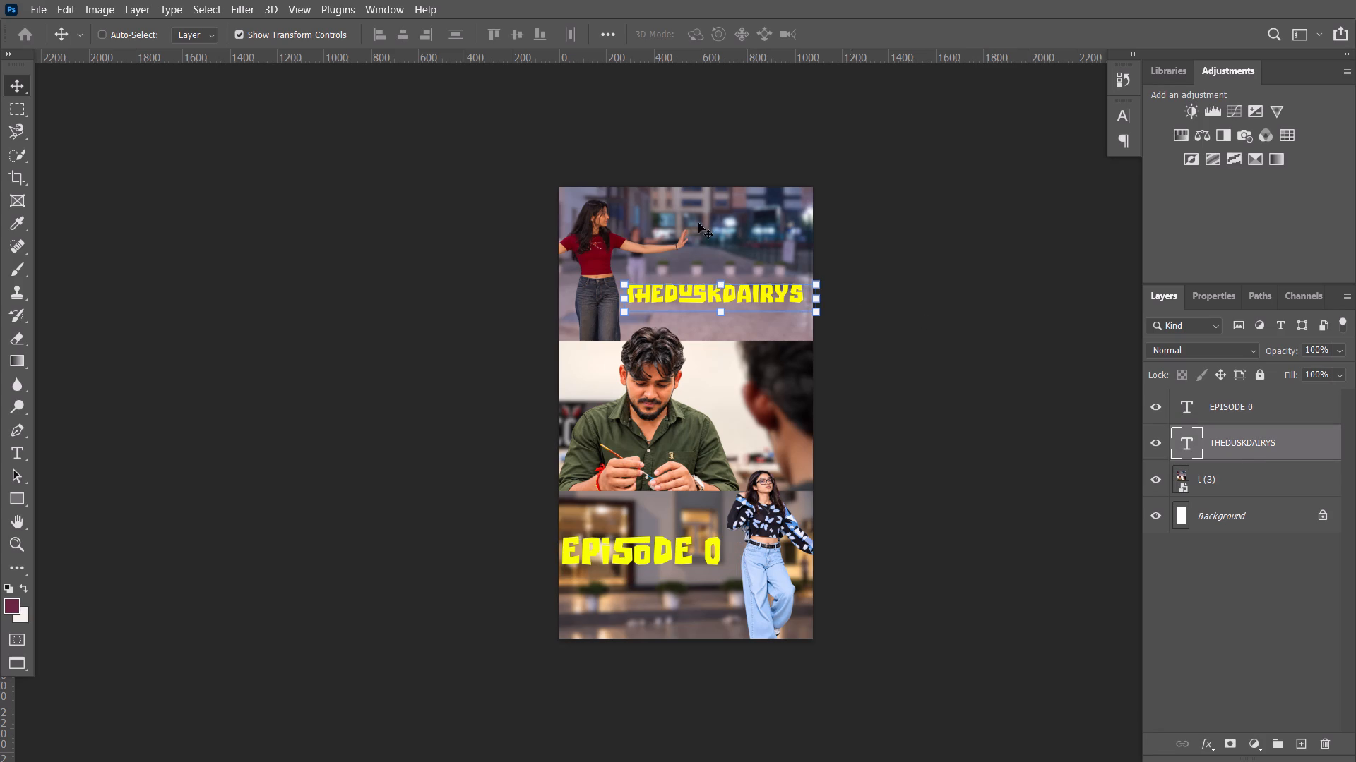
pyautogui.moveTo(811, 310); pyautogui.dragTo(818, 313)
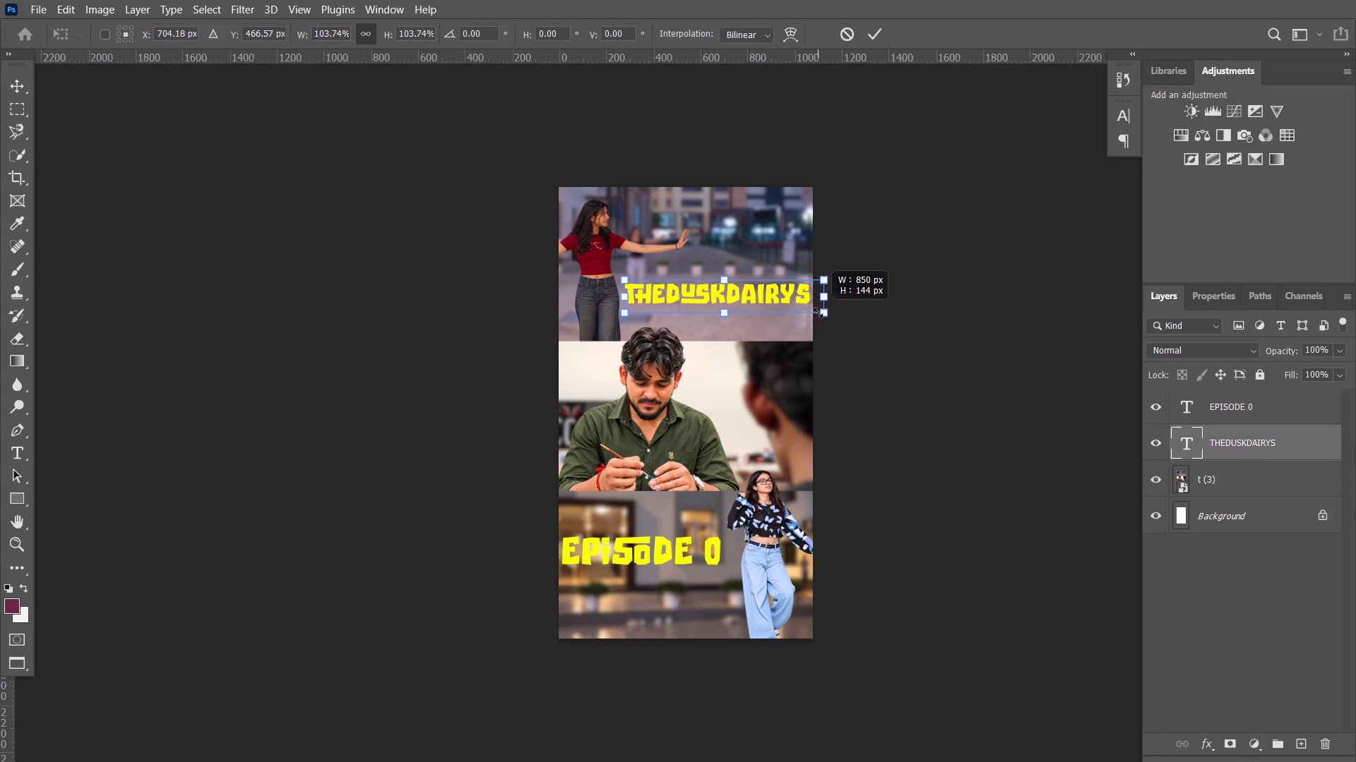
pyautogui.click(911, 327)
pyautogui.press('Left')
pyautogui.press('Left')
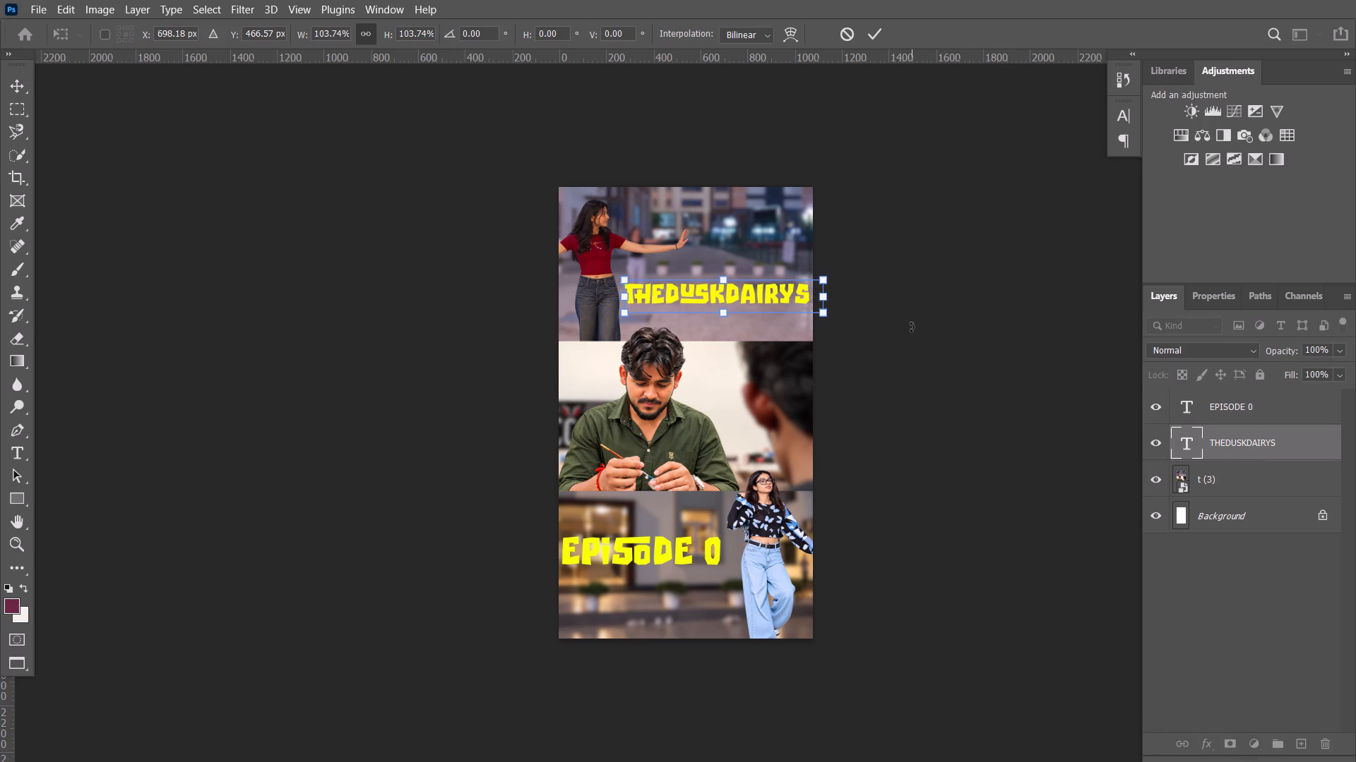
pyautogui.press('Left')
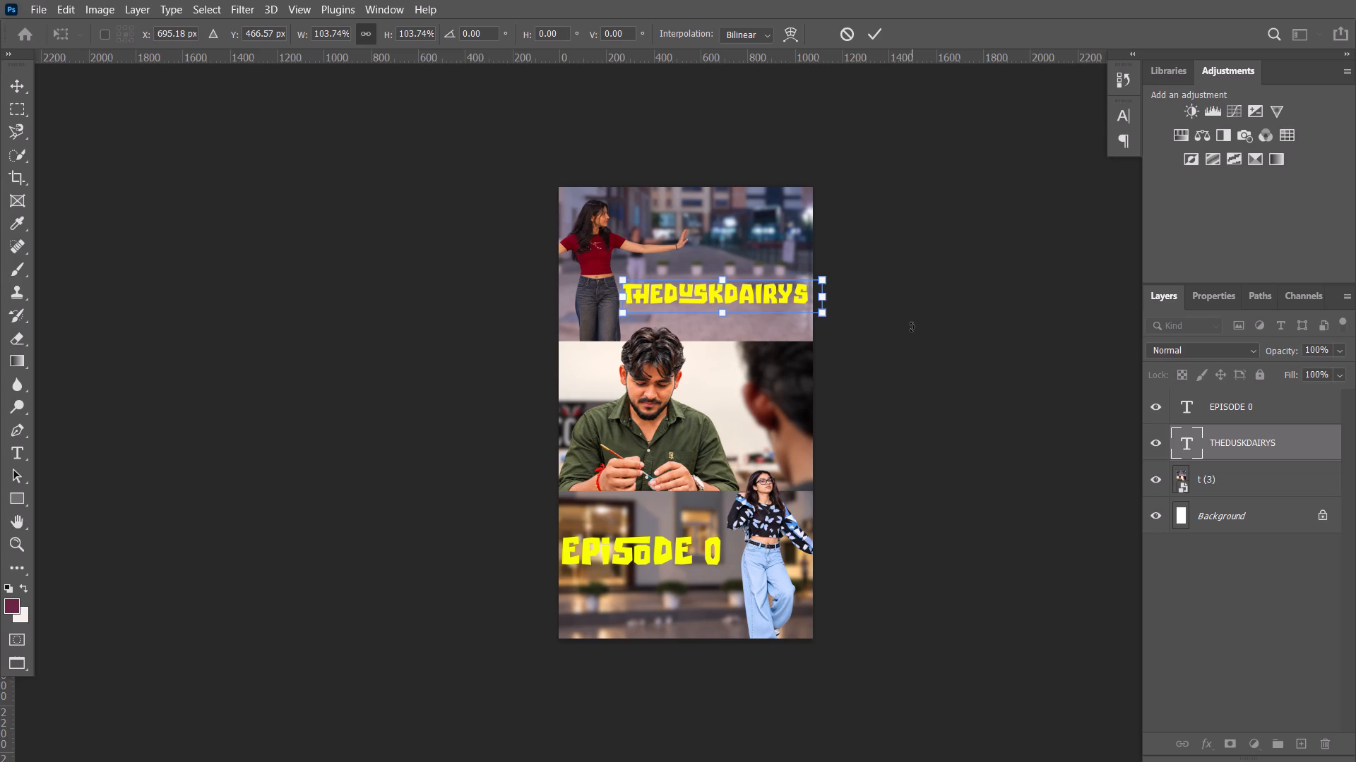
pyautogui.click(911, 327)
pyautogui.click(10, 84)
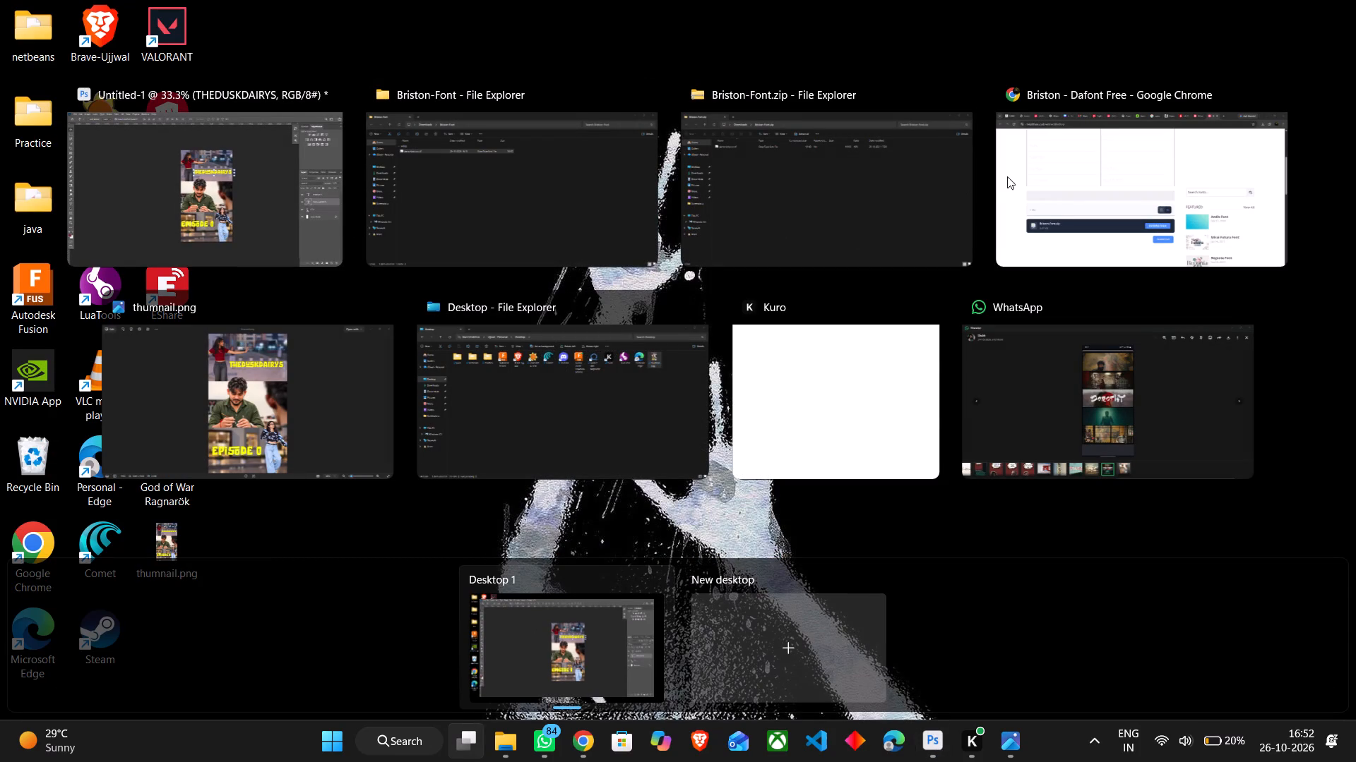
# Switch to the Canva design in Chrome and delete the brush-style TheDuskDaries logo from page 2.
pyautogui.click(1061, 171)
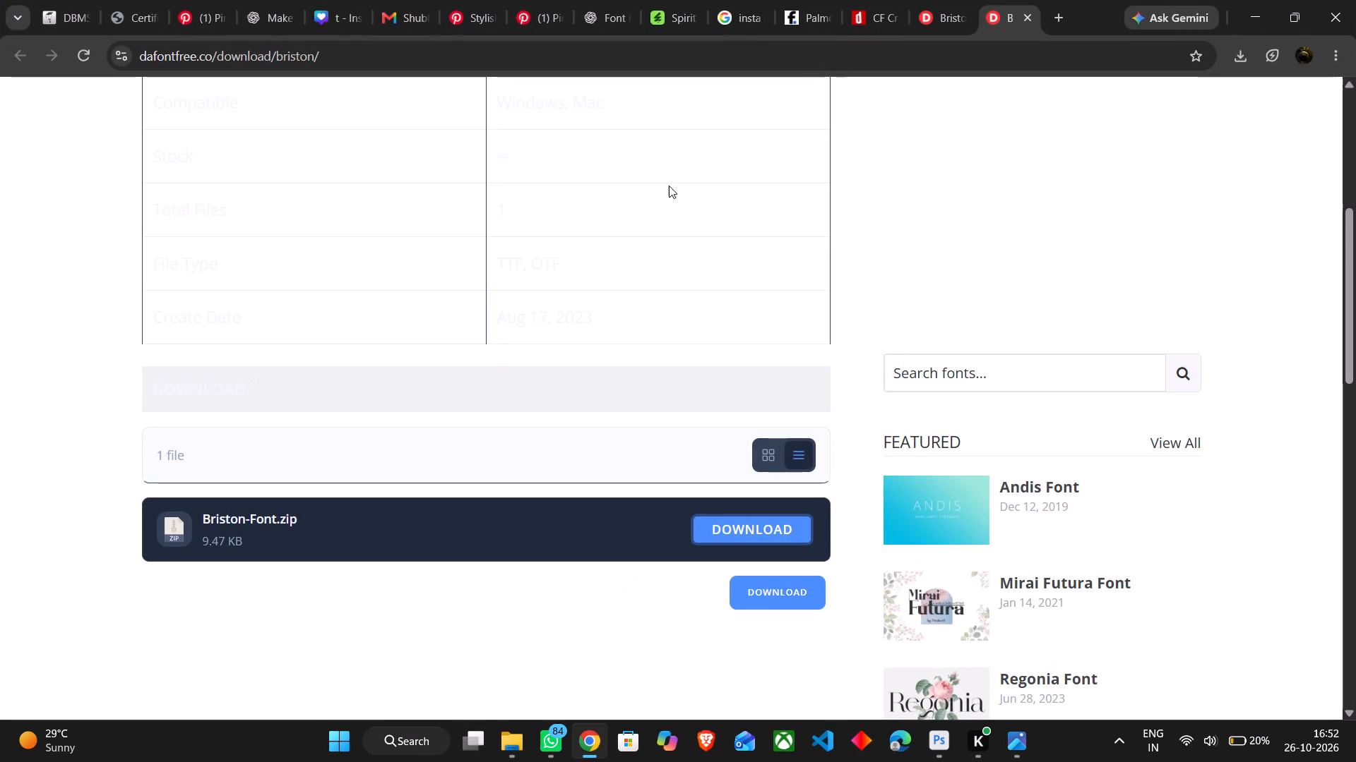
pyautogui.click(317, 1)
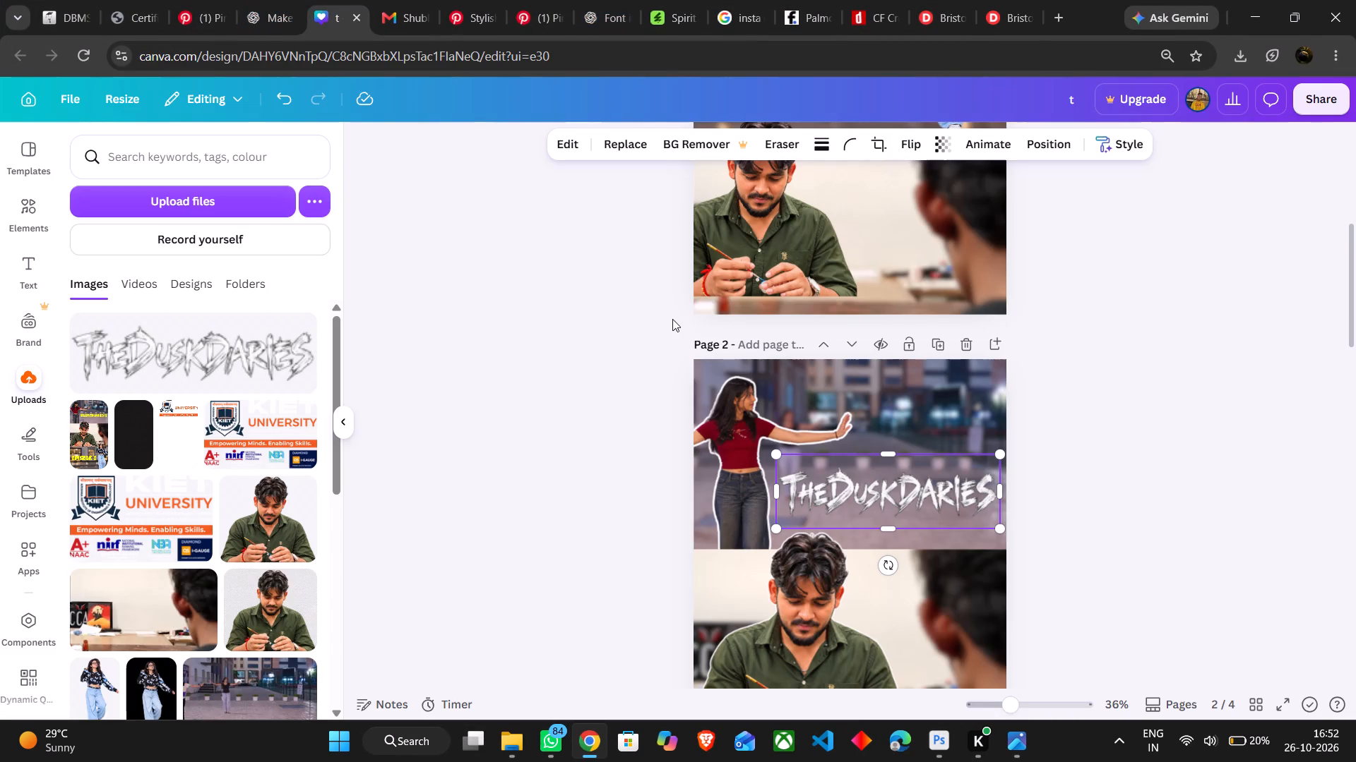
pyautogui.press('Delete')
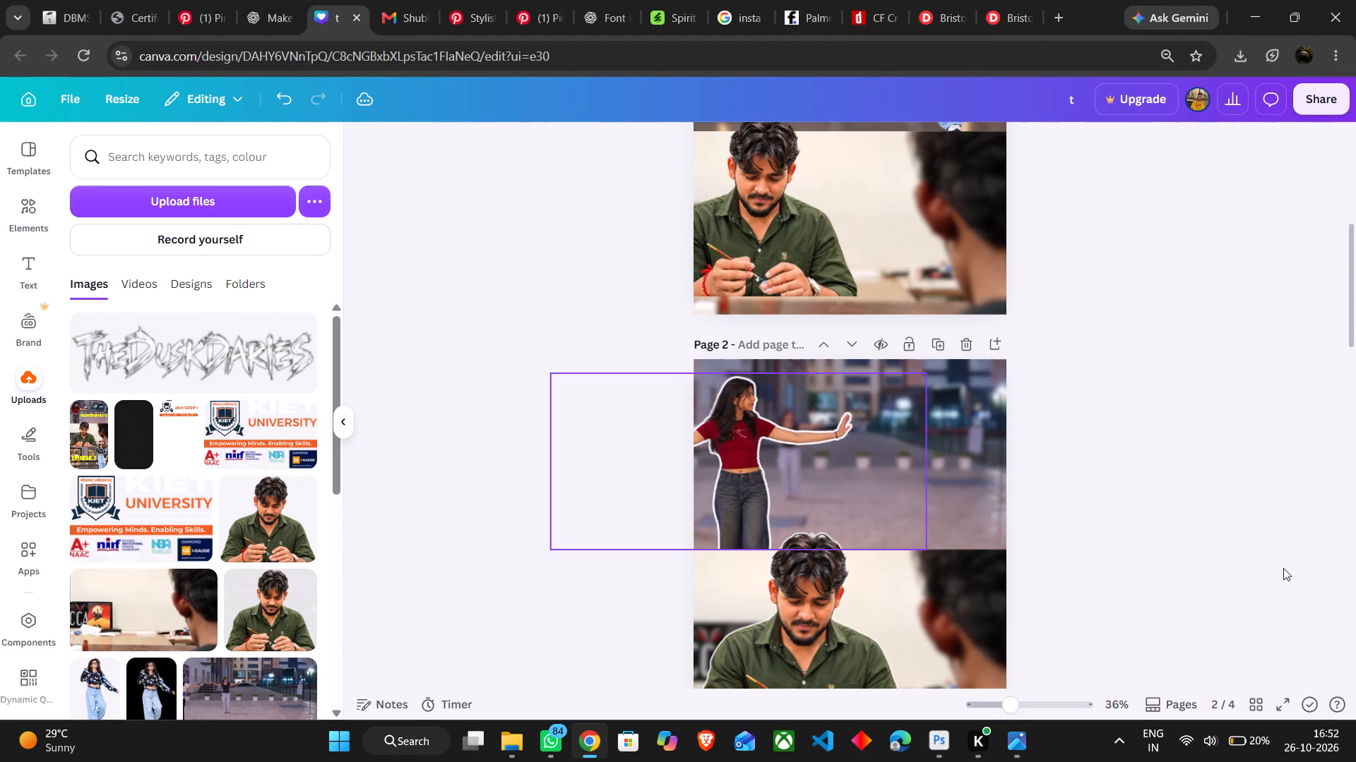
# Download only page 2 of the Canva design as a high-quality PNG at 1,080 × 1,920 px.
pyautogui.scroll(-4, 1285, 571)
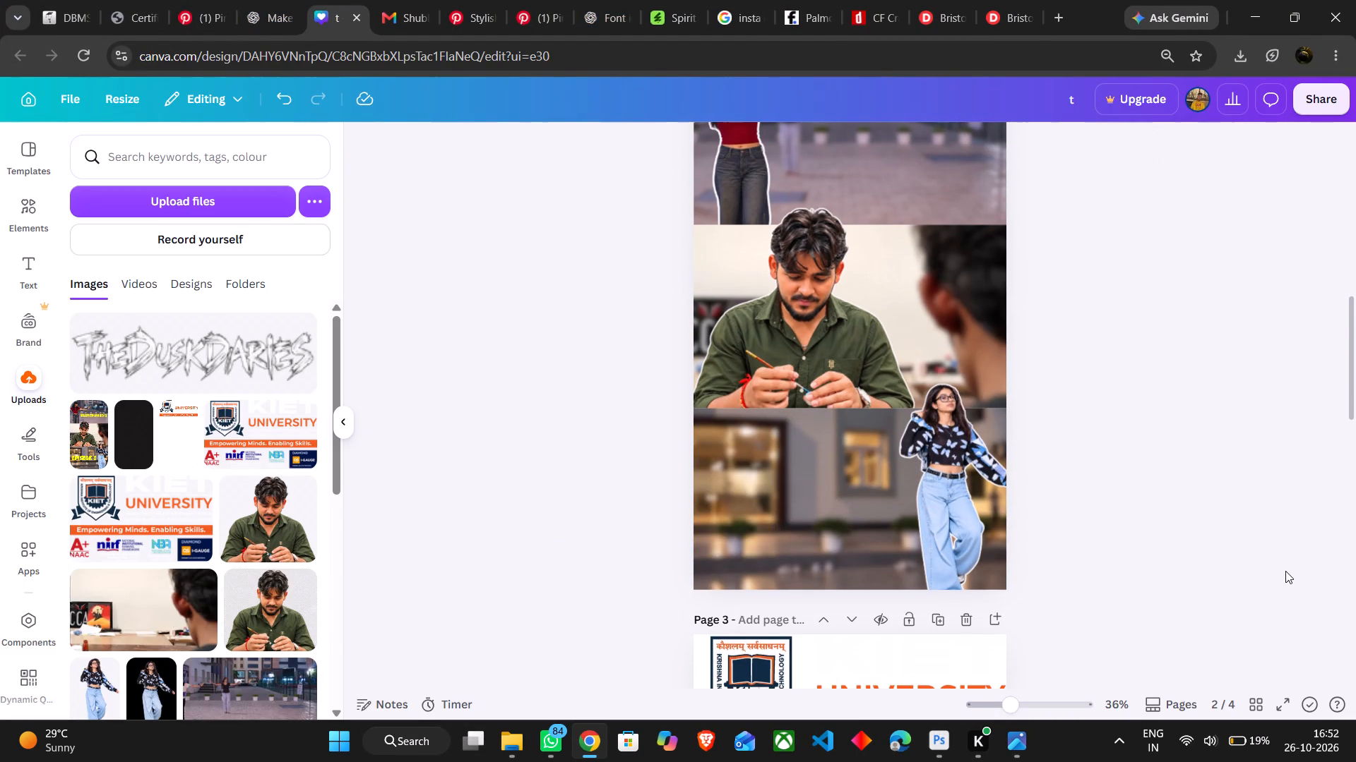
pyautogui.scroll(1, 1285, 571)
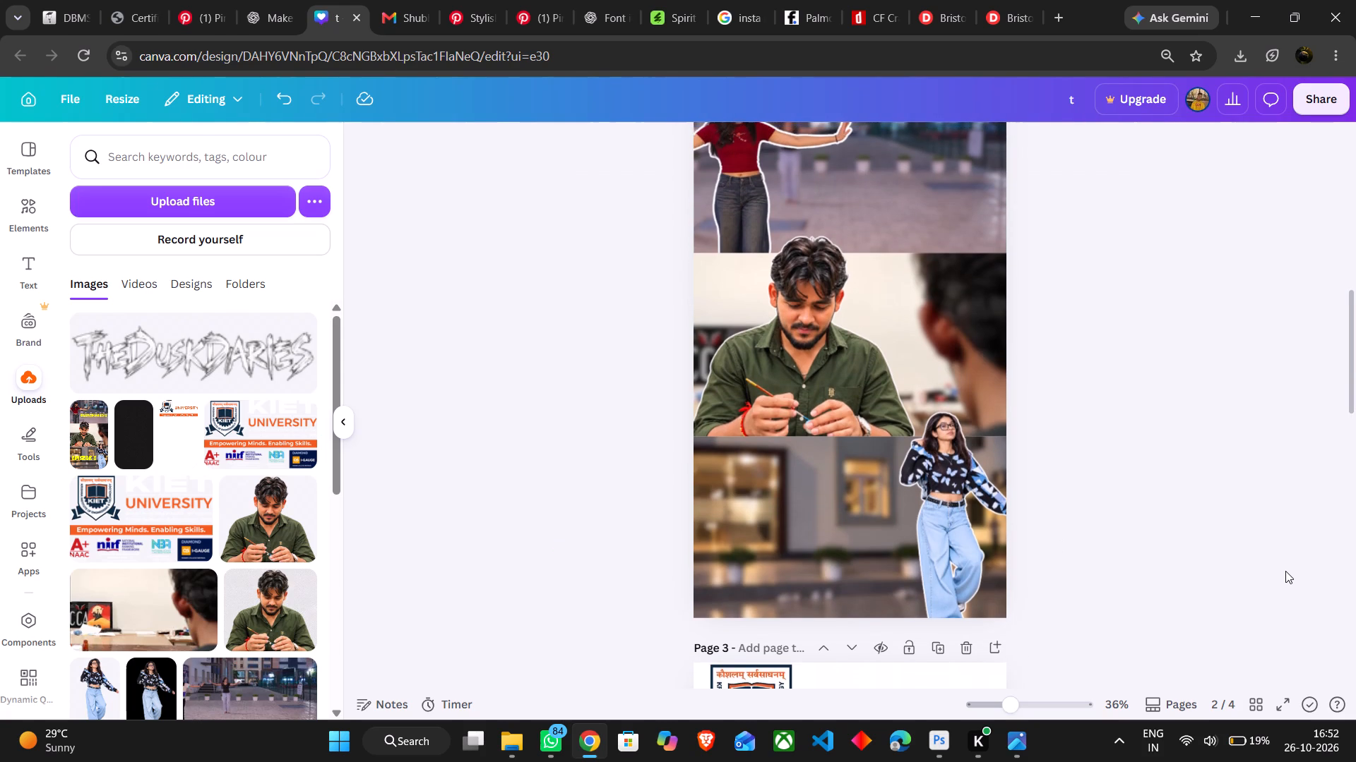
pyautogui.scroll(2, 1285, 571)
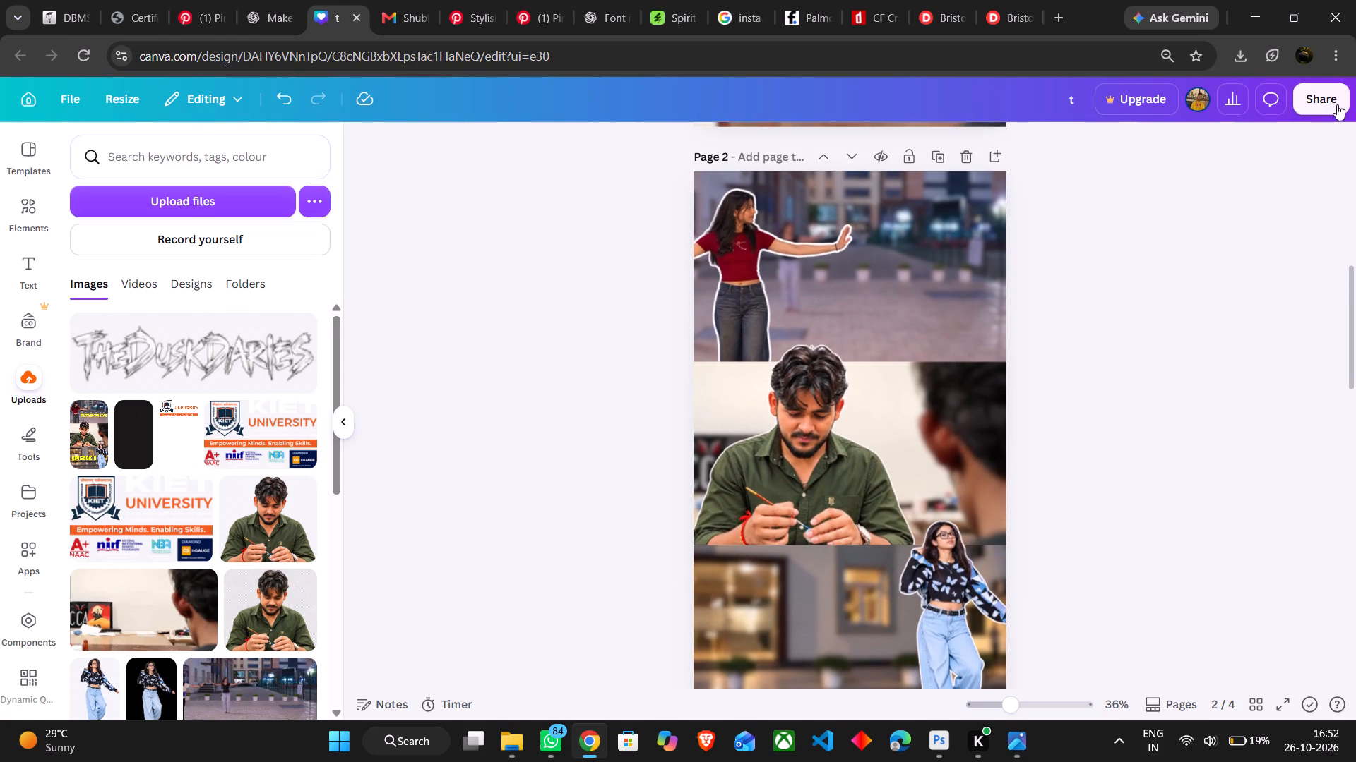
pyautogui.click(1334, 99)
pyautogui.click(1091, 452)
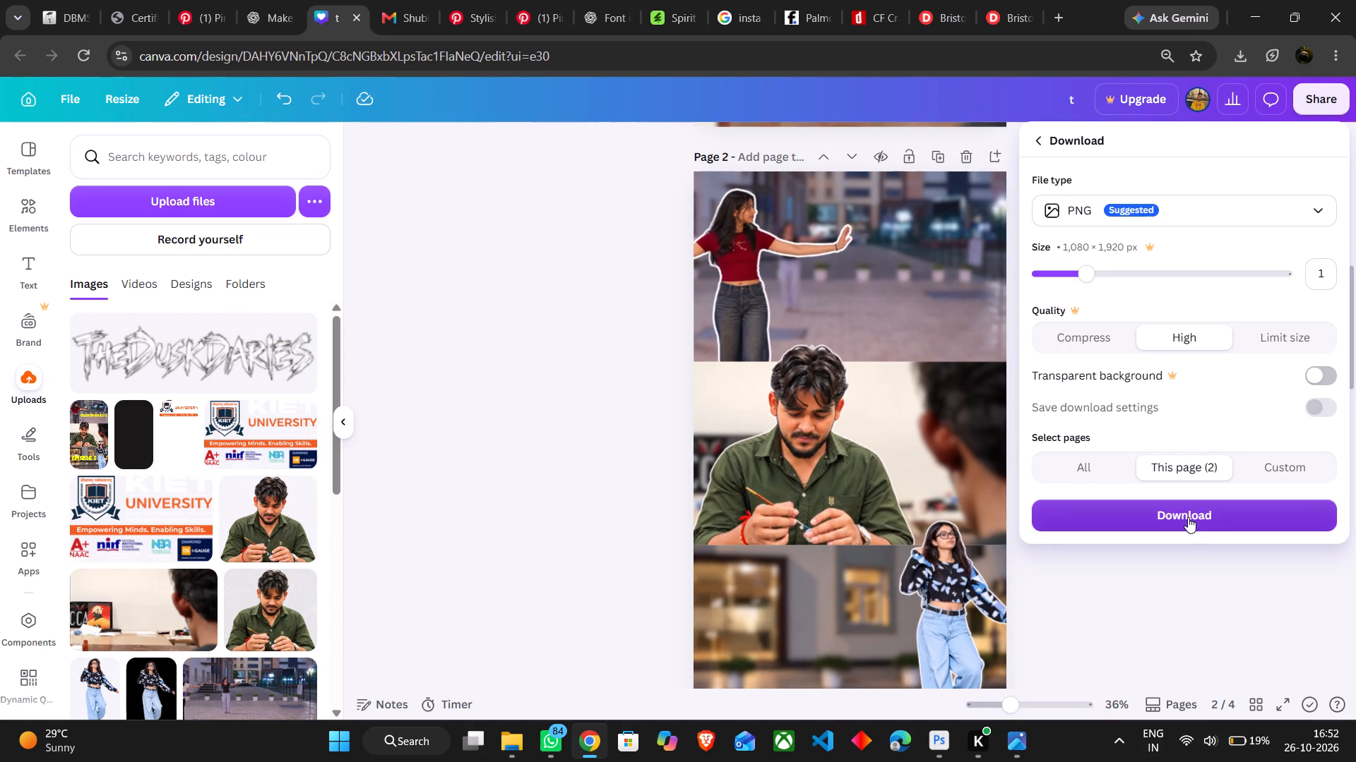
pyautogui.click(1188, 517)
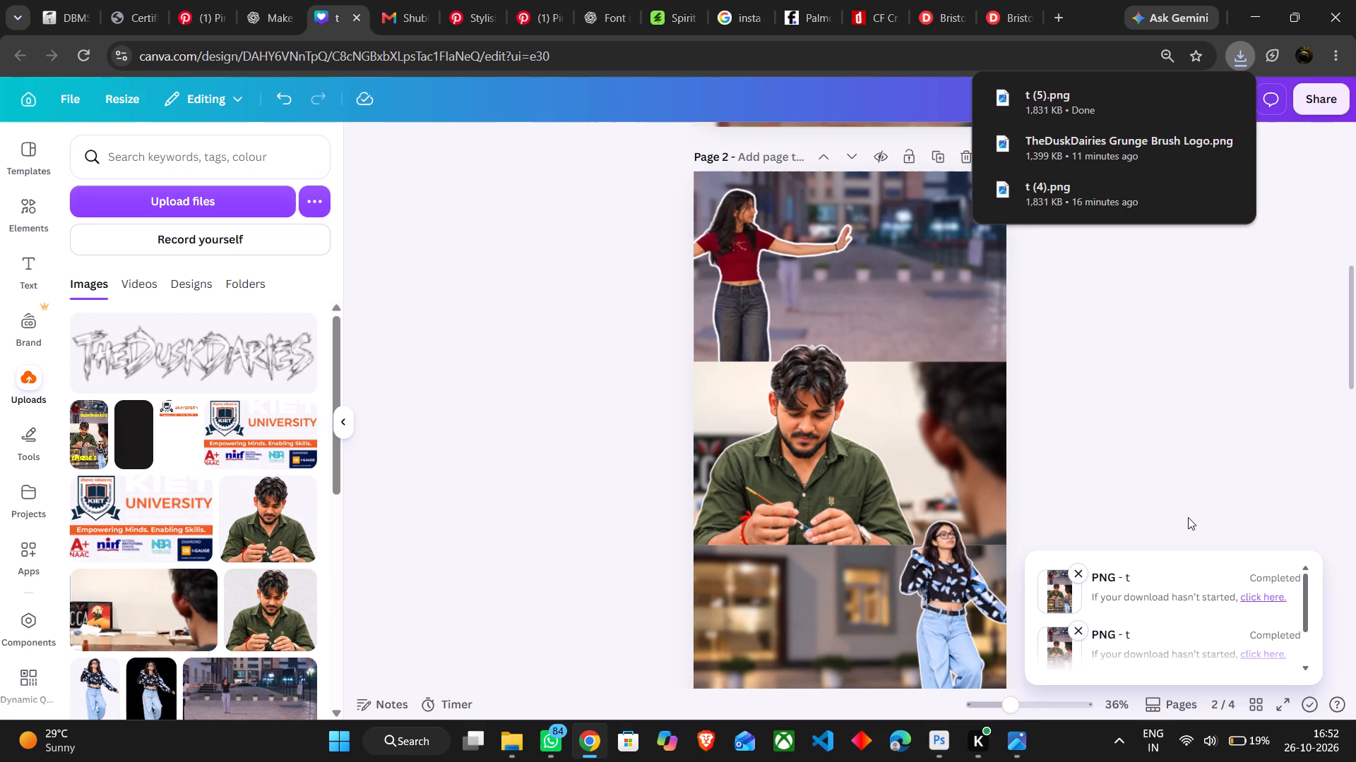
# Take the downloaded t (5).png from the browser's downloads to place it in the thumbnail design.
pyautogui.moveTo(1100, 109); pyautogui.dragTo(936, 452)
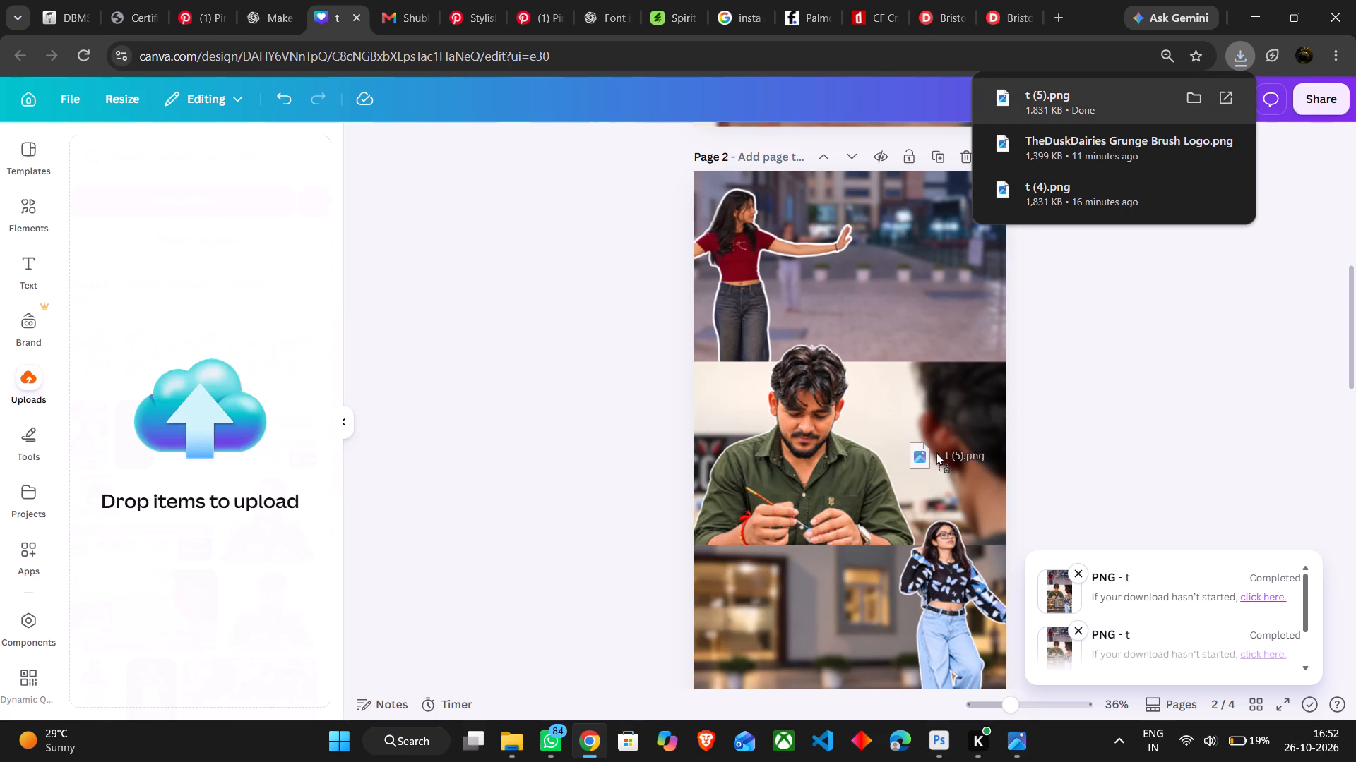
# Place t (5).png with the outlined cutouts from Chrome's downloads into the Photoshop thumbnail and delete the old t (3) layer.
pyautogui.moveTo(936, 452); pyautogui.dragTo(722, 419)
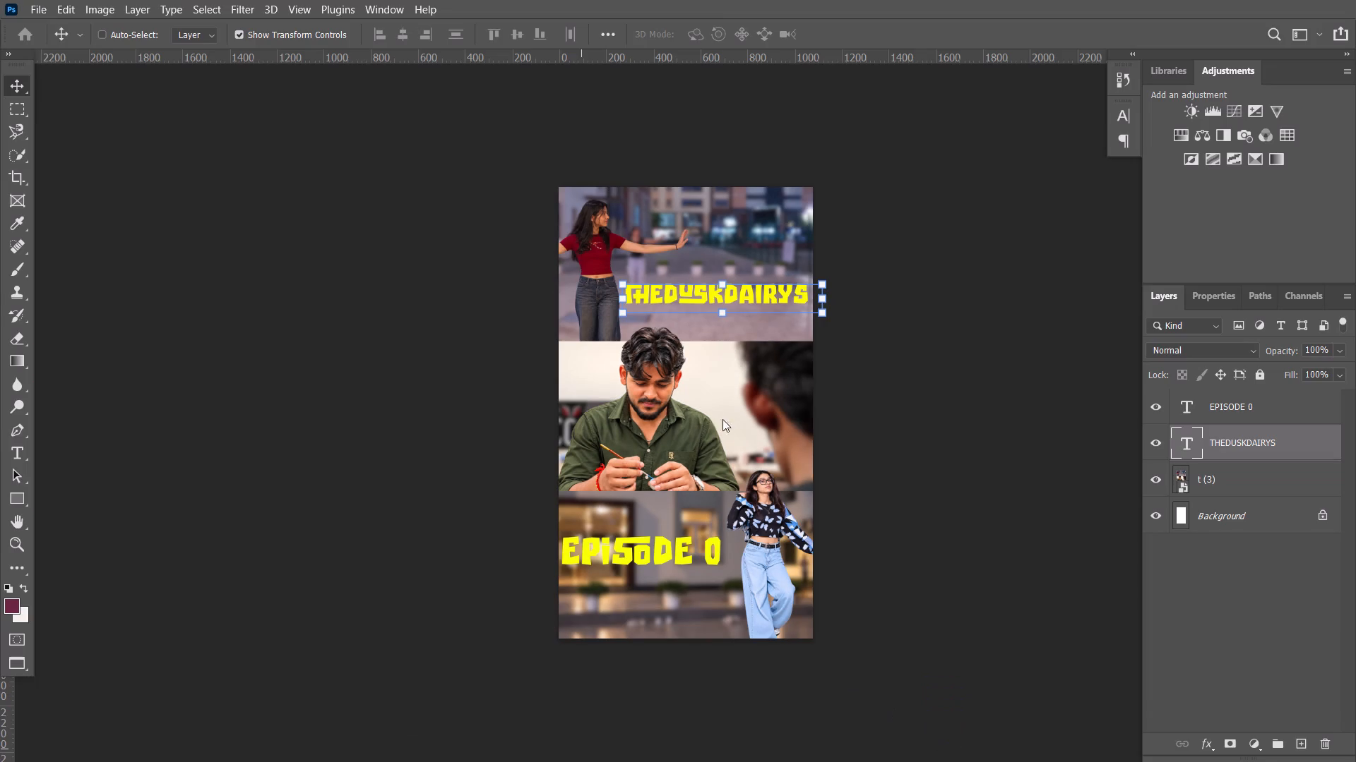
pyautogui.moveTo(722, 419); pyautogui.dragTo(712, 416)
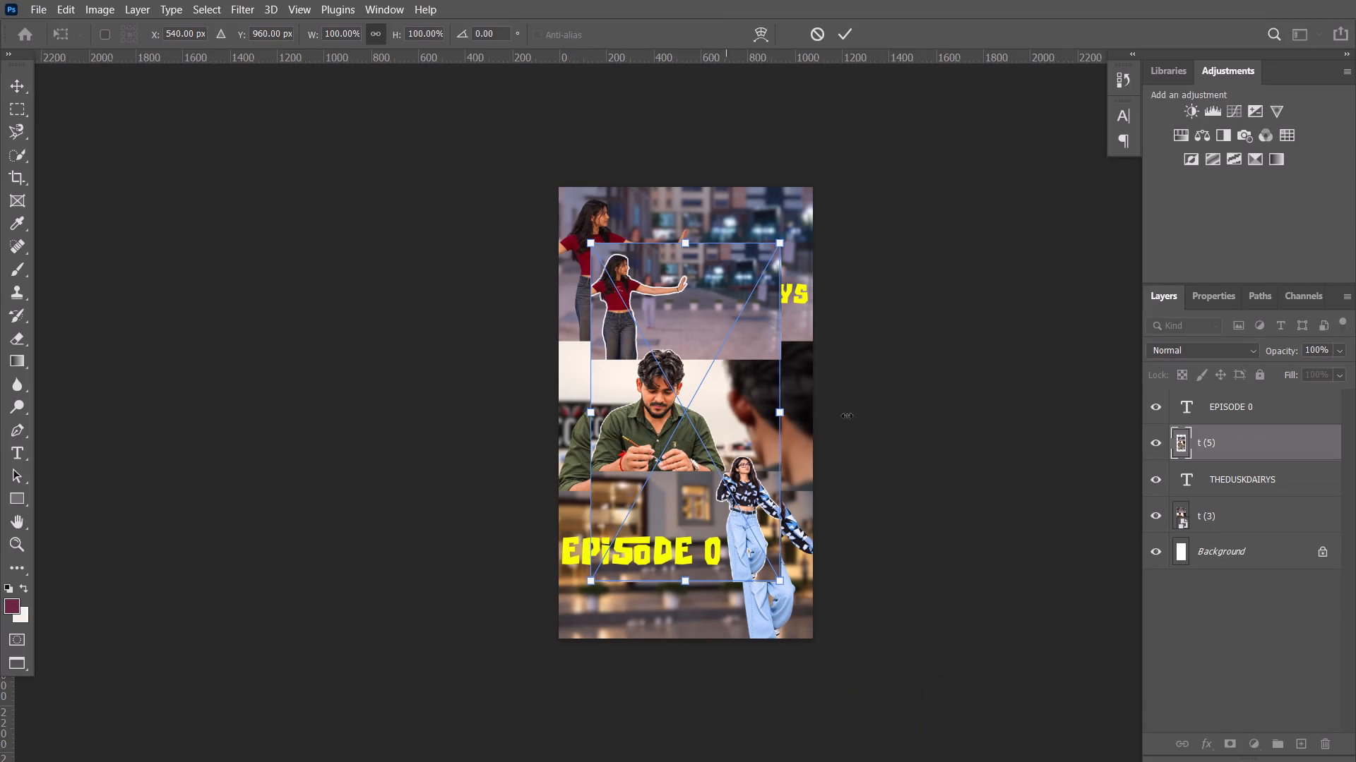
pyautogui.click(1233, 527)
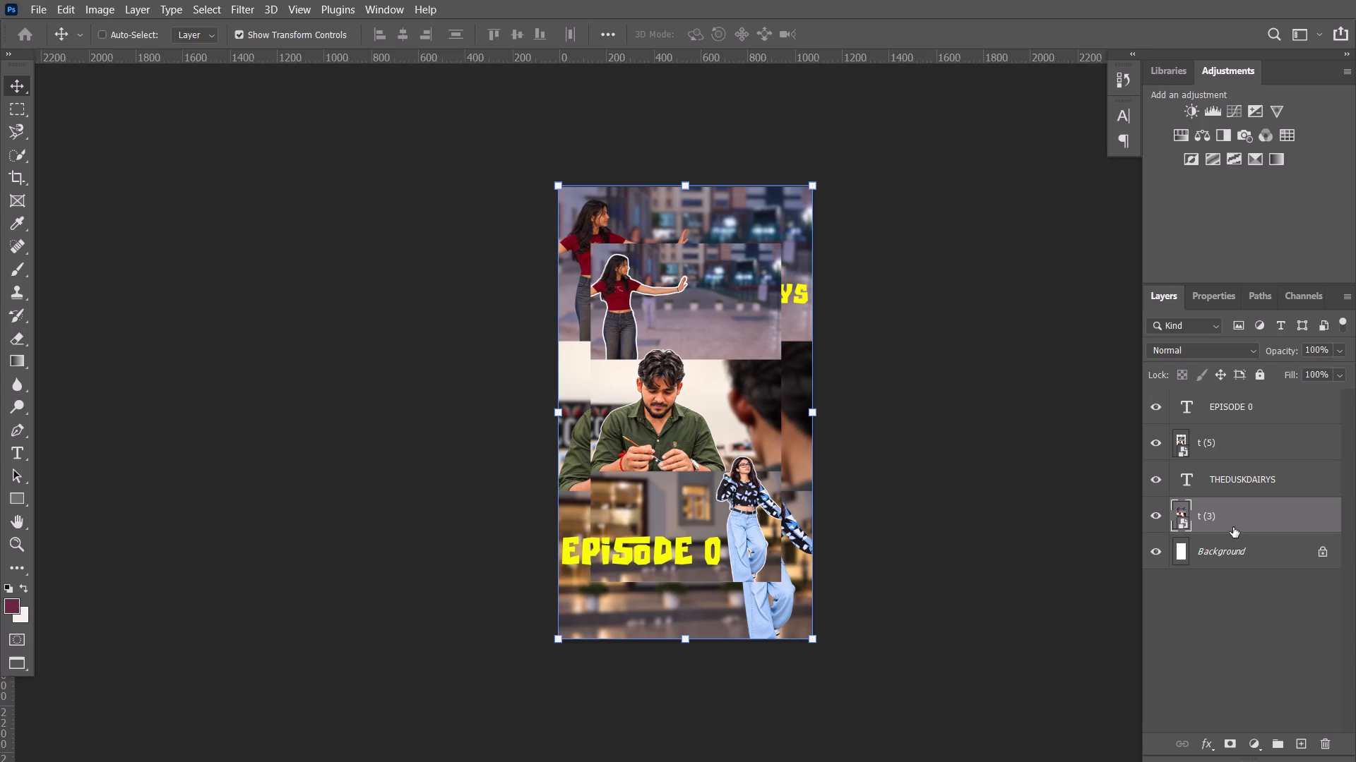
pyautogui.press('Delete')
# Reorder the t (5) layer so it sits beneath the THEDUSKDAIRYS text layer, just above Background.
pyautogui.click(1231, 435)
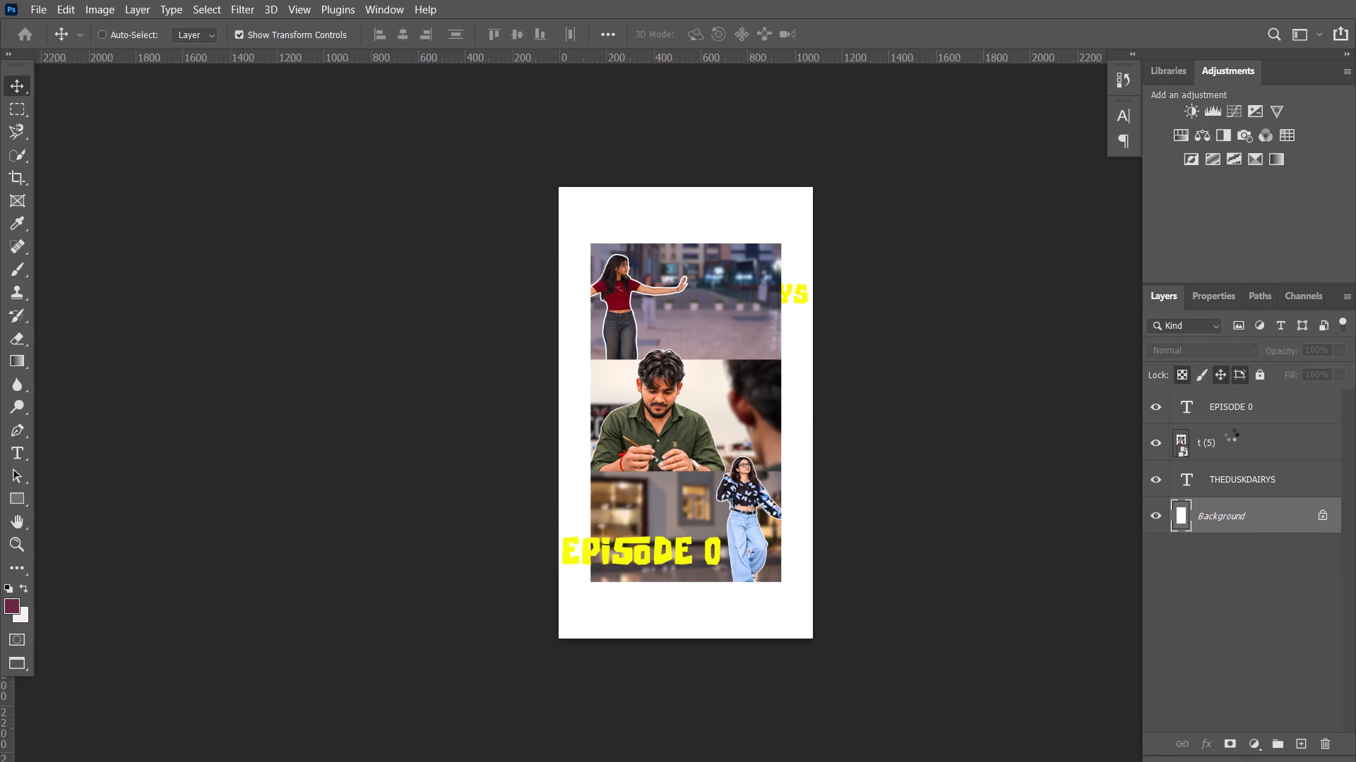
pyautogui.moveTo(1231, 435); pyautogui.dragTo(1227, 487)
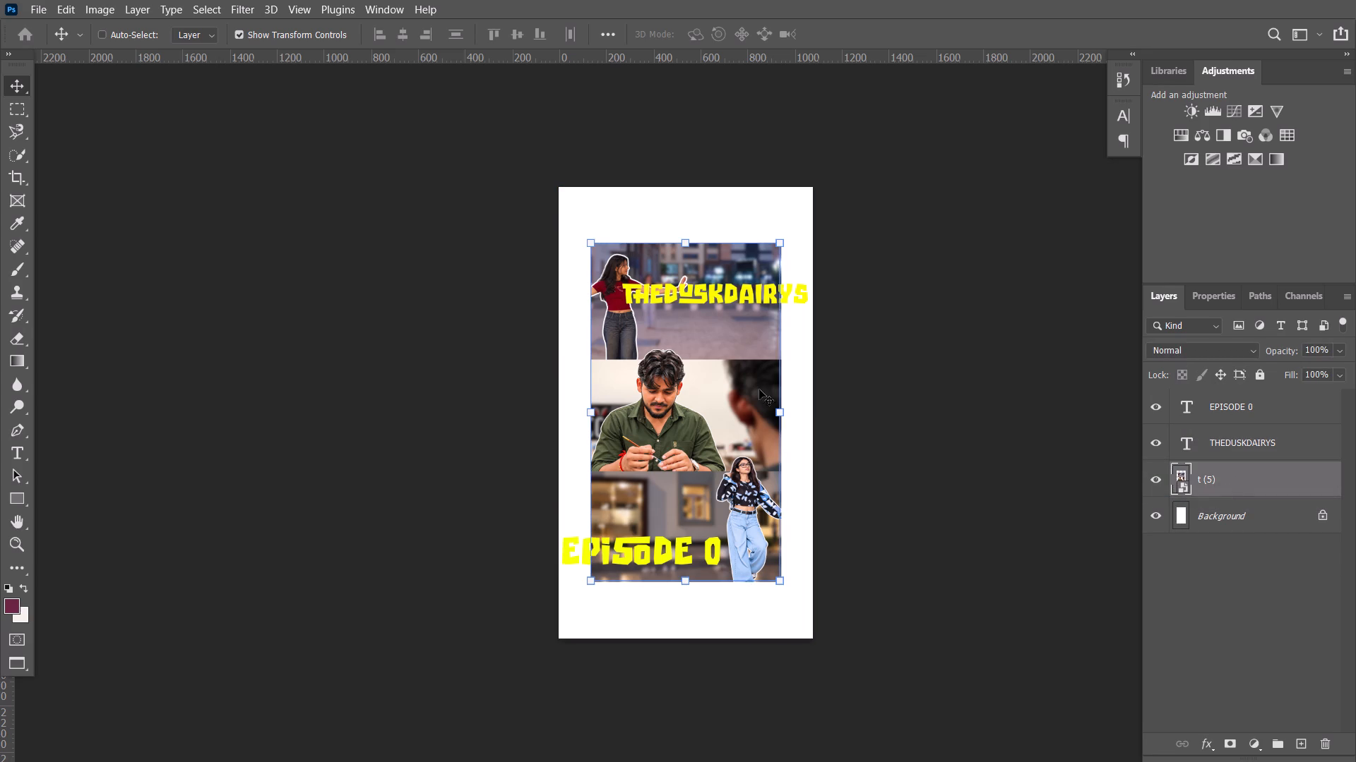
# Enlarge the t (5) image proportionally to about 133.8% so it fills the whole canvas, aligned with all its edges.
pyautogui.moveTo(587, 242); pyautogui.dragTo(569, 195)
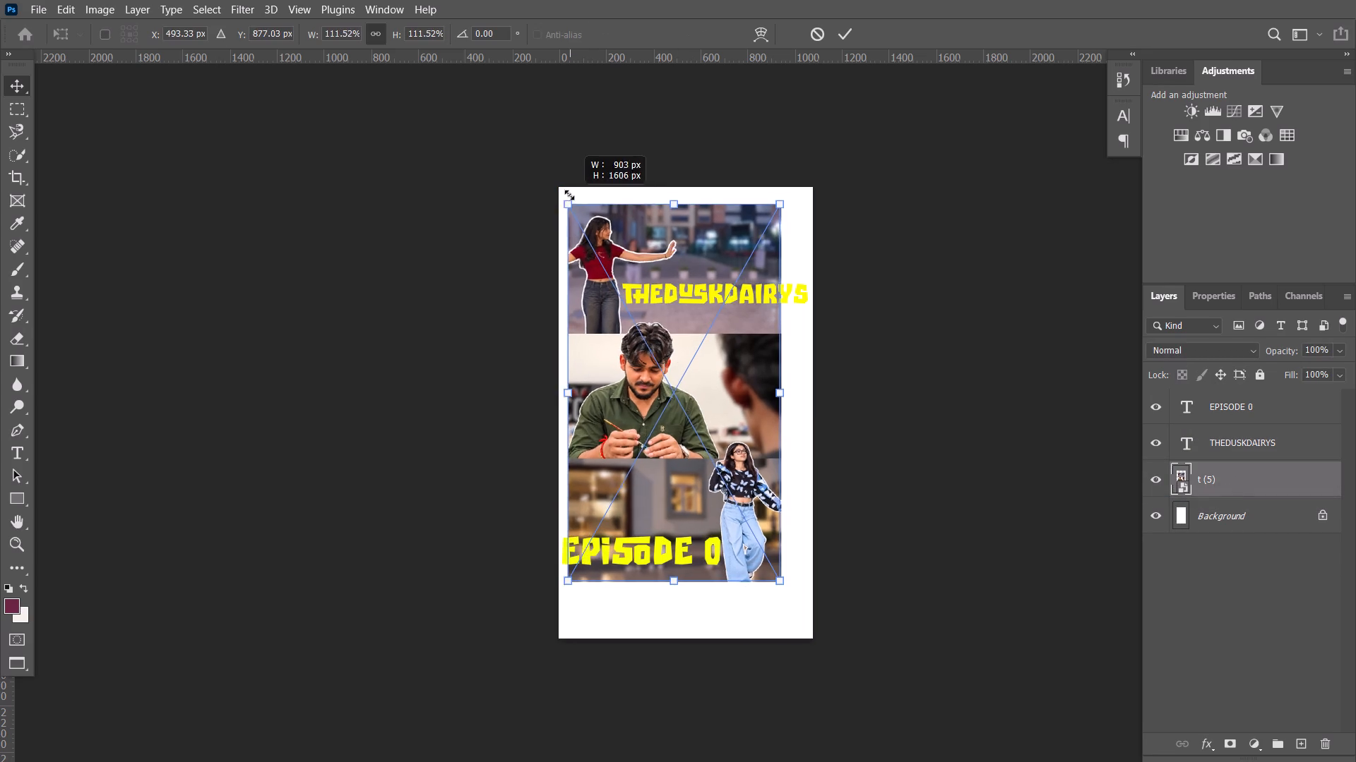
pyautogui.moveTo(569, 195); pyautogui.dragTo(565, 190)
pyautogui.click(595, 224)
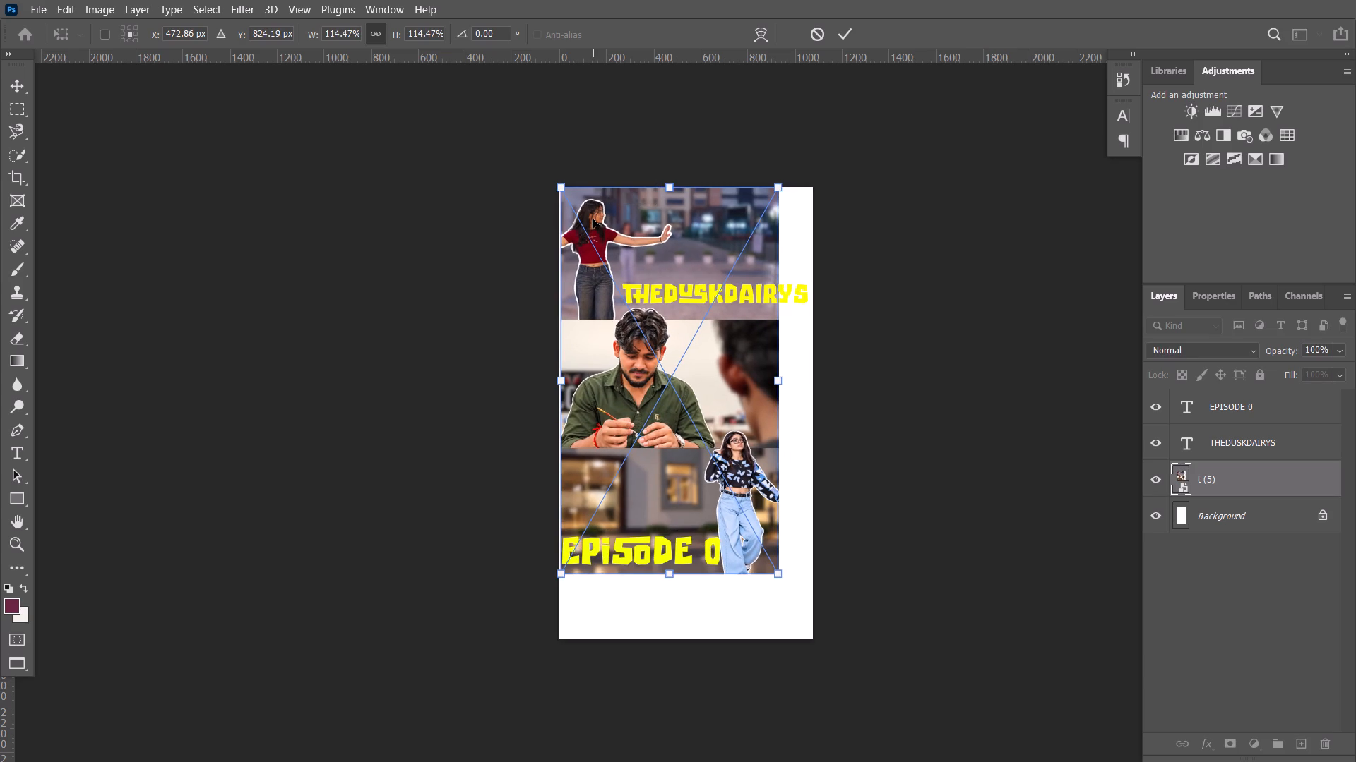
pyautogui.press('Left')
pyautogui.press('Left')
pyautogui.press('Left')
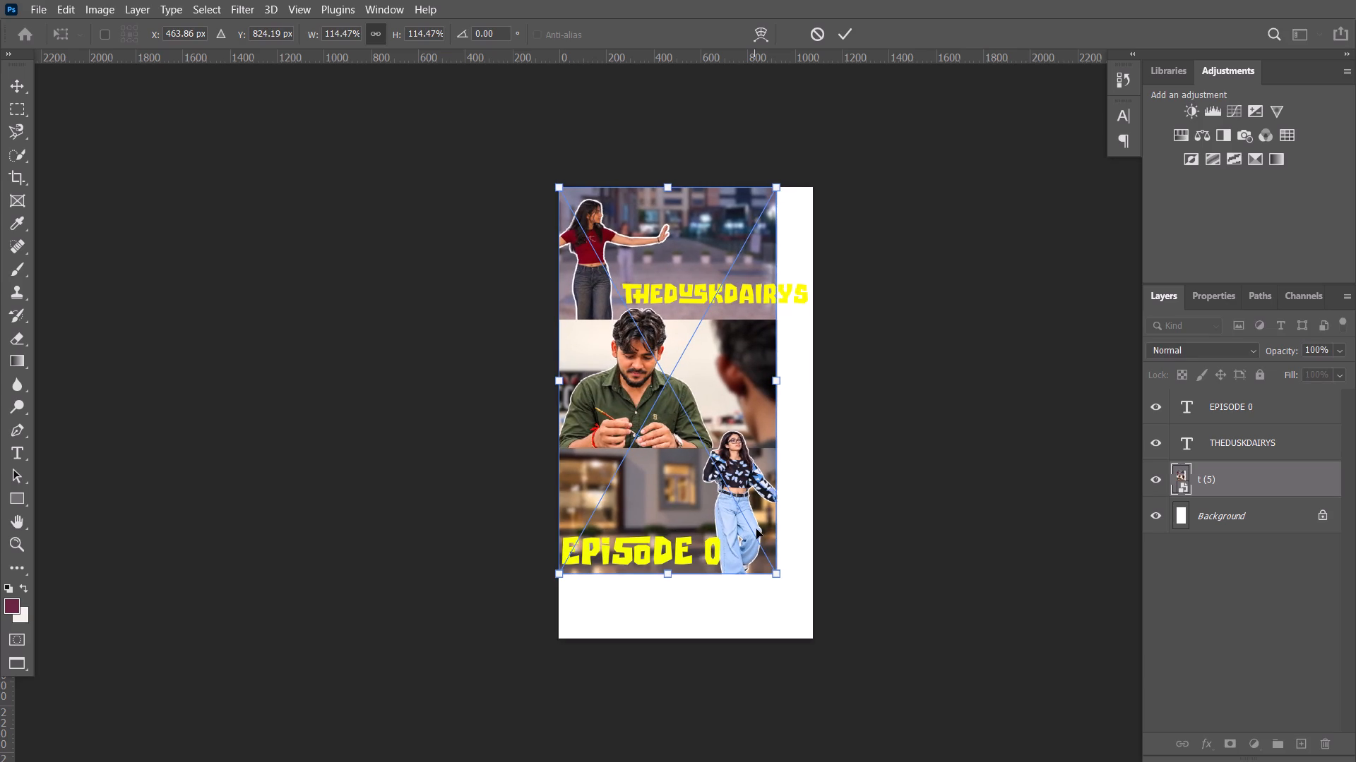
pyautogui.moveTo(780, 573); pyautogui.dragTo(809, 626)
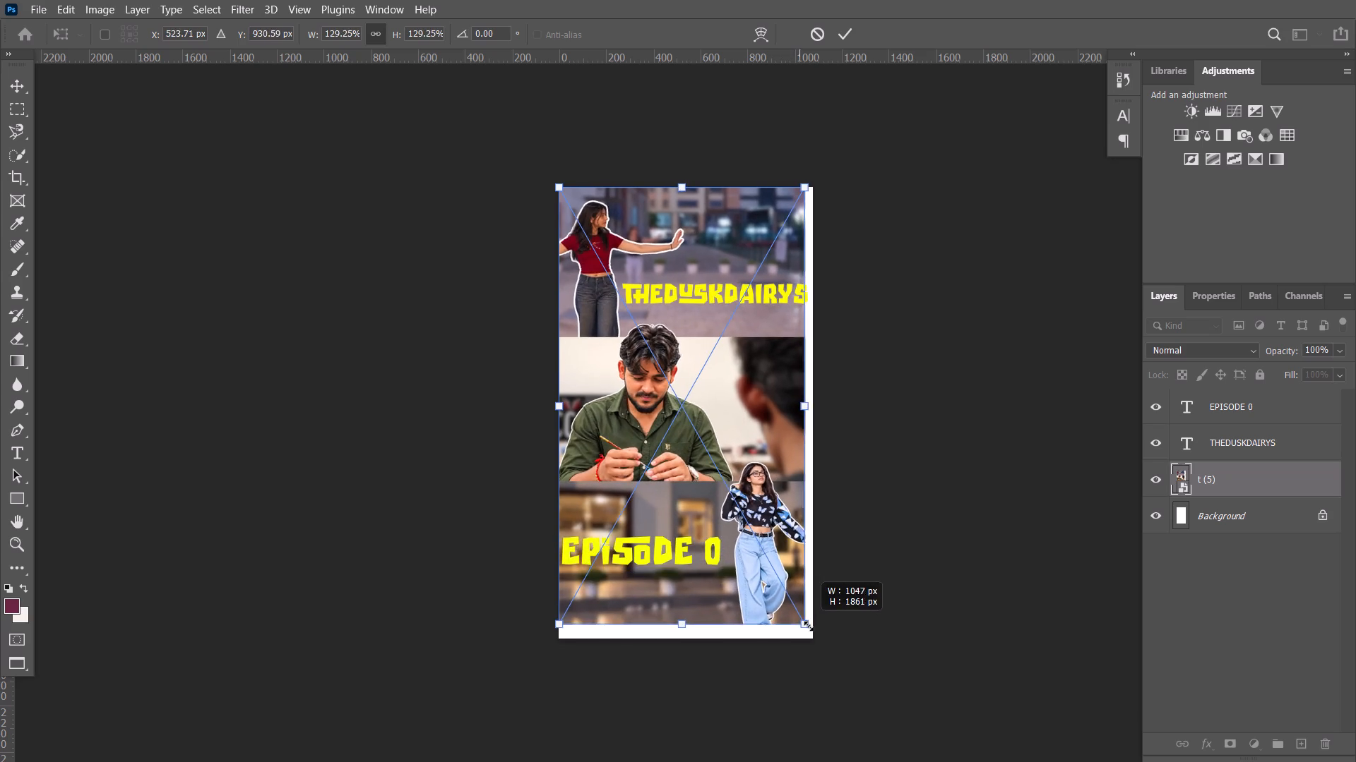
pyautogui.moveTo(809, 626); pyautogui.dragTo(815, 638)
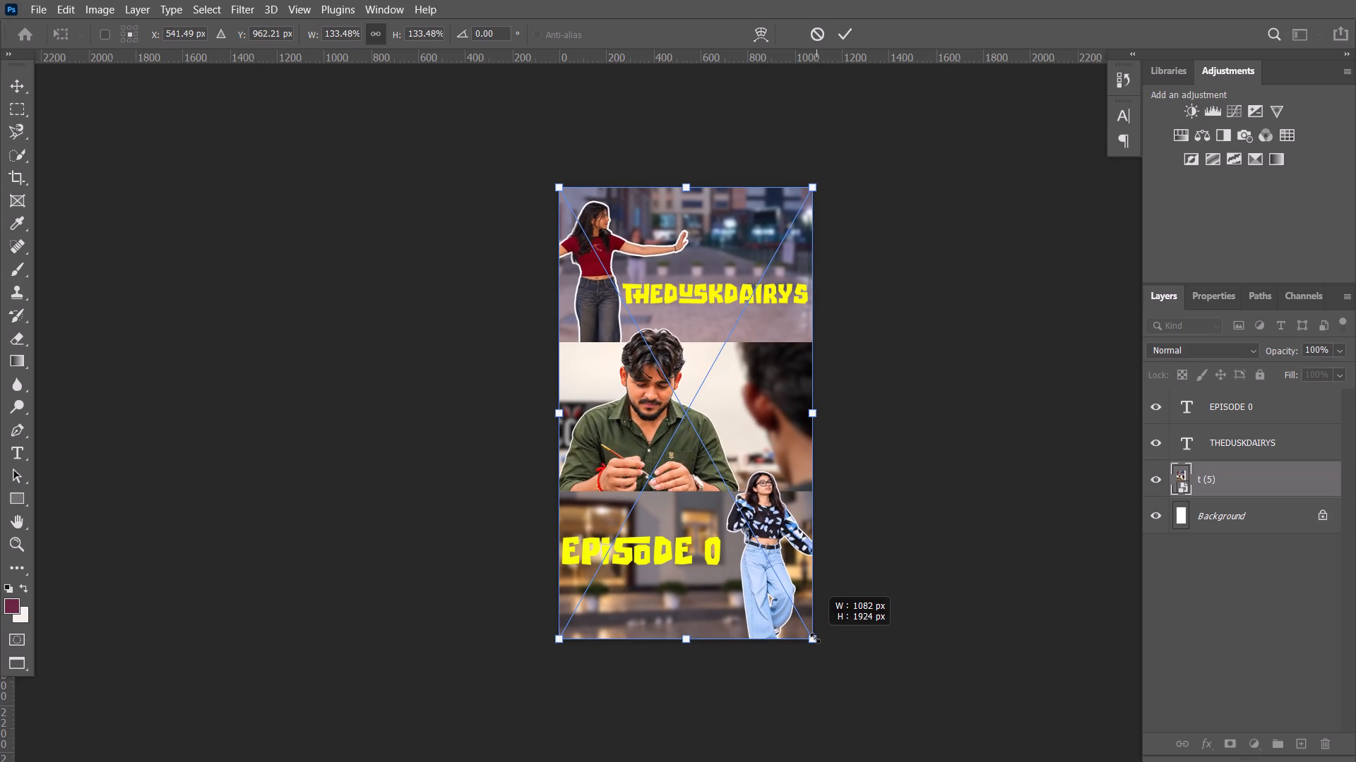
pyautogui.moveTo(815, 638); pyautogui.dragTo(815, 639)
pyautogui.click(955, 576)
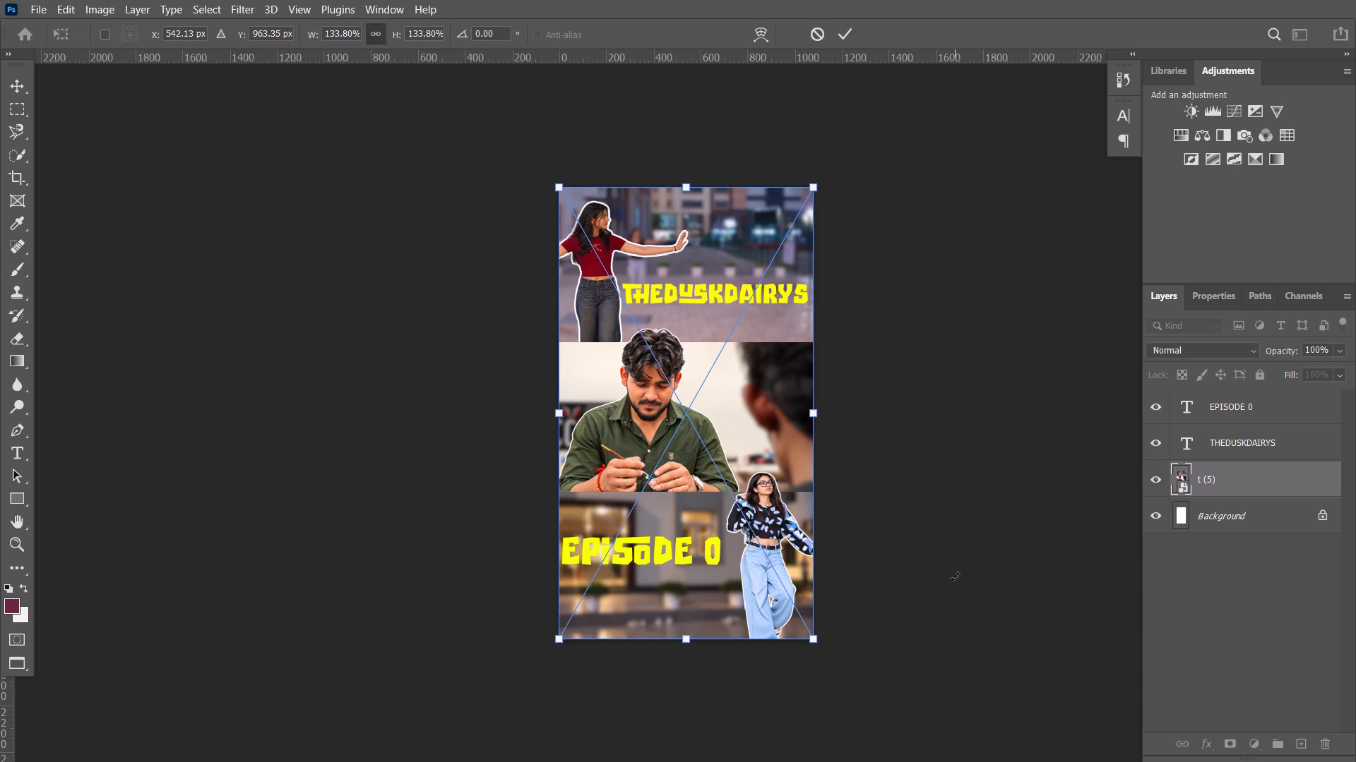
pyautogui.click(13, 84)
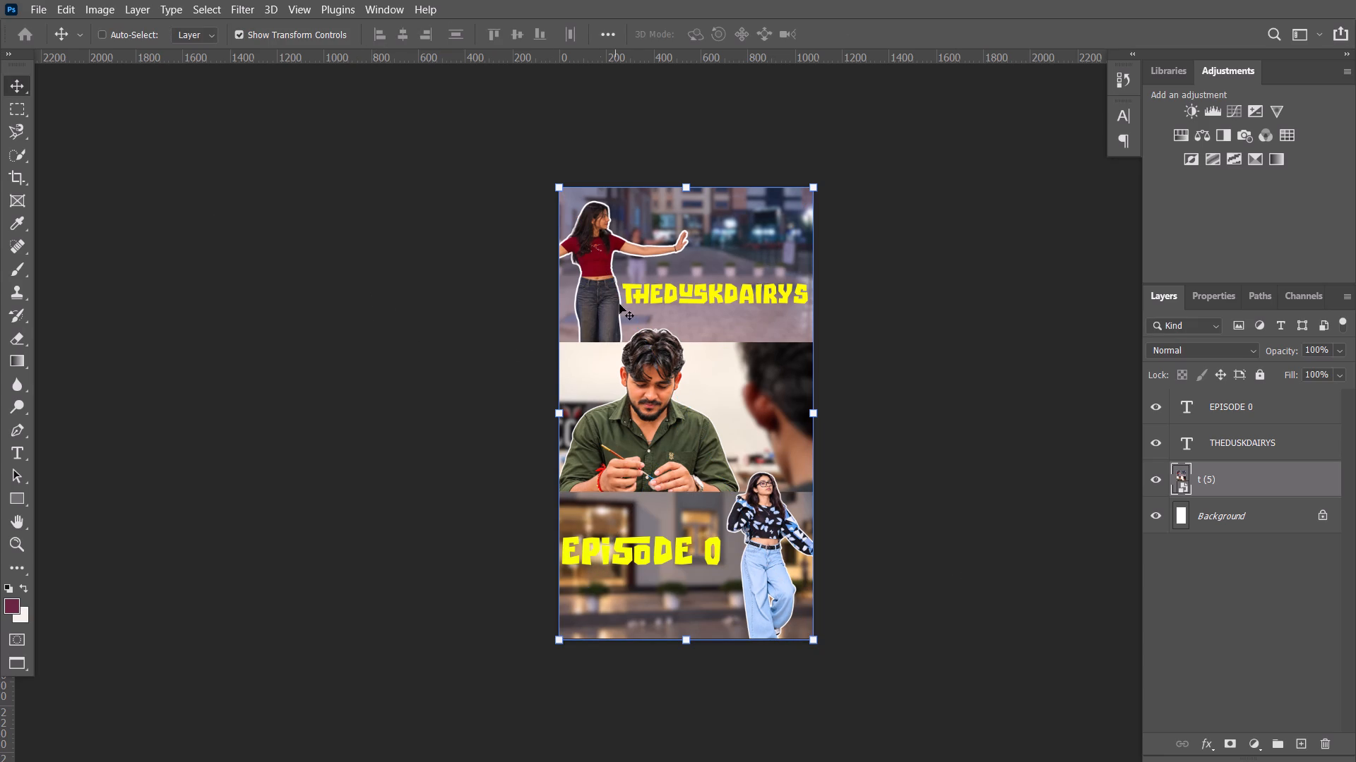
# Draw a rectangle shape about 1201 × 646 px over the top photo, directly above the t (5) layer.
pyautogui.click(19, 493)
pyautogui.click(117, 499)
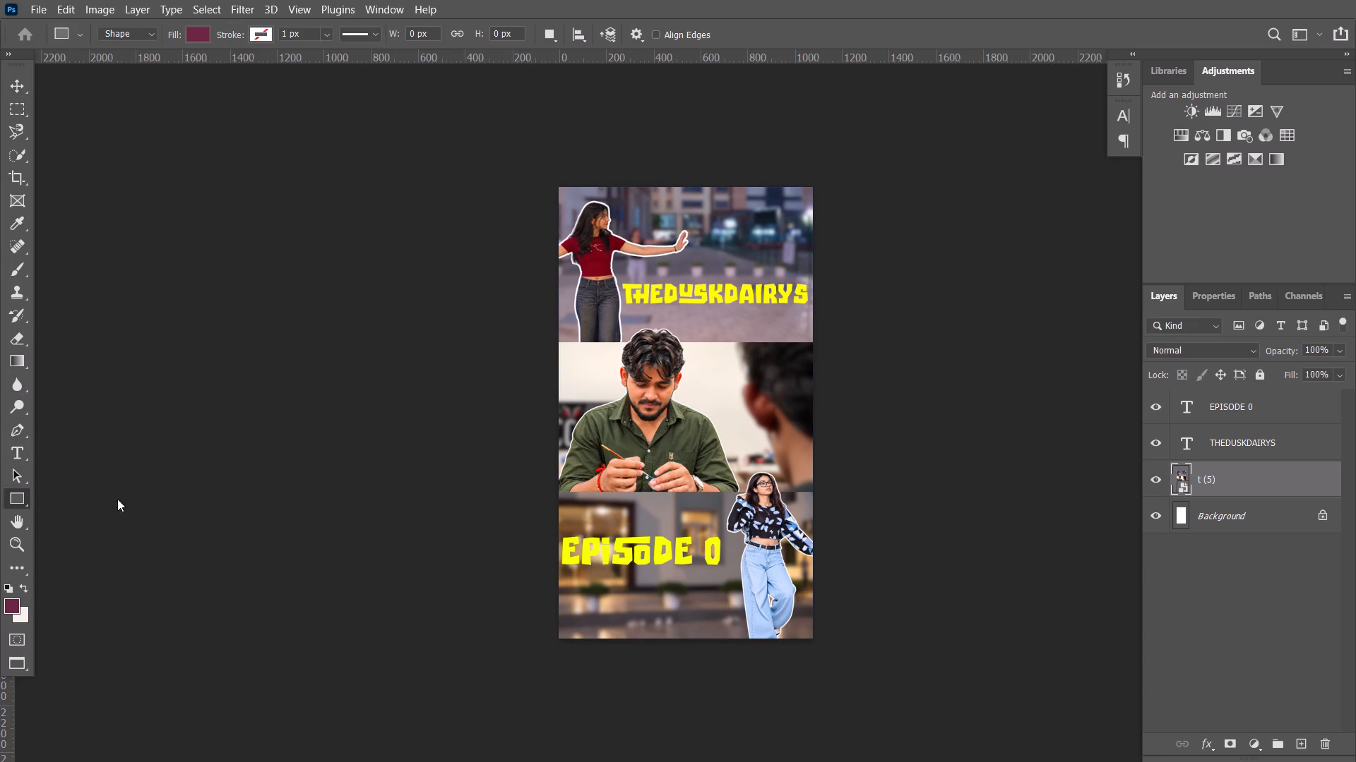
pyautogui.click(660, 269)
pyautogui.click(660, 269)
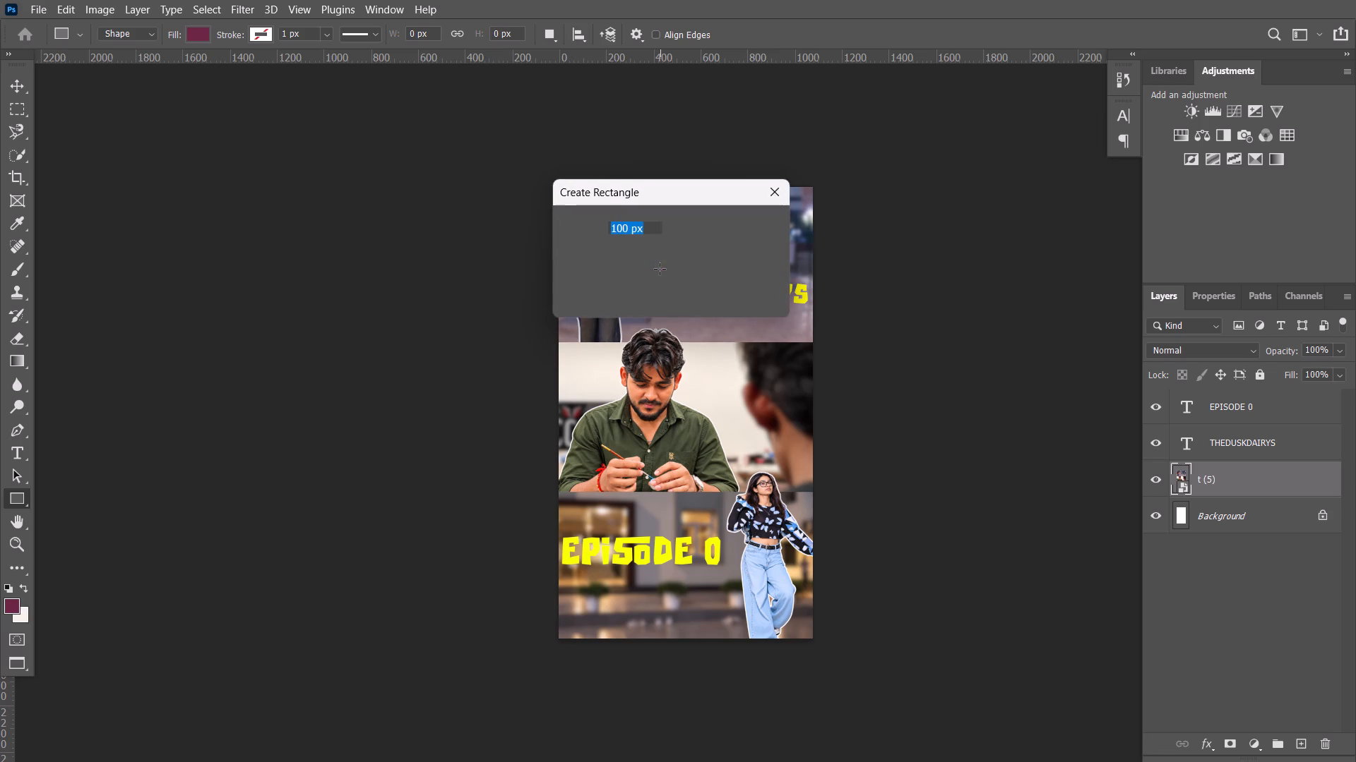
pyautogui.click(773, 191)
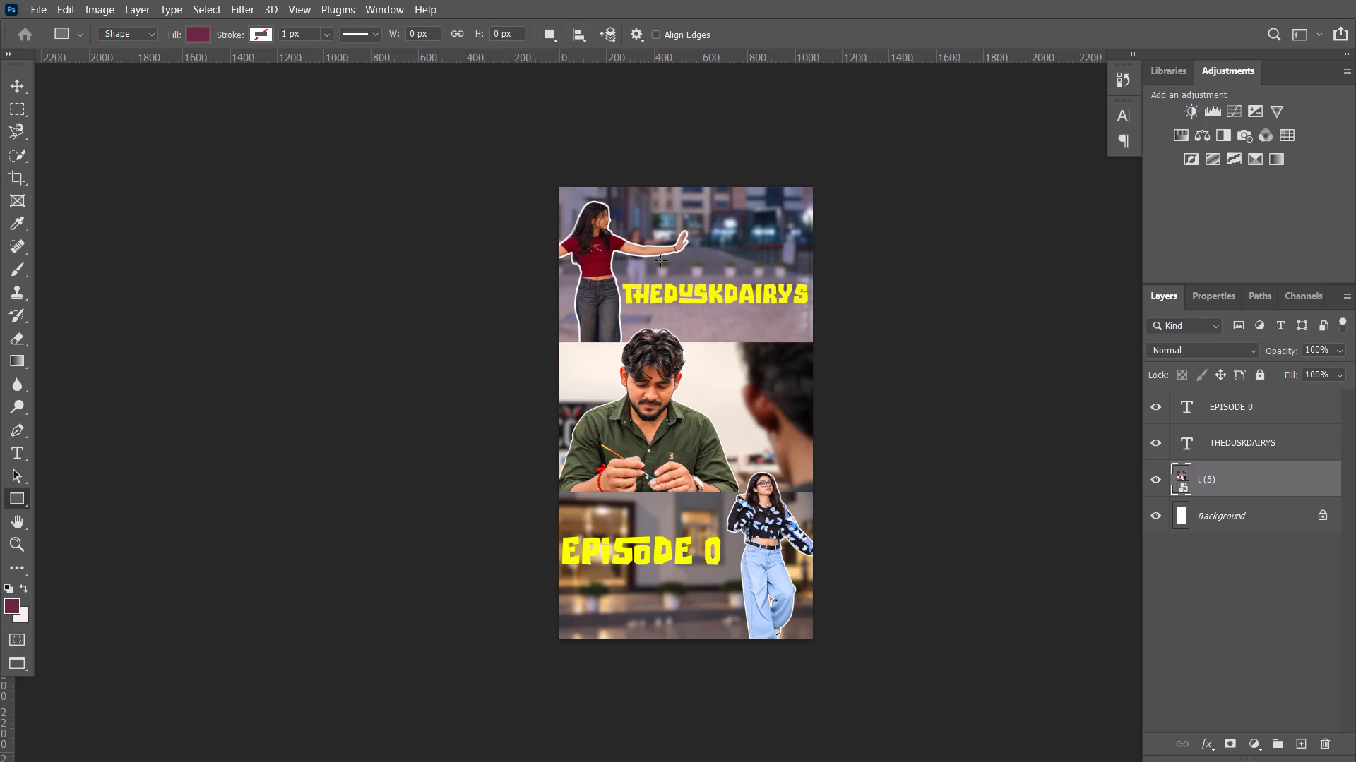
pyautogui.moveTo(660, 260); pyautogui.dragTo(747, 320)
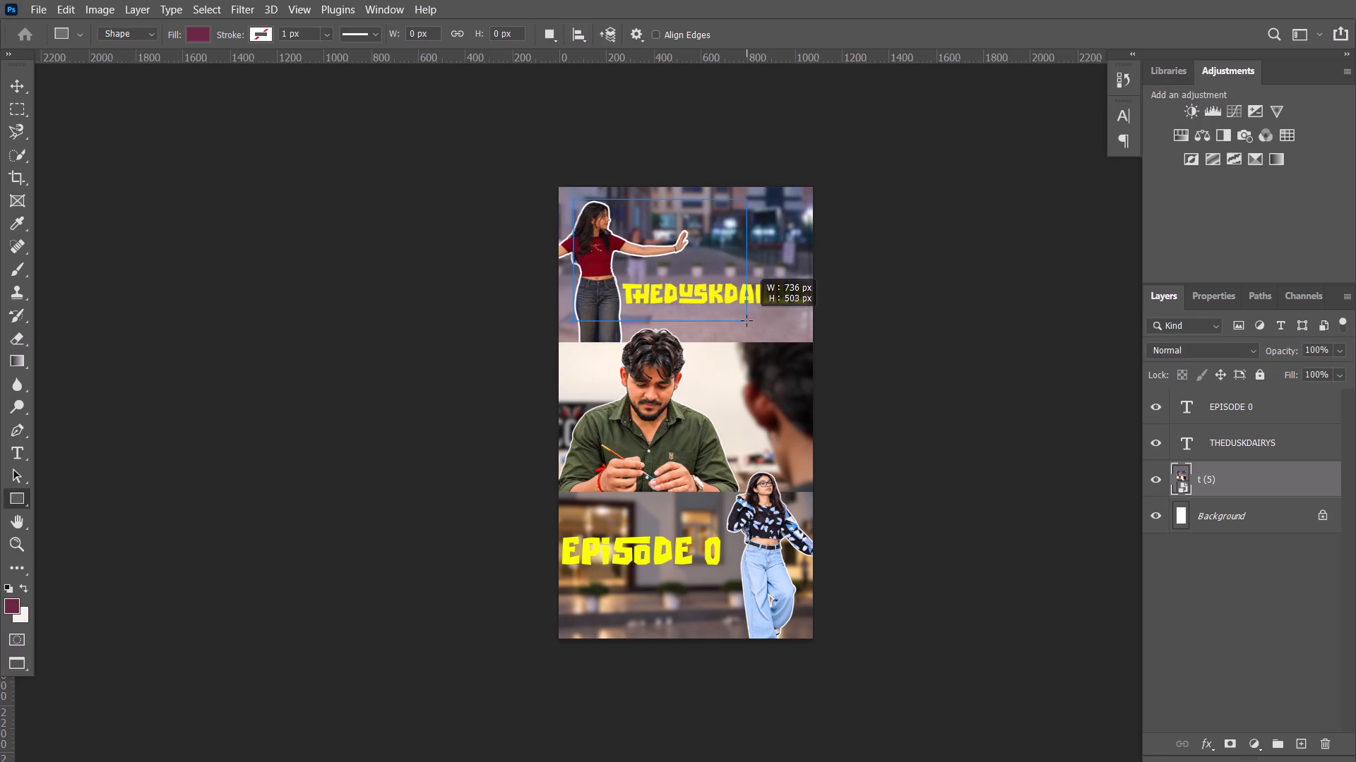
pyautogui.moveTo(747, 320); pyautogui.dragTo(756, 317)
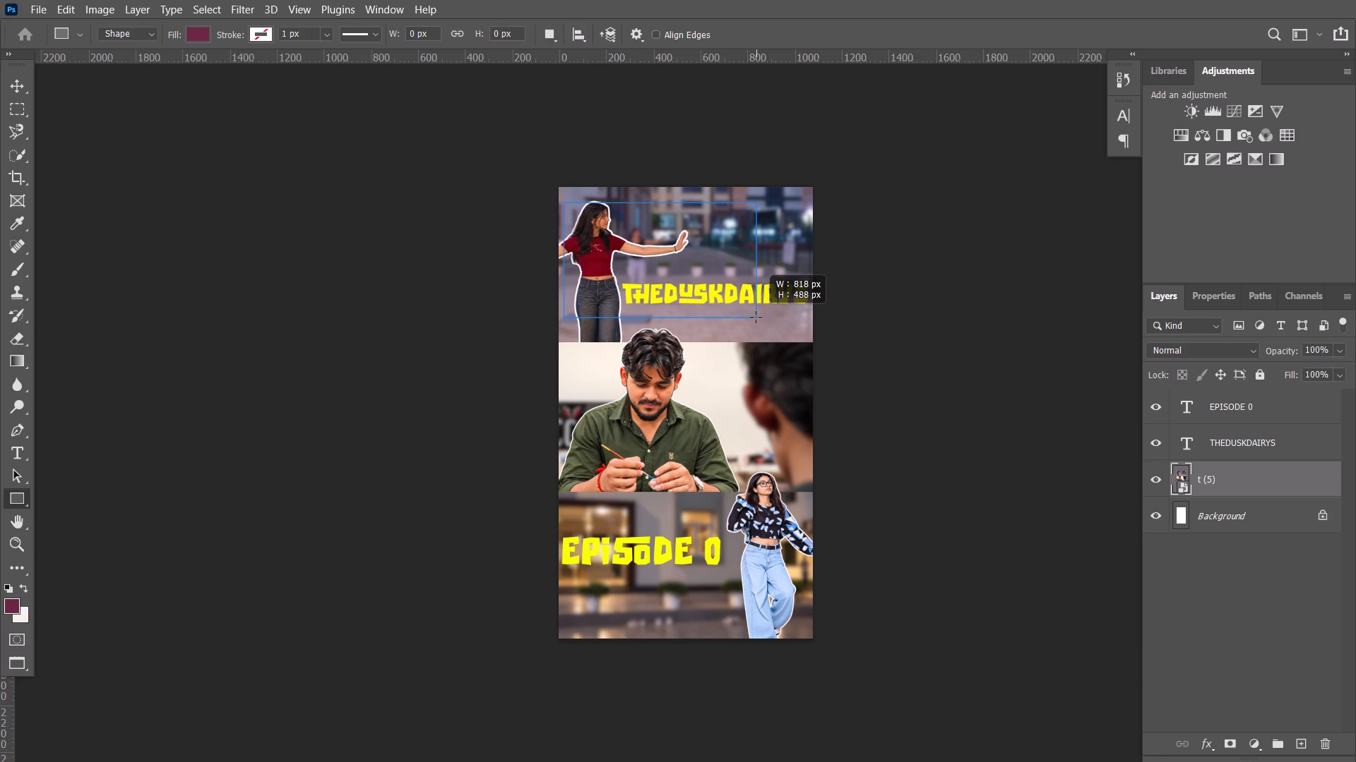
pyautogui.moveTo(756, 317); pyautogui.dragTo(764, 320)
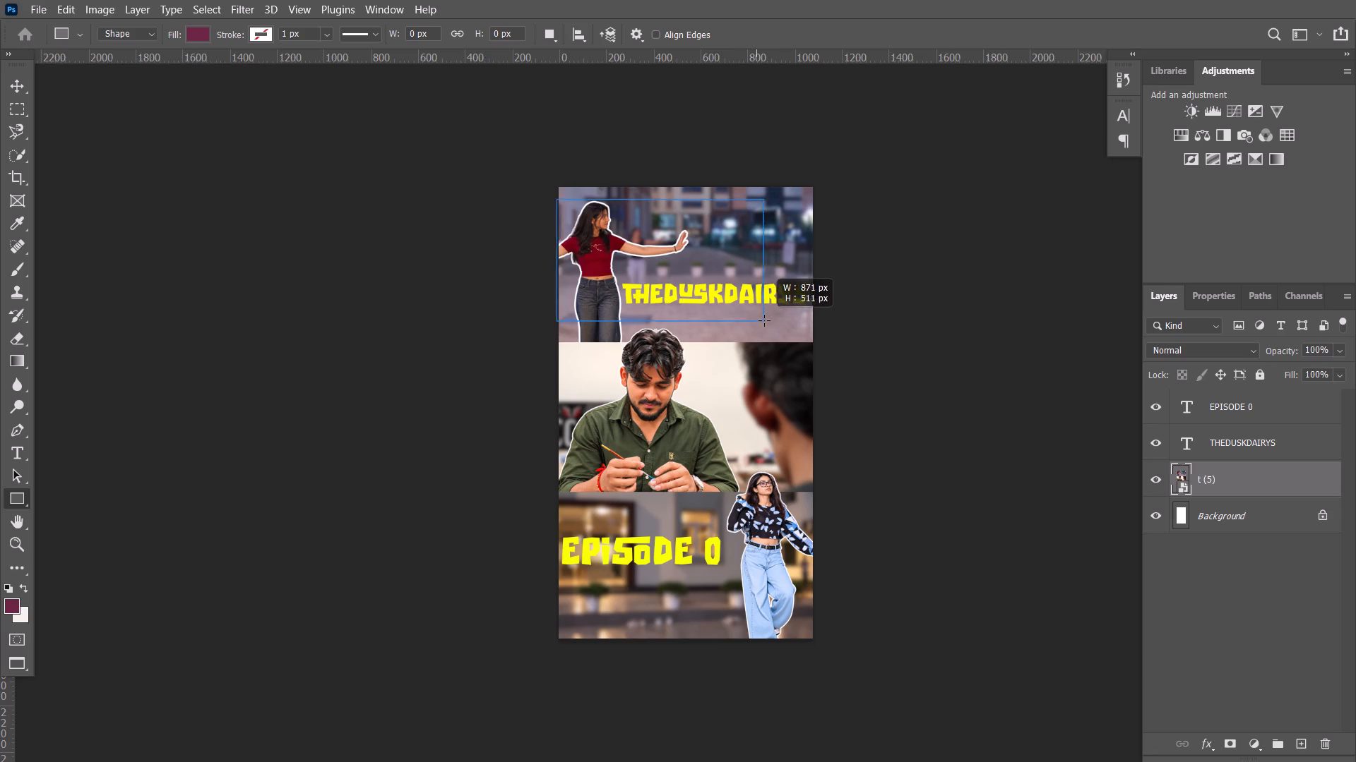
pyautogui.moveTo(764, 320); pyautogui.dragTo(766, 332)
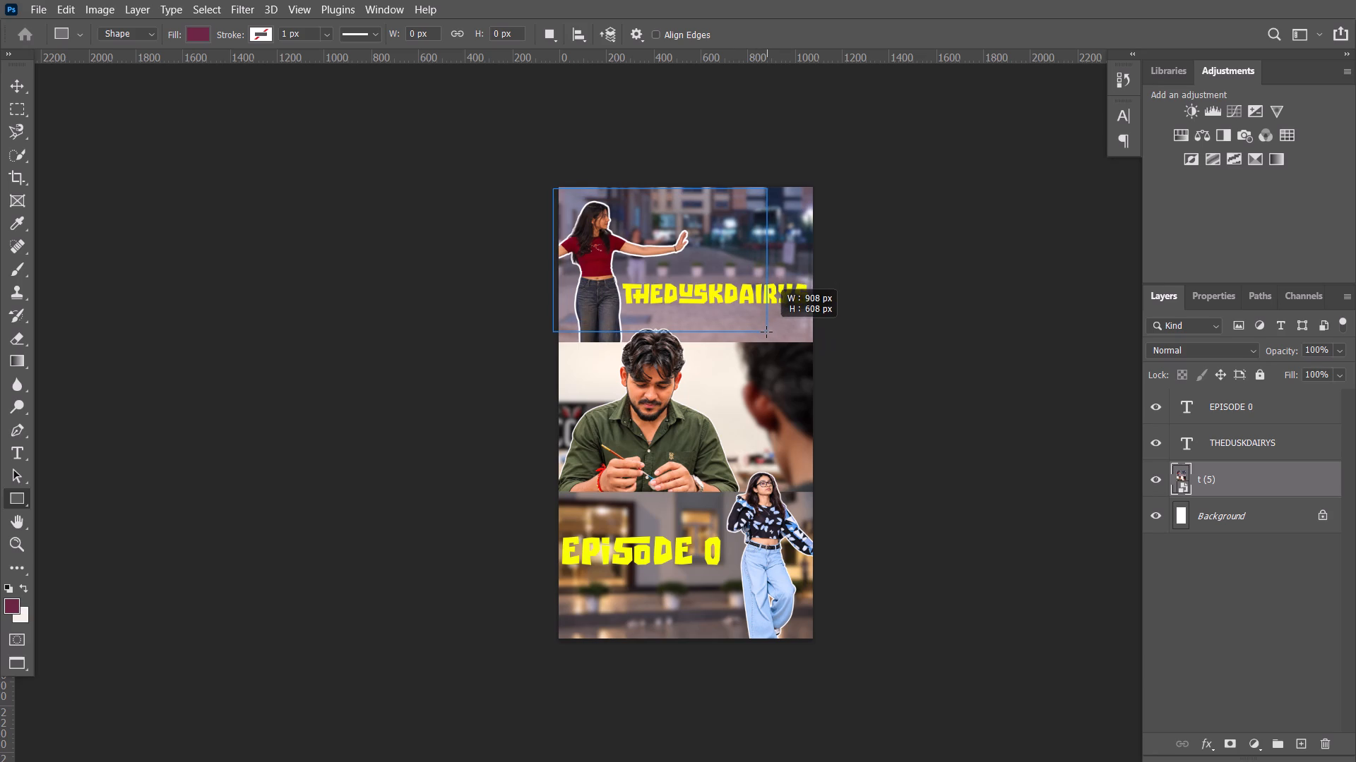
pyautogui.moveTo(766, 332); pyautogui.dragTo(762, 332)
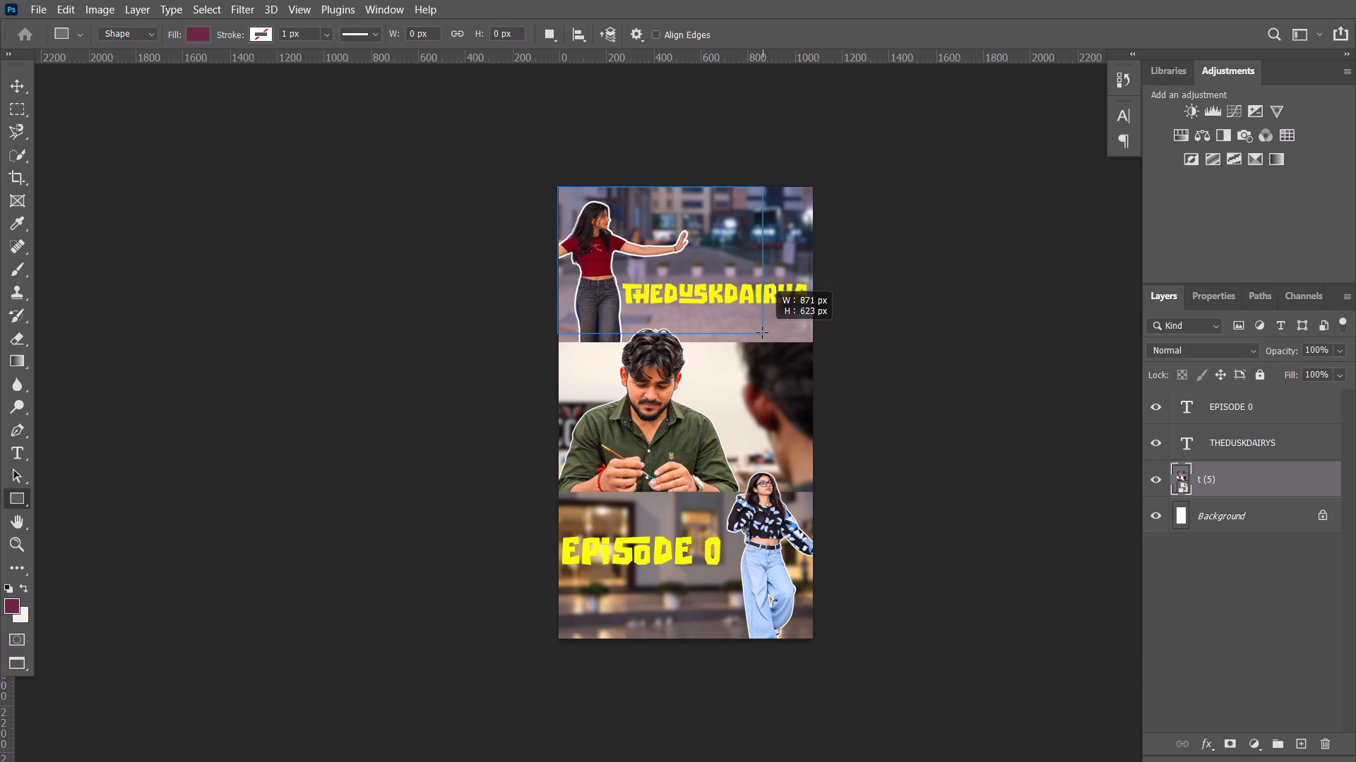
pyautogui.moveTo(762, 332); pyautogui.dragTo(761, 339)
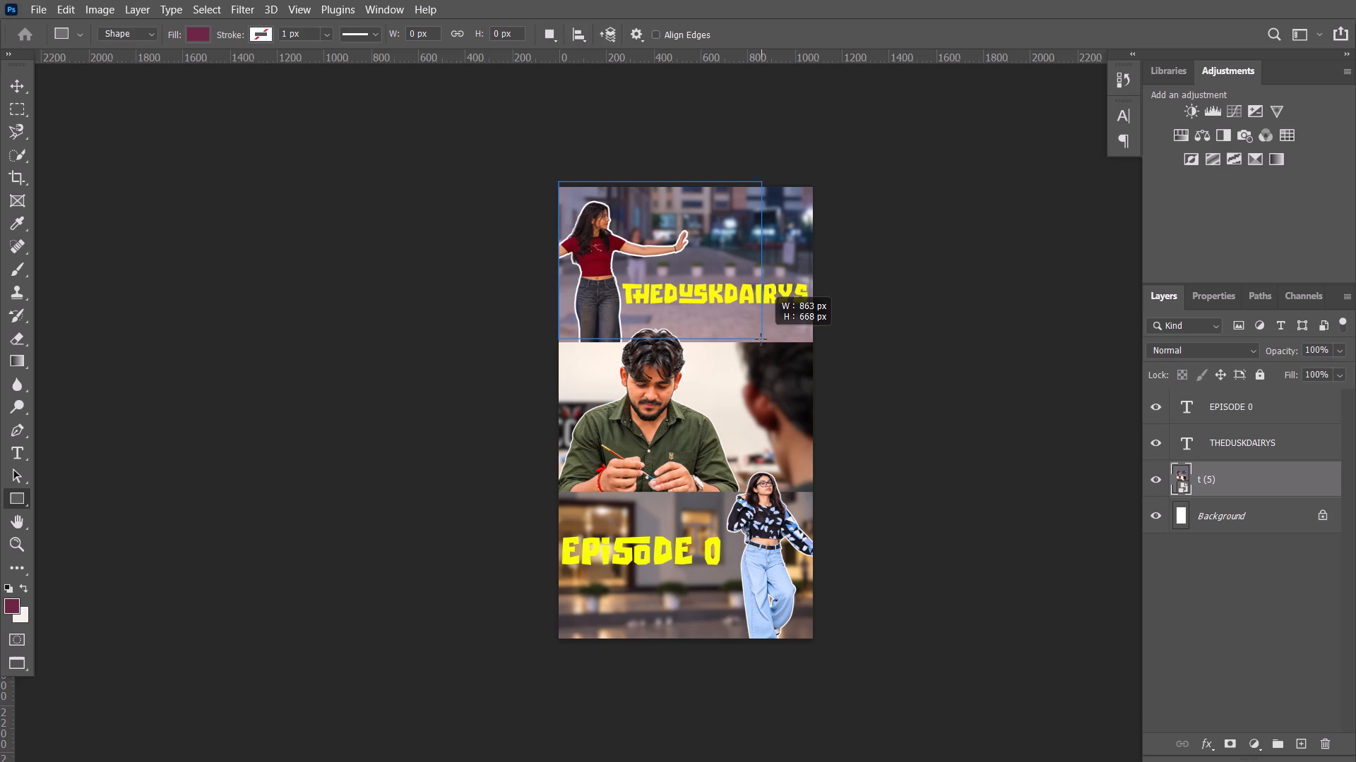
pyautogui.moveTo(761, 339); pyautogui.dragTo(800, 336)
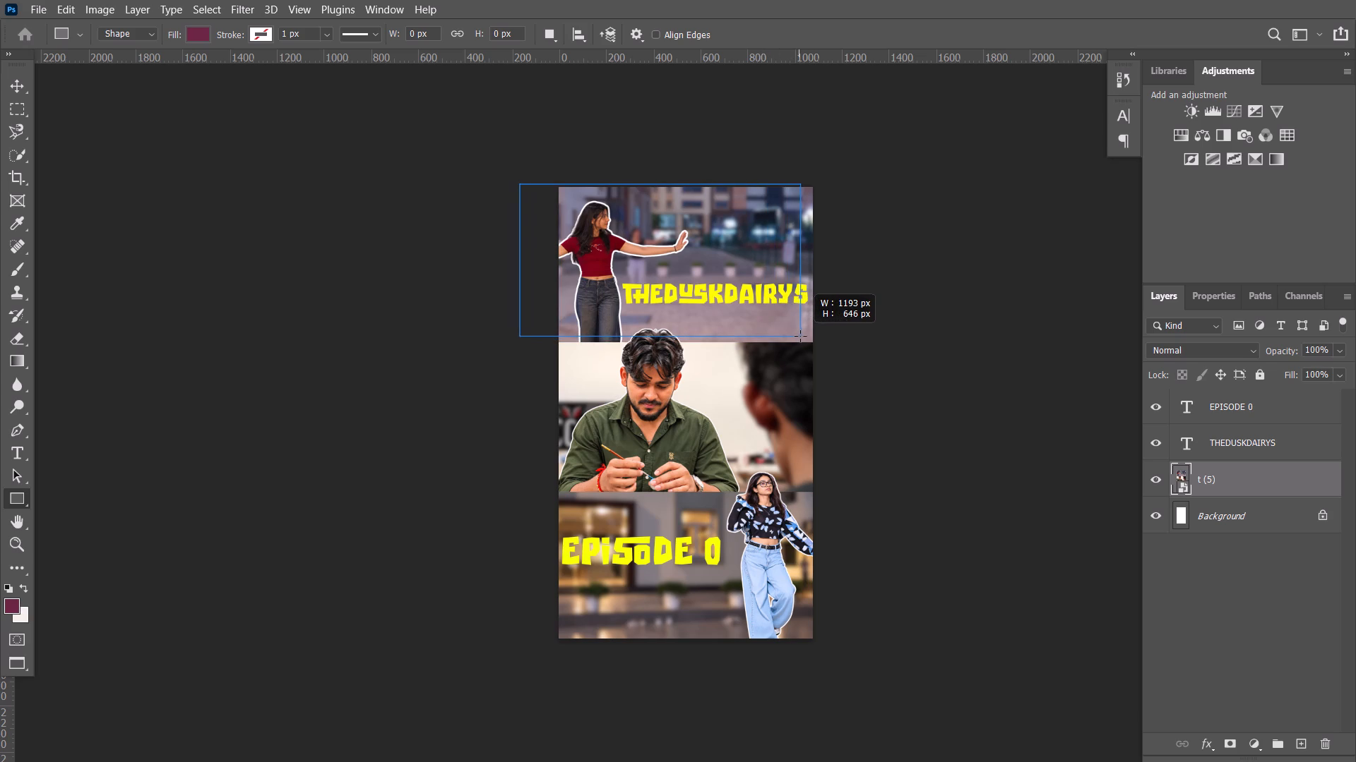
pyautogui.moveTo(800, 336); pyautogui.dragTo(801, 336)
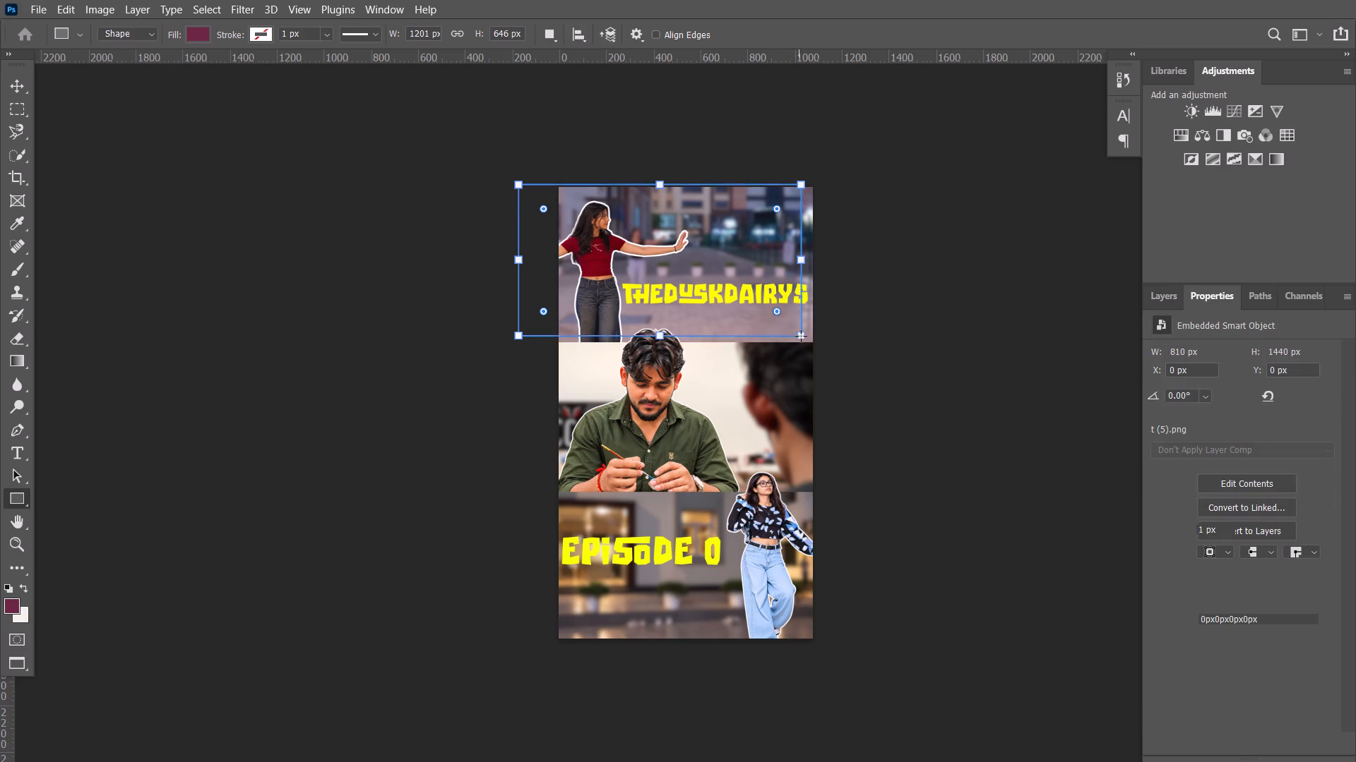
# Move and resize the rectangle to match the top photo, at X 0, Y 0 px and about 1084 × 663 px.
pyautogui.click(11, 86)
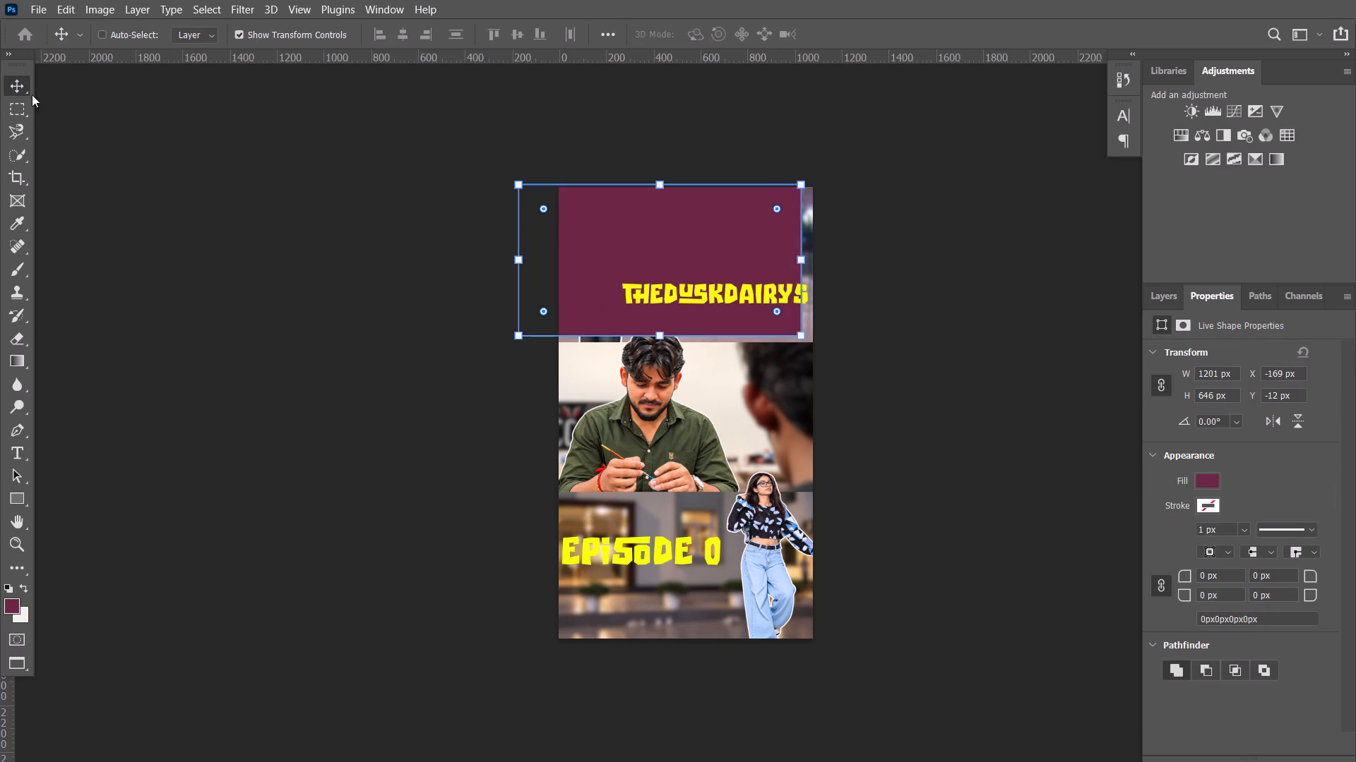
pyautogui.moveTo(638, 244); pyautogui.dragTo(657, 258)
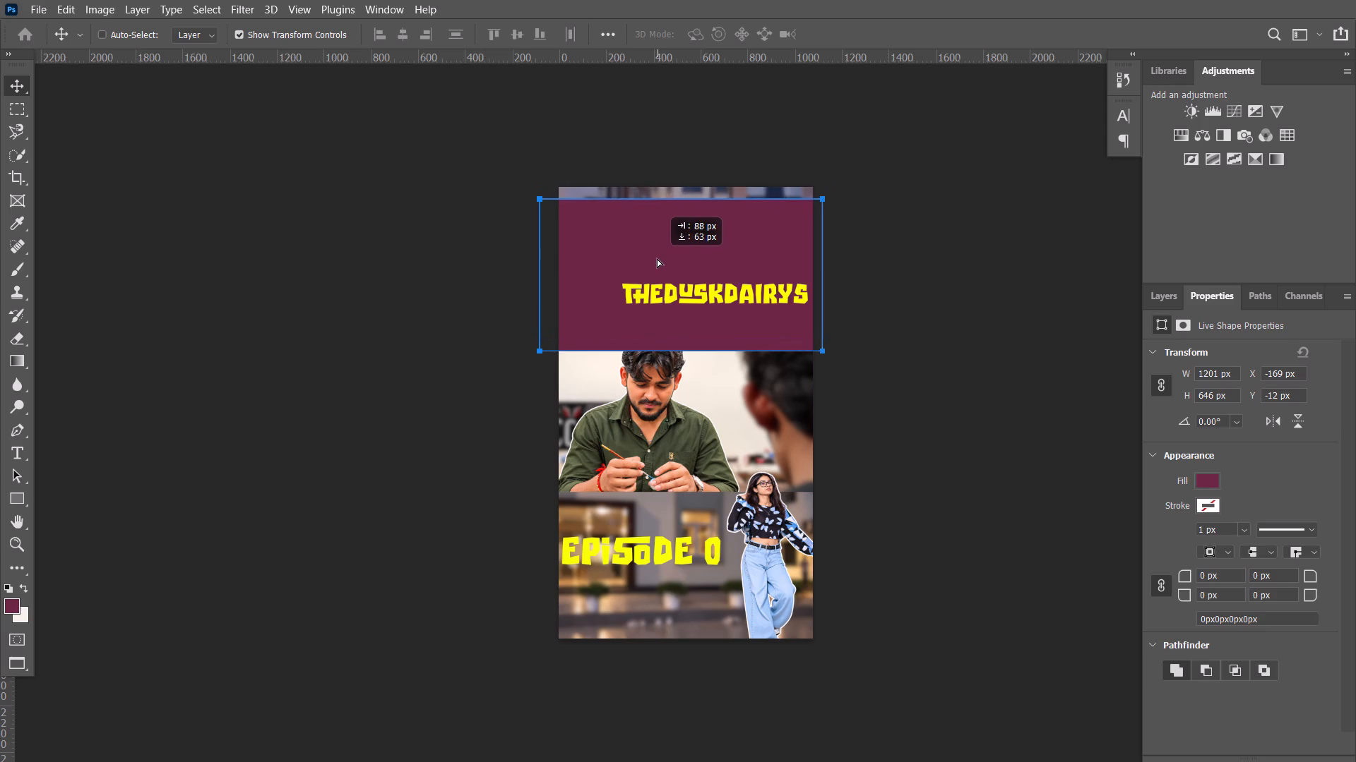
pyautogui.moveTo(657, 258); pyautogui.dragTo(656, 252)
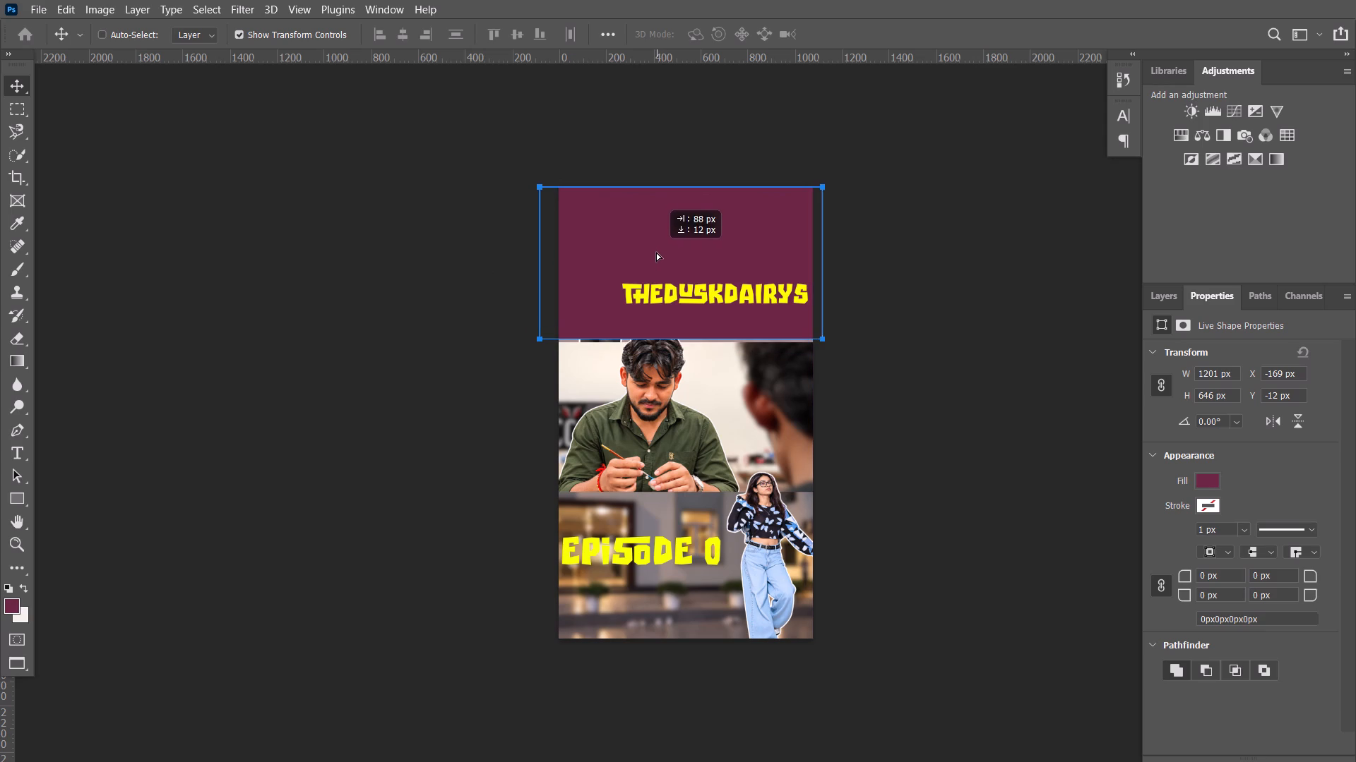
pyautogui.moveTo(656, 252); pyautogui.dragTo(657, 252)
pyautogui.moveTo(544, 264); pyautogui.dragTo(557, 264)
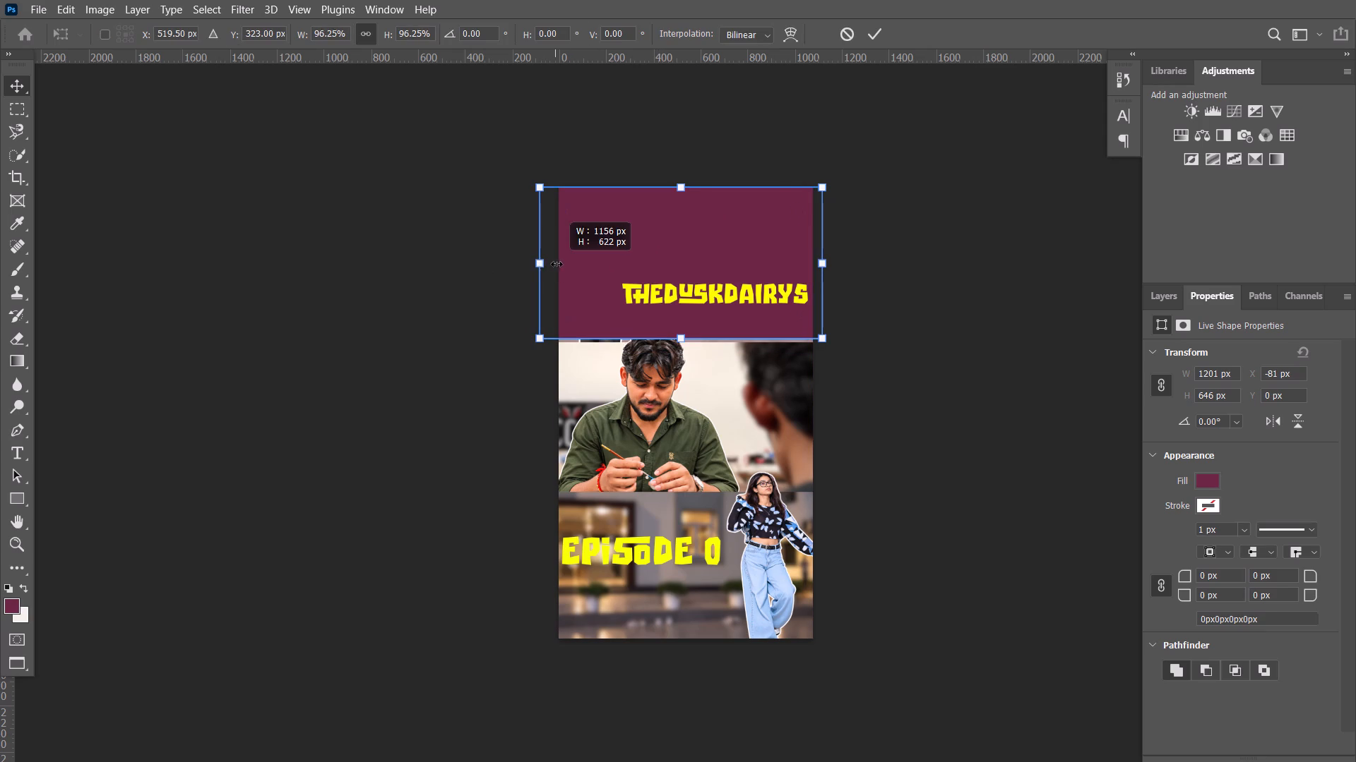
pyautogui.moveTo(557, 264); pyautogui.dragTo(558, 265)
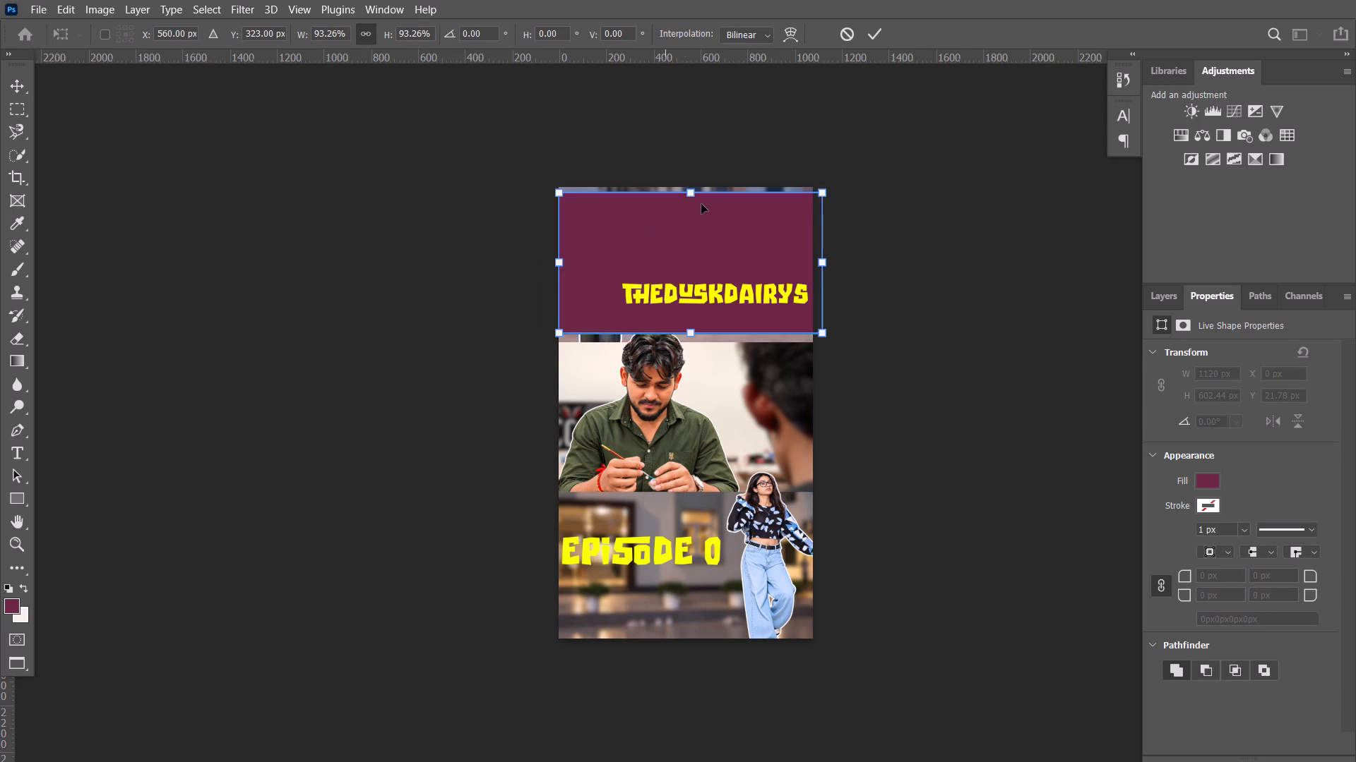
pyautogui.keyDown('shift'); pyautogui.click(694, 192); pyautogui.keyUp('shift')
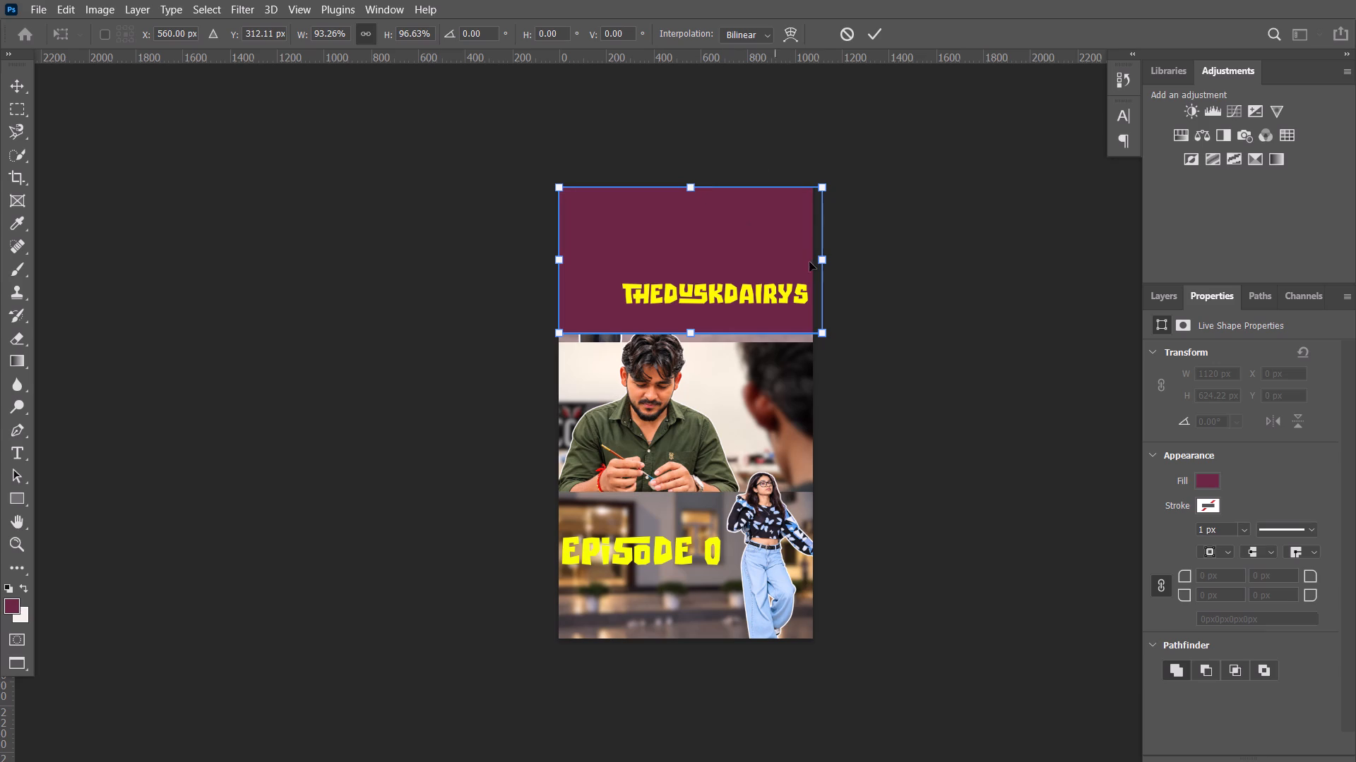
pyautogui.keyDown('shift'); pyautogui.moveTo(826, 255); pyautogui.dragTo(819, 255); pyautogui.keyUp('shift')
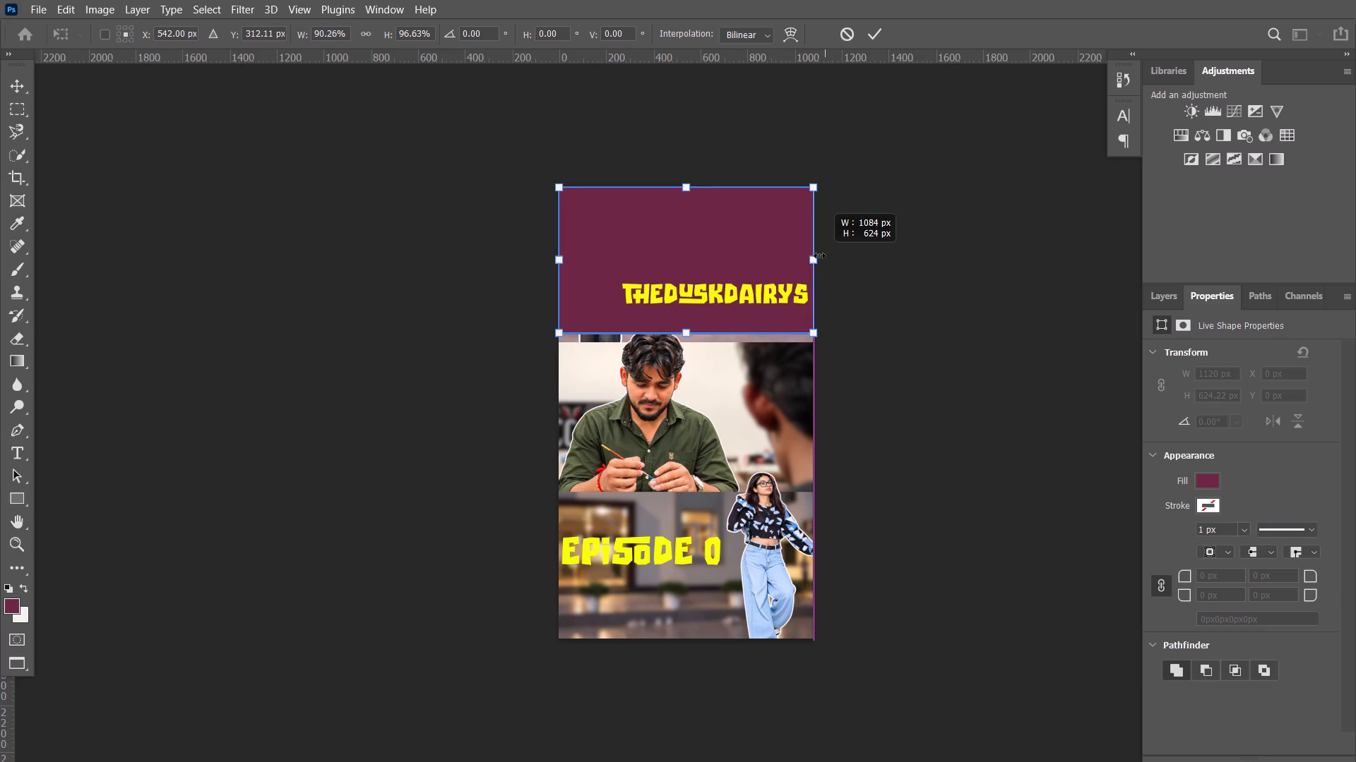
pyautogui.keyDown('shift'); pyautogui.moveTo(819, 255); pyautogui.dragTo(819, 255); pyautogui.keyUp('shift')
pyautogui.keyDown('shift'); pyautogui.moveTo(684, 331); pyautogui.dragTo(683, 341); pyautogui.keyUp('shift')
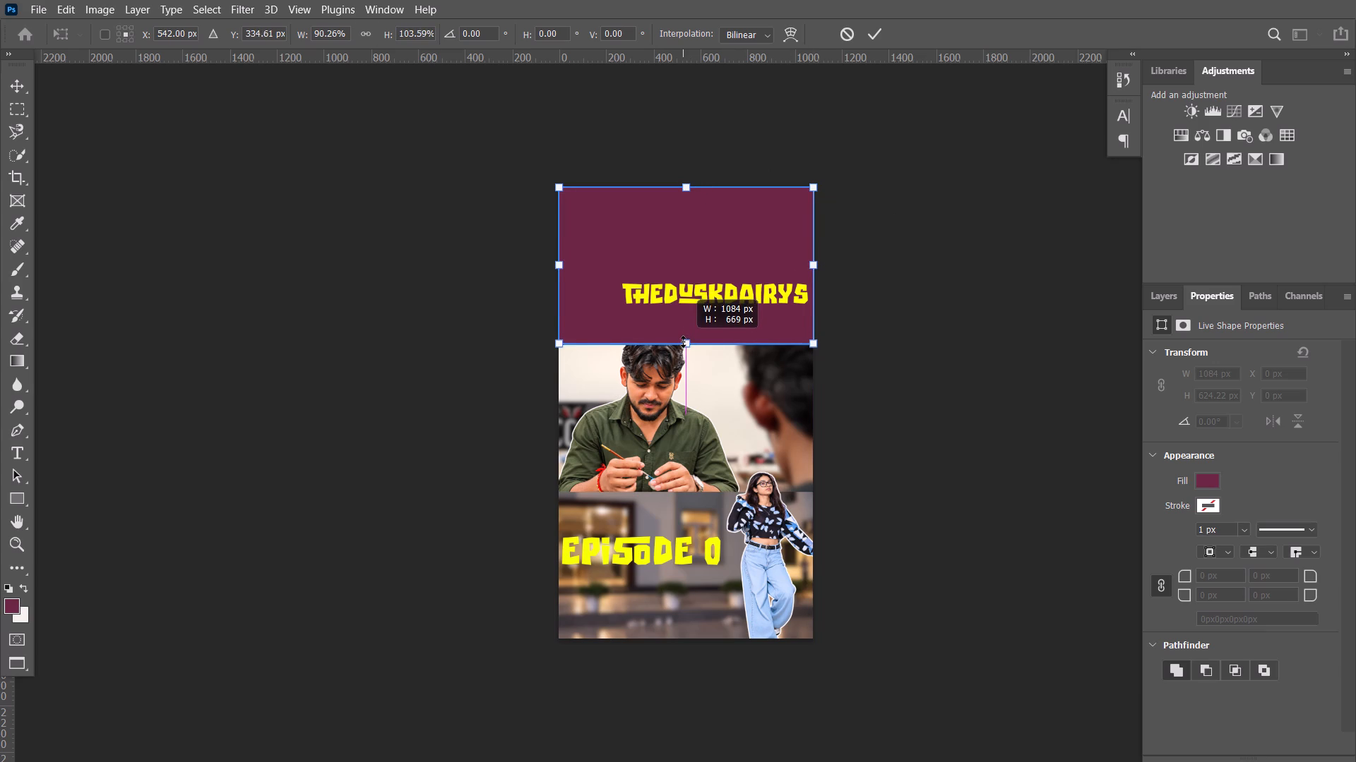
pyautogui.keyDown('shift'); pyautogui.moveTo(683, 341); pyautogui.dragTo(683, 340); pyautogui.keyUp('shift')
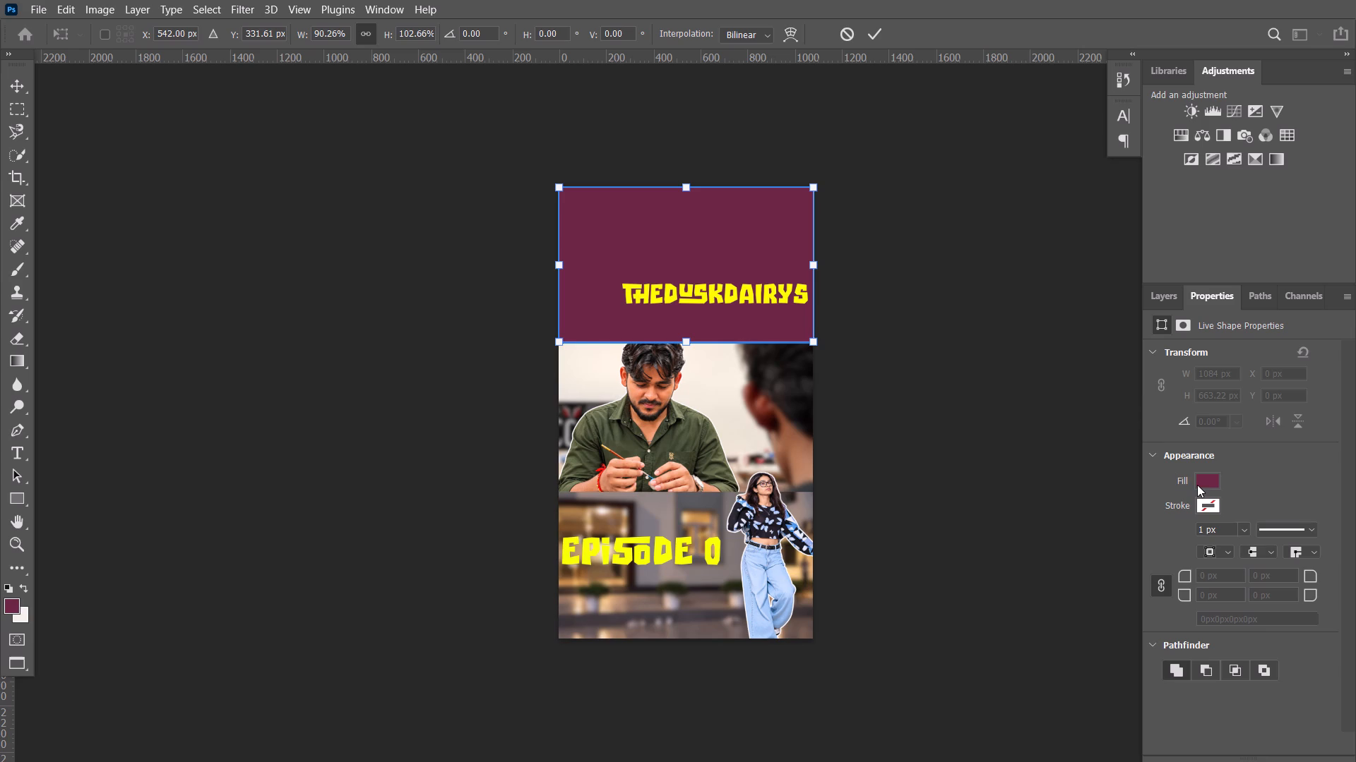
# Apply the rectangle's transform and set its fill to no colour.
pyautogui.click(1197, 485)
pyautogui.click(1206, 480)
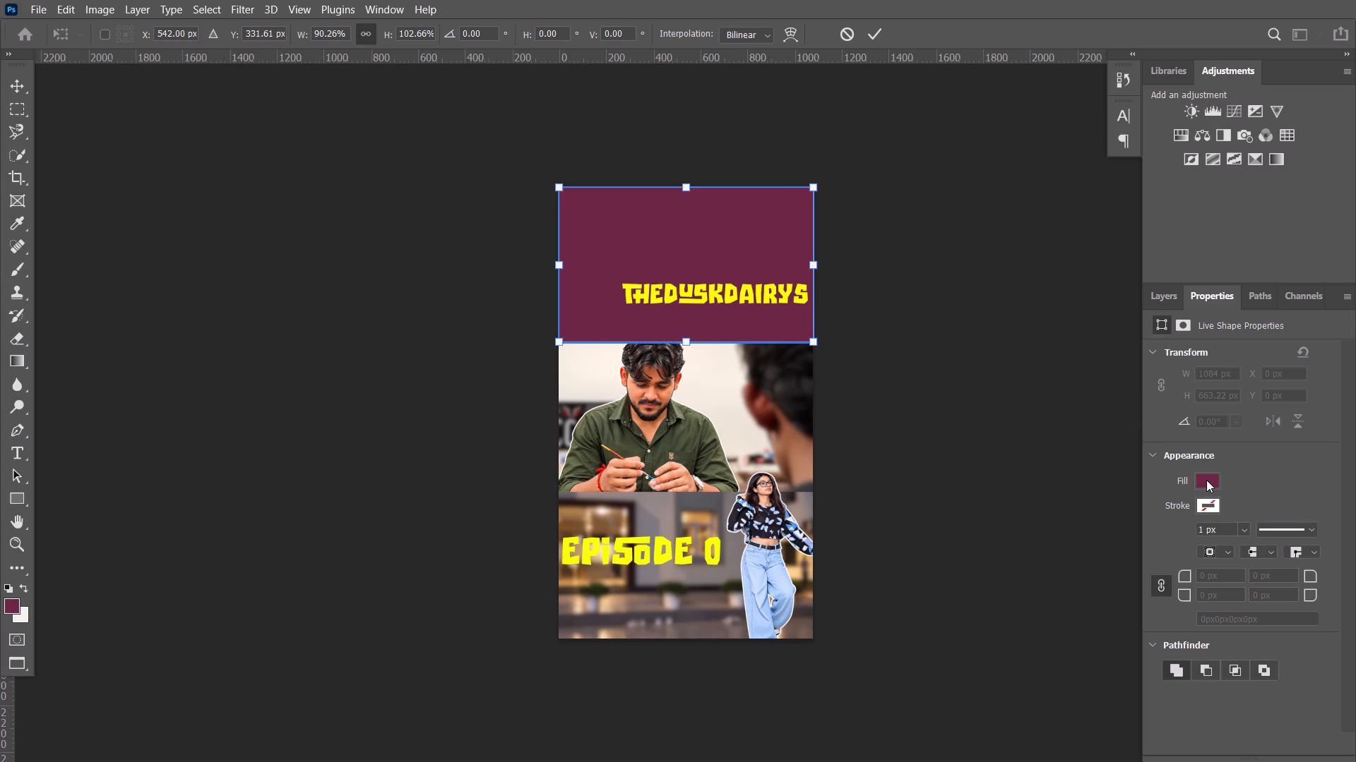
pyautogui.click(1206, 480)
pyautogui.click(1206, 480)
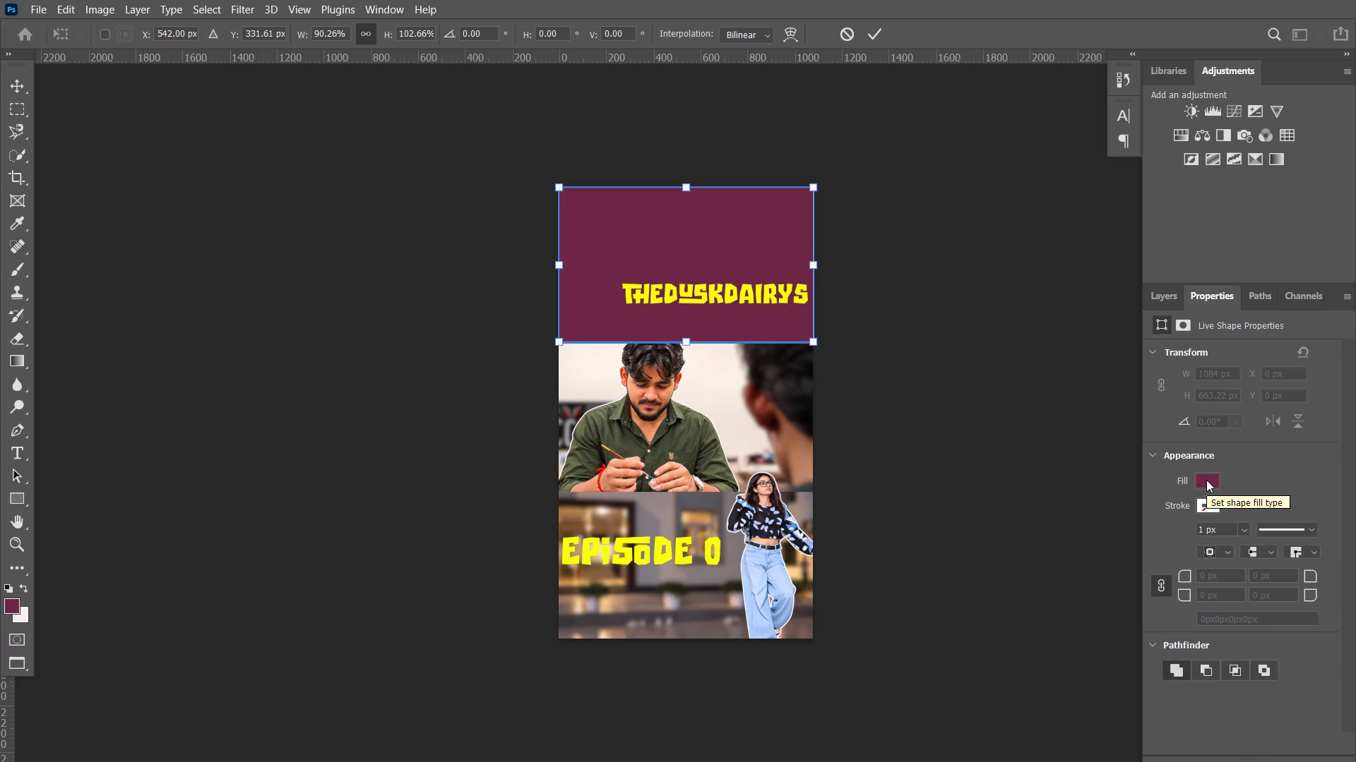
pyautogui.doubleClick(1206, 480)
pyautogui.click(1024, 462)
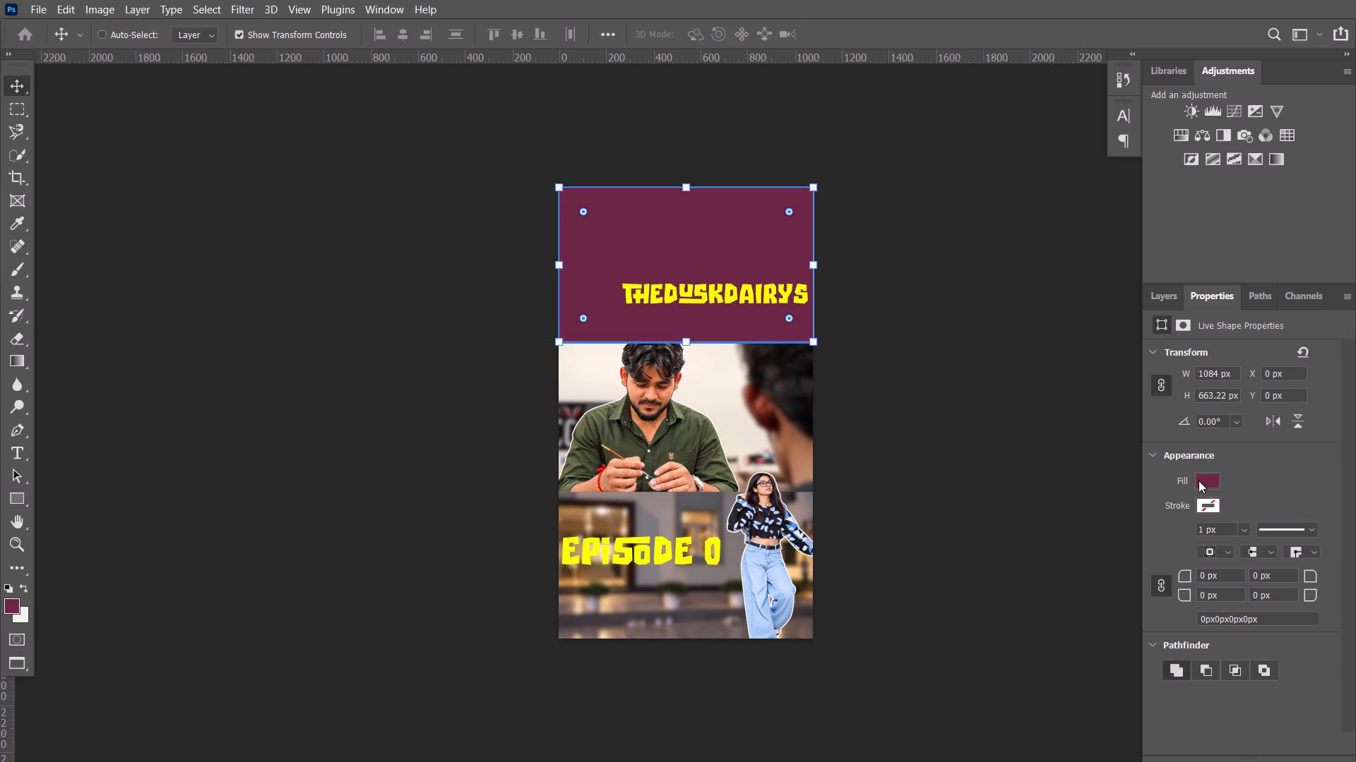
pyautogui.click(1203, 480)
pyautogui.click(1114, 454)
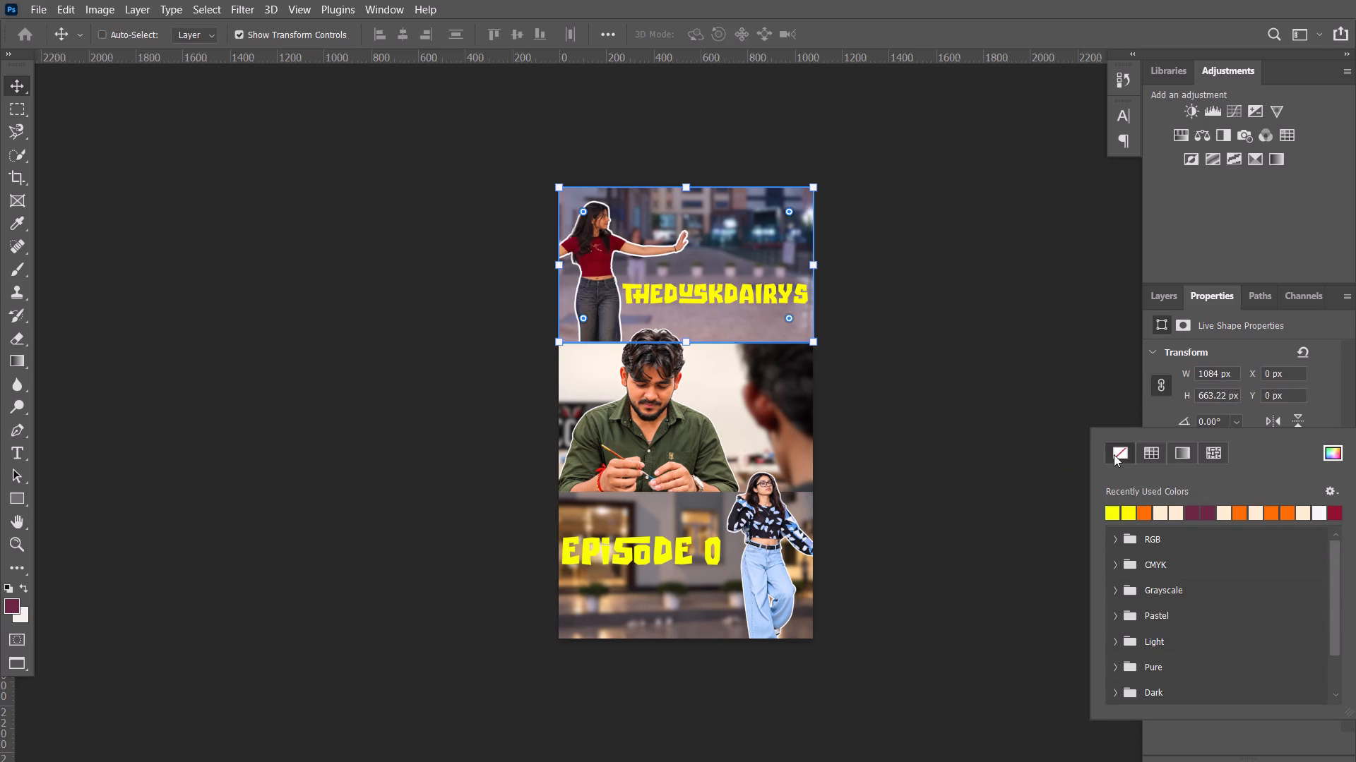
pyautogui.click(982, 464)
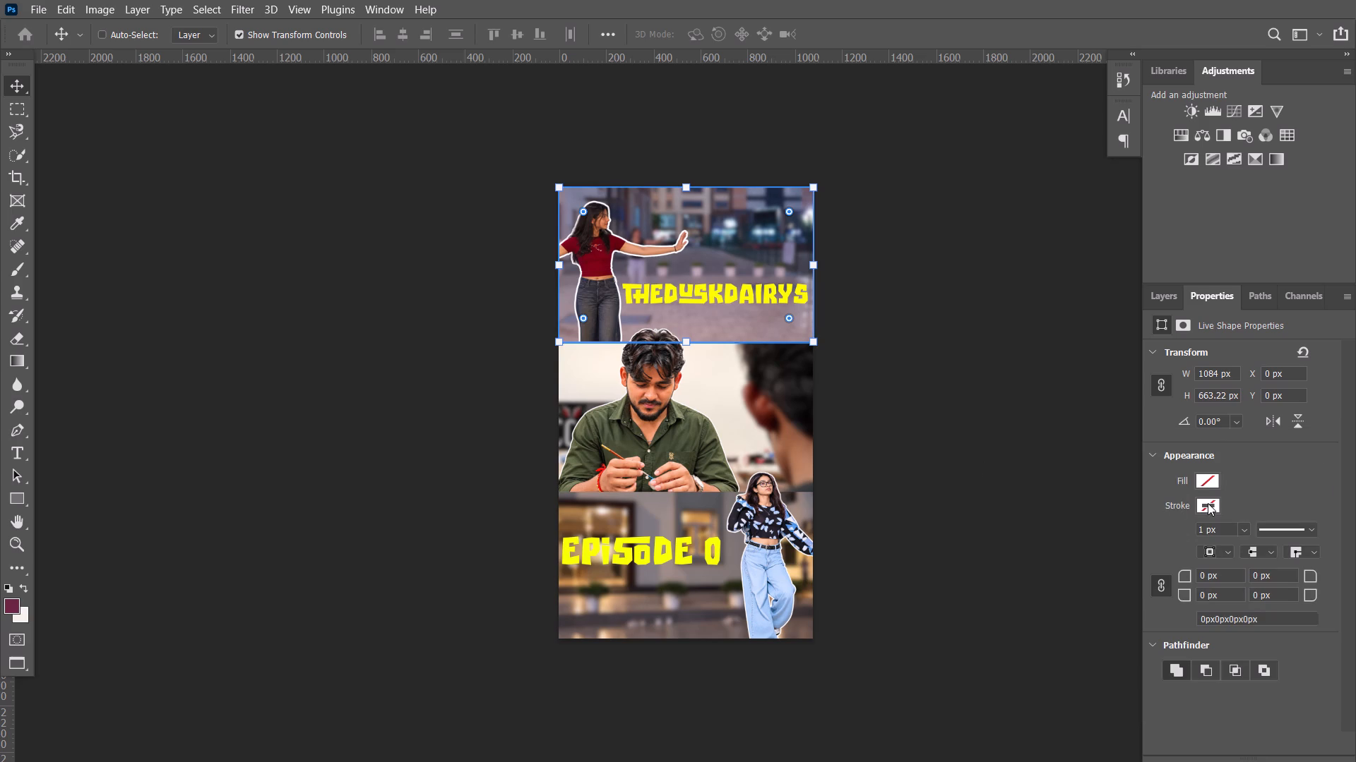
# Set the rectangle shape's stroke colour to near-black 070000.
pyautogui.click(1208, 503)
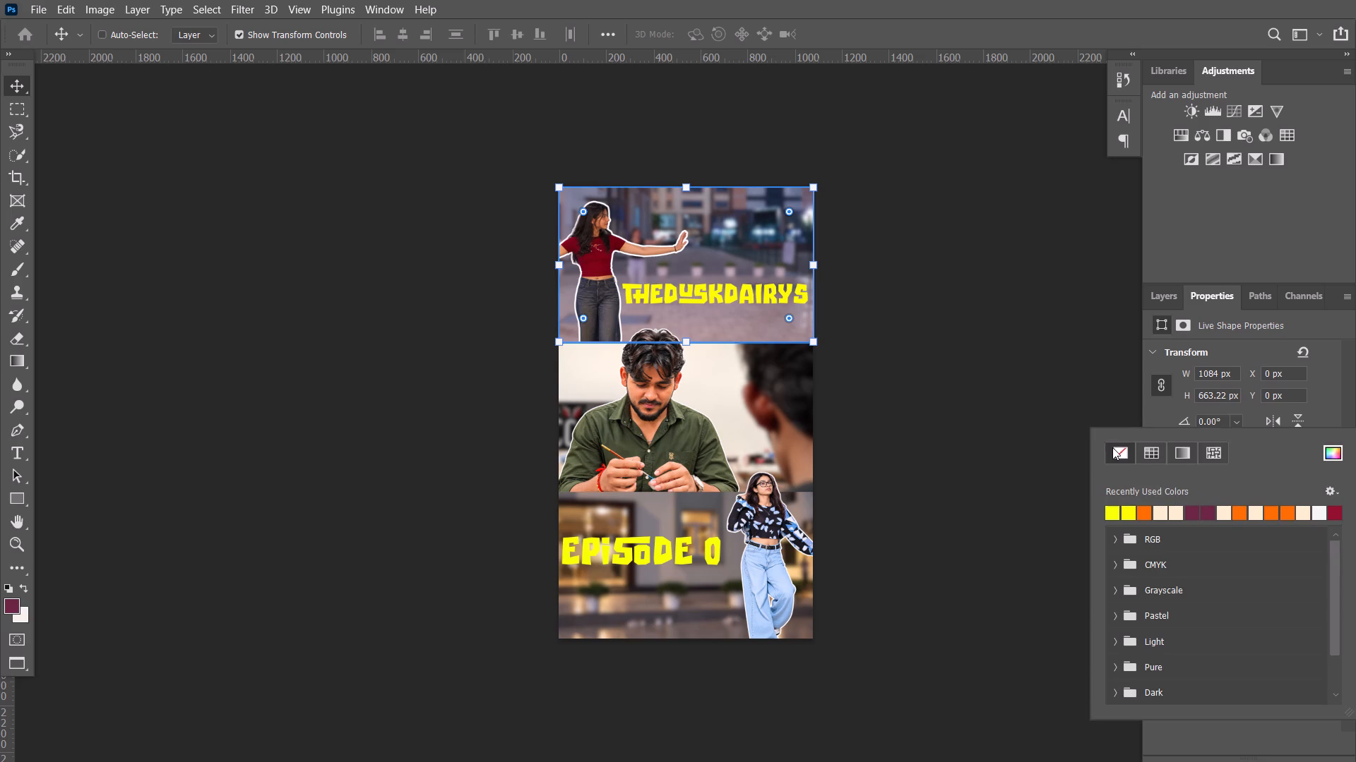
pyautogui.click(1339, 452)
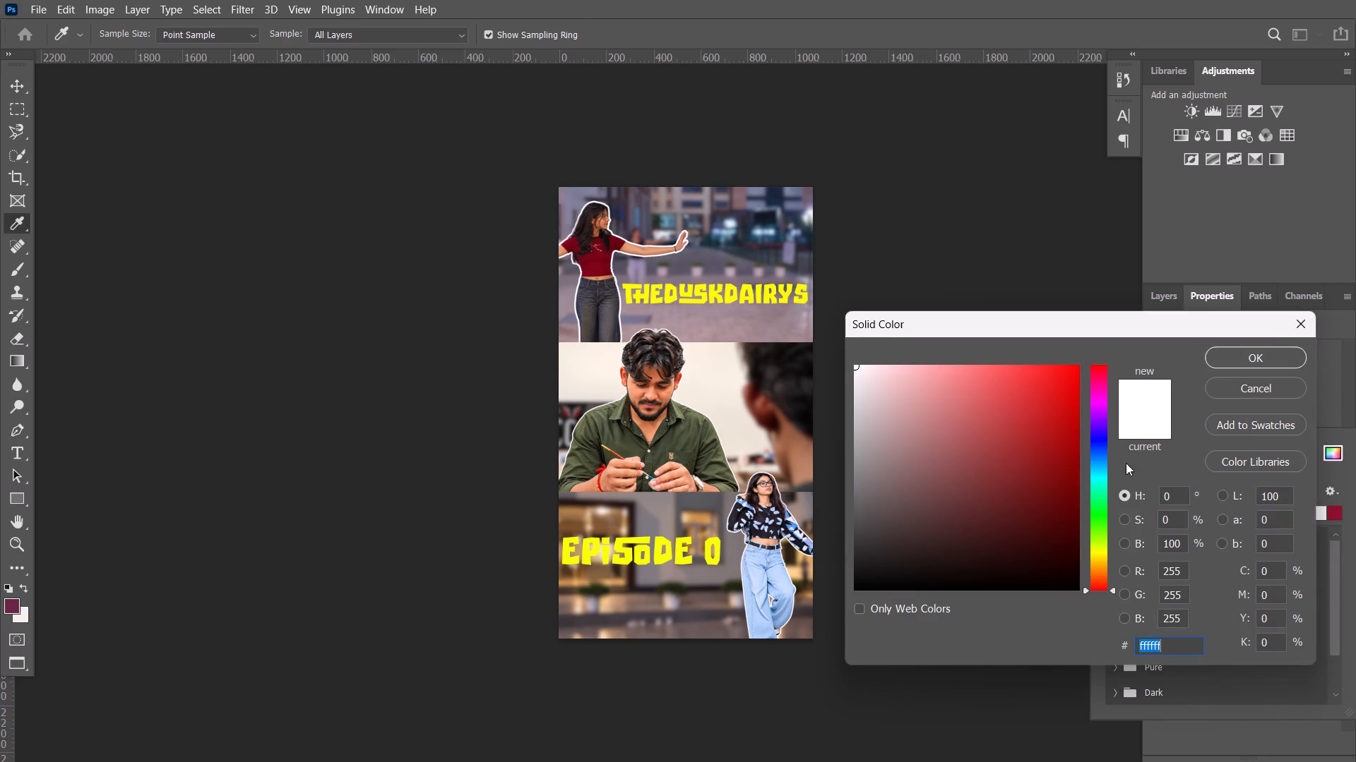
pyautogui.click(1071, 576)
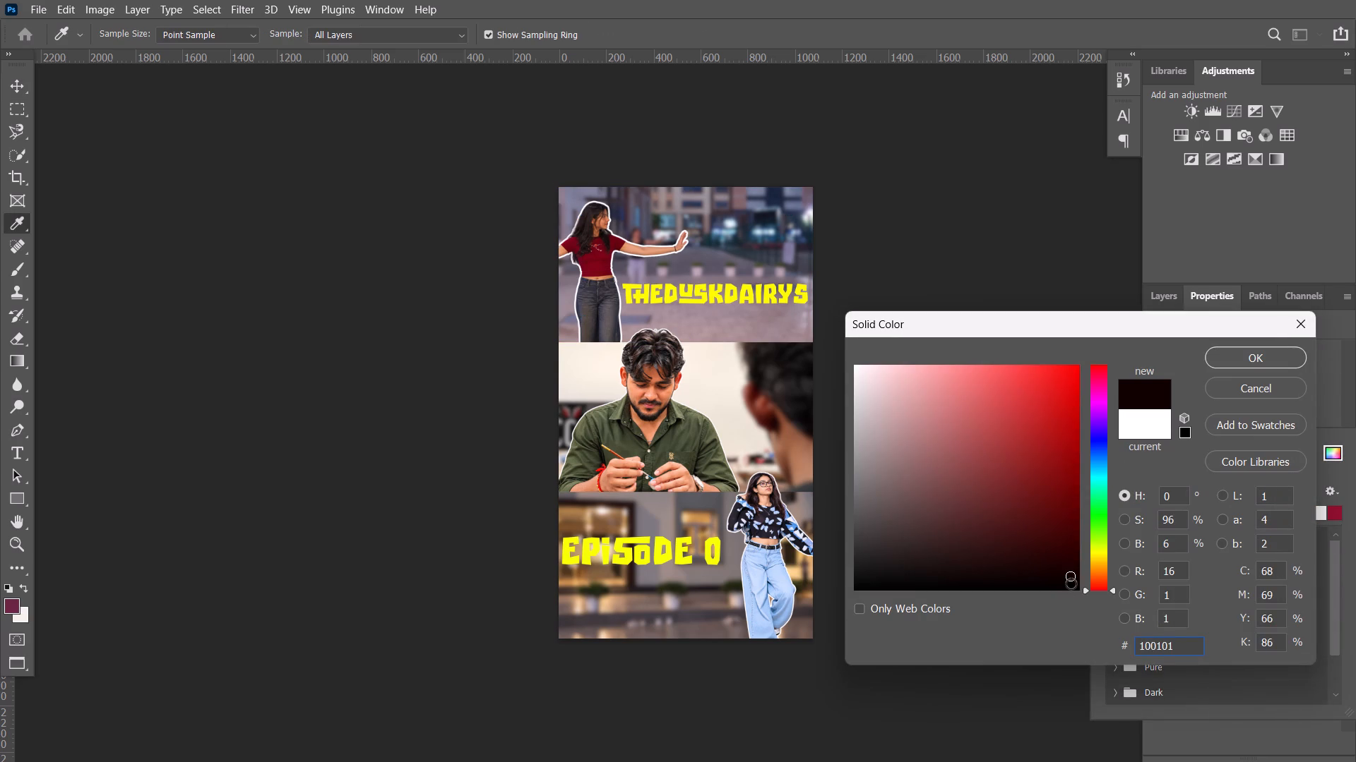
pyautogui.tripleClick(1071, 583)
pyautogui.tripleClick(1069, 593)
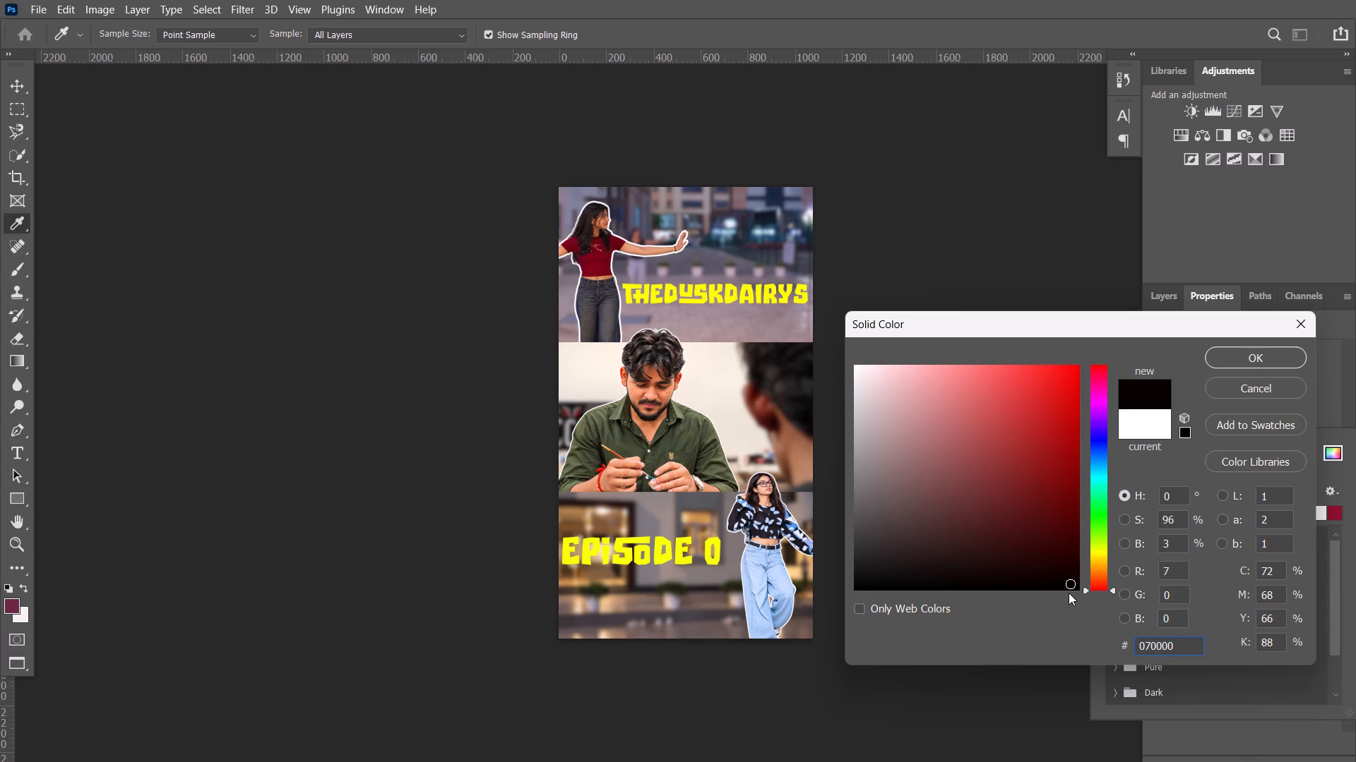
pyautogui.click(1069, 593)
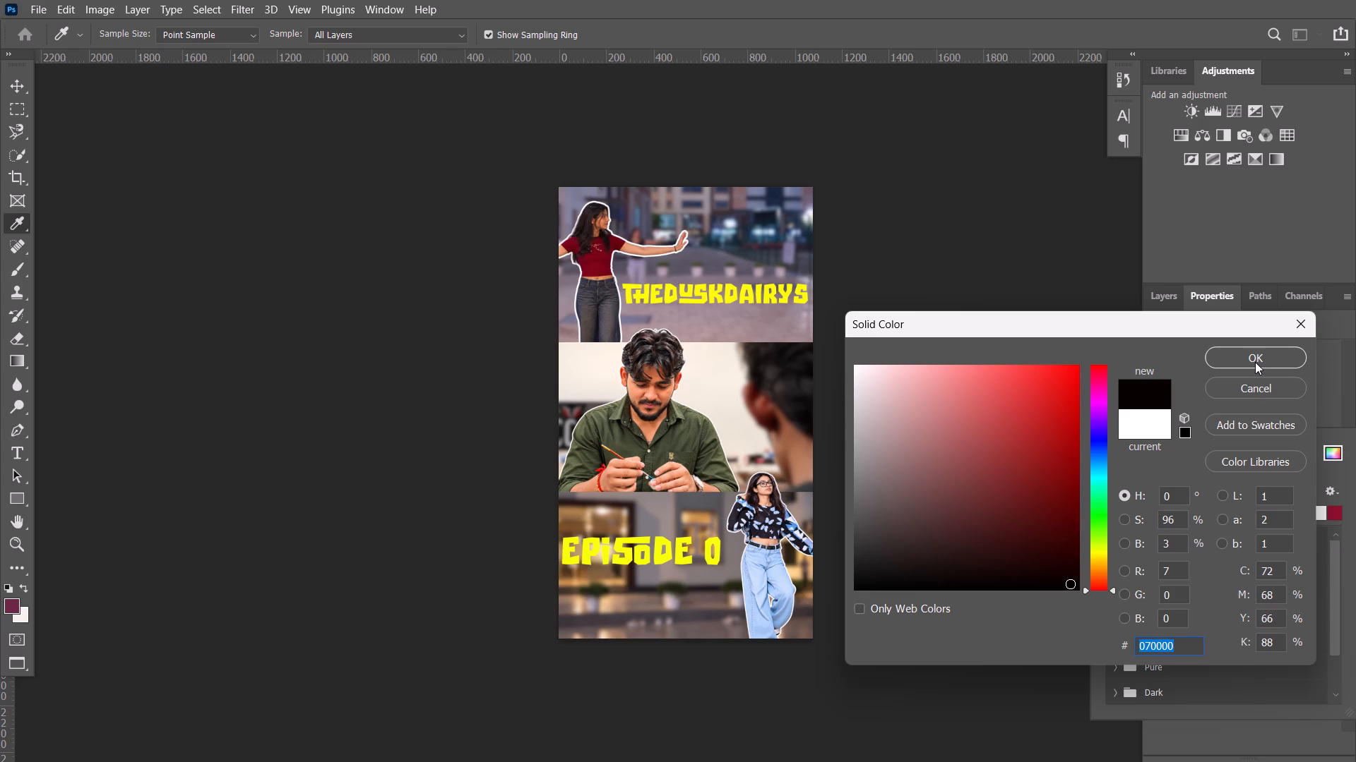
pyautogui.click(1255, 362)
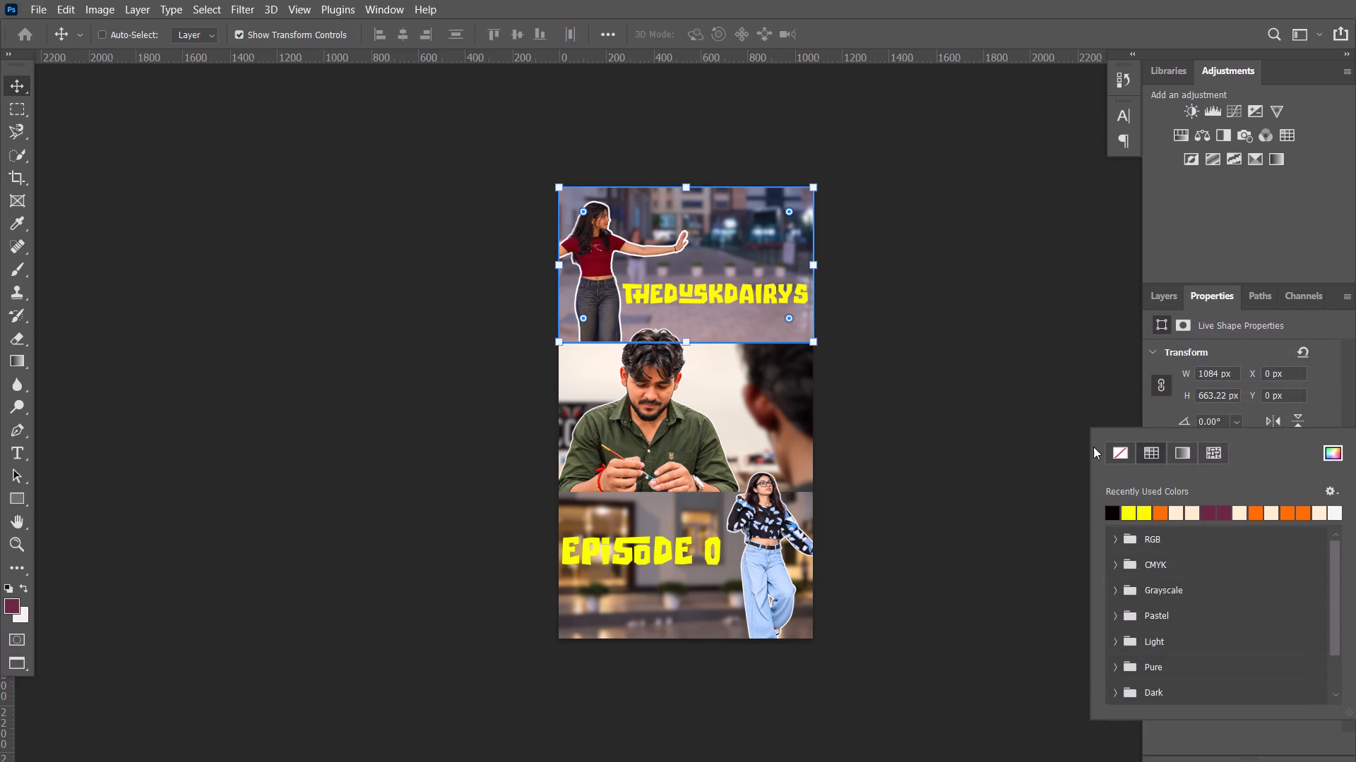
# Add a Stroke layer effect to Rectangle 1 in black (000000), 2 px, positioned outside.
pyautogui.click(1152, 306)
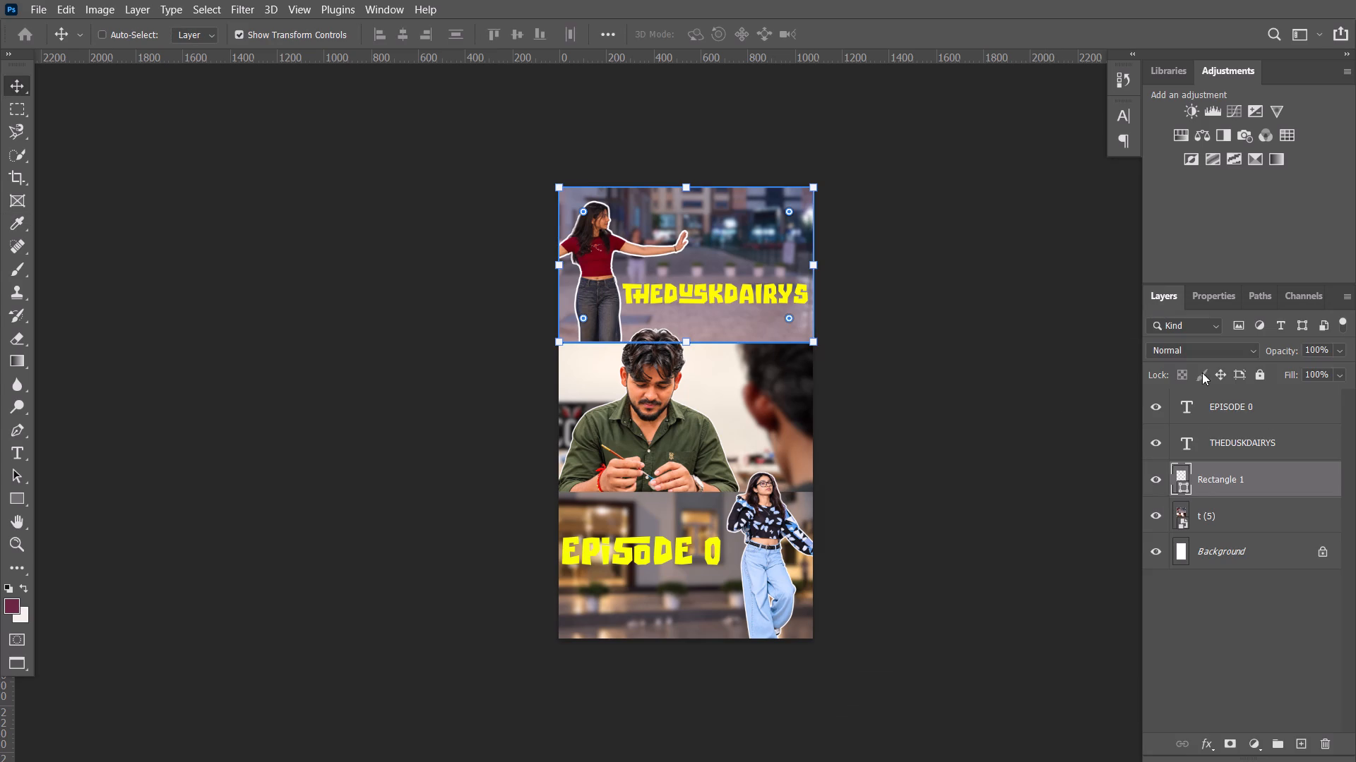
pyautogui.click(1249, 517)
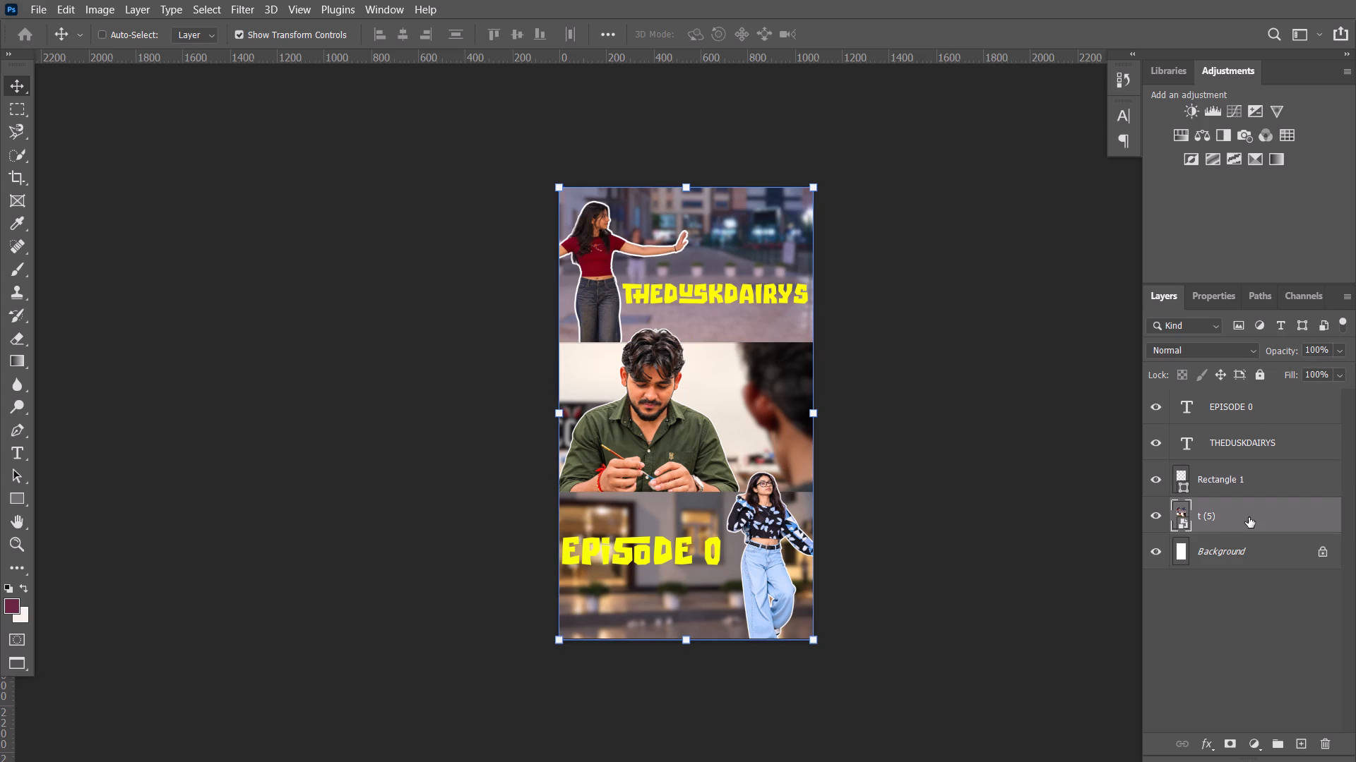
pyautogui.click(1255, 488)
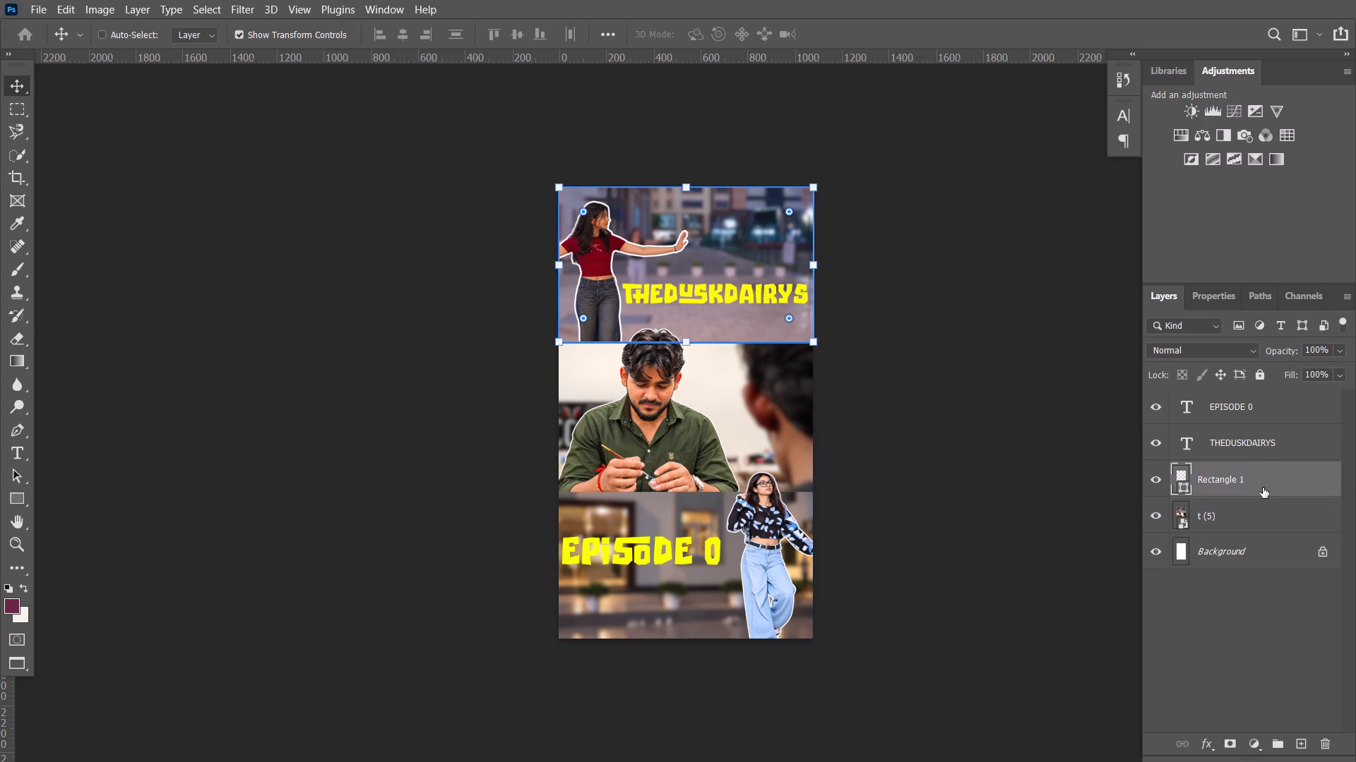
pyautogui.doubleClick(1263, 488)
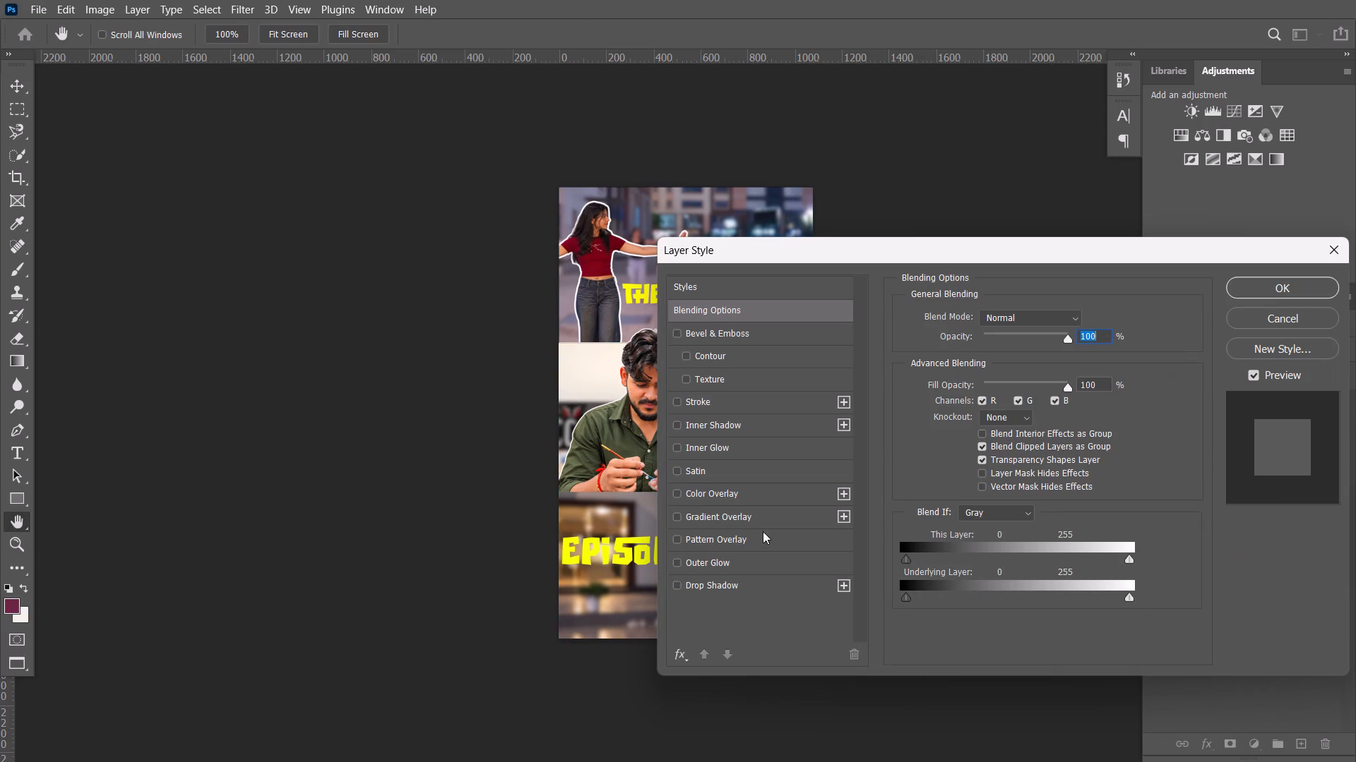
pyautogui.click(710, 406)
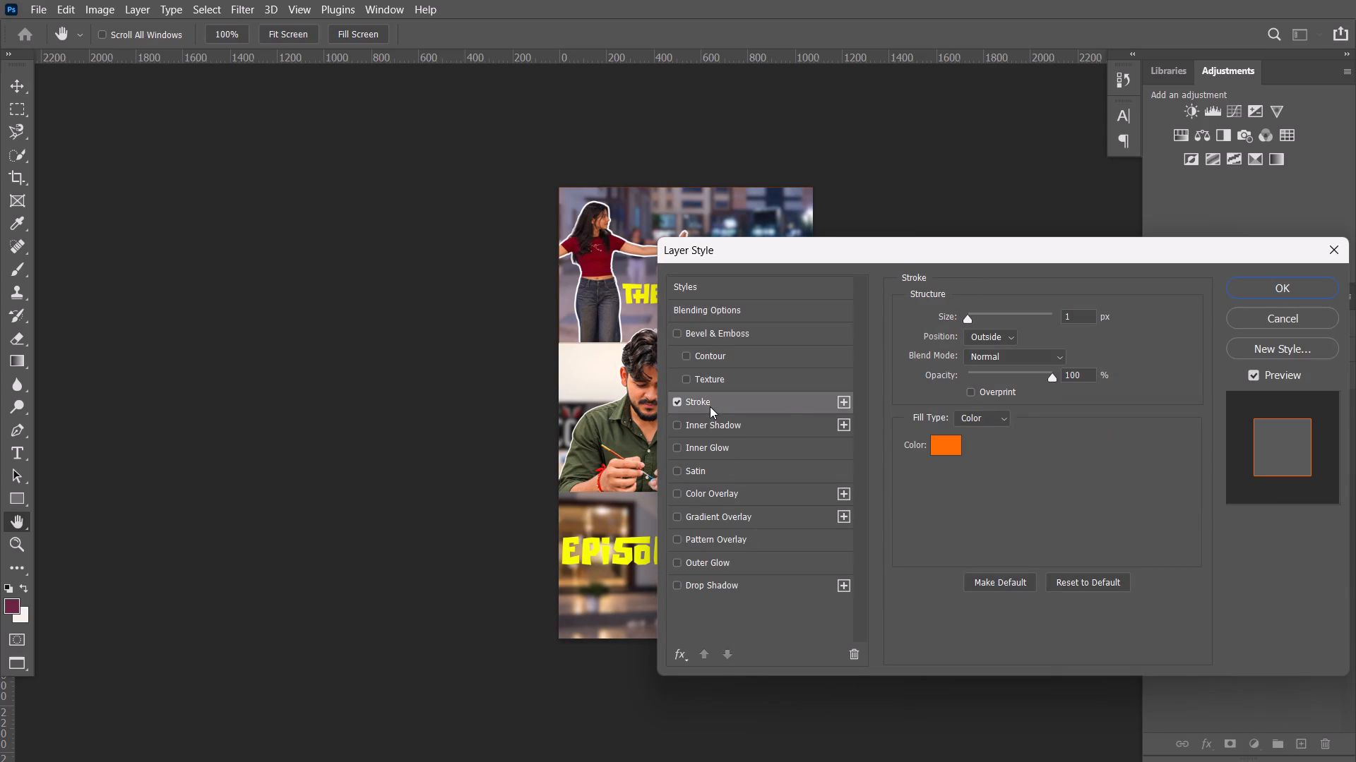
pyautogui.click(945, 445)
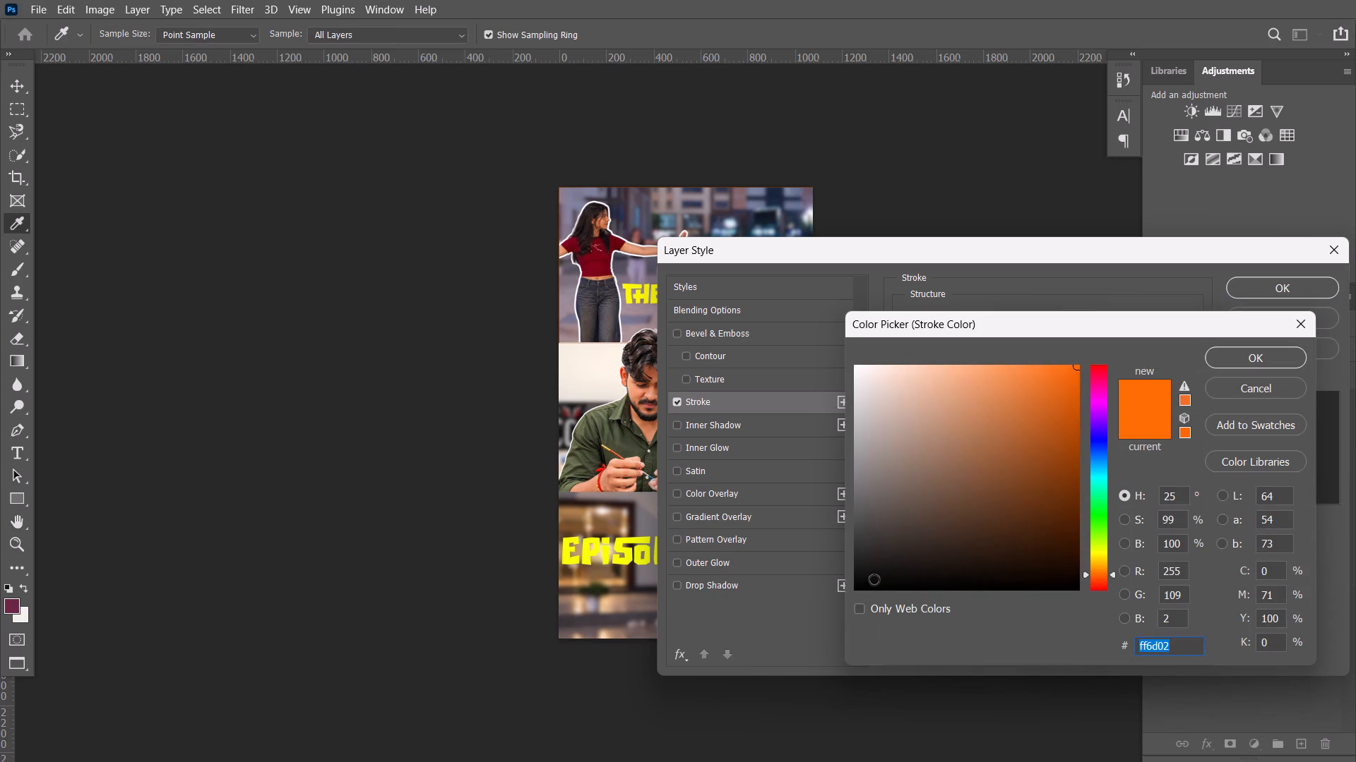
pyautogui.click(870, 585)
pyautogui.click(870, 585)
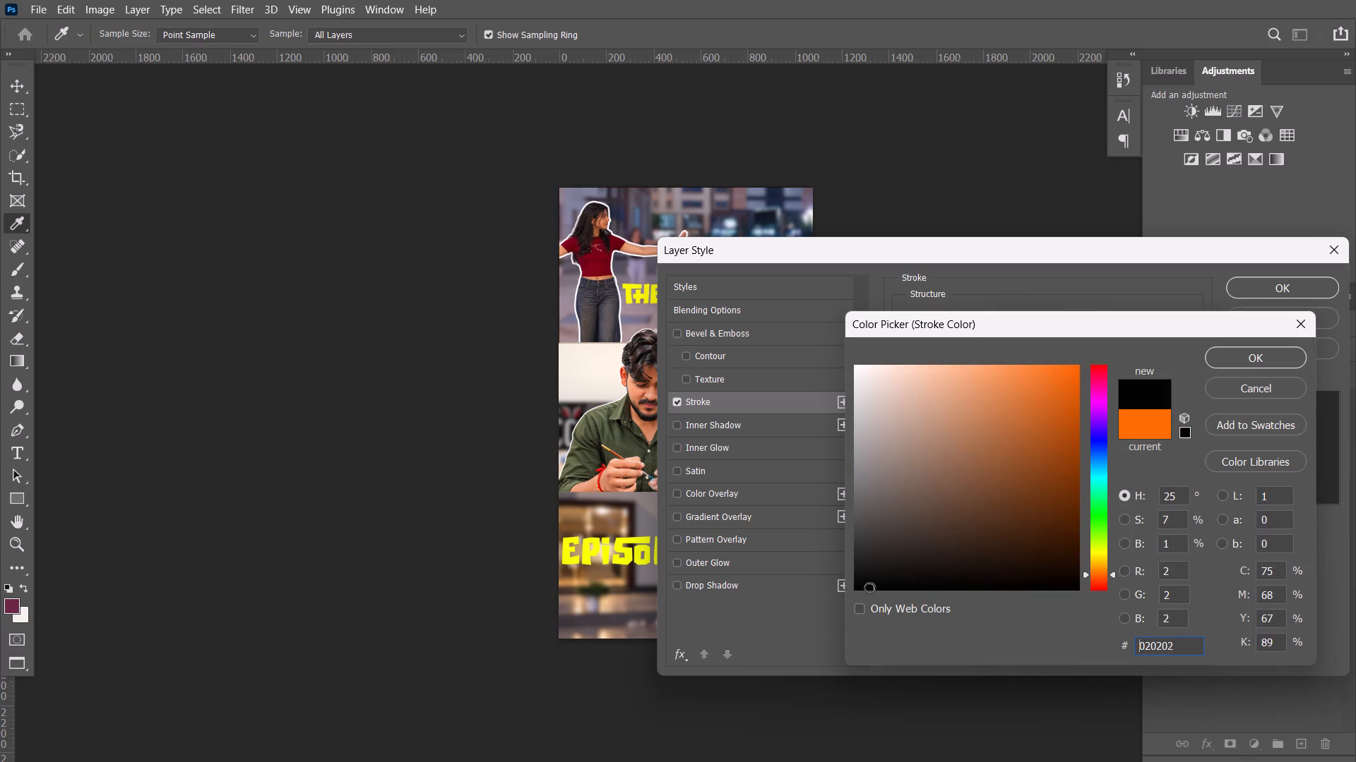
pyautogui.moveTo(869, 588); pyautogui.dragTo(795, 603)
pyautogui.click(1238, 367)
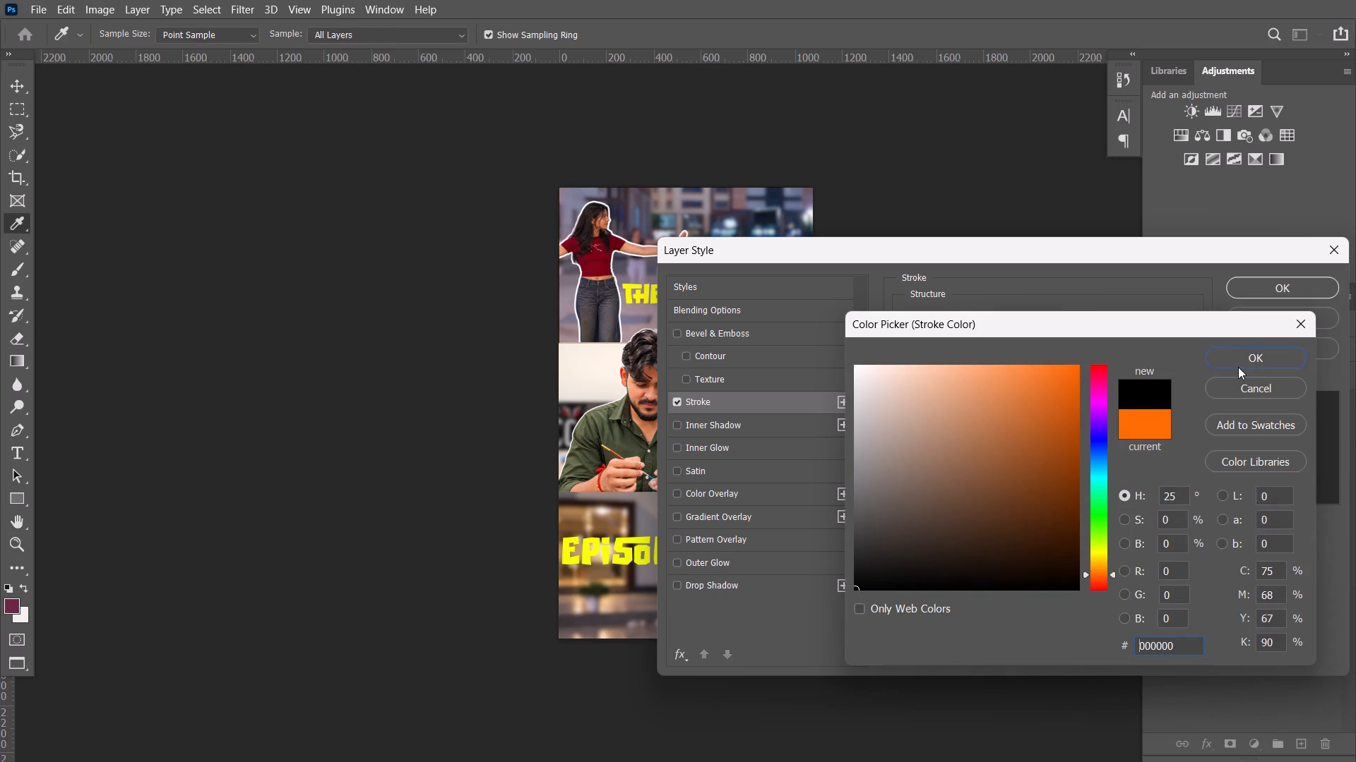
pyautogui.moveTo(1078, 316); pyautogui.dragTo(1045, 313)
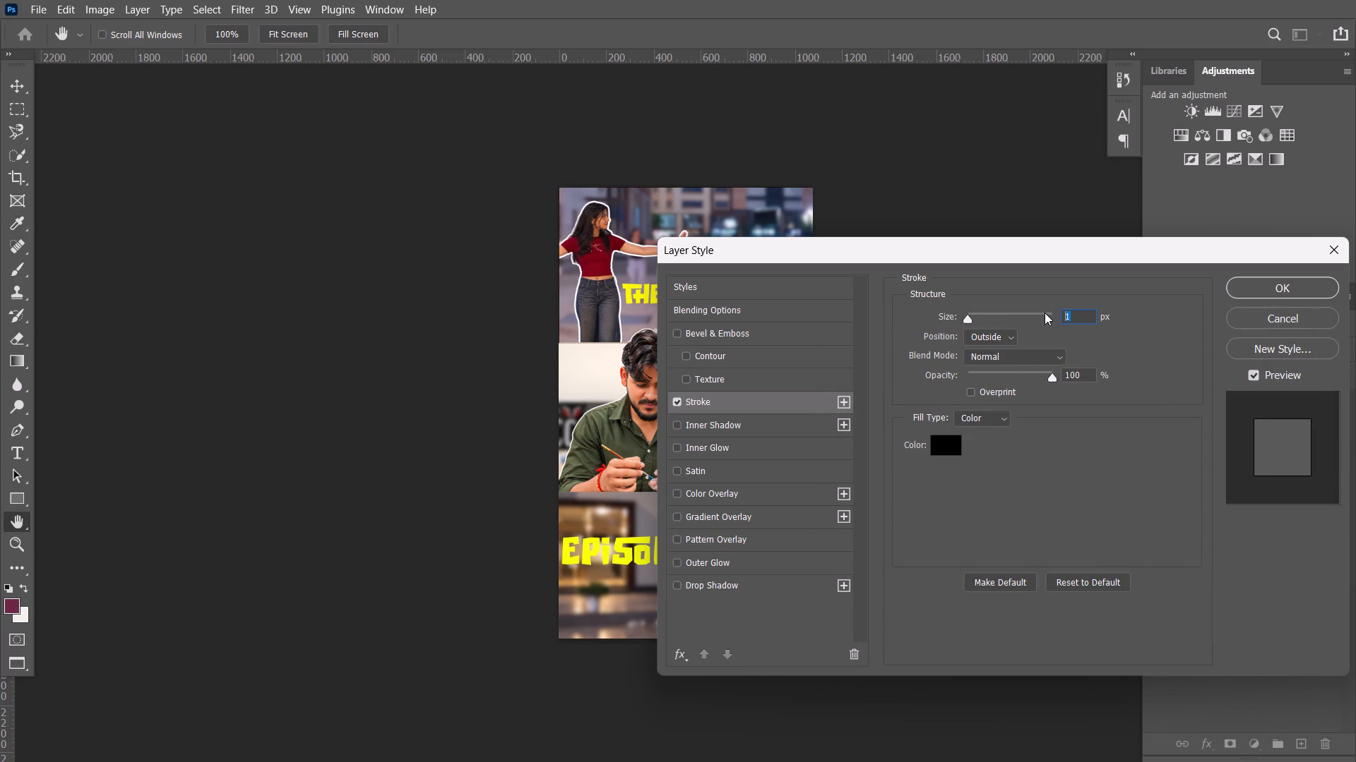
pyautogui.moveTo(1045, 313); pyautogui.dragTo(1045, 313)
pyautogui.press('2')
pyautogui.press('Return')
pyautogui.rightClick(1045, 313)
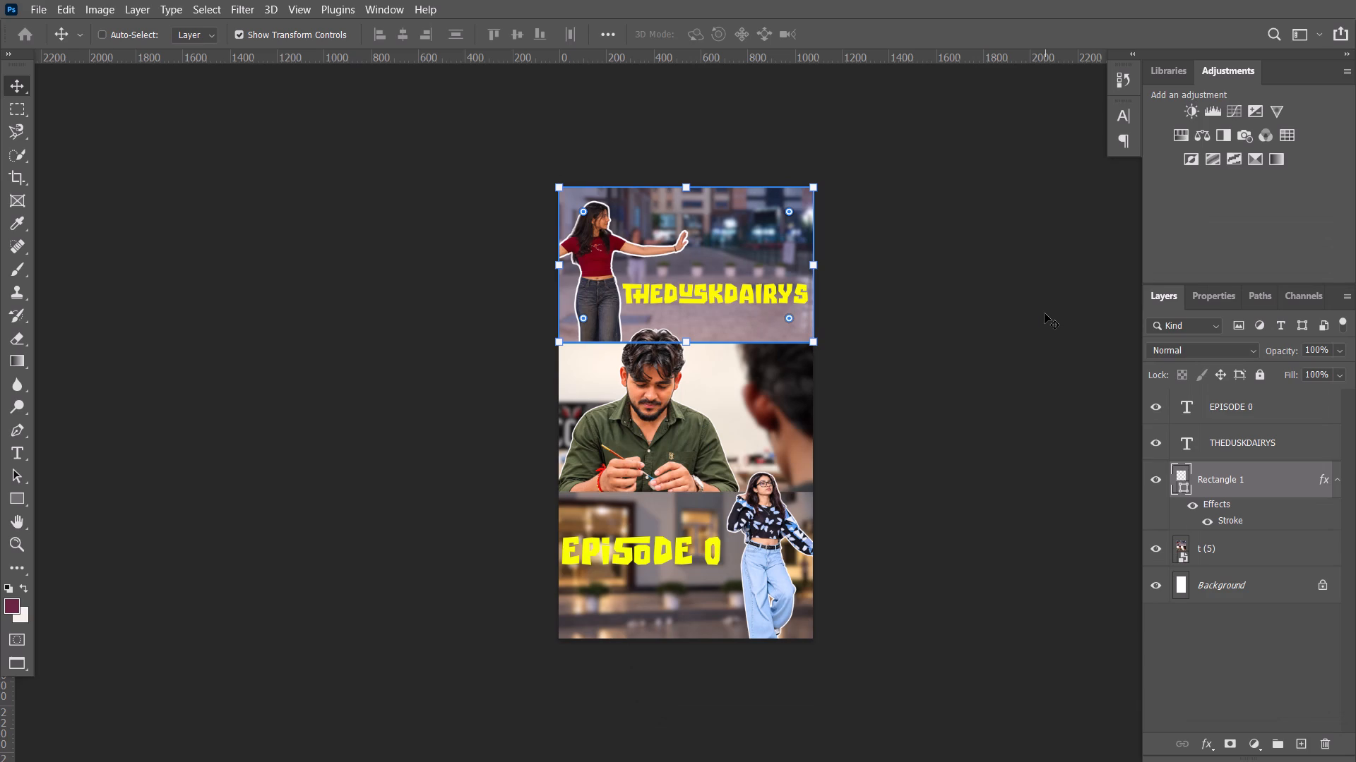
# Set the size of Rectangle 1's Stroke effect to 3 px.
pyautogui.click(1236, 538)
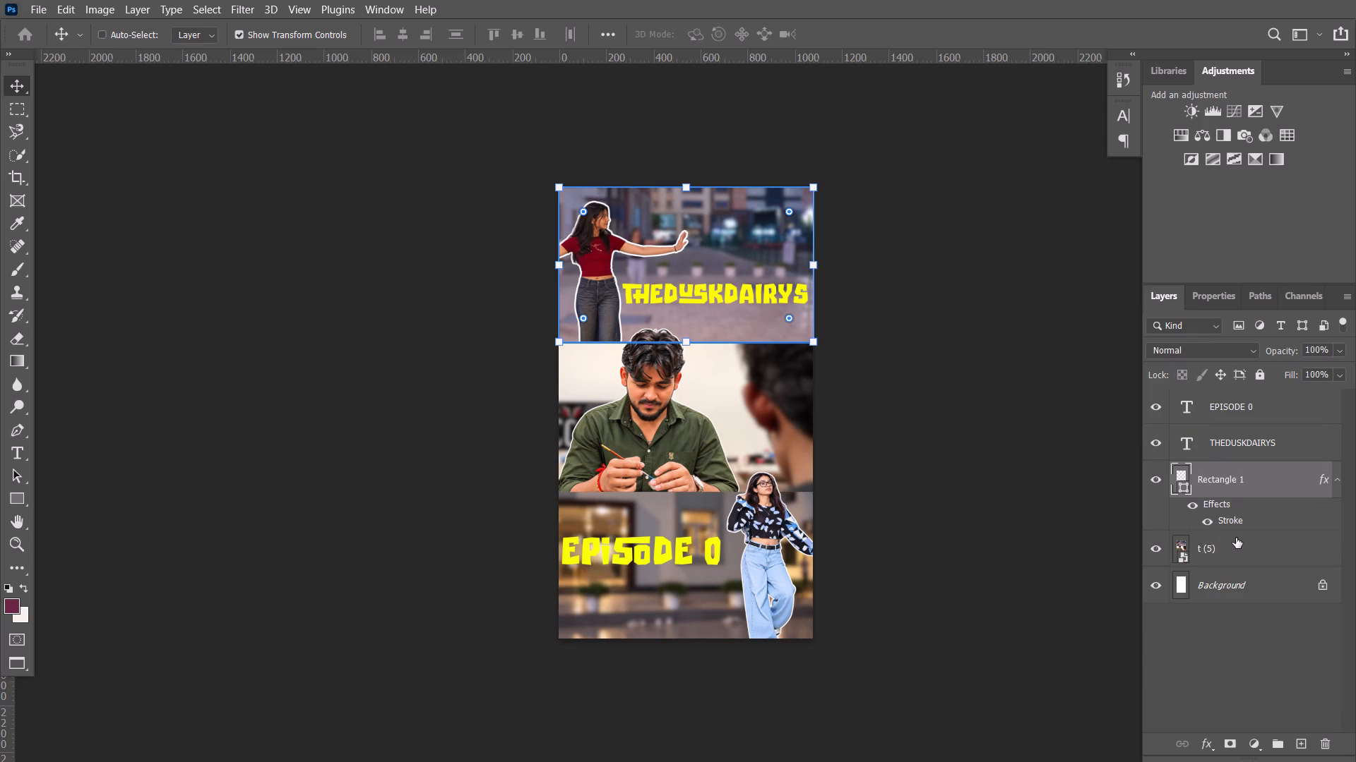
pyautogui.click(1236, 538)
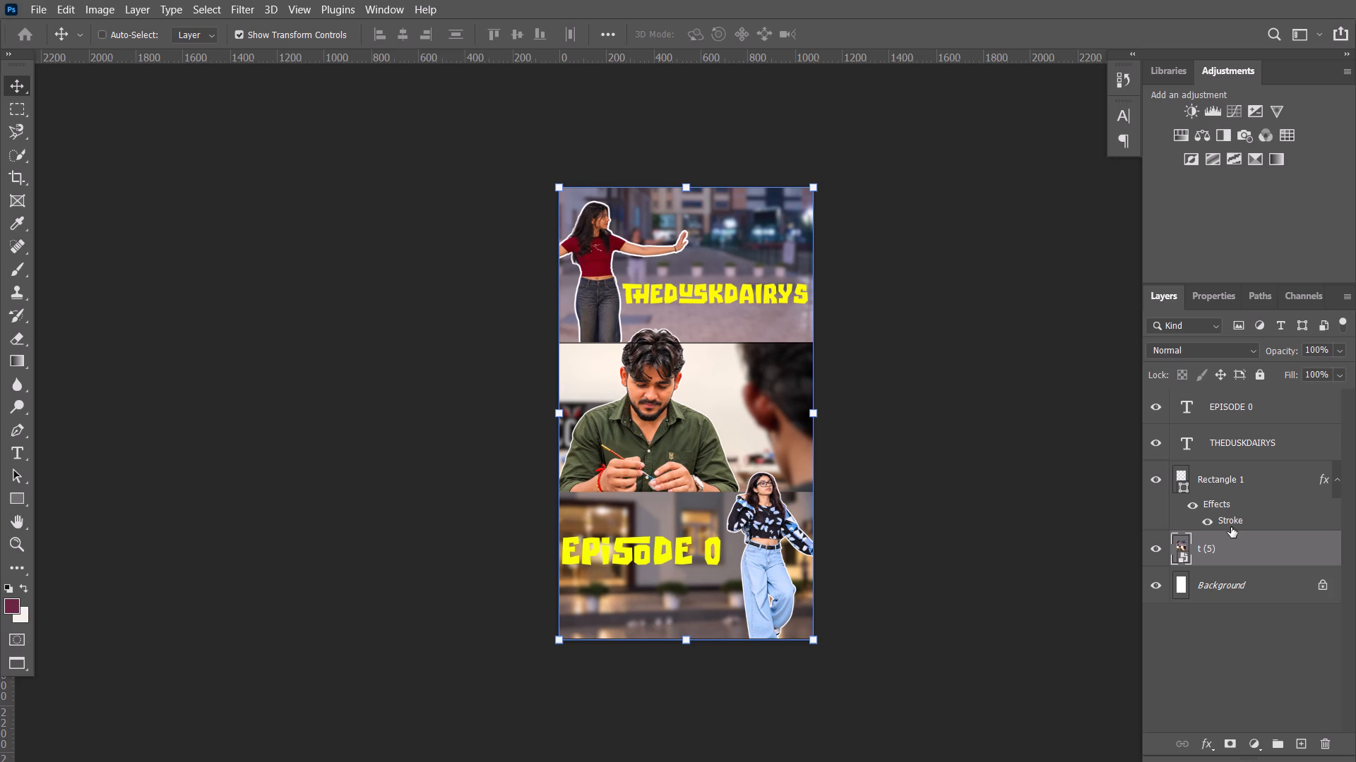
pyautogui.click(1231, 526)
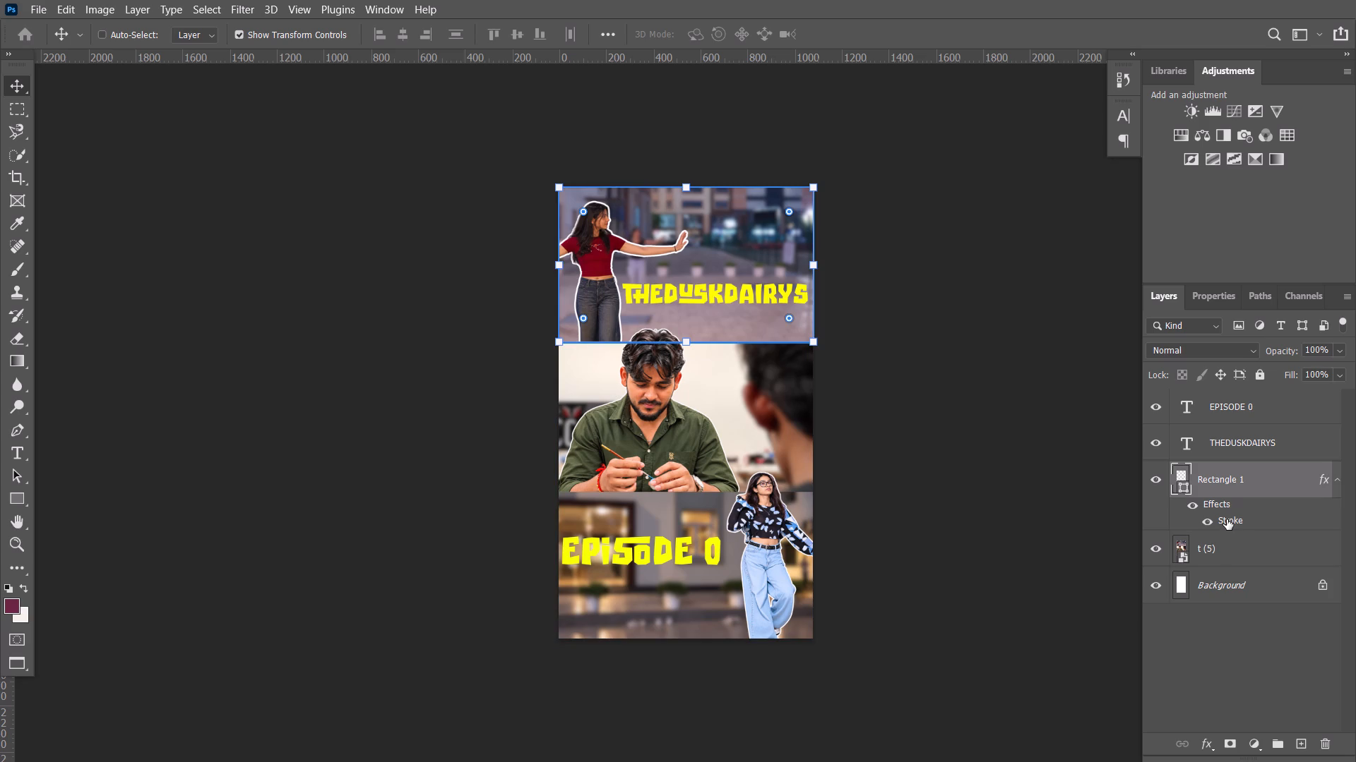
pyautogui.doubleClick(1227, 519)
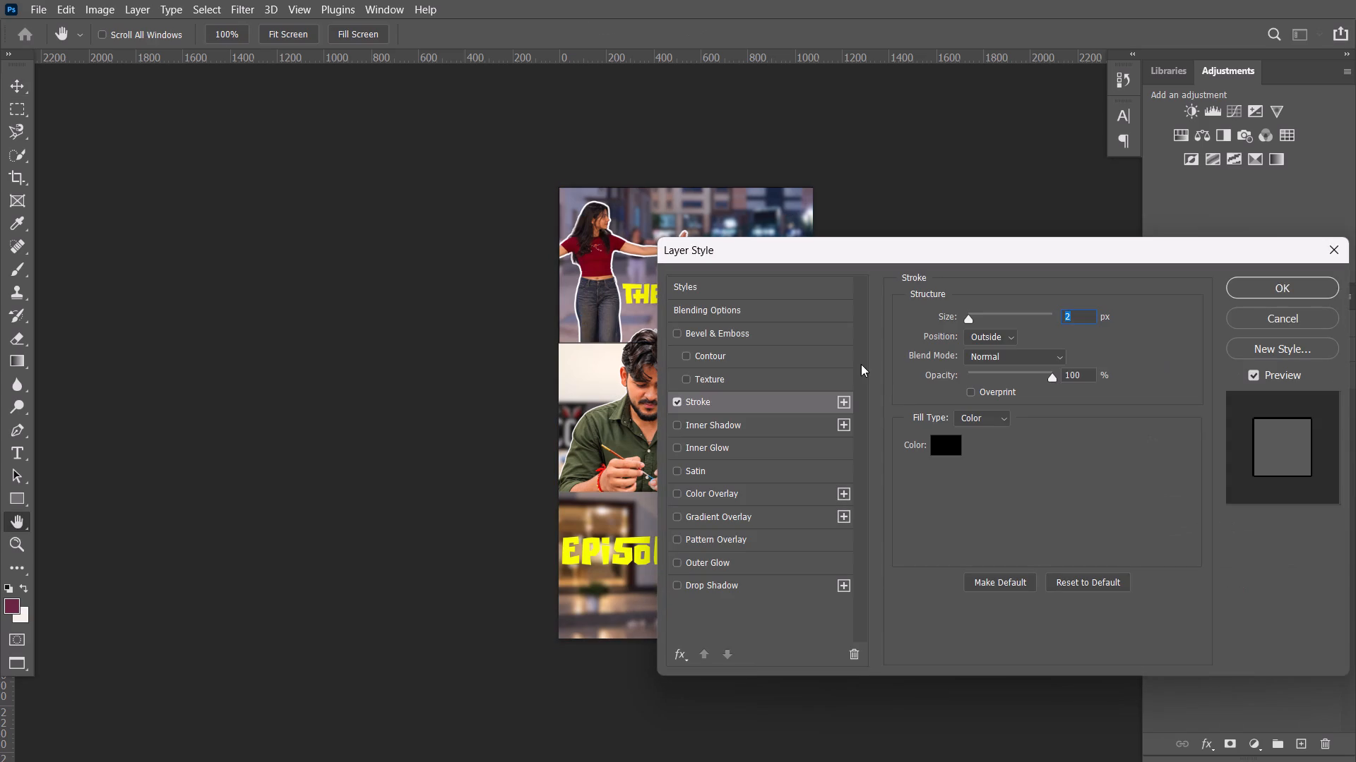
pyautogui.press('BackSpace')
pyautogui.press('3')
pyautogui.press('Return')
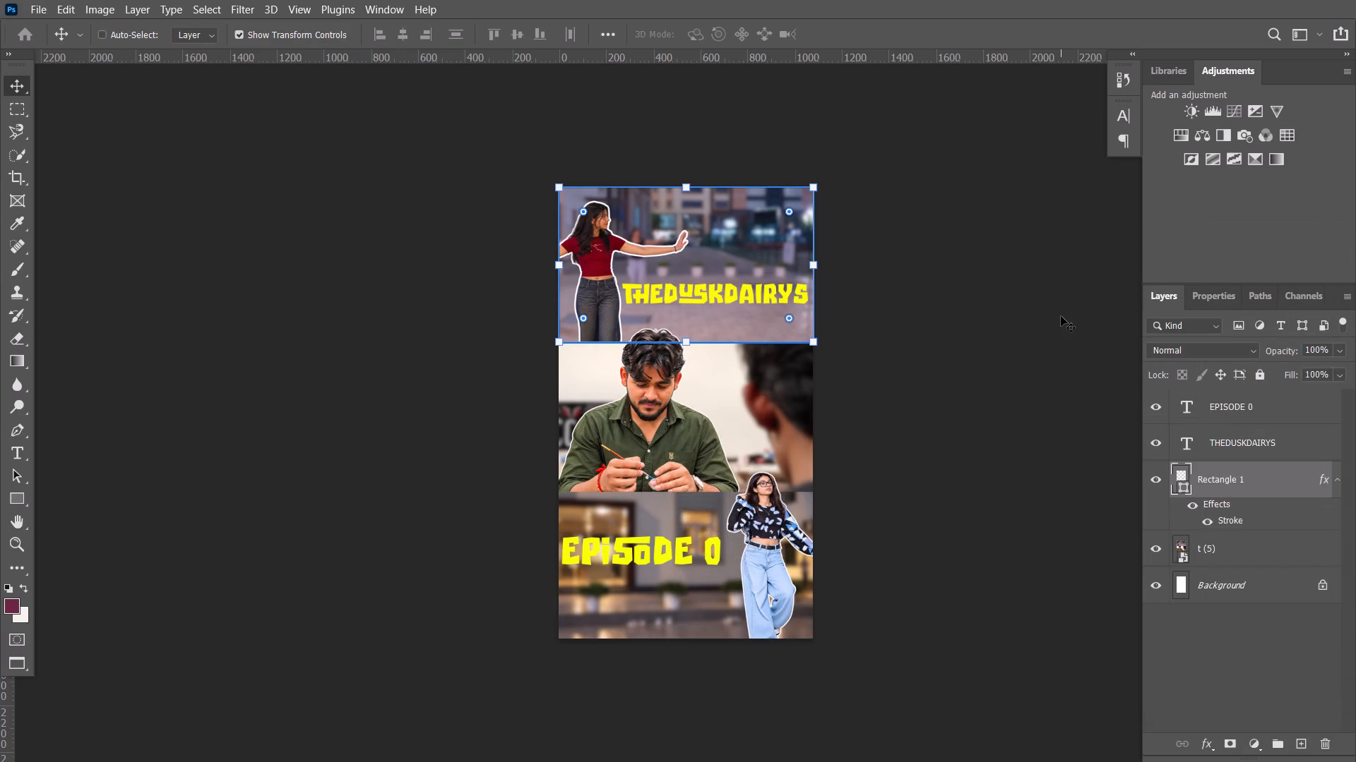
pyautogui.click(1224, 518)
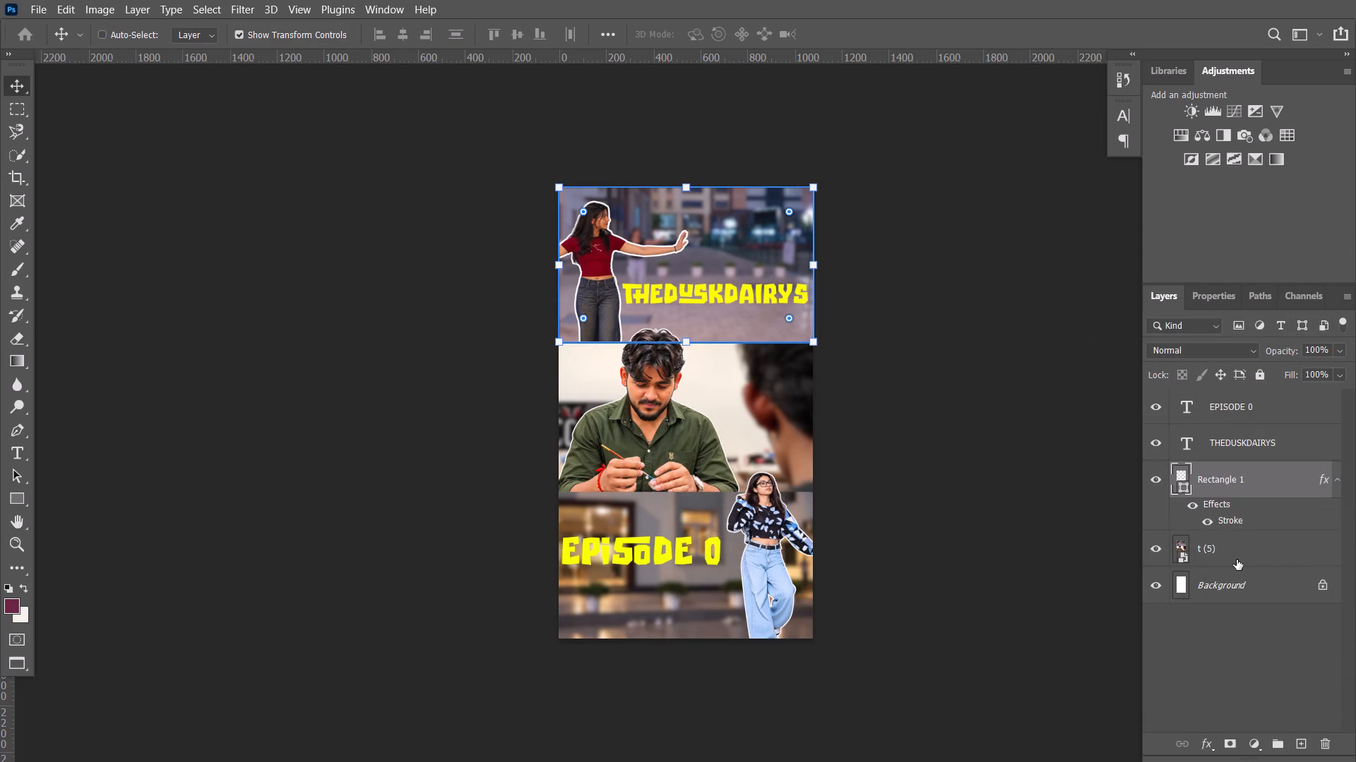
pyautogui.click(1237, 560)
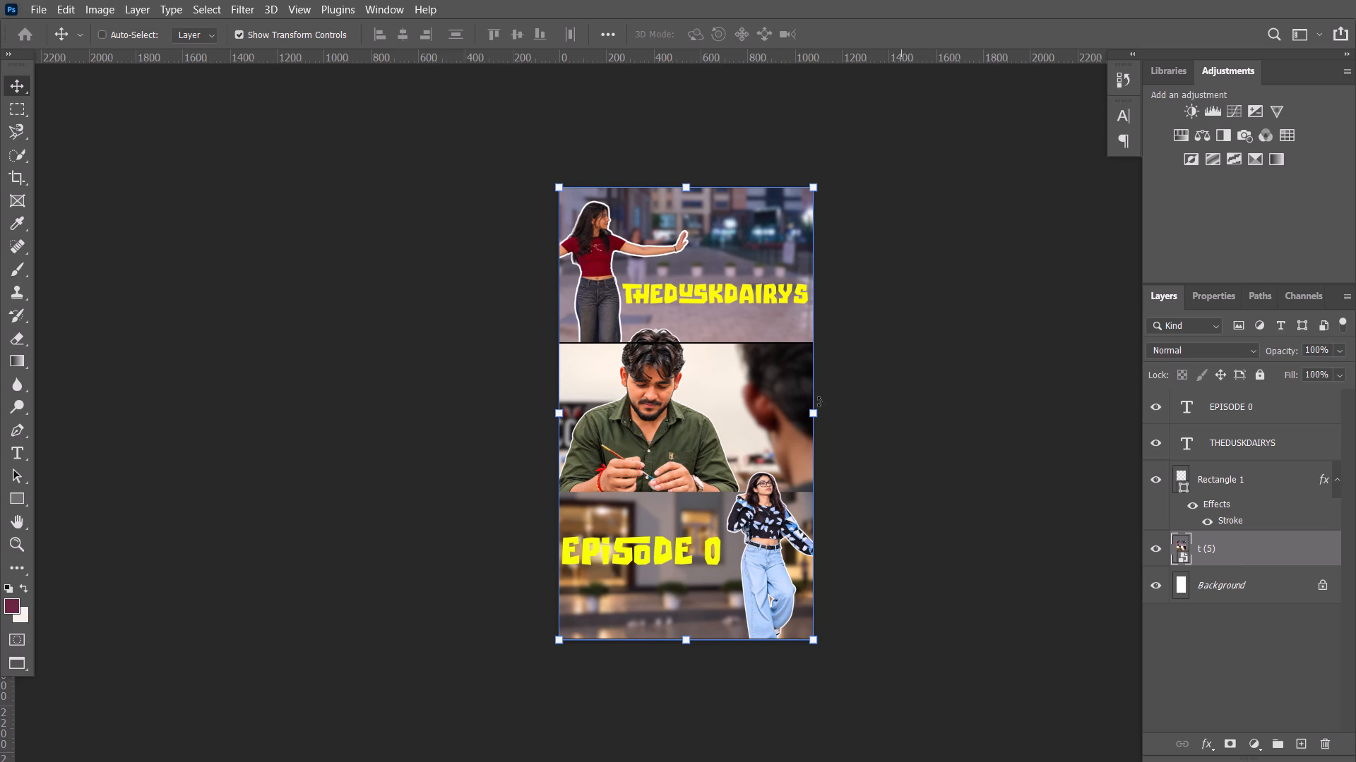
# Erase the rectangle frame's line where it crosses the middle man's hair, using the Eraser tool at brush size 39.
pyautogui.click(1254, 486)
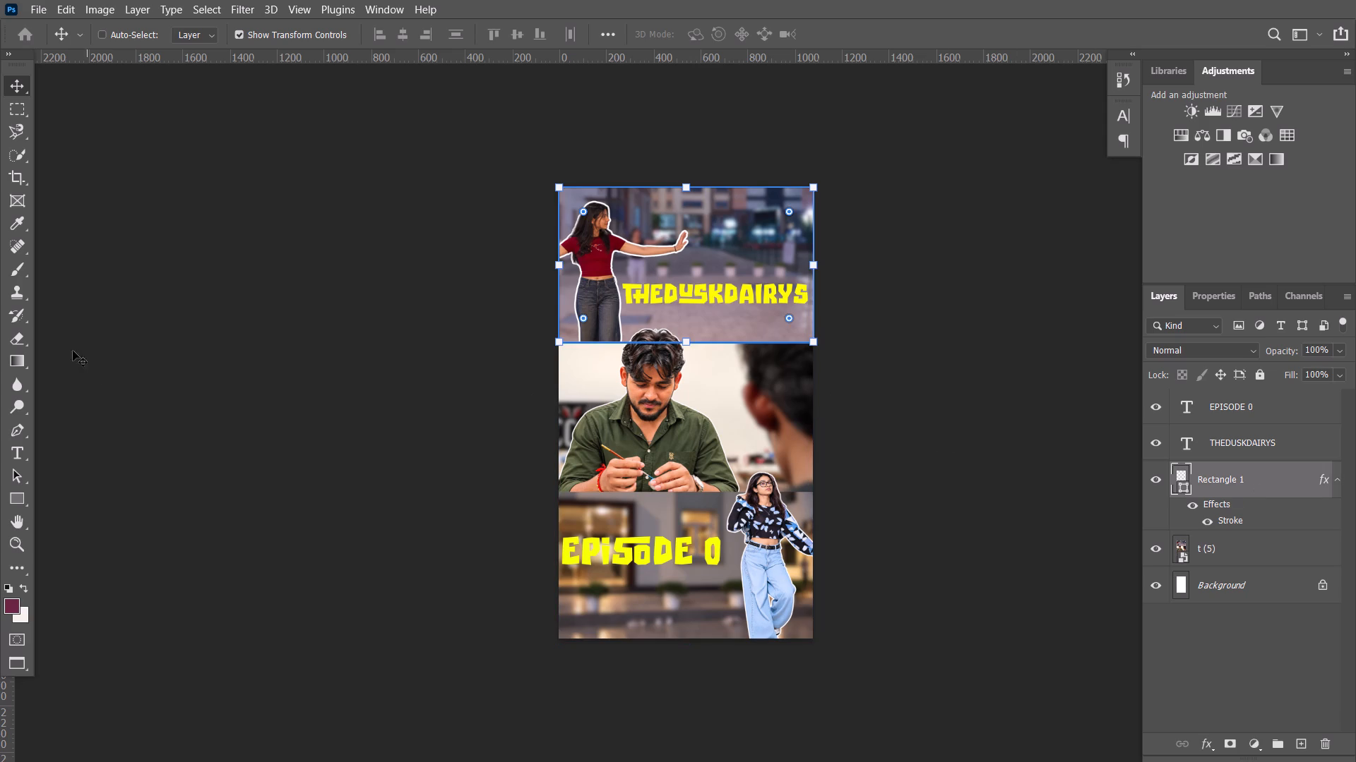
pyautogui.click(19, 331)
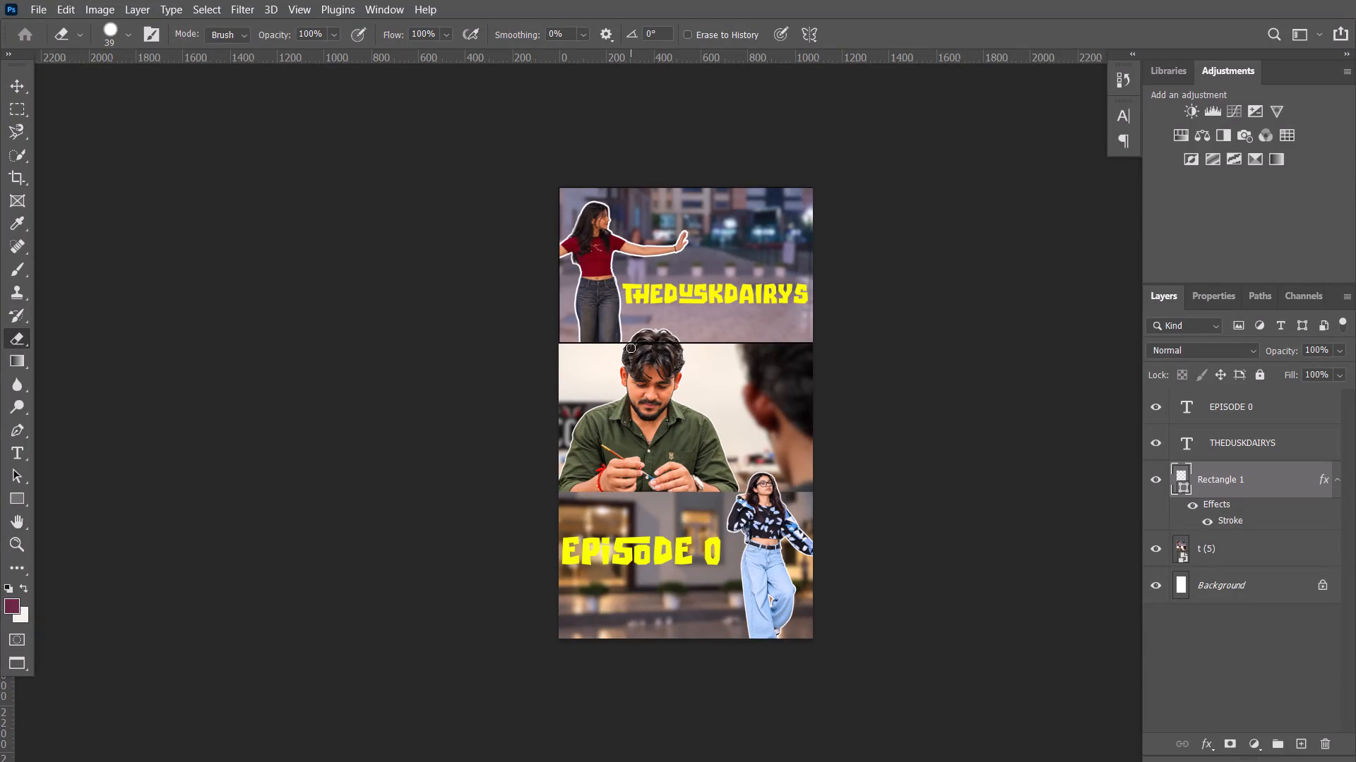
pyautogui.moveTo(631, 348); pyautogui.dragTo(646, 335)
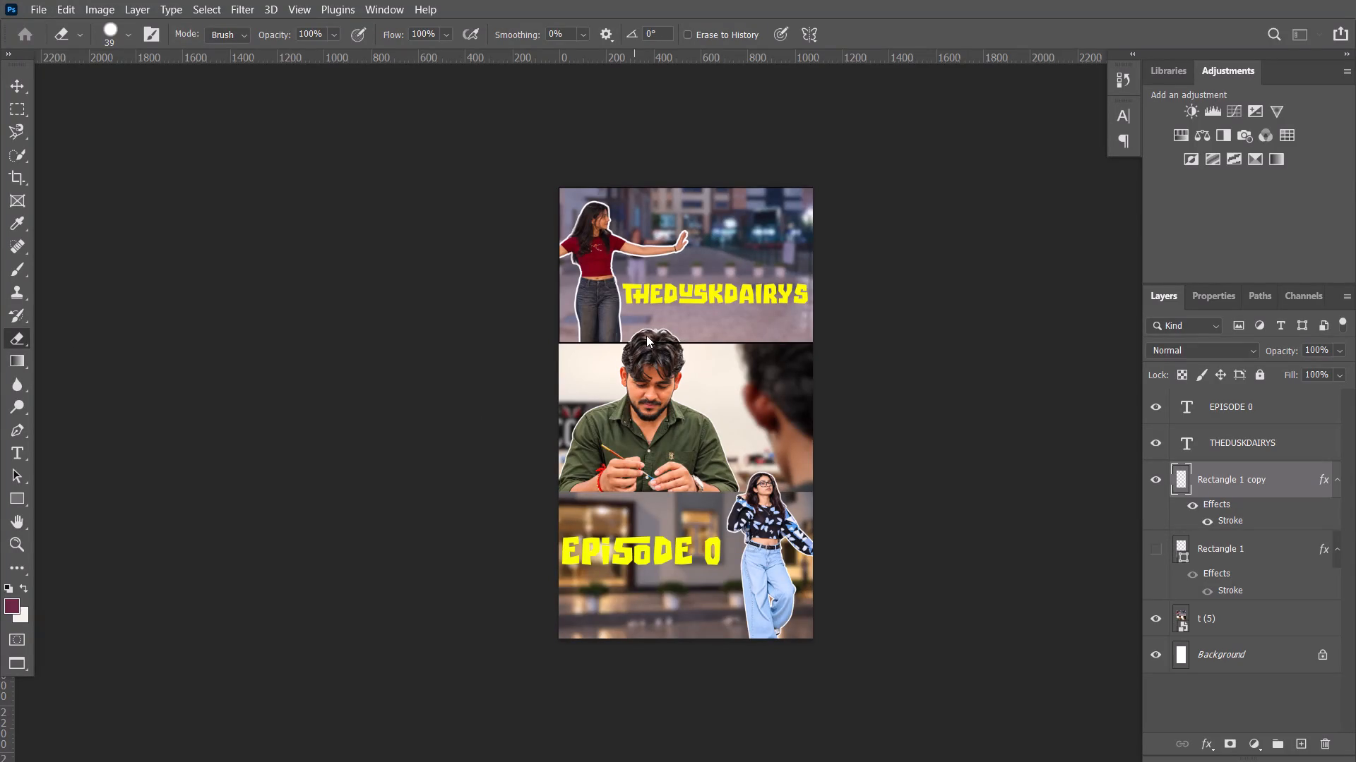
pyautogui.moveTo(646, 335); pyautogui.dragTo(677, 344)
pyautogui.moveTo(677, 344); pyautogui.dragTo(631, 343)
pyautogui.moveTo(631, 343); pyautogui.dragTo(629, 344)
pyautogui.moveTo(629, 344); pyautogui.dragTo(638, 347)
pyautogui.hotkey('ctrl', 'z')
pyautogui.moveTo(629, 349); pyautogui.dragTo(646, 345)
pyautogui.moveTo(646, 345); pyautogui.dragTo(675, 345)
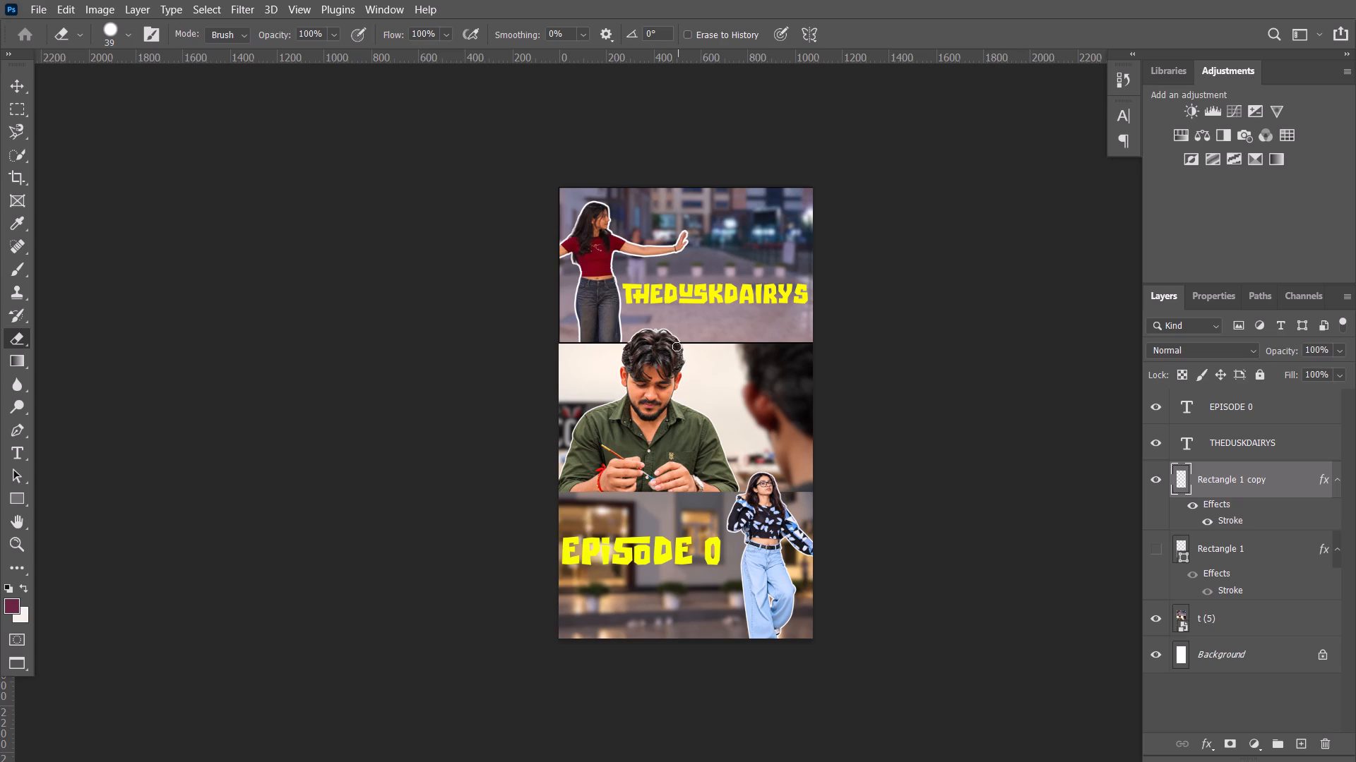
pyautogui.click(676, 346)
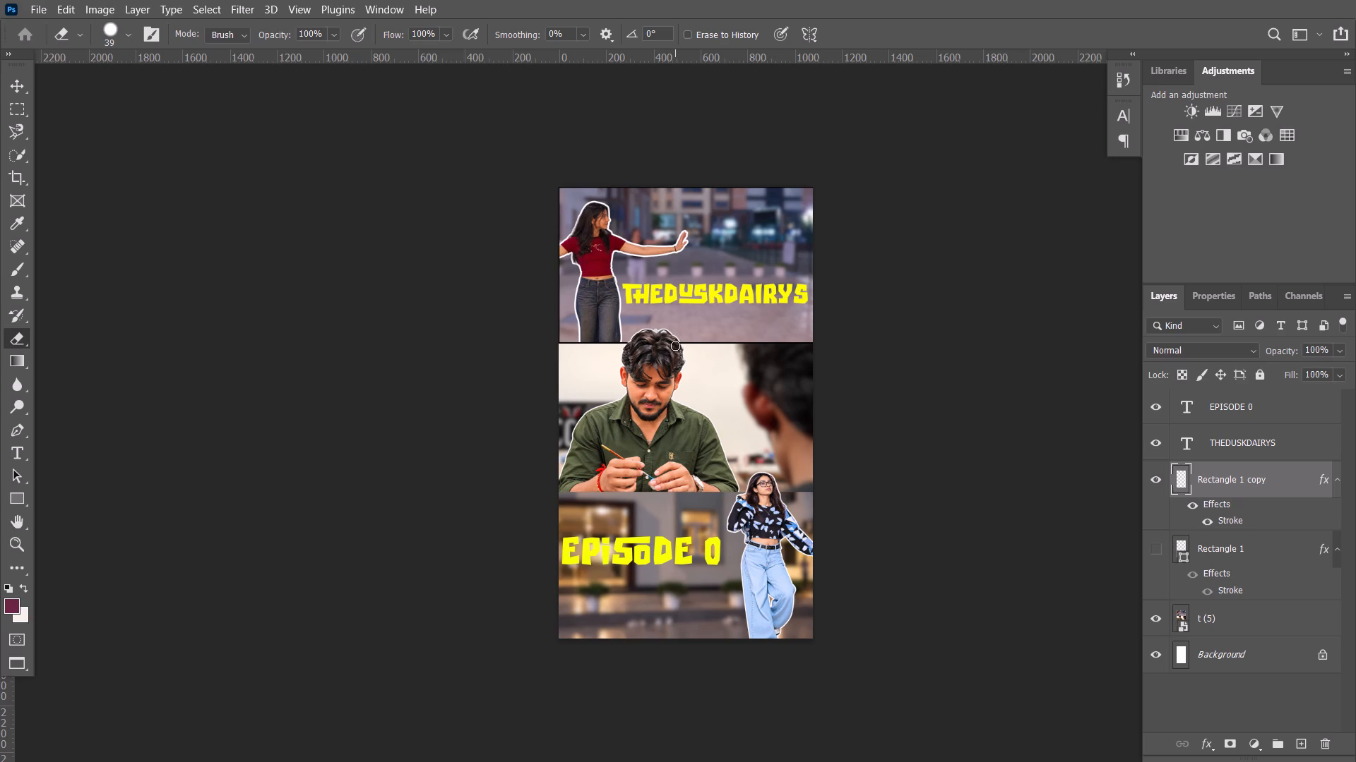
# Erase the remaining bits of the frame line at both sides of the middle man's hair.
pyautogui.click(677, 344)
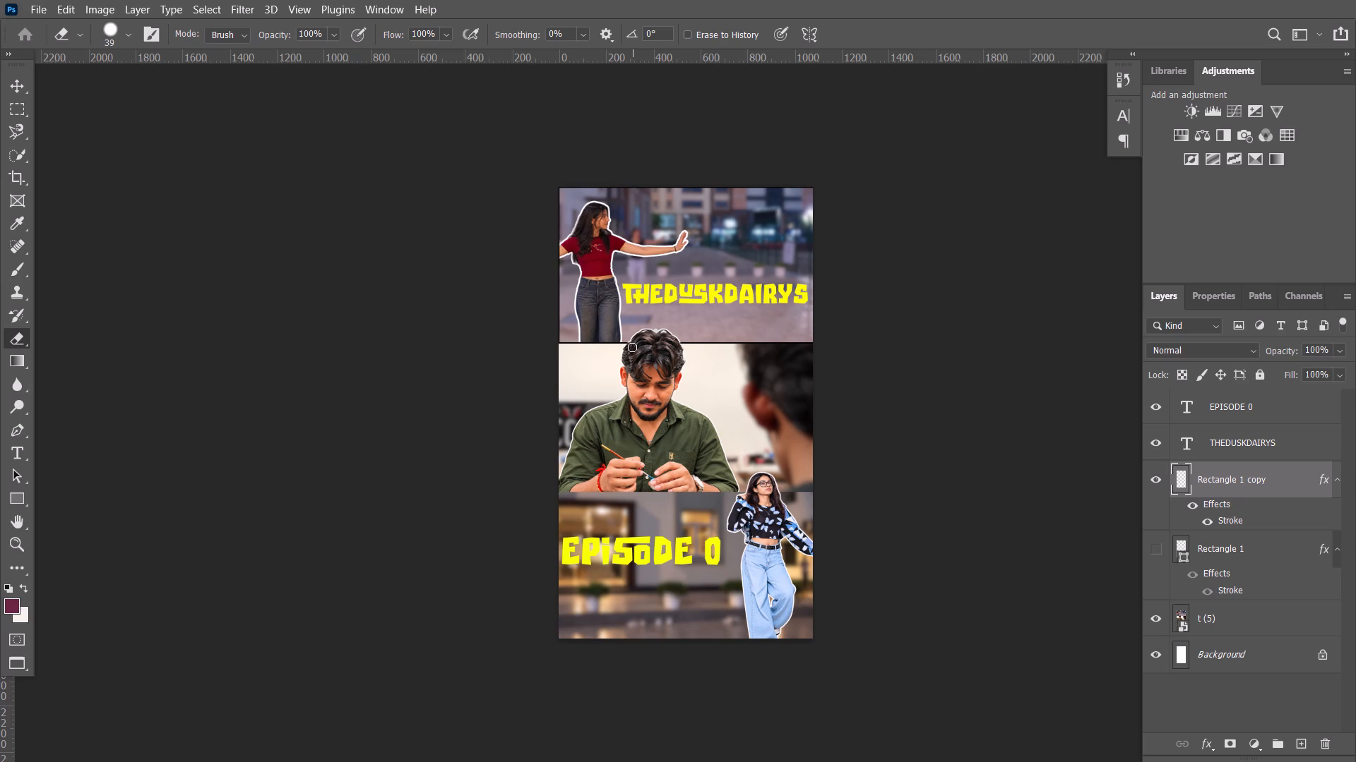
pyautogui.click(632, 347)
pyautogui.hotkey('ctrl', '+')
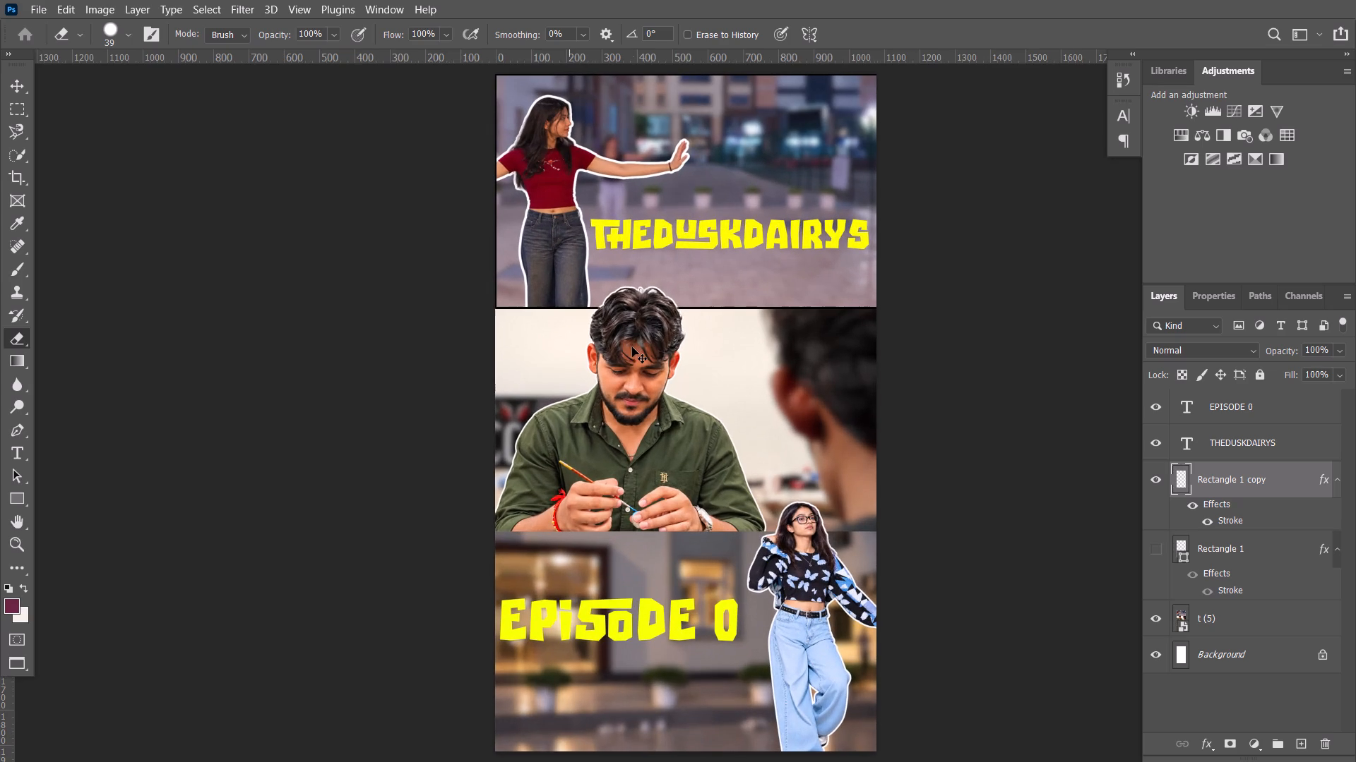
pyautogui.click(604, 313)
pyautogui.click(604, 313)
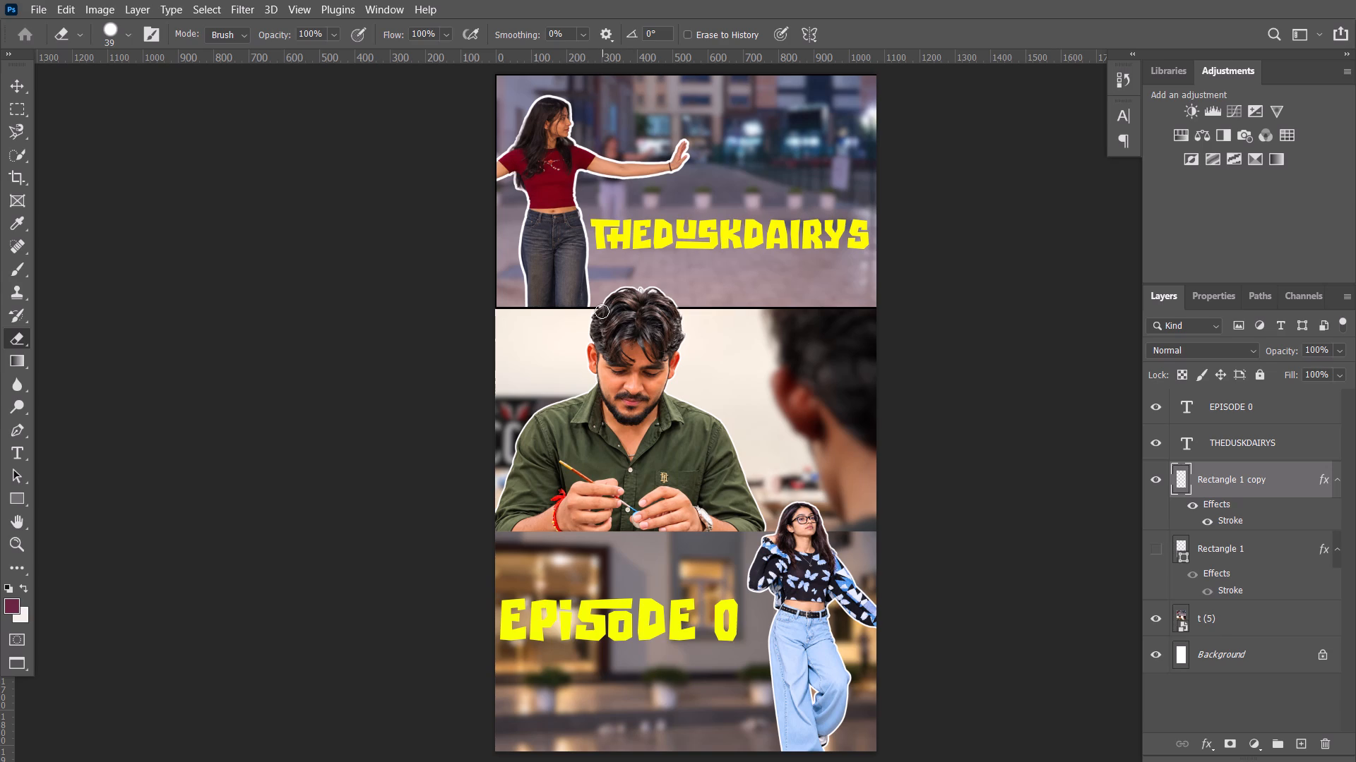
pyautogui.click(602, 313)
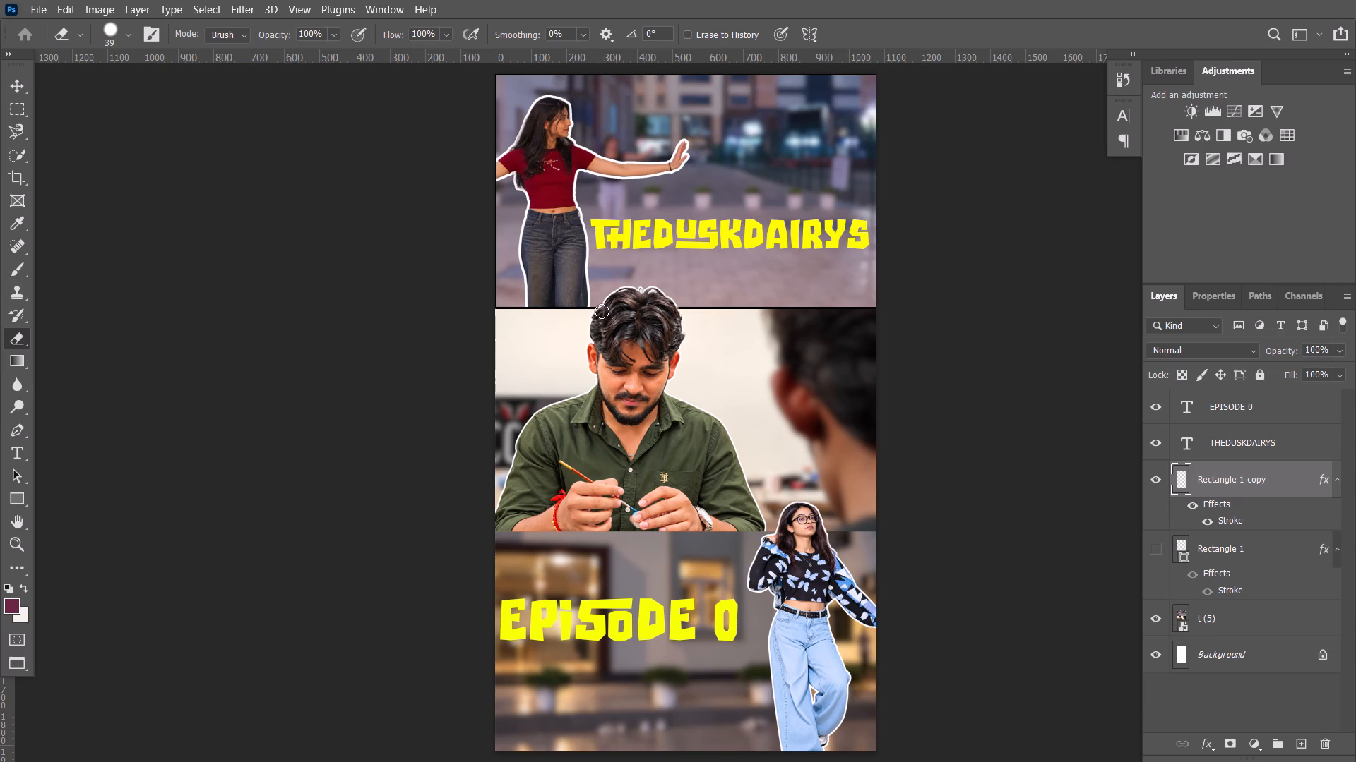
pyautogui.click(602, 314)
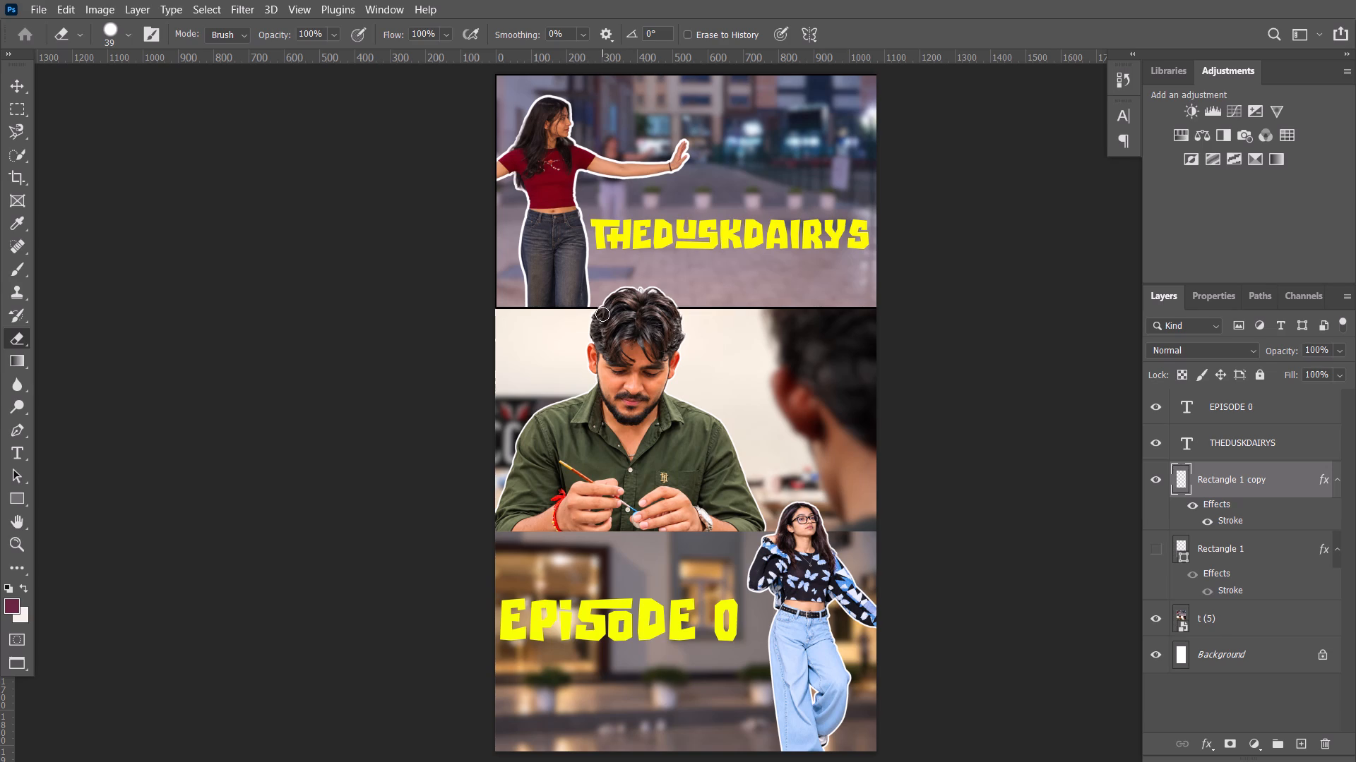
pyautogui.click(601, 313)
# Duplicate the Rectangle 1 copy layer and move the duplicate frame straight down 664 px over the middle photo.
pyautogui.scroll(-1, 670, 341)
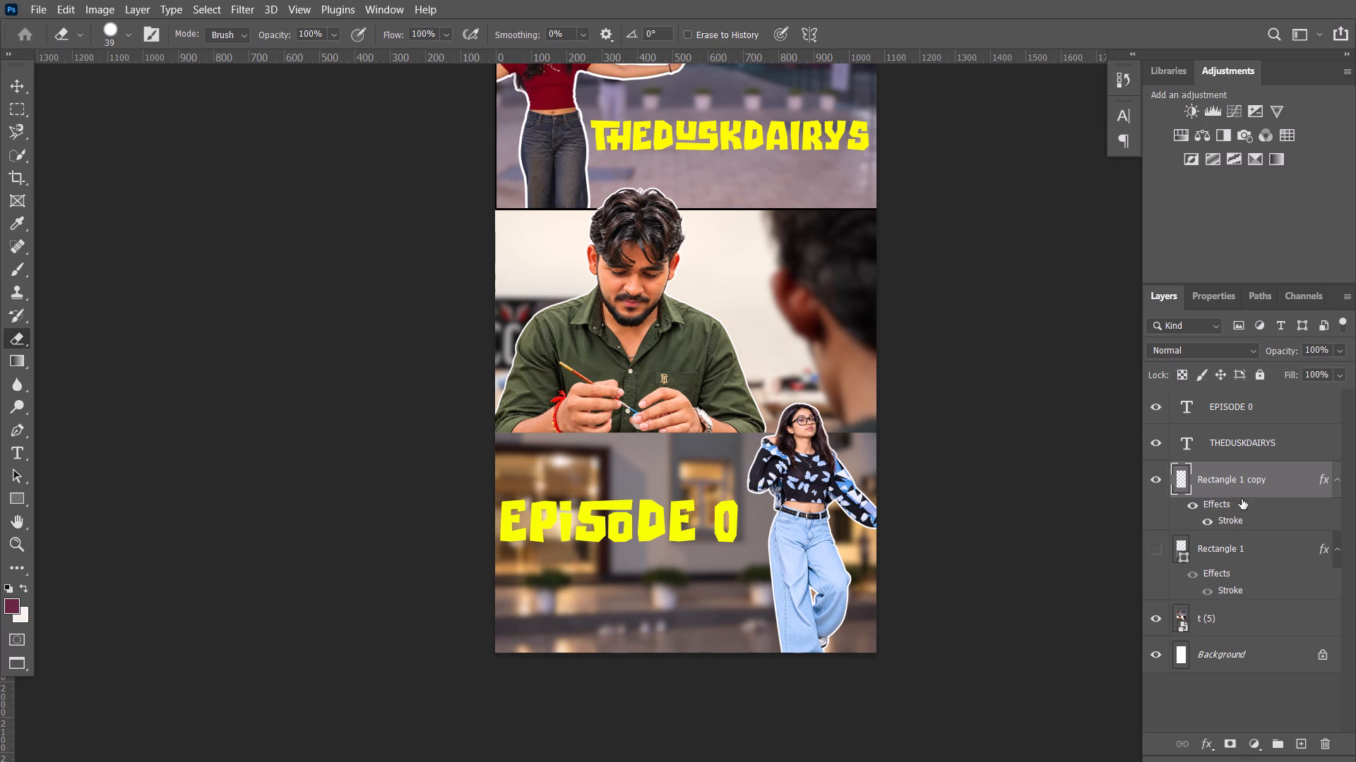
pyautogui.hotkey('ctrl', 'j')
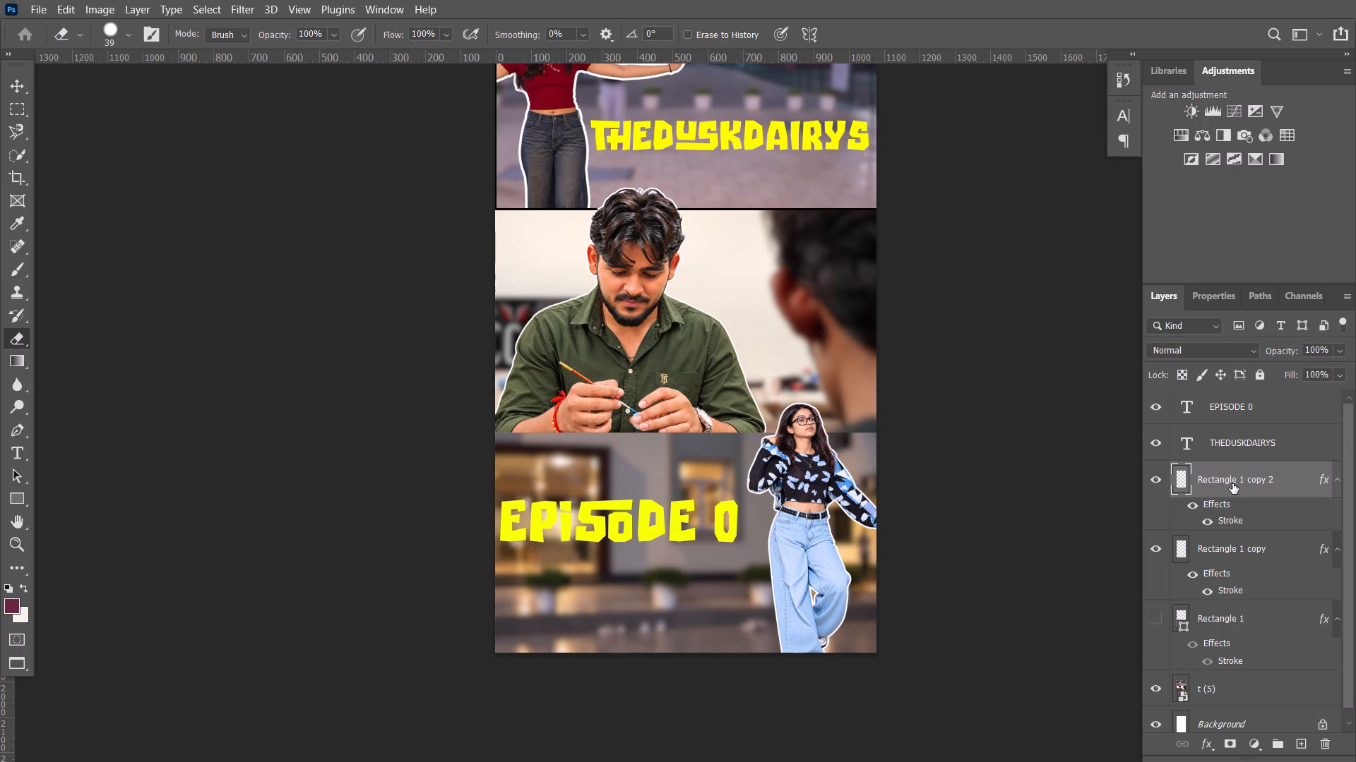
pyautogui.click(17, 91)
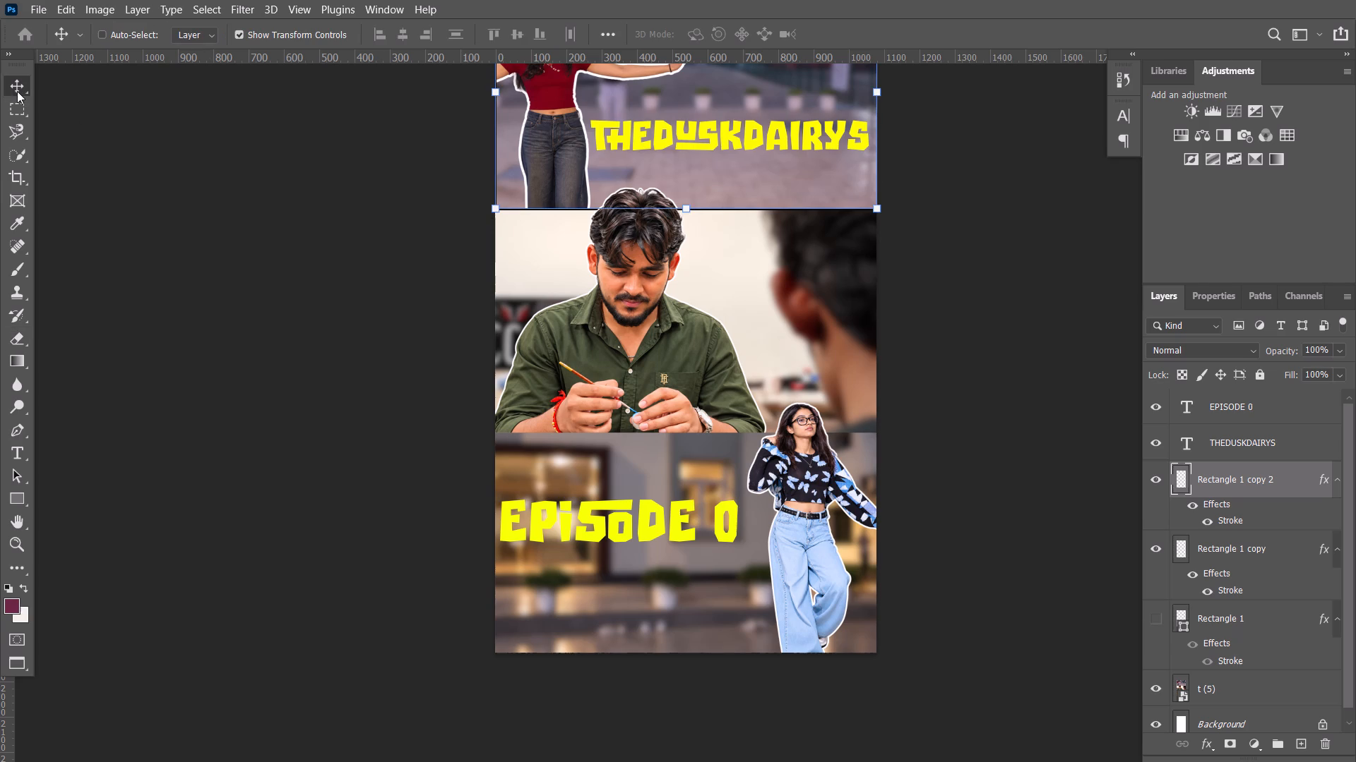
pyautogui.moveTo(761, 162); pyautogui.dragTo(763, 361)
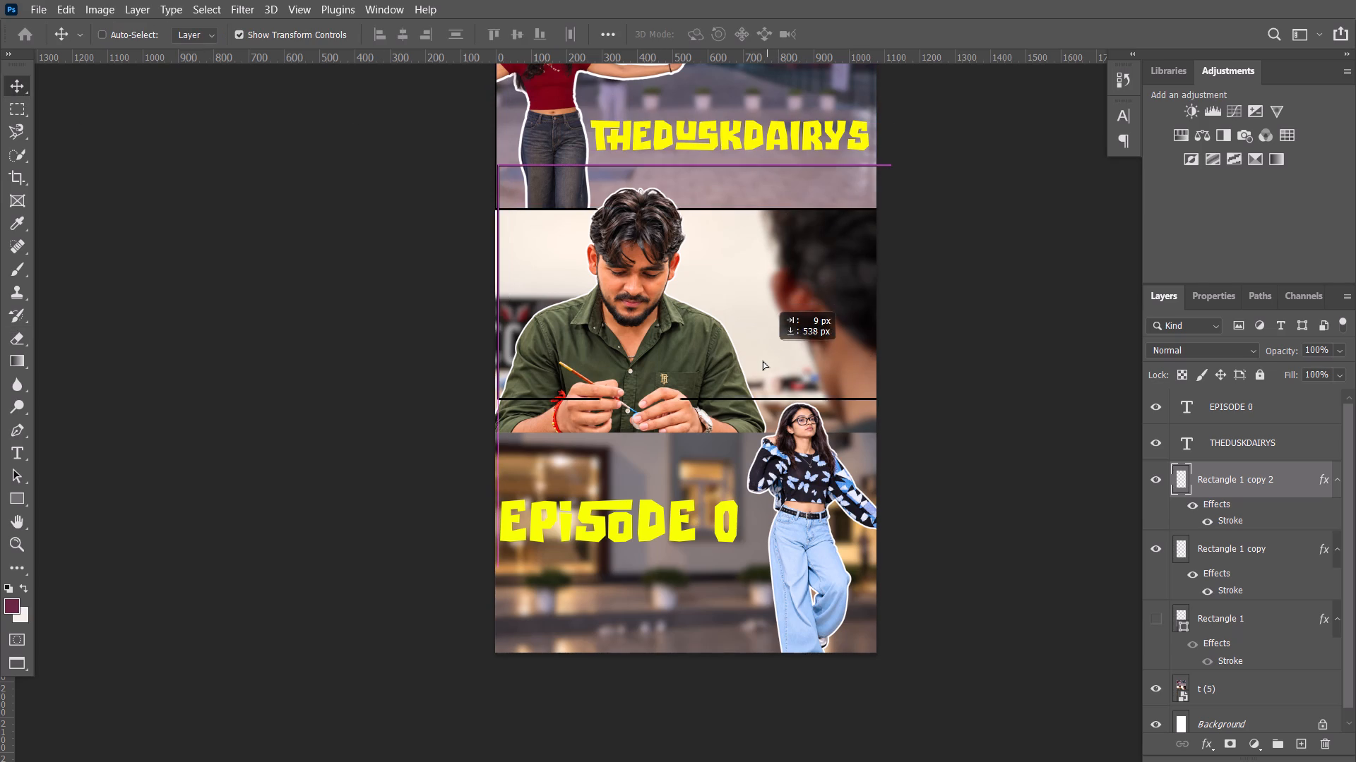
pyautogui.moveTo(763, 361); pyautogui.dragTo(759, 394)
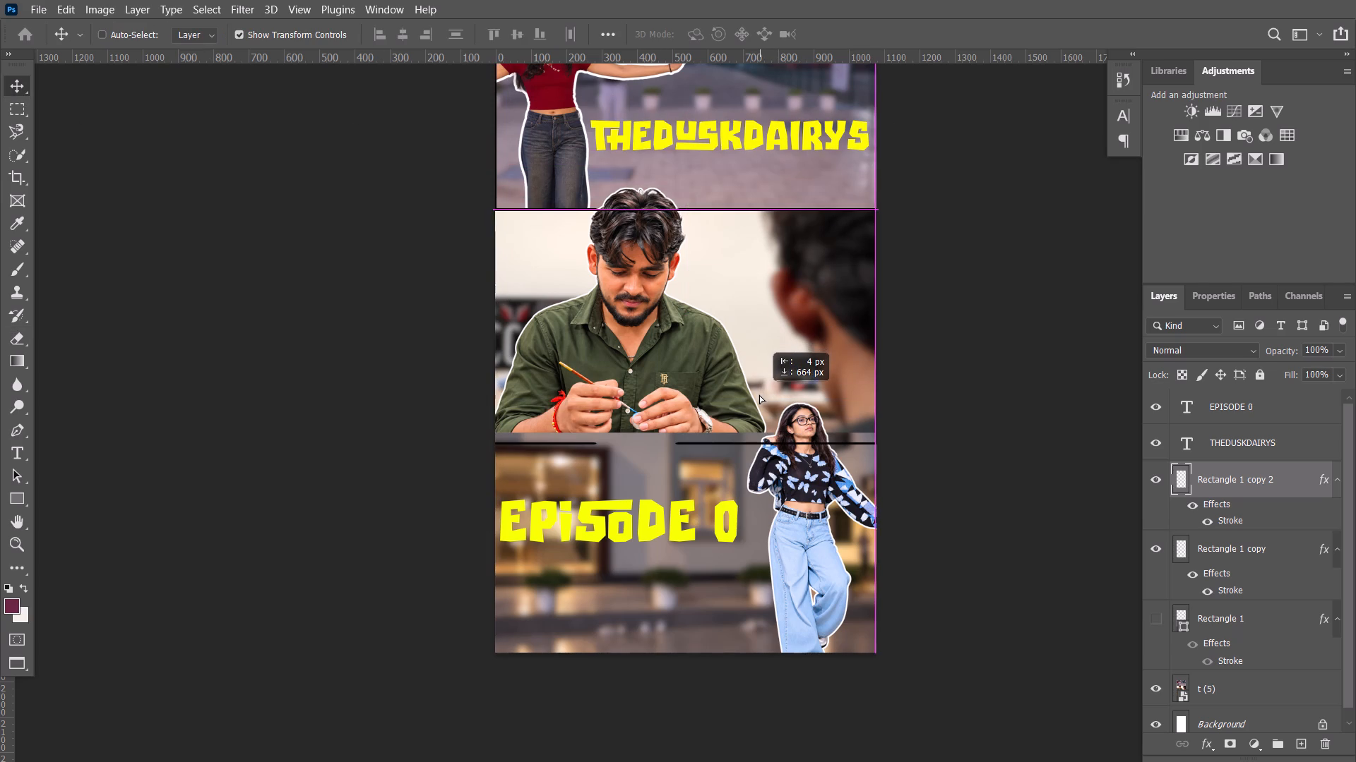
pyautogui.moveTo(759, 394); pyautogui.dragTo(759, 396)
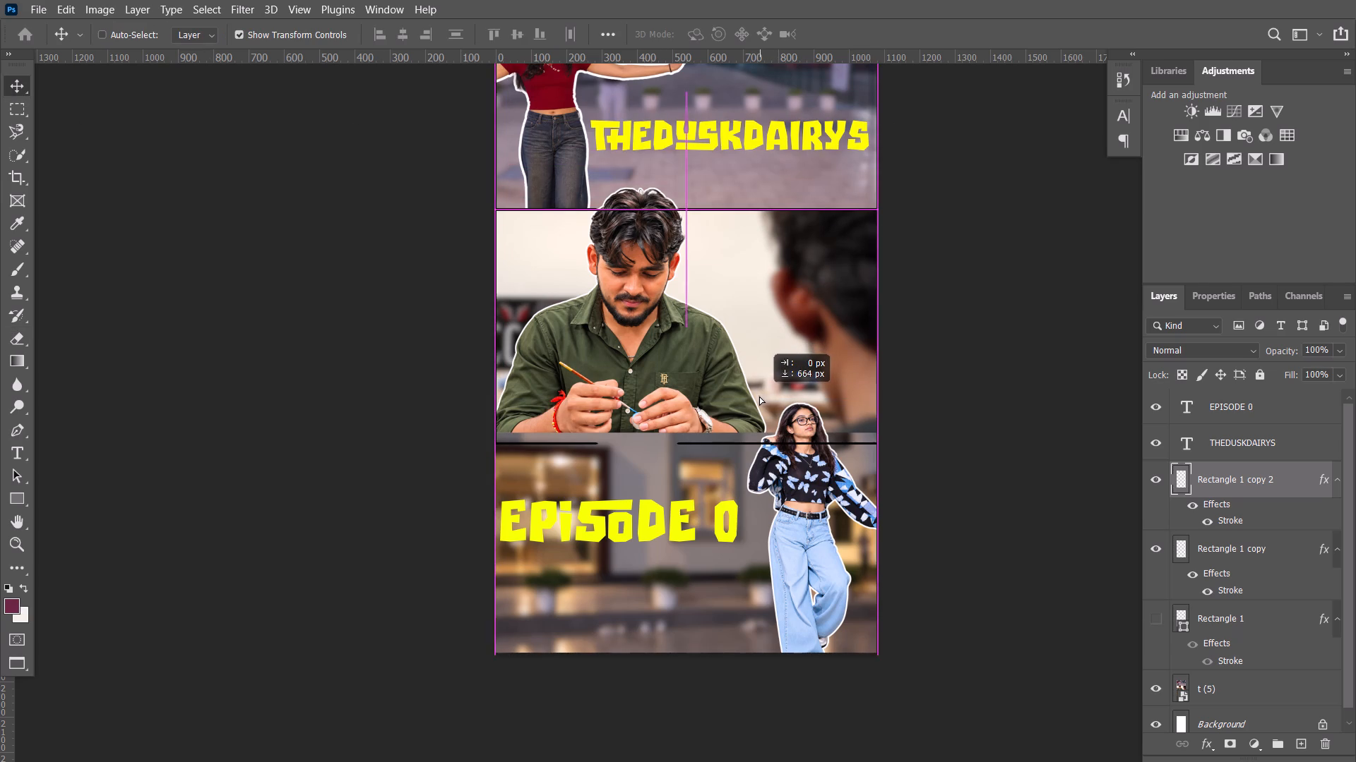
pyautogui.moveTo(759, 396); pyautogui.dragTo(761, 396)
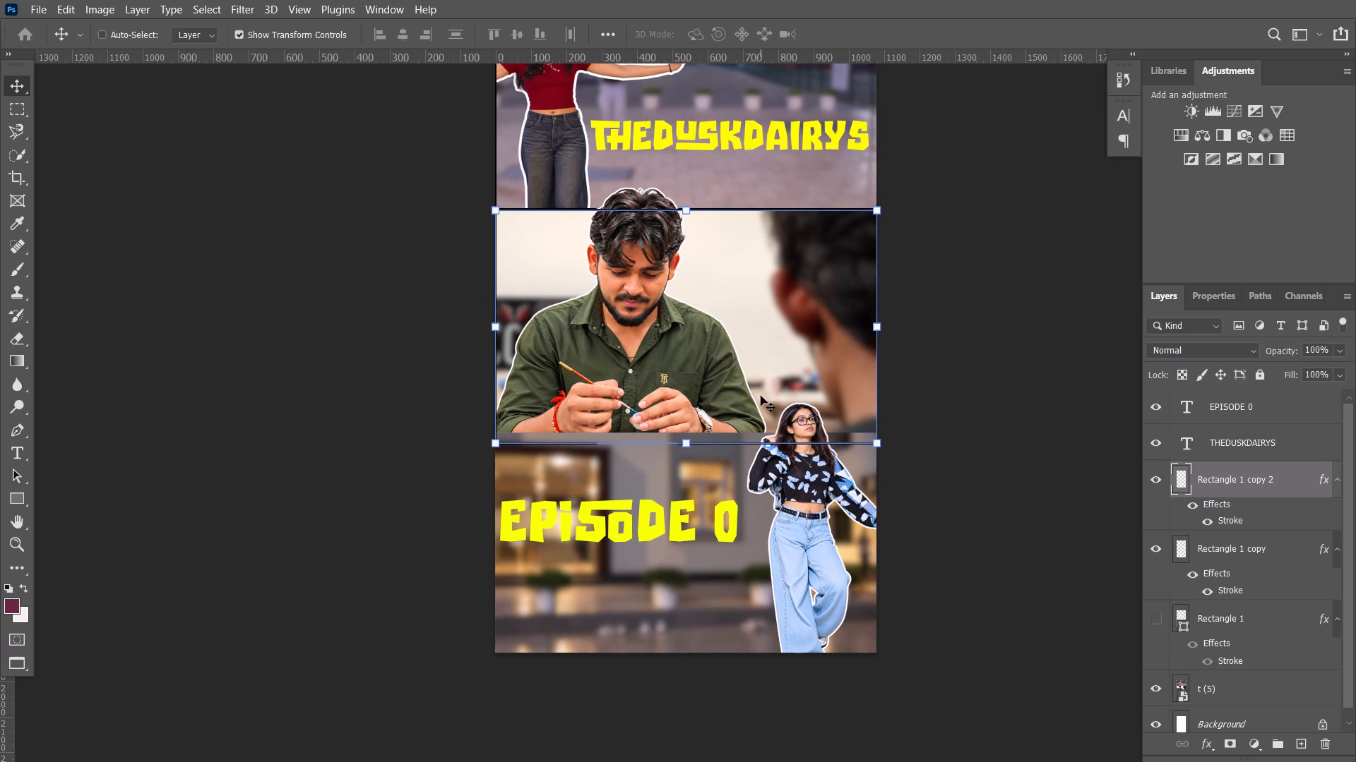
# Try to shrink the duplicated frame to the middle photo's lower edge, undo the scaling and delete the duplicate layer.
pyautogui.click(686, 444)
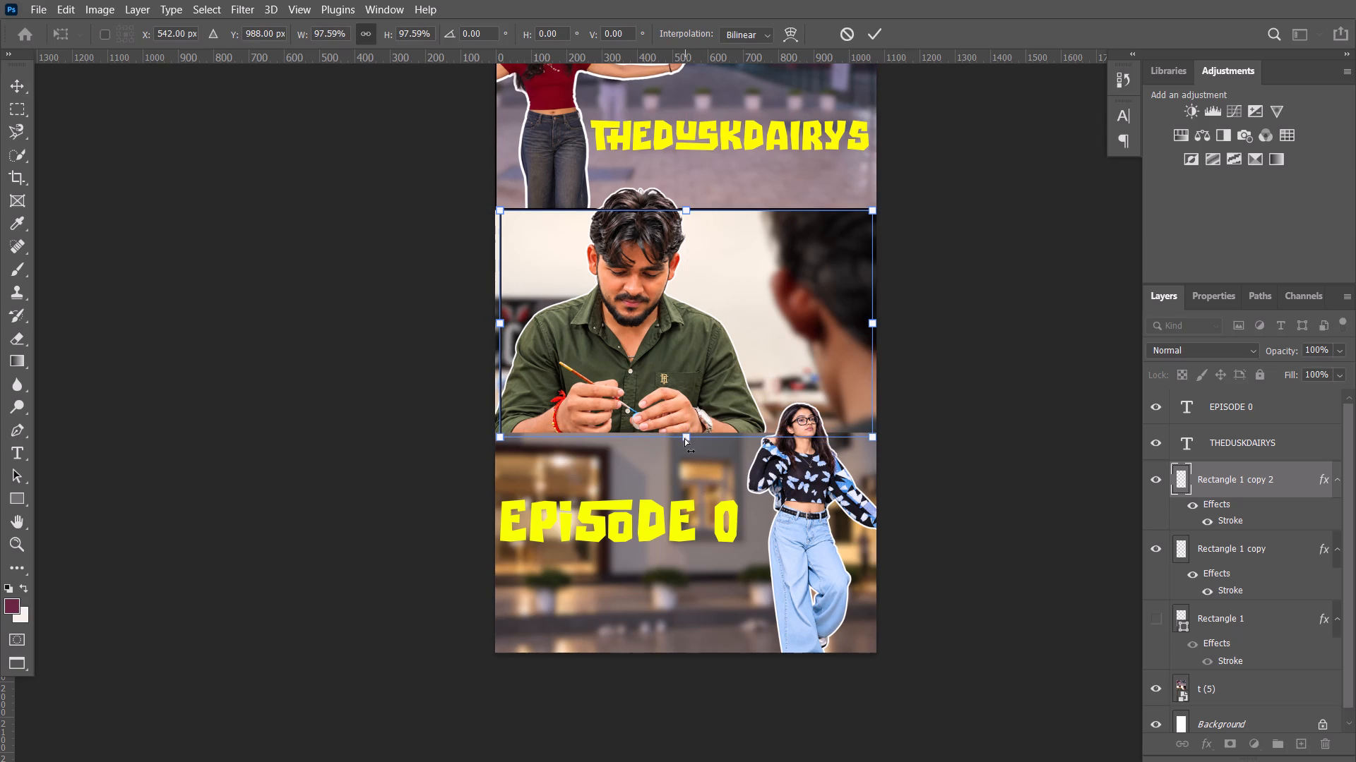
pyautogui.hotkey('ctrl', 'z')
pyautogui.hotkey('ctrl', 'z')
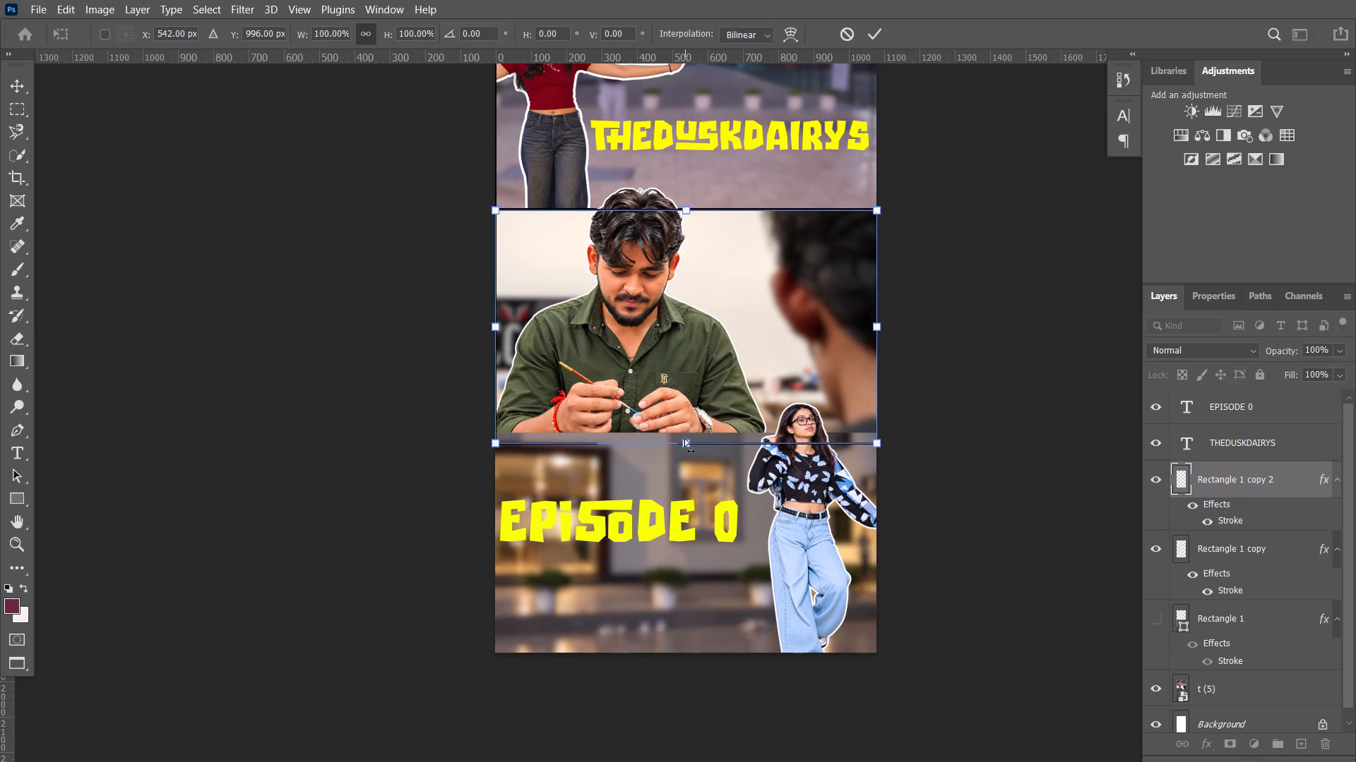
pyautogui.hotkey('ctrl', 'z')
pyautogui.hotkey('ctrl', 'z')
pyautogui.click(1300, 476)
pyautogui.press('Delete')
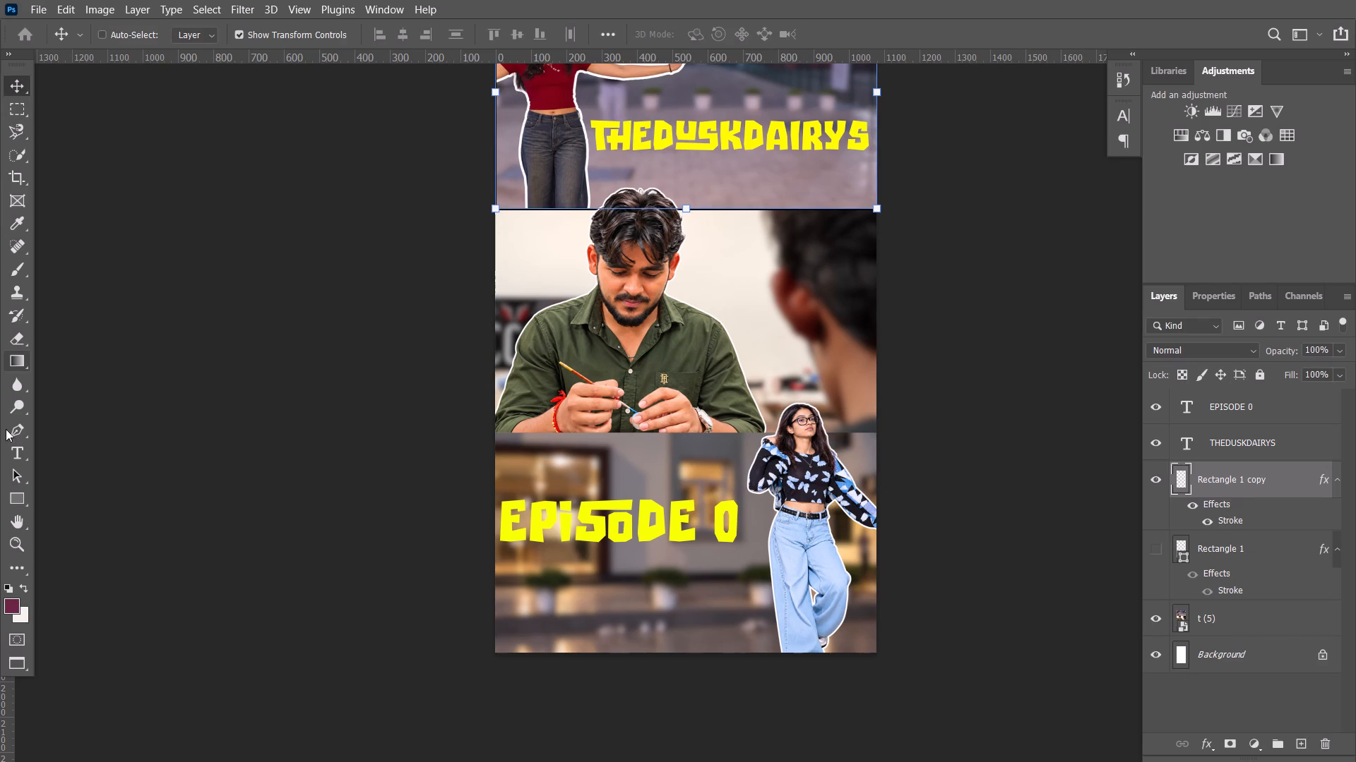
# Draw a new rectangle shape about 1121 by 653 px over the middle photo.
pyautogui.click(16, 503)
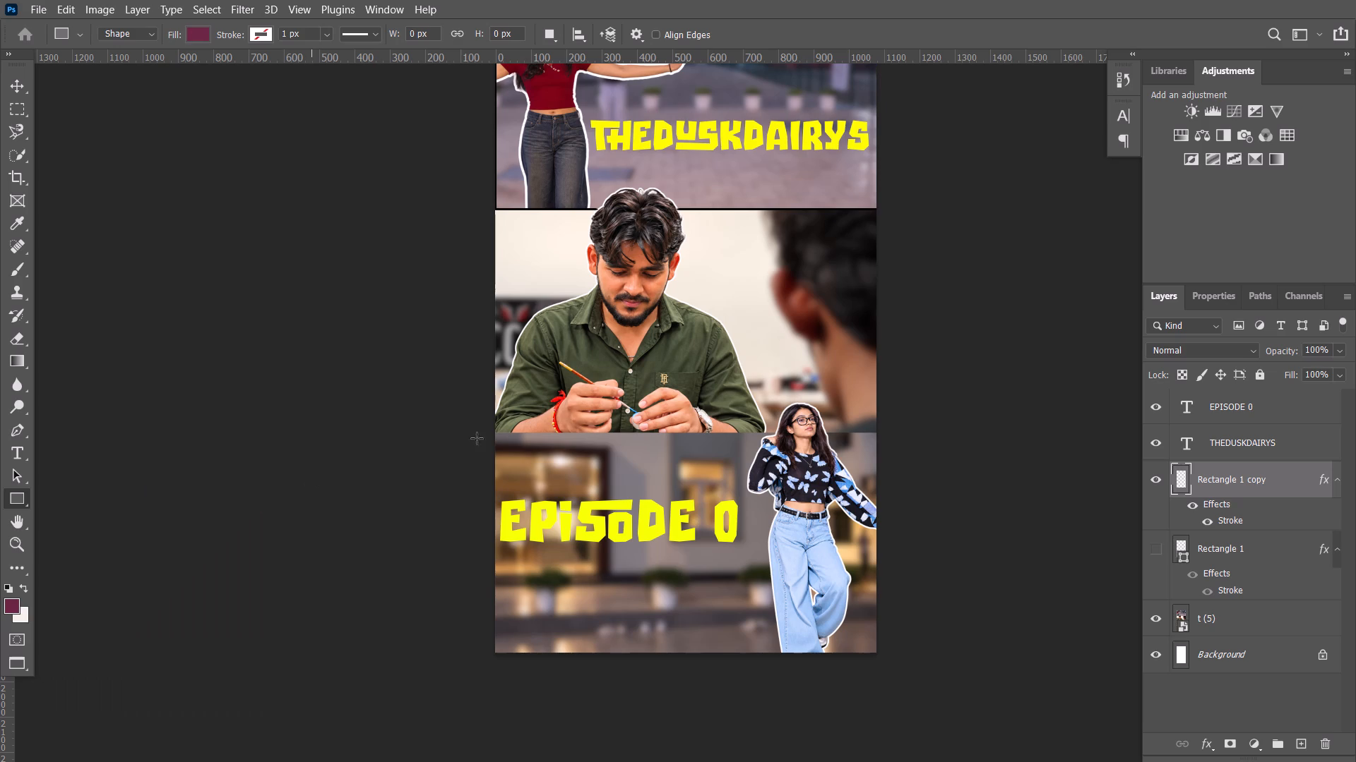
pyautogui.moveTo(674, 336); pyautogui.dragTo(861, 409)
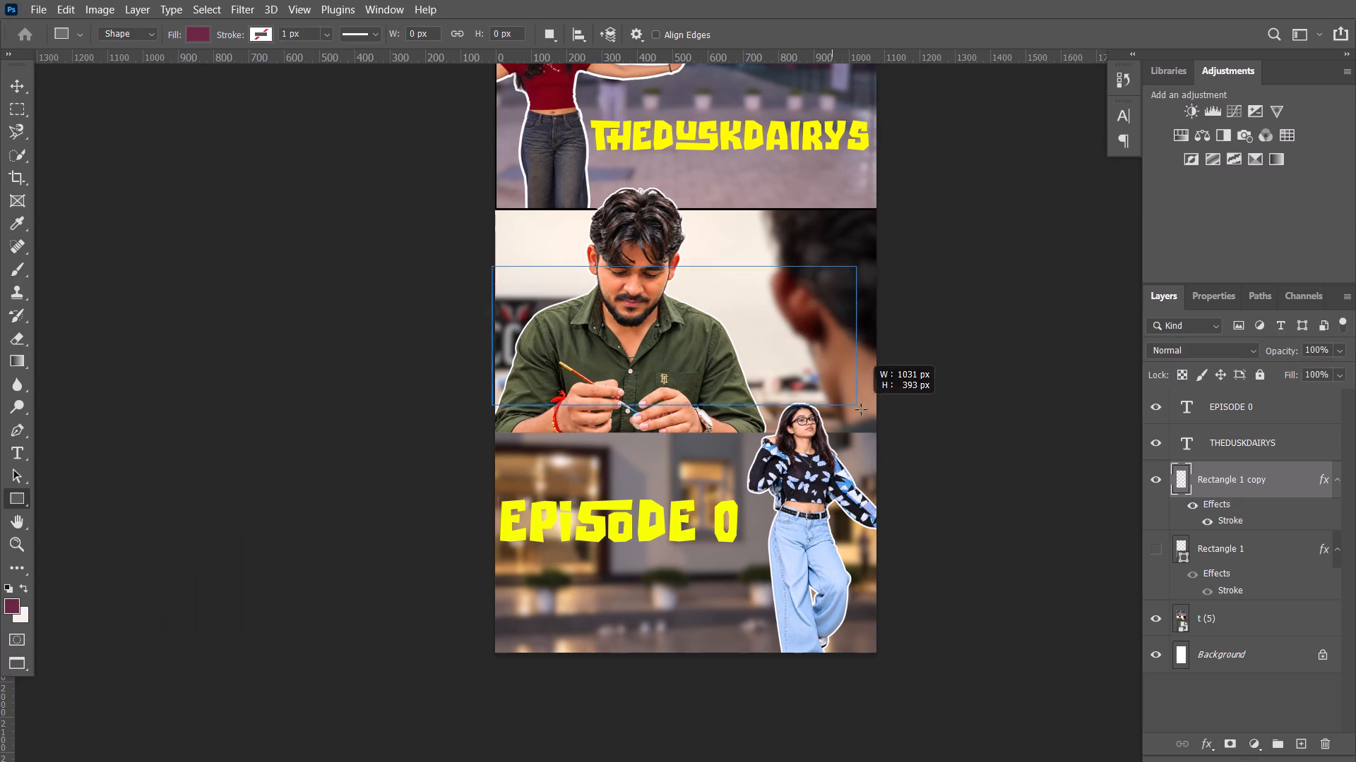
pyautogui.moveTo(861, 409); pyautogui.dragTo(857, 411)
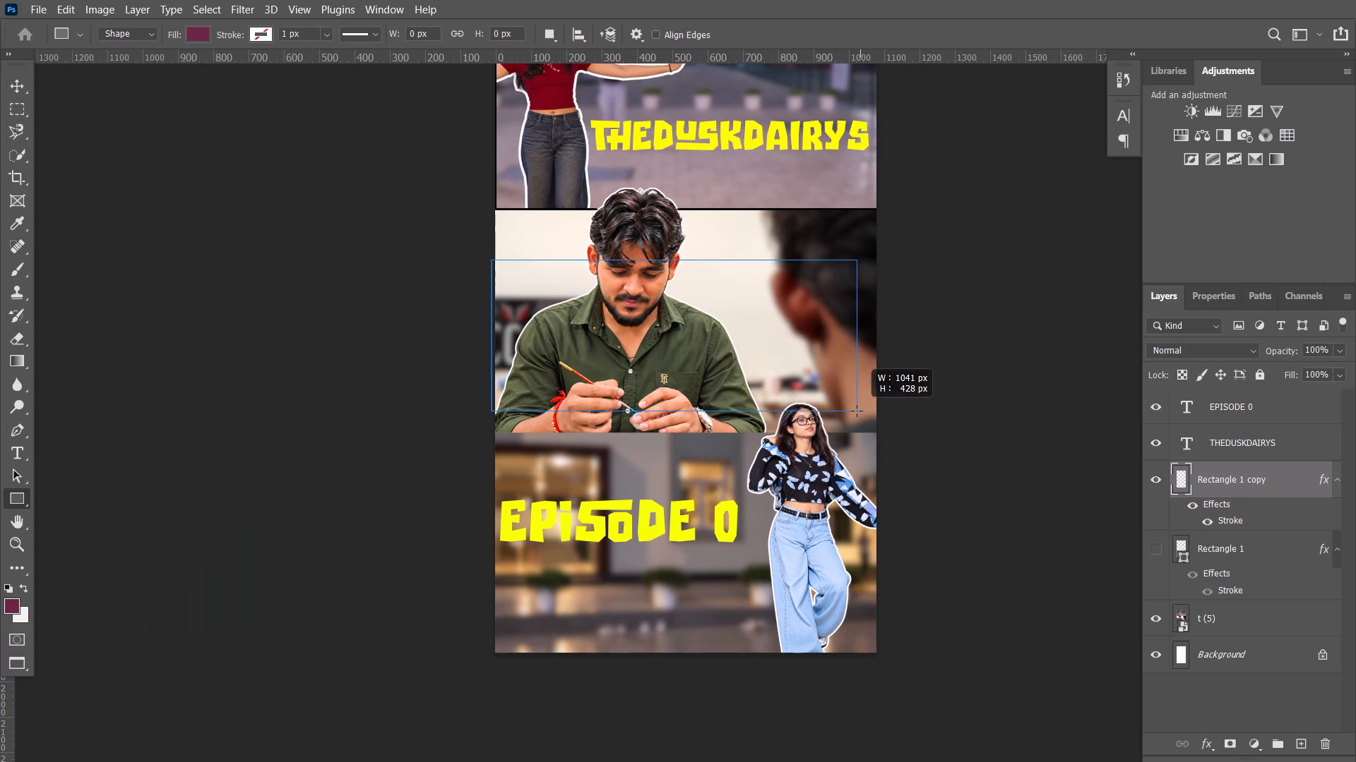
pyautogui.moveTo(857, 411); pyautogui.dragTo(873, 411)
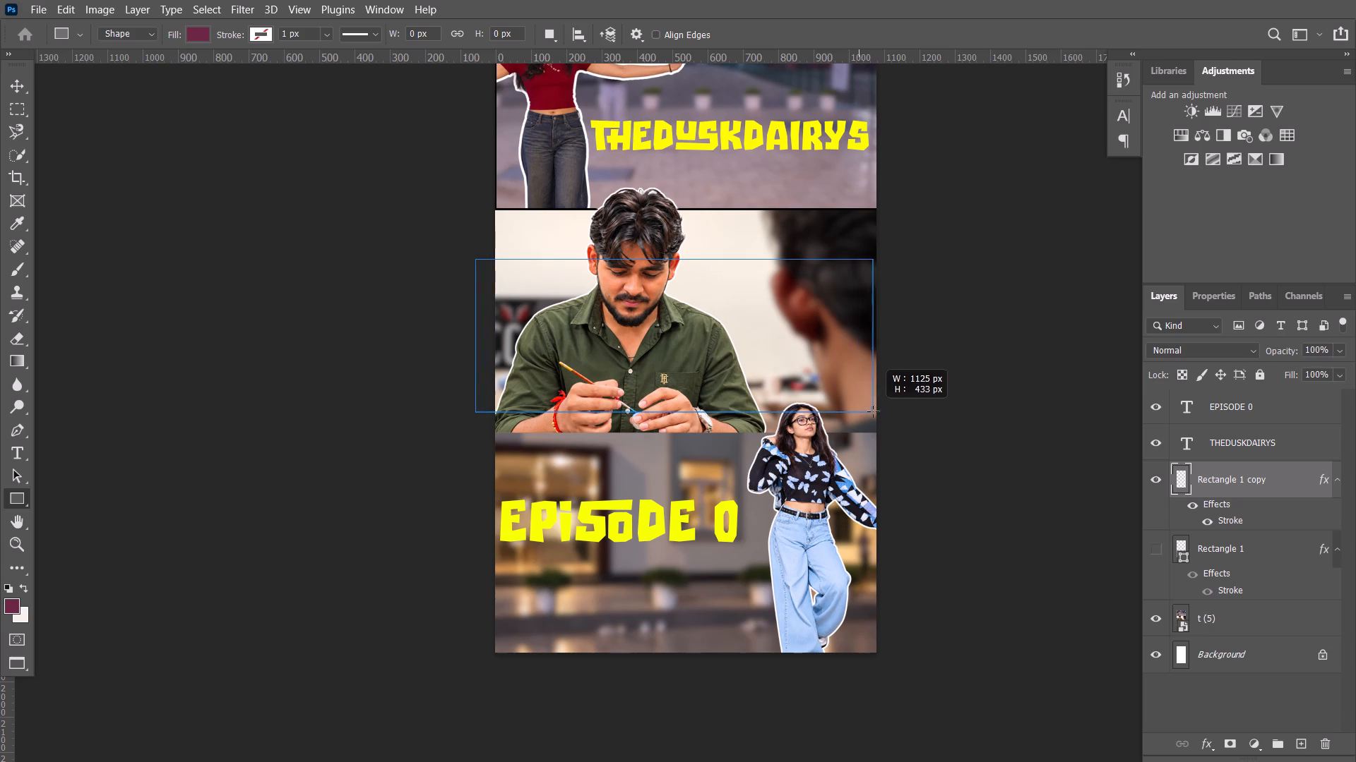
pyautogui.moveTo(873, 411); pyautogui.dragTo(872, 451)
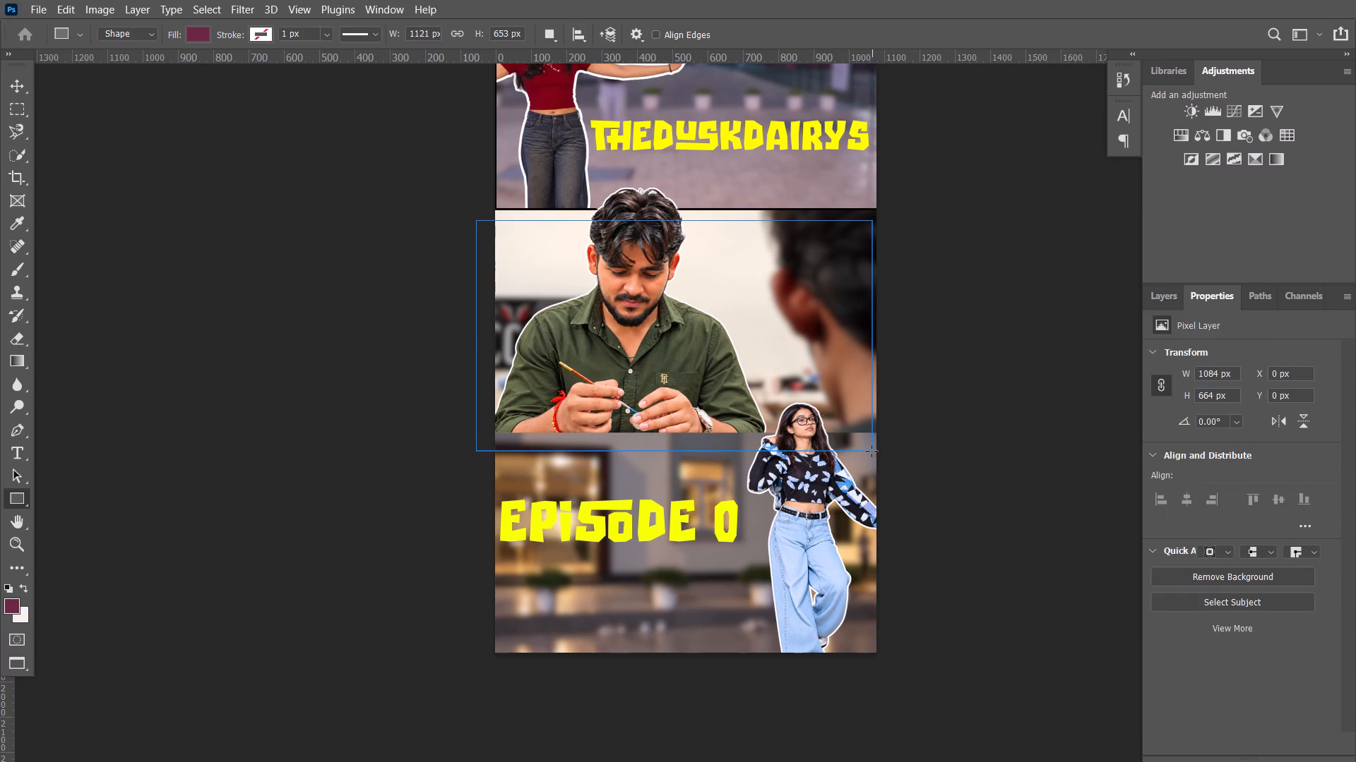
# Fit the new rectangle over the middle photo at X 0, Y 664 px, resizing it to 1084 by 637 px.
pyautogui.click(19, 96)
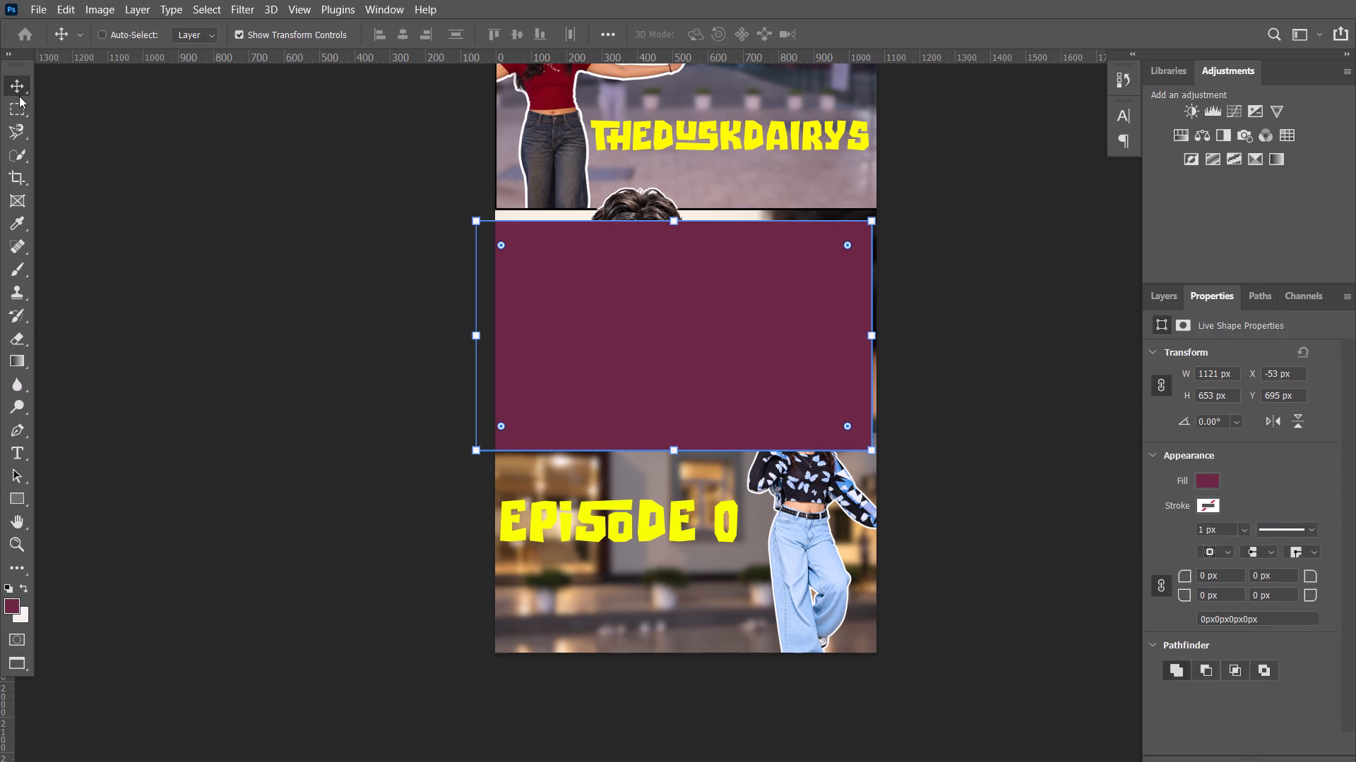
pyautogui.moveTo(637, 302); pyautogui.dragTo(649, 291)
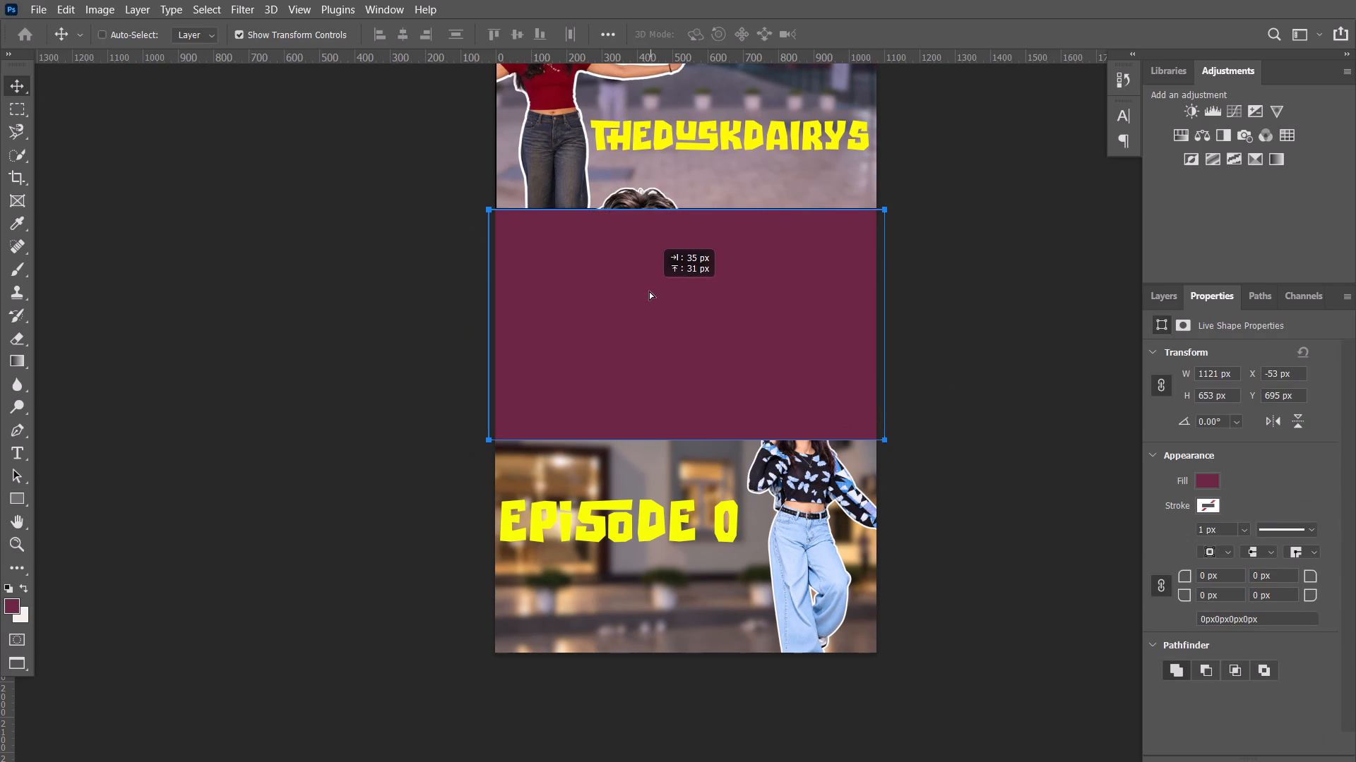
pyautogui.moveTo(649, 291); pyautogui.dragTo(646, 291)
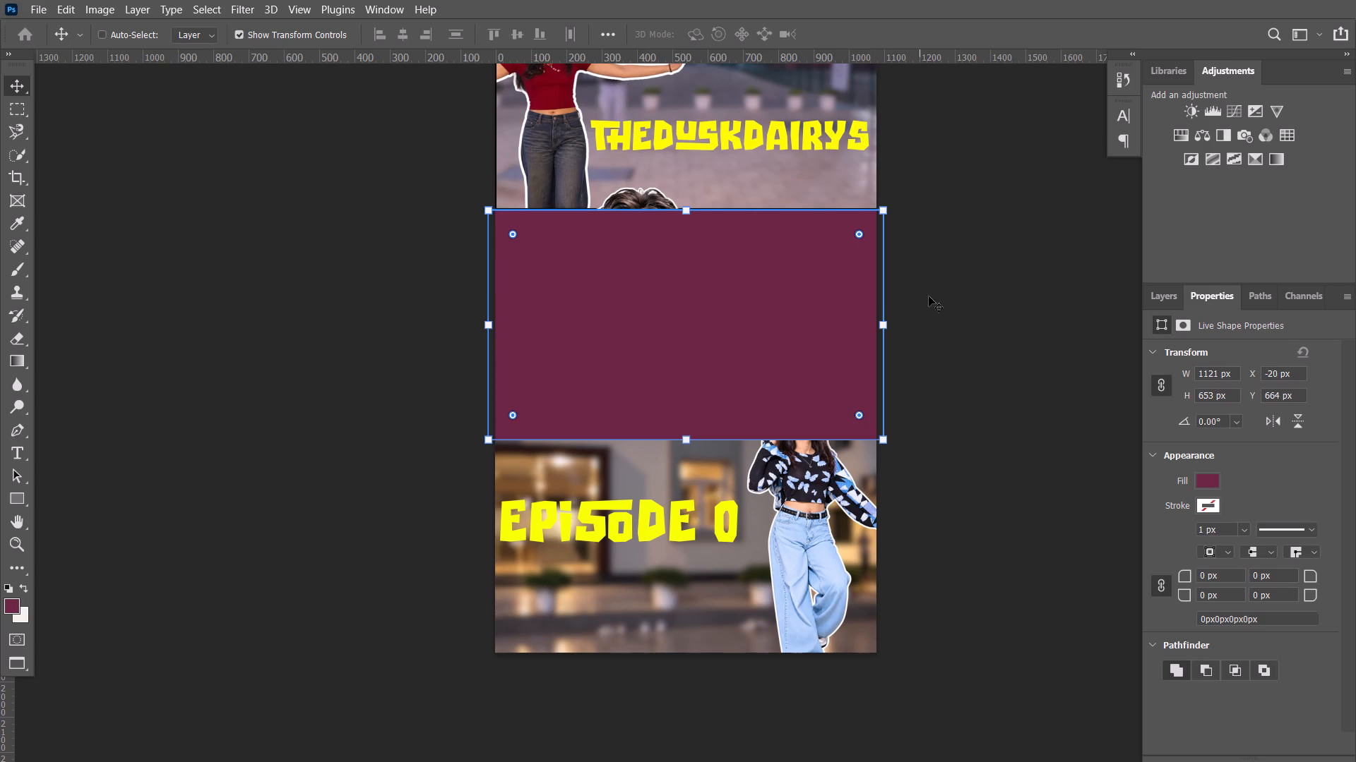
pyautogui.keyDown('shift'); pyautogui.click(891, 324); pyautogui.keyUp('shift')
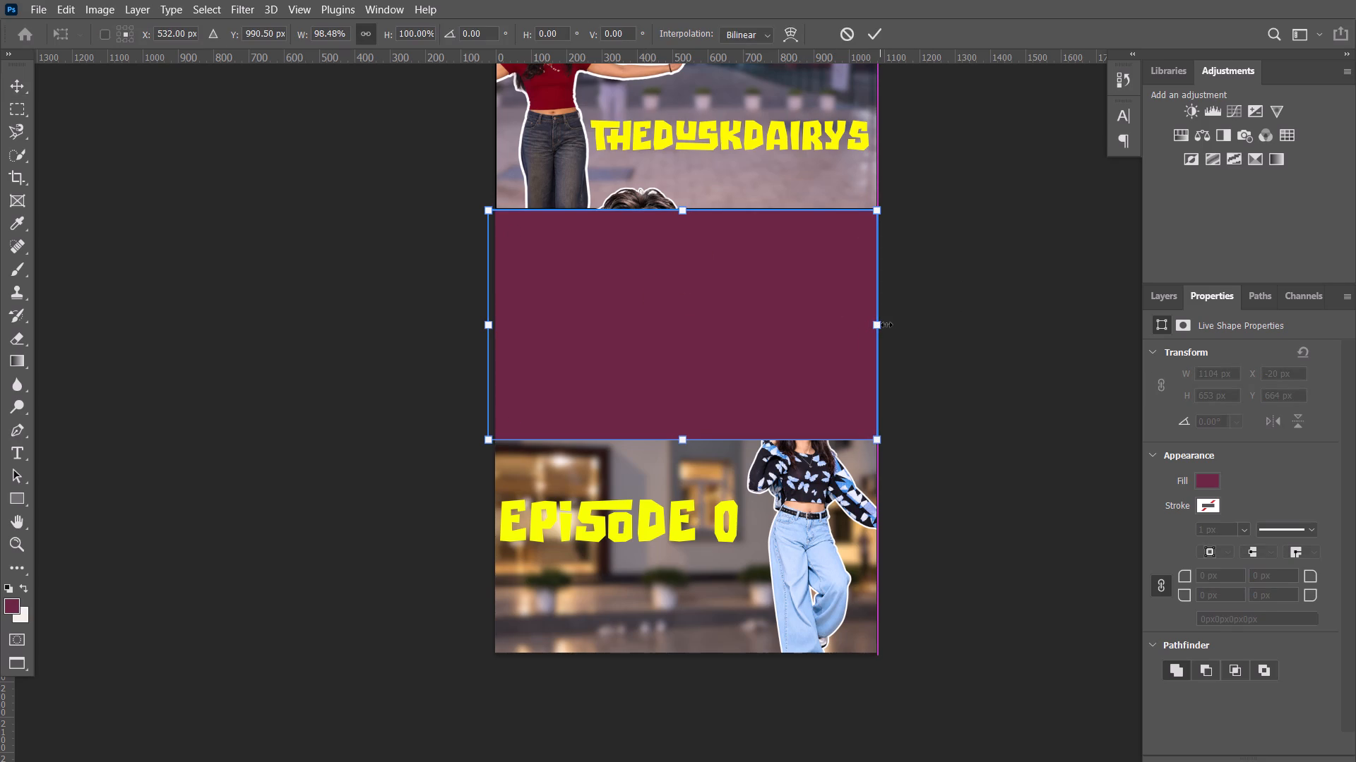
pyautogui.keyDown('shift'); pyautogui.moveTo(682, 437); pyautogui.dragTo(689, 420); pyautogui.keyUp('shift')
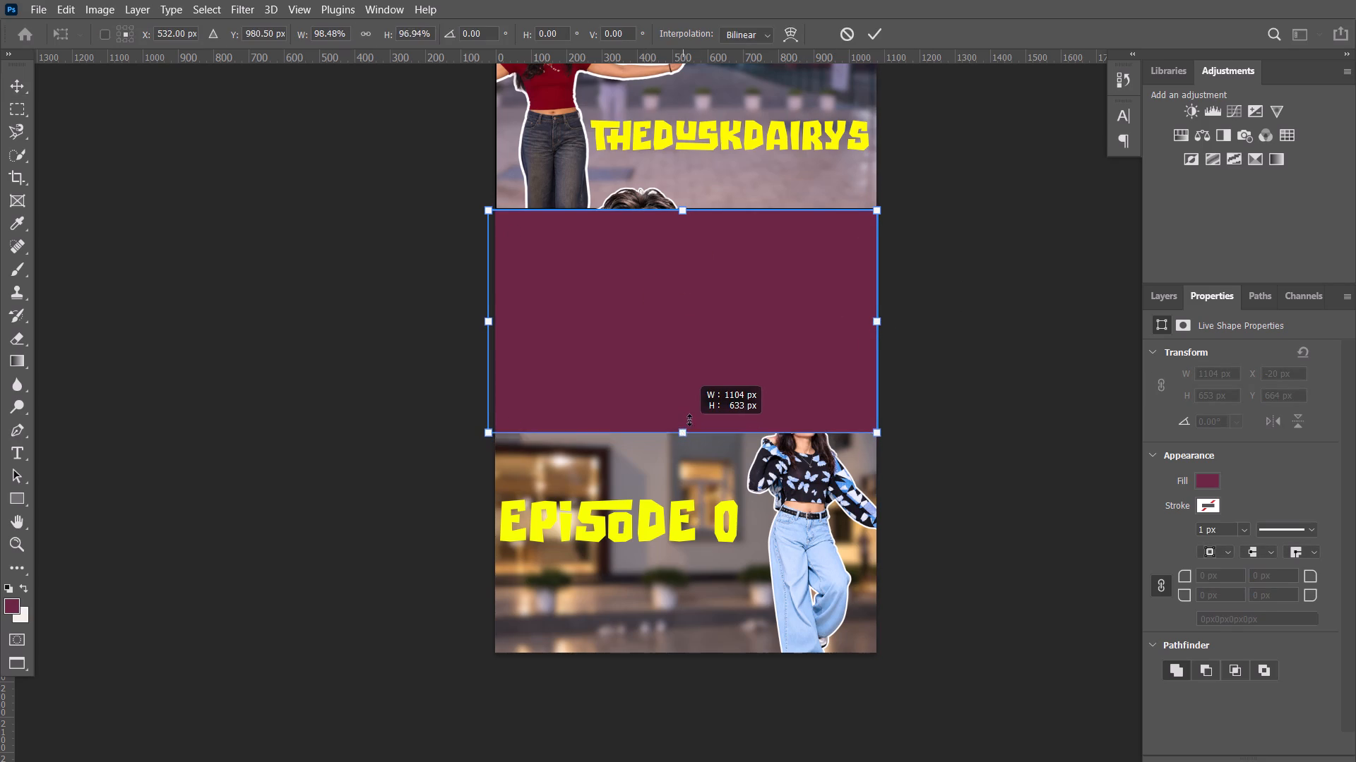
pyautogui.keyDown('shift'); pyautogui.moveTo(689, 420); pyautogui.dragTo(692, 431); pyautogui.keyUp('shift')
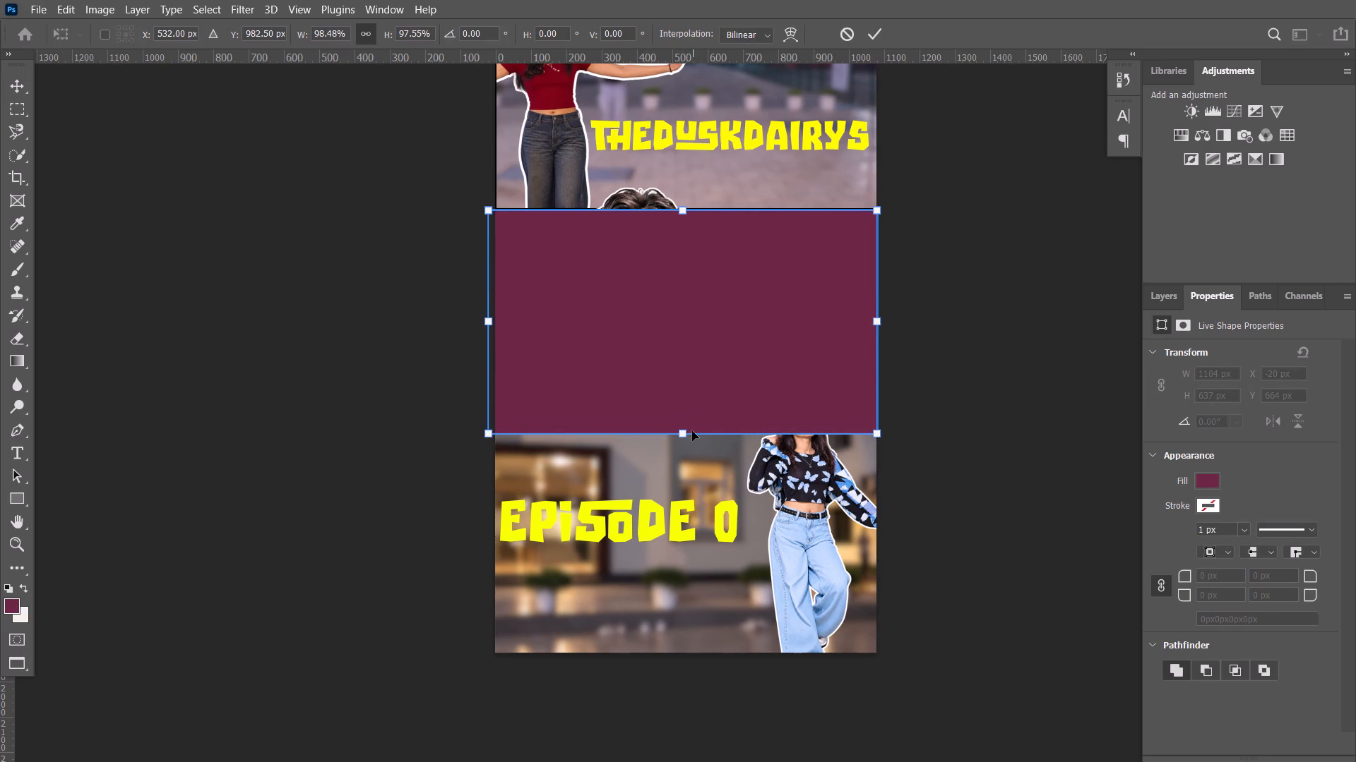
pyautogui.moveTo(686, 213); pyautogui.dragTo(686, 222)
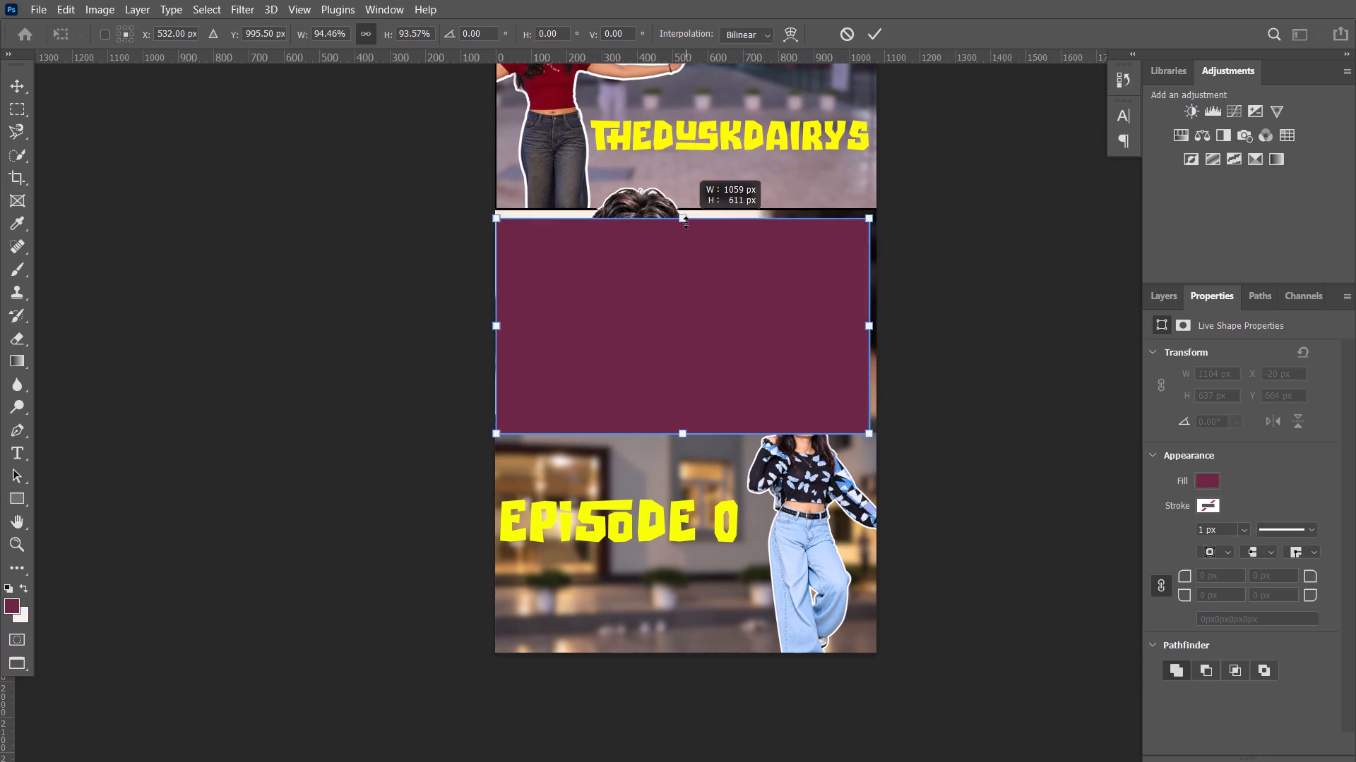
pyautogui.moveTo(686, 222); pyautogui.dragTo(686, 219)
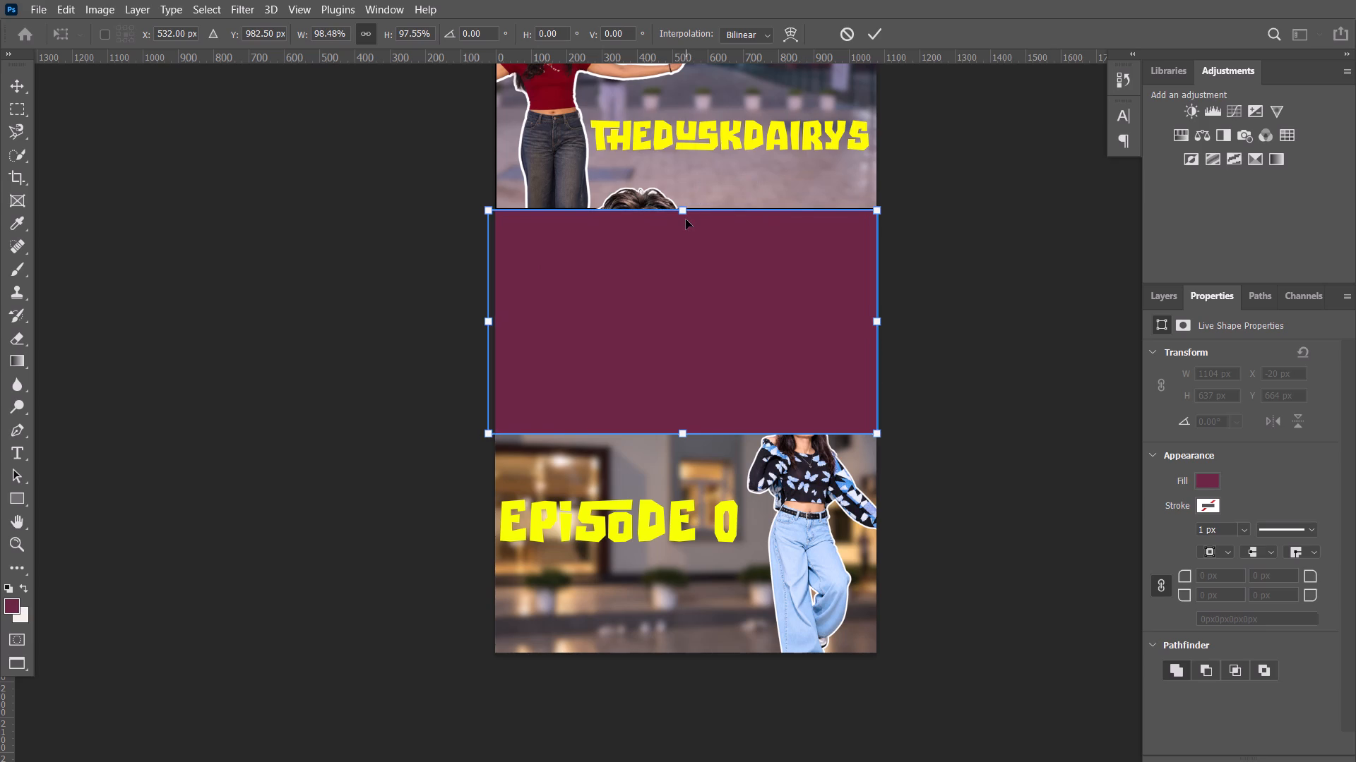
pyautogui.keyDown('shift'); pyautogui.moveTo(493, 329); pyautogui.dragTo(502, 329); pyautogui.keyUp('shift')
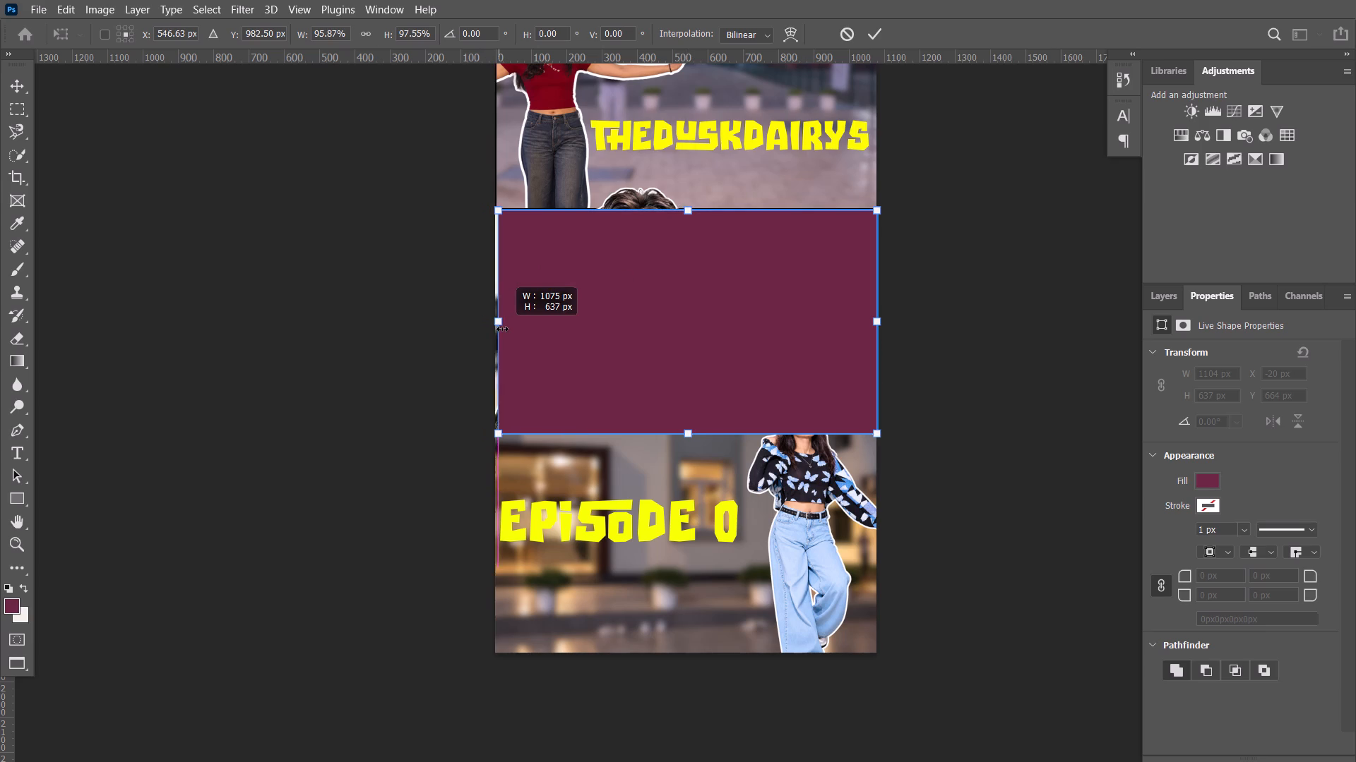
pyautogui.keyDown('shift'); pyautogui.moveTo(502, 329); pyautogui.dragTo(499, 329); pyautogui.keyUp('shift')
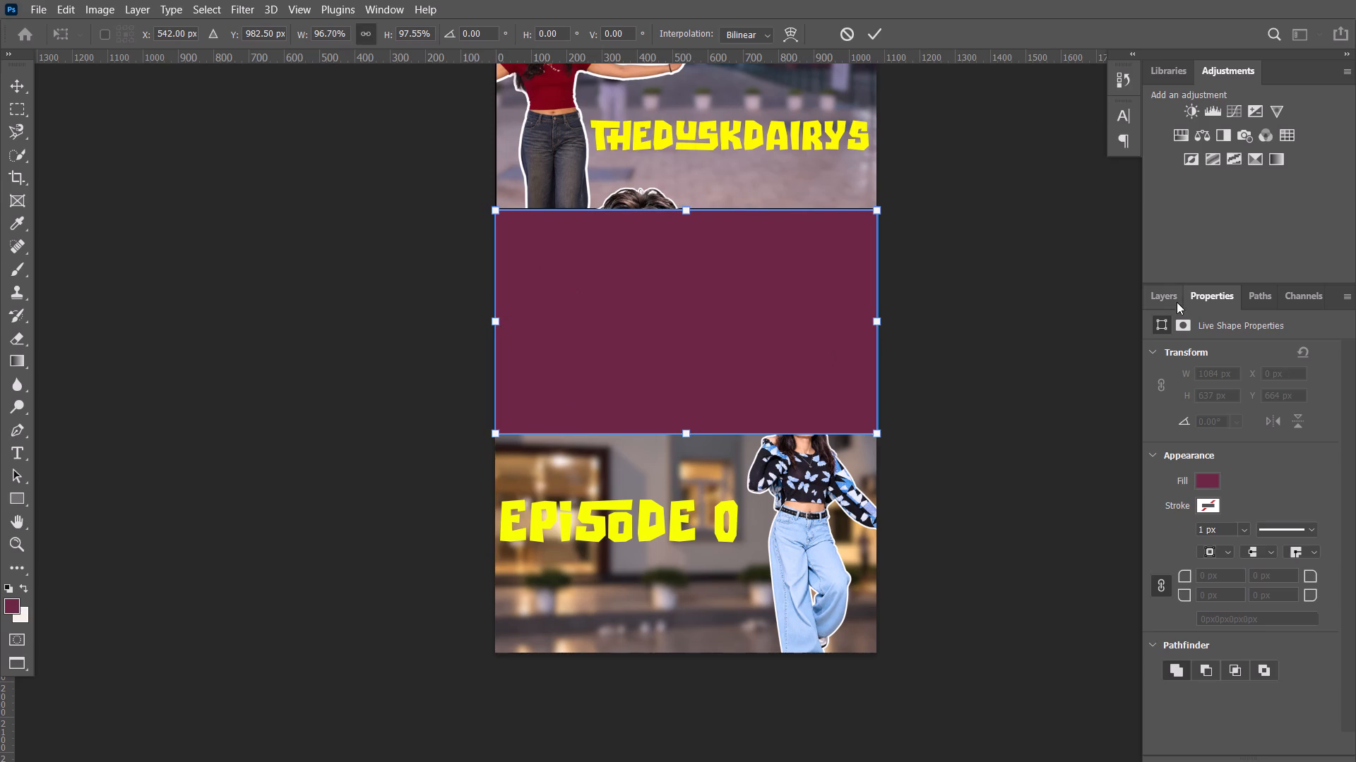
# Commit the new rectangle's transform and set the Rectangle 2 shape's fill to no color.
pyautogui.click(1208, 482)
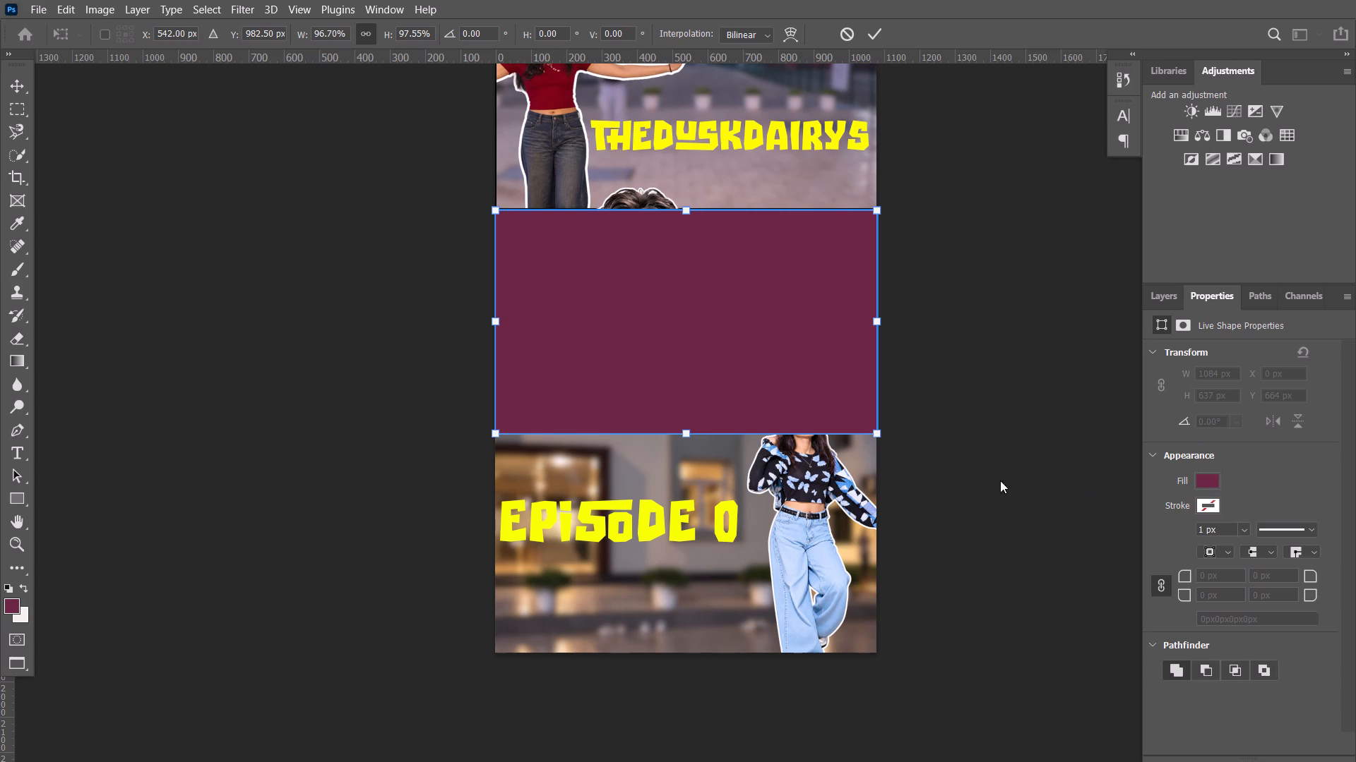
pyautogui.click(997, 479)
pyautogui.click(1200, 475)
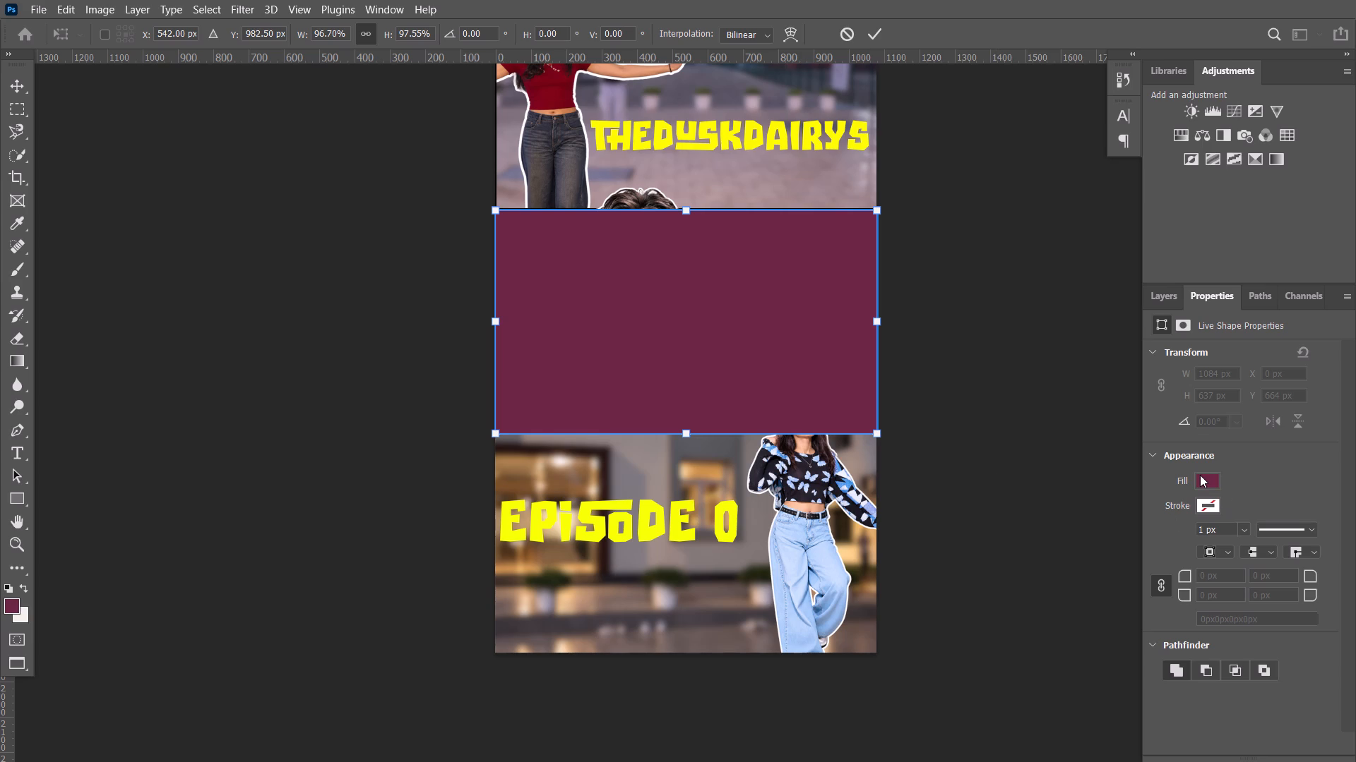
pyautogui.click(1205, 479)
pyautogui.click(1005, 486)
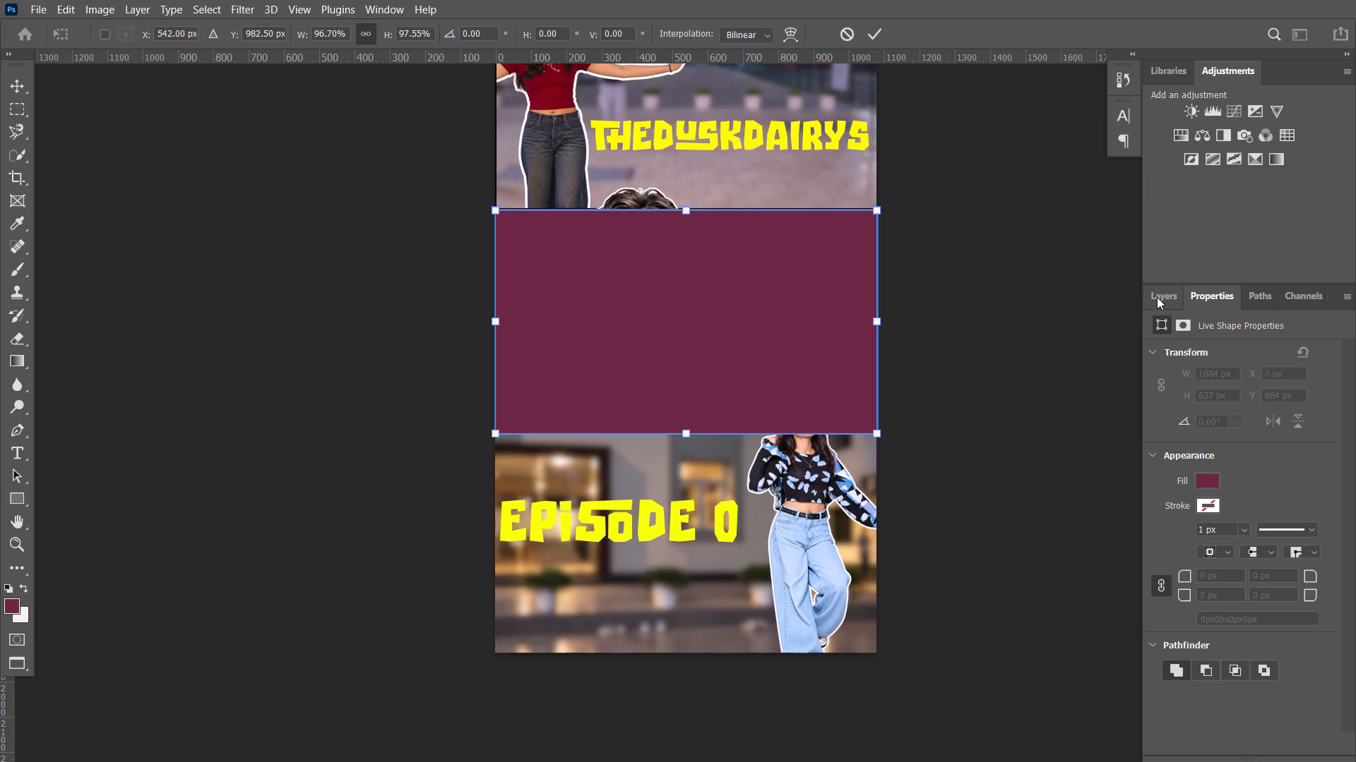
pyautogui.click(1157, 300)
pyautogui.click(1220, 295)
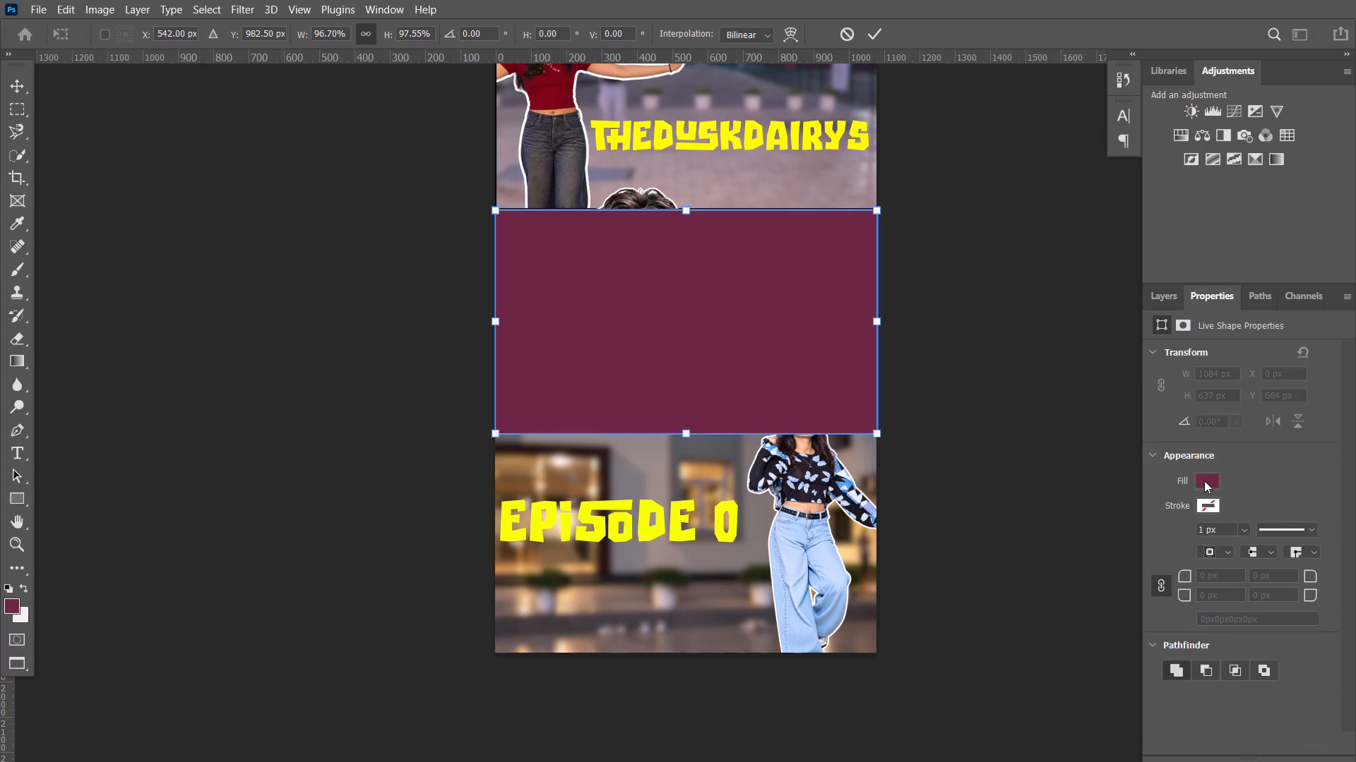
pyautogui.click(1204, 480)
pyautogui.click(1156, 305)
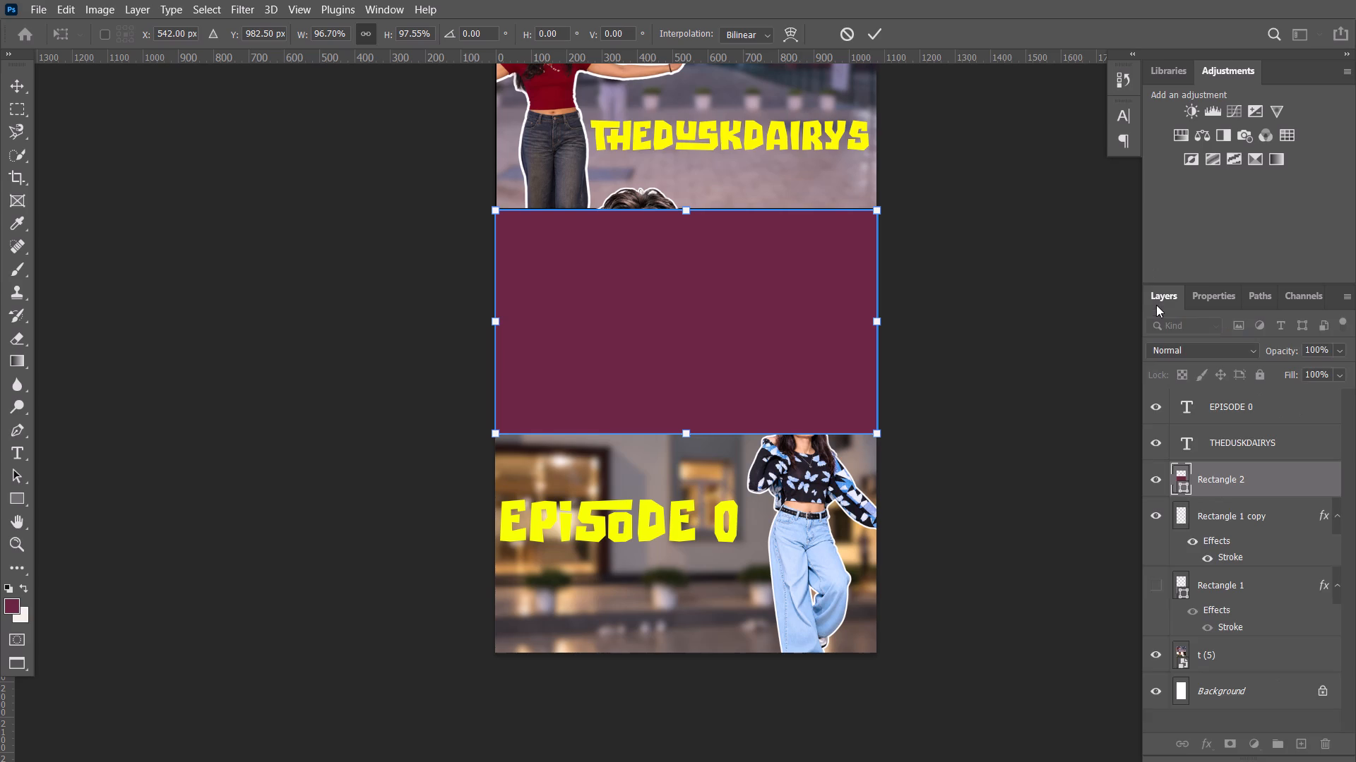
pyautogui.click(1254, 472)
pyautogui.click(1202, 296)
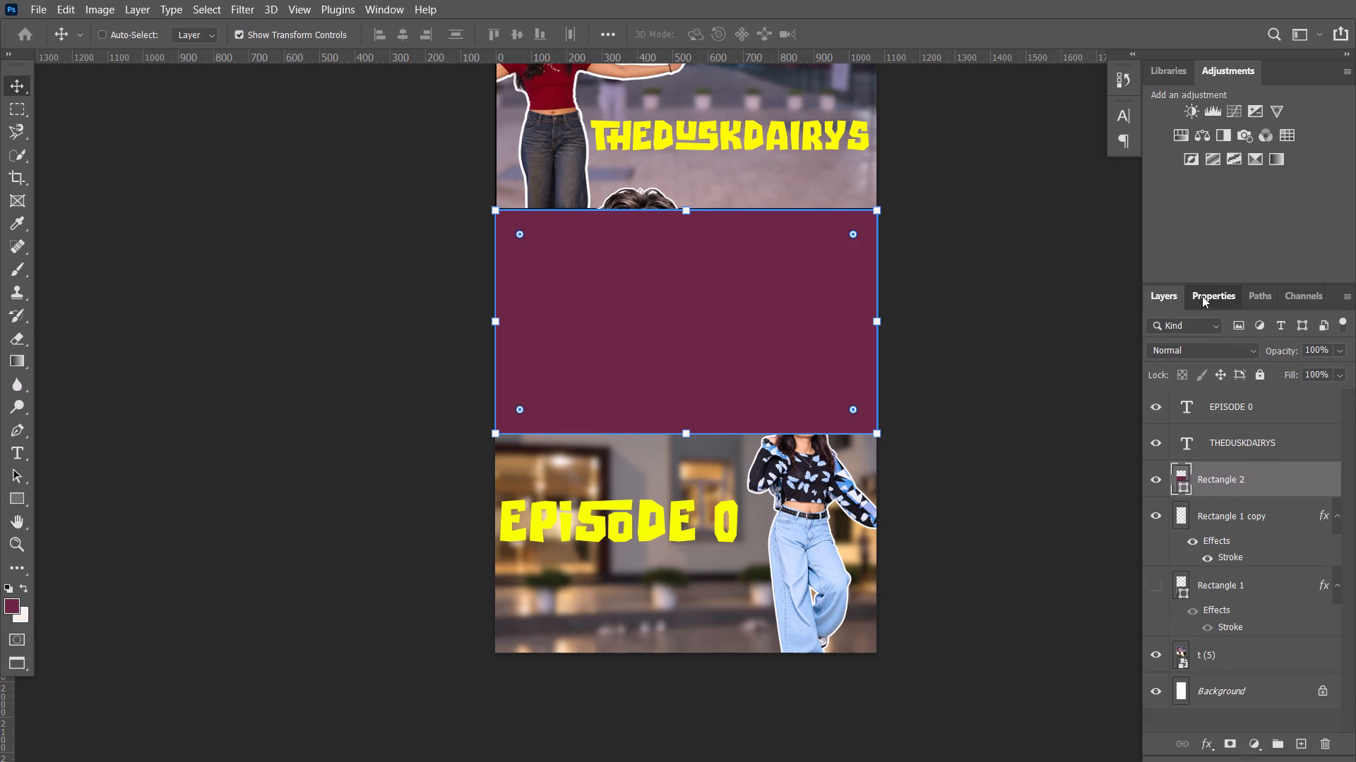
pyautogui.click(1208, 471)
pyautogui.click(1208, 480)
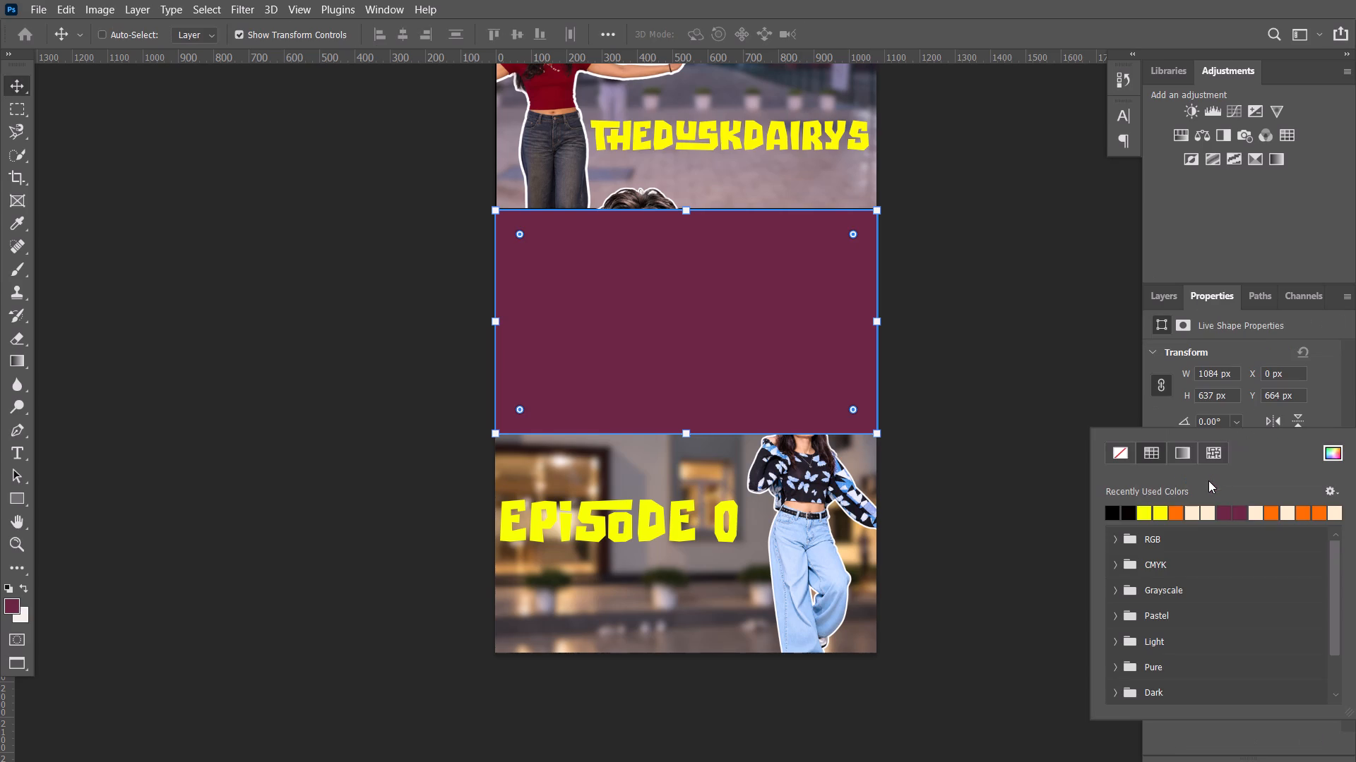
pyautogui.click(1121, 453)
pyautogui.click(1023, 532)
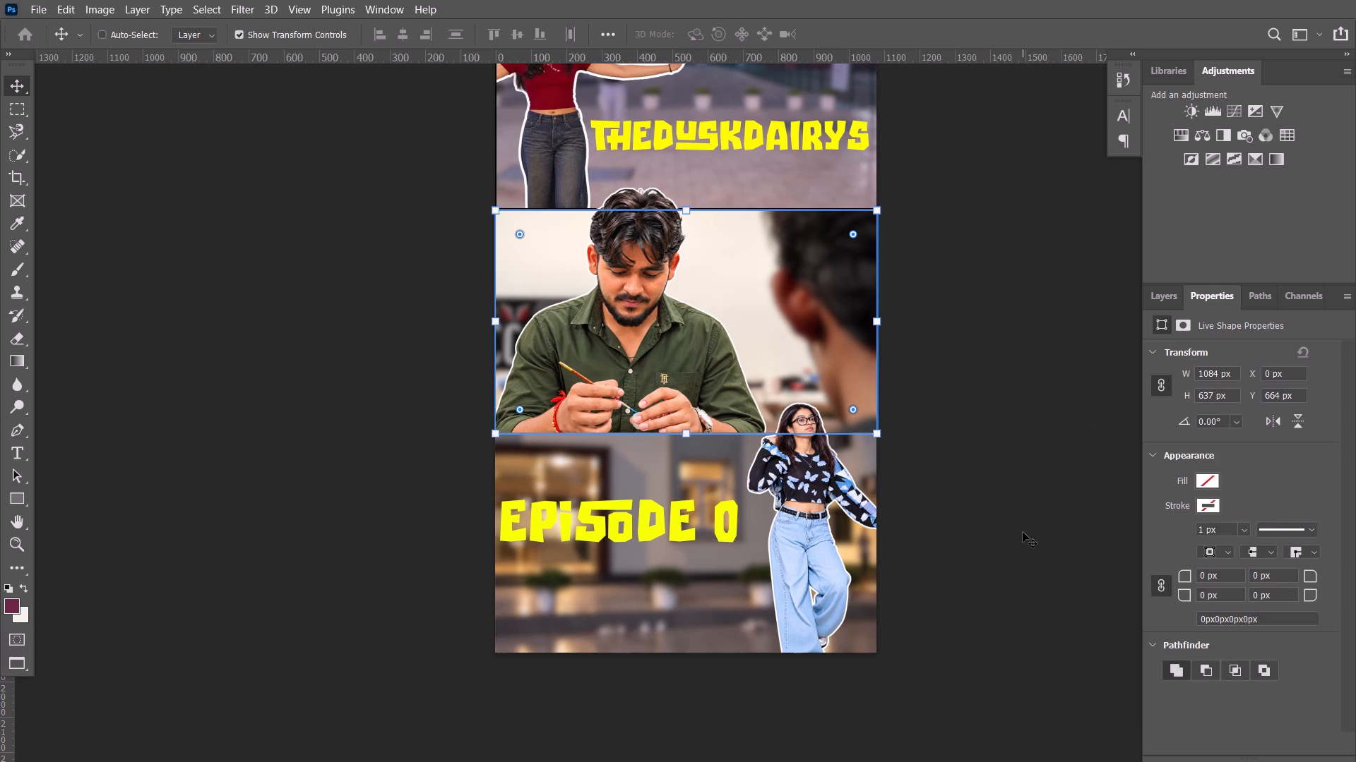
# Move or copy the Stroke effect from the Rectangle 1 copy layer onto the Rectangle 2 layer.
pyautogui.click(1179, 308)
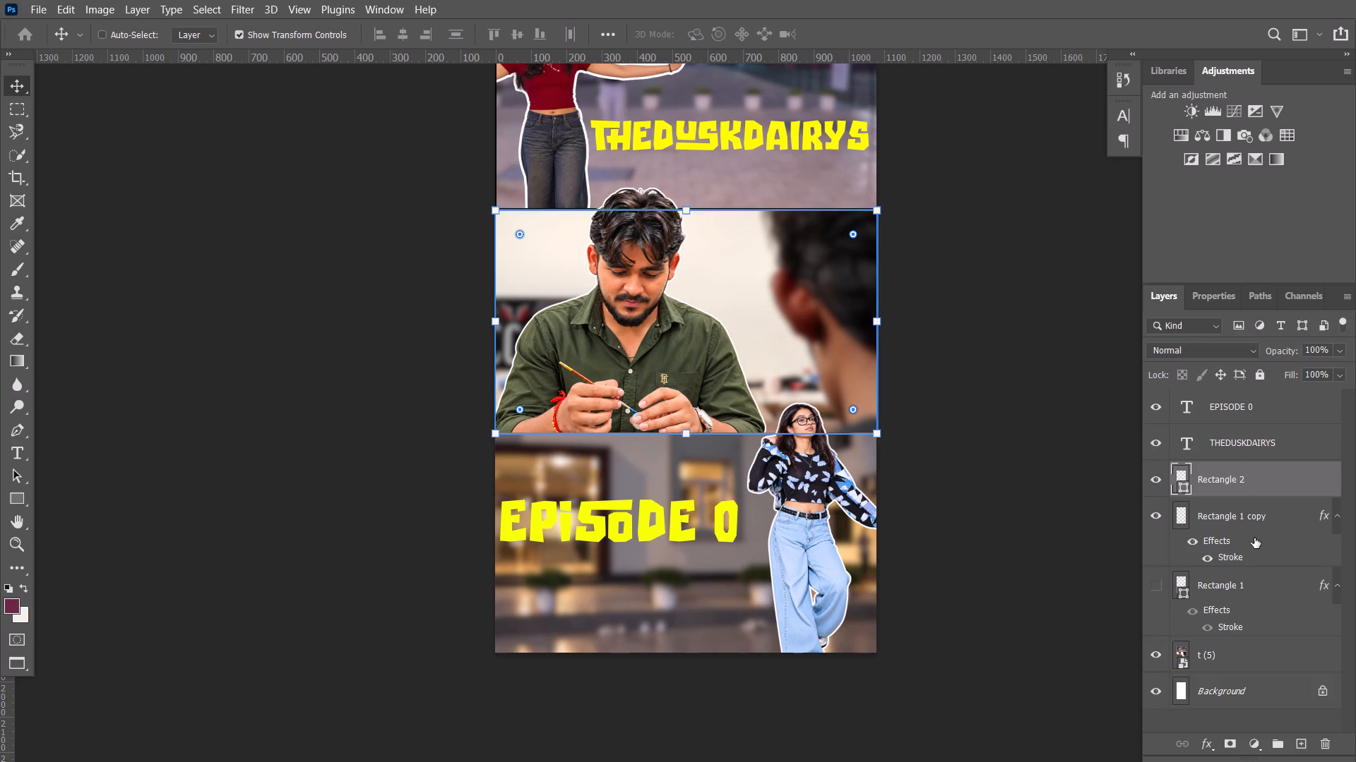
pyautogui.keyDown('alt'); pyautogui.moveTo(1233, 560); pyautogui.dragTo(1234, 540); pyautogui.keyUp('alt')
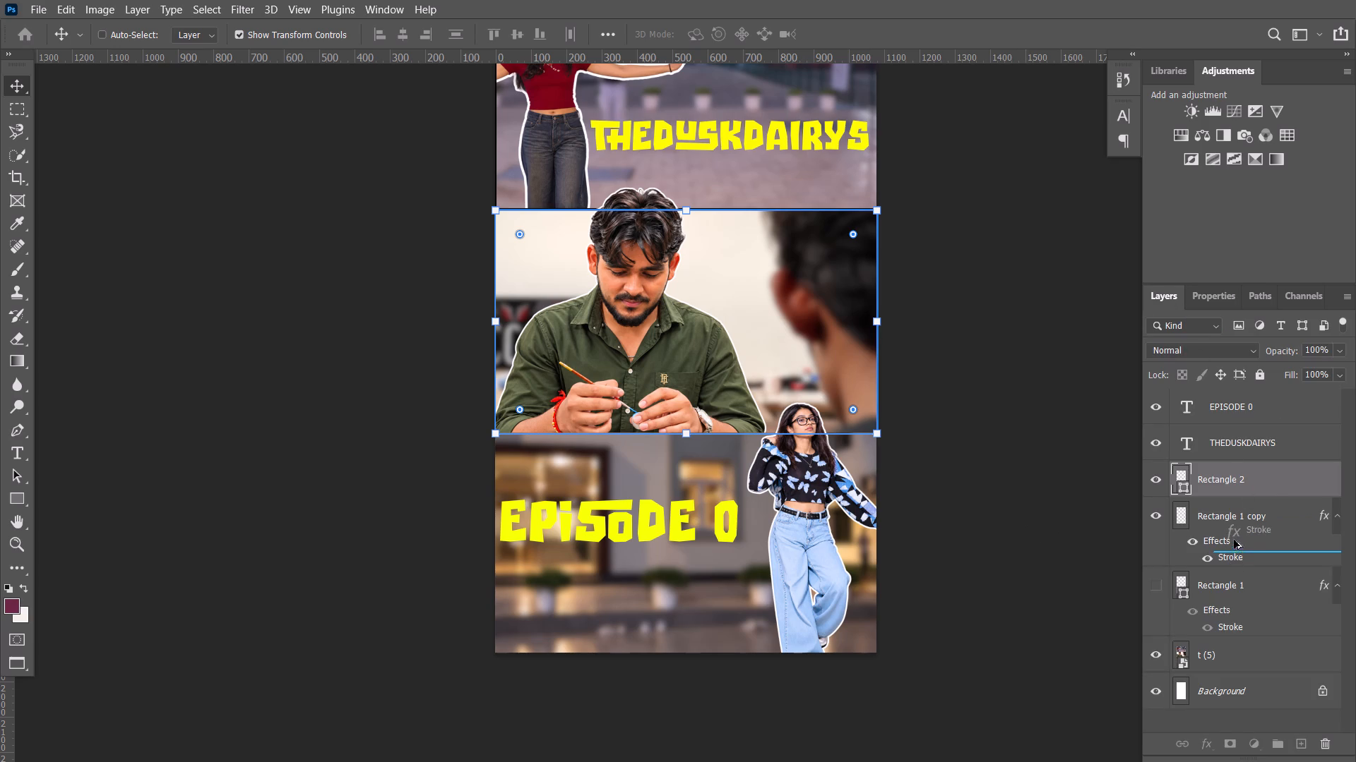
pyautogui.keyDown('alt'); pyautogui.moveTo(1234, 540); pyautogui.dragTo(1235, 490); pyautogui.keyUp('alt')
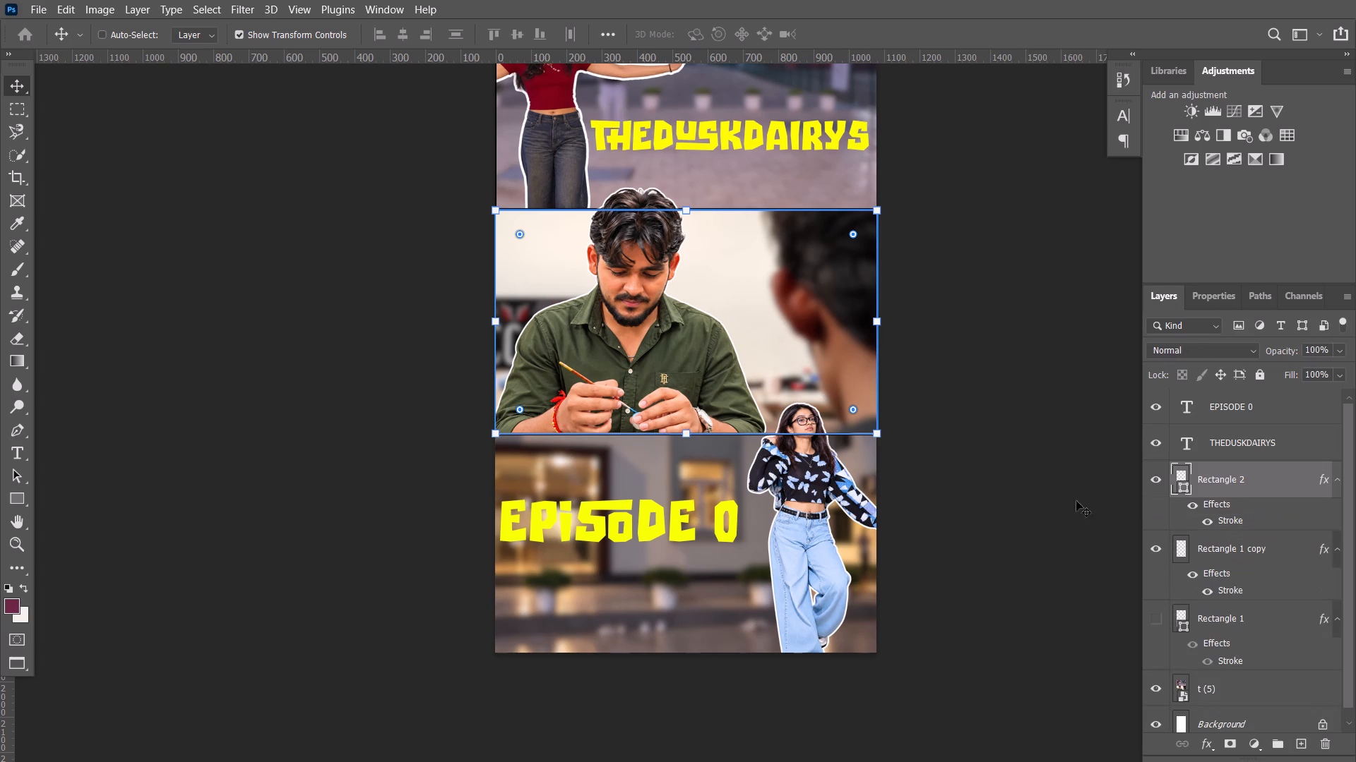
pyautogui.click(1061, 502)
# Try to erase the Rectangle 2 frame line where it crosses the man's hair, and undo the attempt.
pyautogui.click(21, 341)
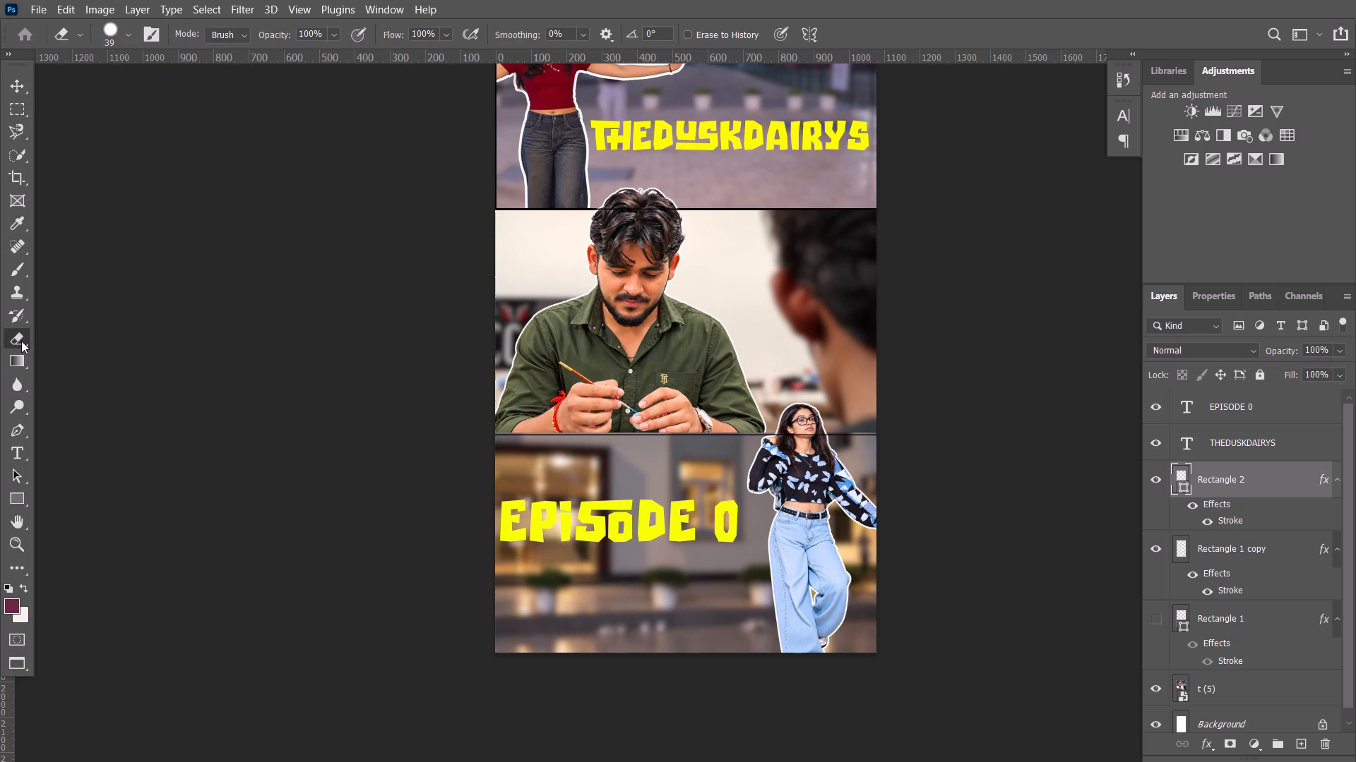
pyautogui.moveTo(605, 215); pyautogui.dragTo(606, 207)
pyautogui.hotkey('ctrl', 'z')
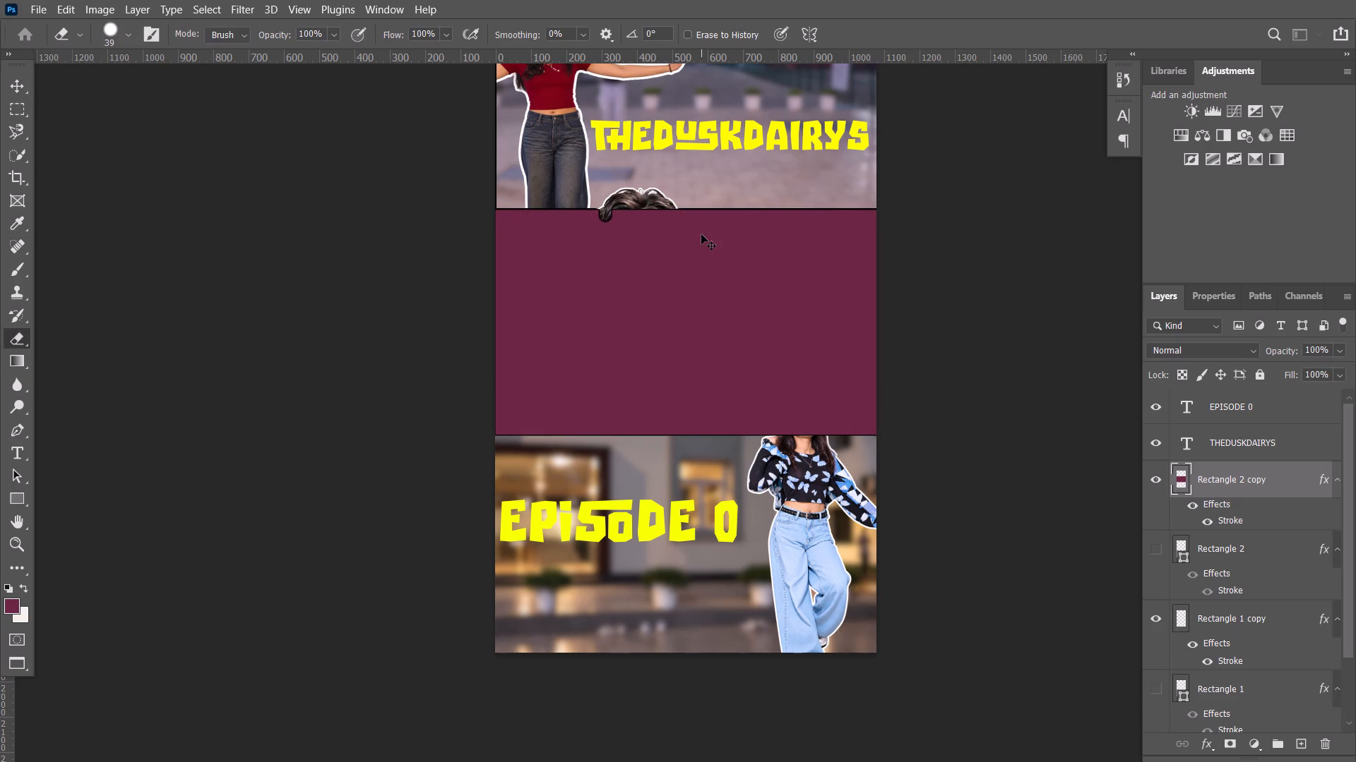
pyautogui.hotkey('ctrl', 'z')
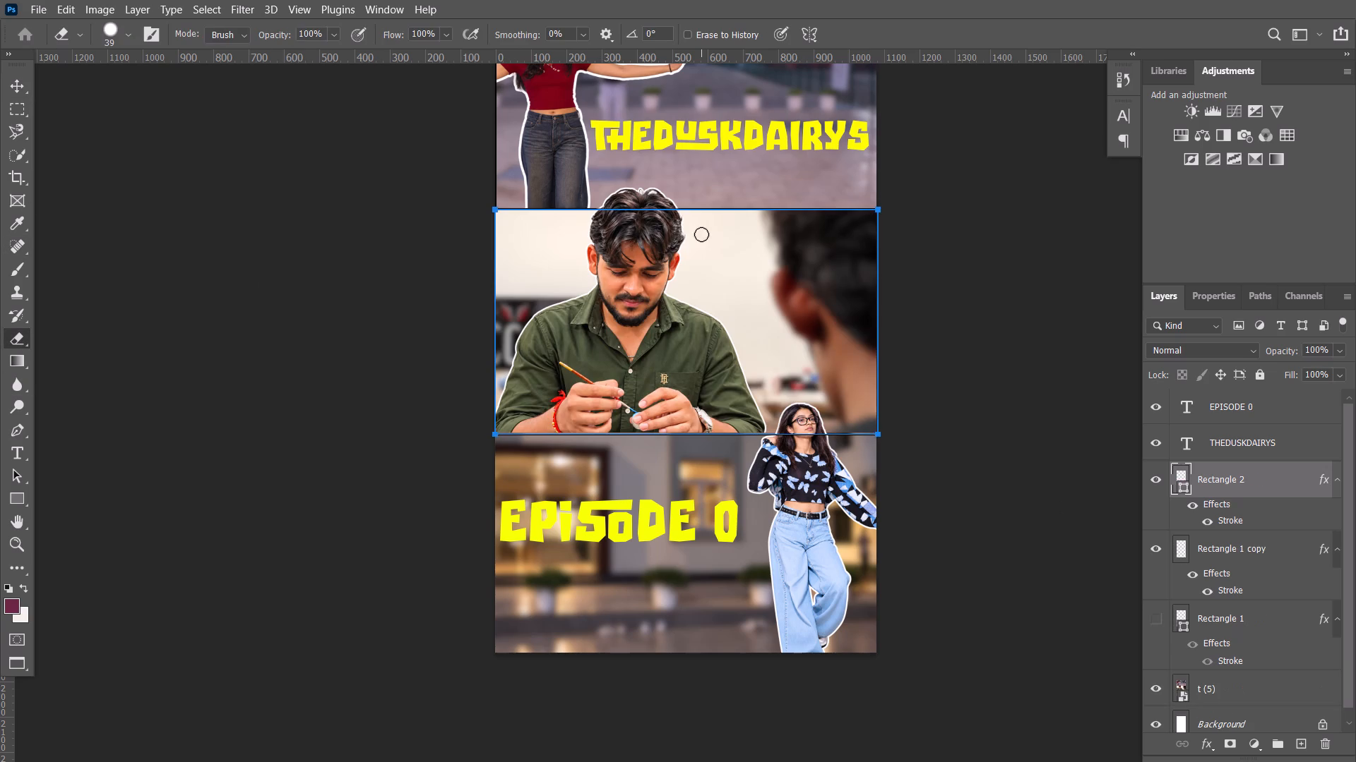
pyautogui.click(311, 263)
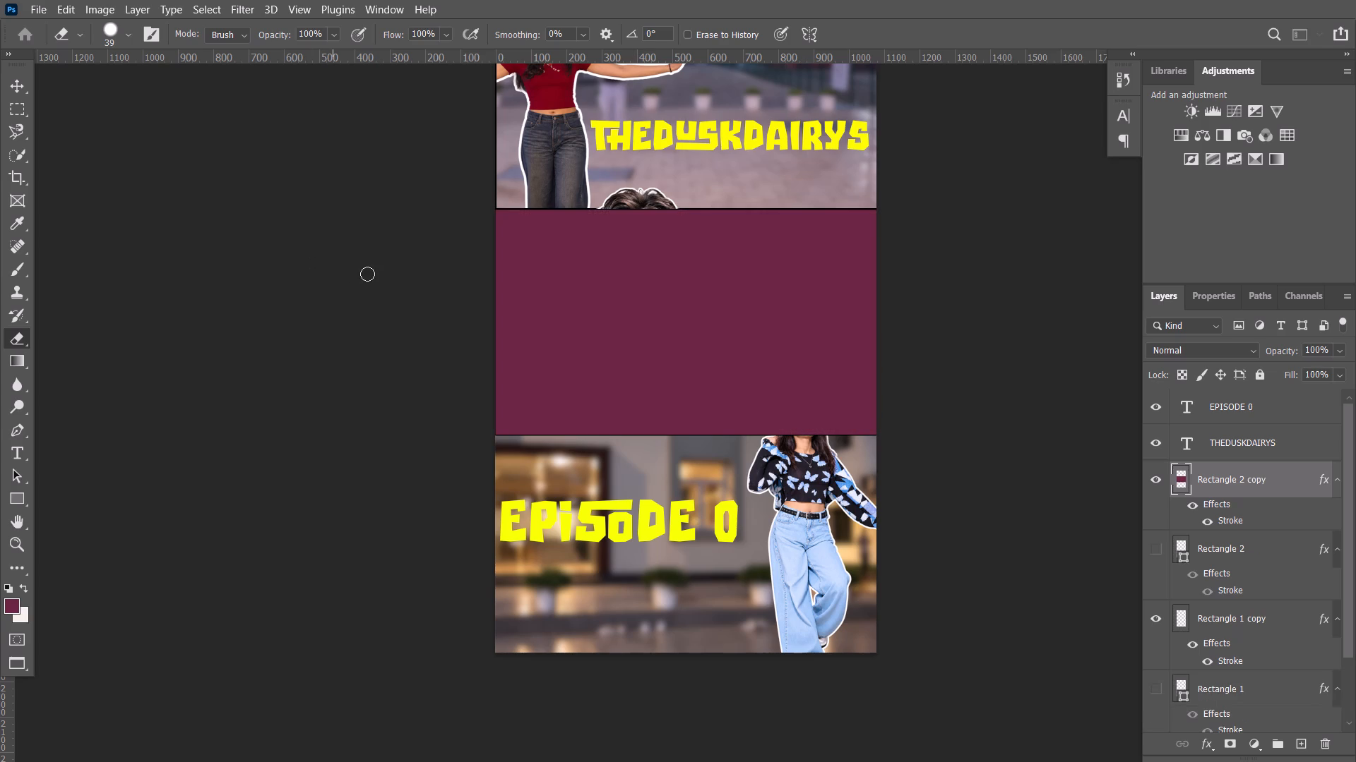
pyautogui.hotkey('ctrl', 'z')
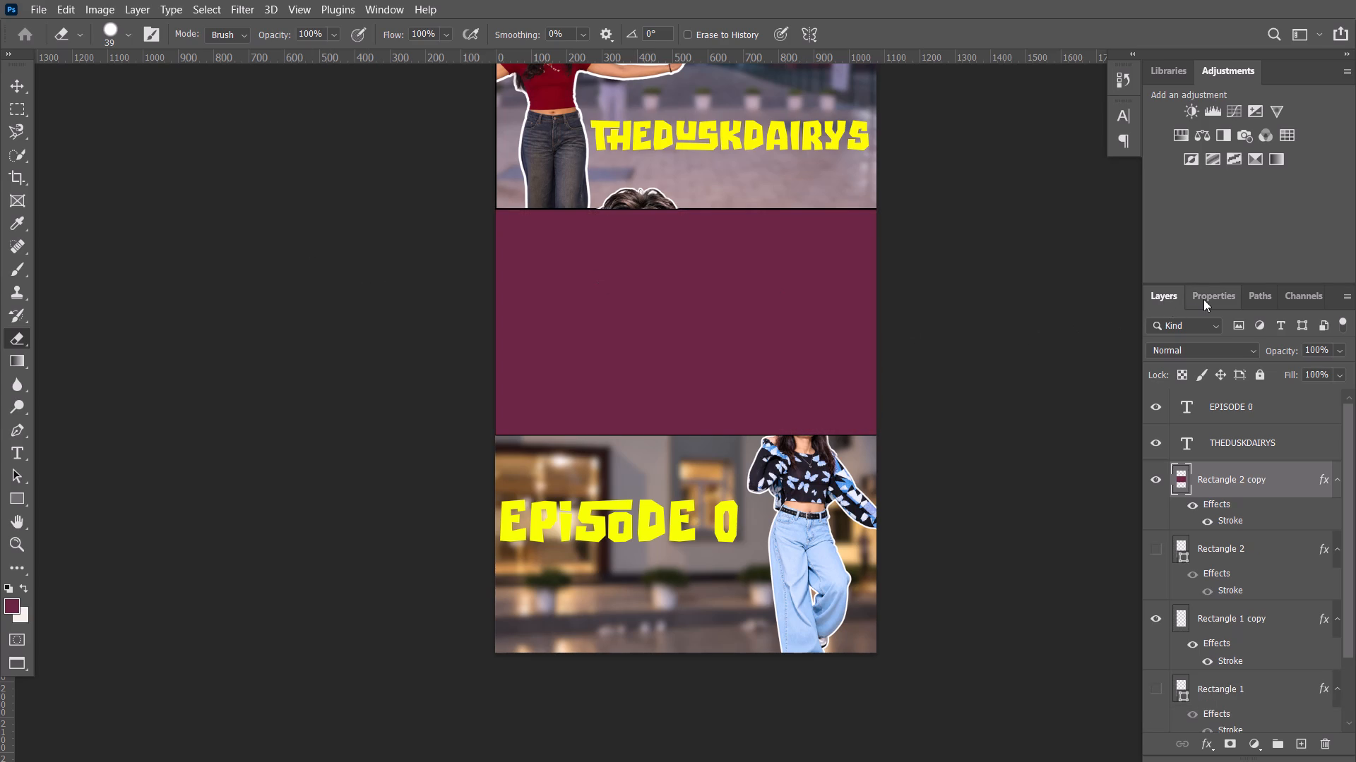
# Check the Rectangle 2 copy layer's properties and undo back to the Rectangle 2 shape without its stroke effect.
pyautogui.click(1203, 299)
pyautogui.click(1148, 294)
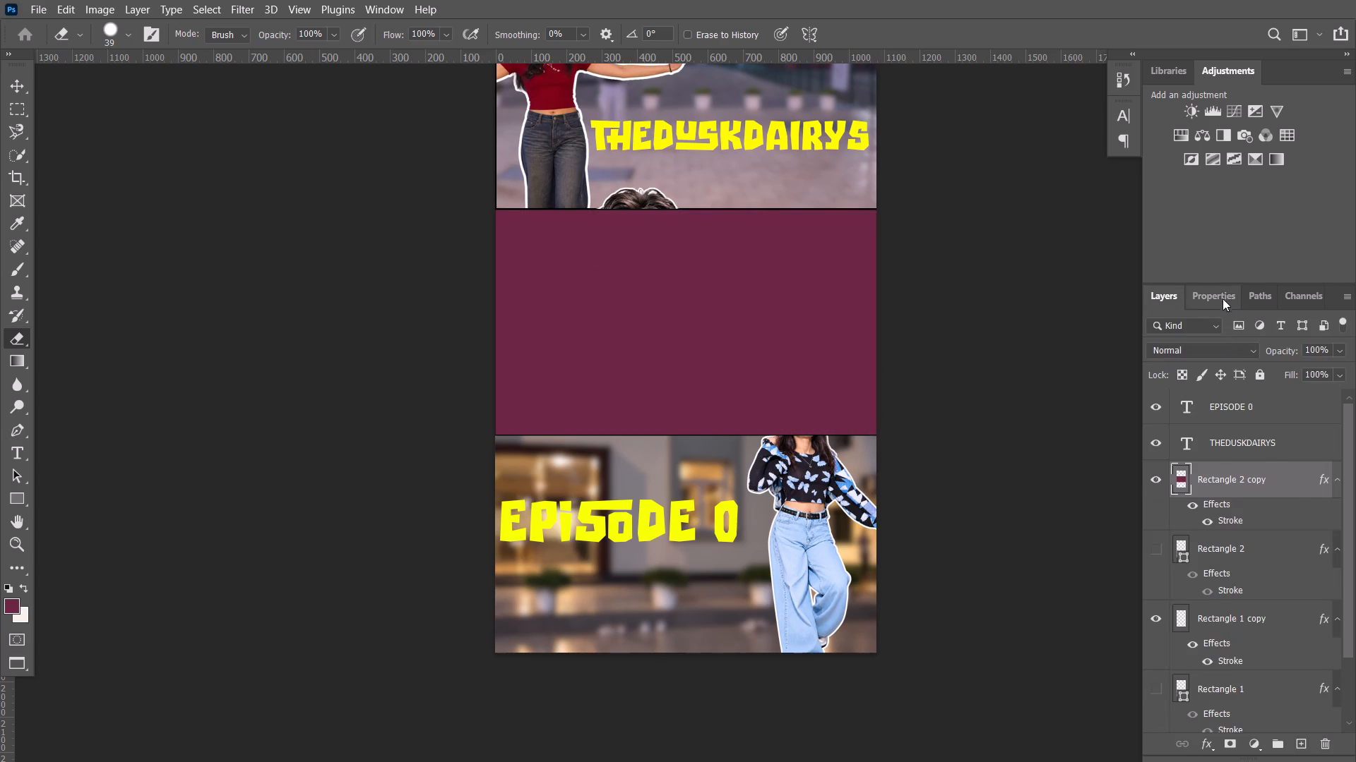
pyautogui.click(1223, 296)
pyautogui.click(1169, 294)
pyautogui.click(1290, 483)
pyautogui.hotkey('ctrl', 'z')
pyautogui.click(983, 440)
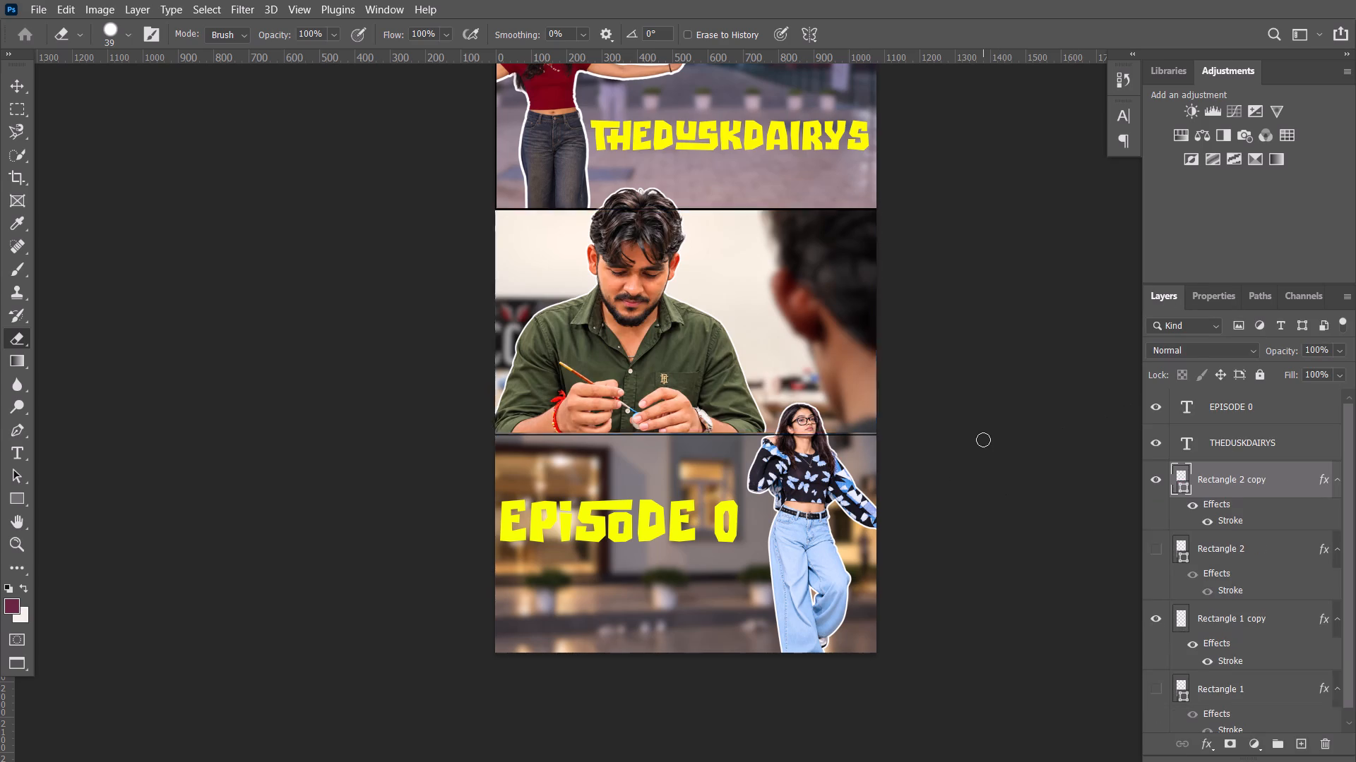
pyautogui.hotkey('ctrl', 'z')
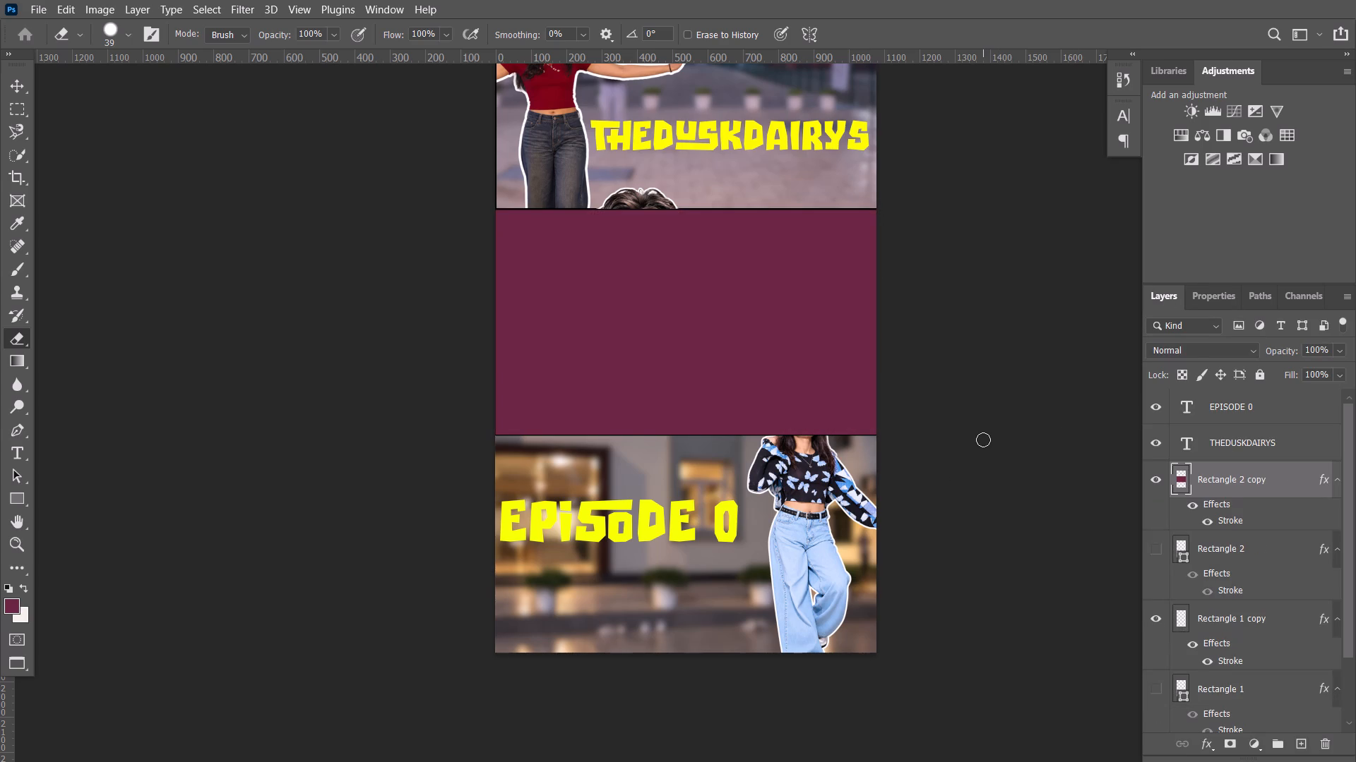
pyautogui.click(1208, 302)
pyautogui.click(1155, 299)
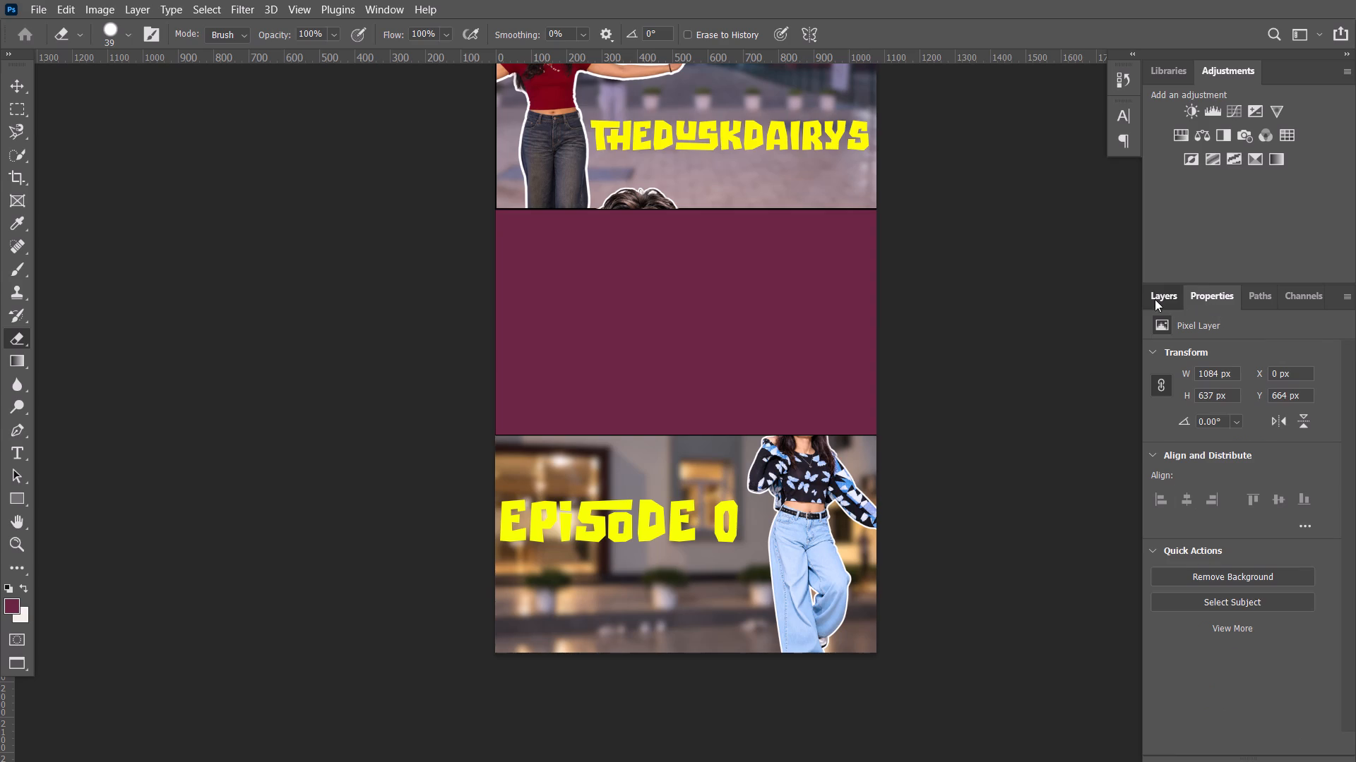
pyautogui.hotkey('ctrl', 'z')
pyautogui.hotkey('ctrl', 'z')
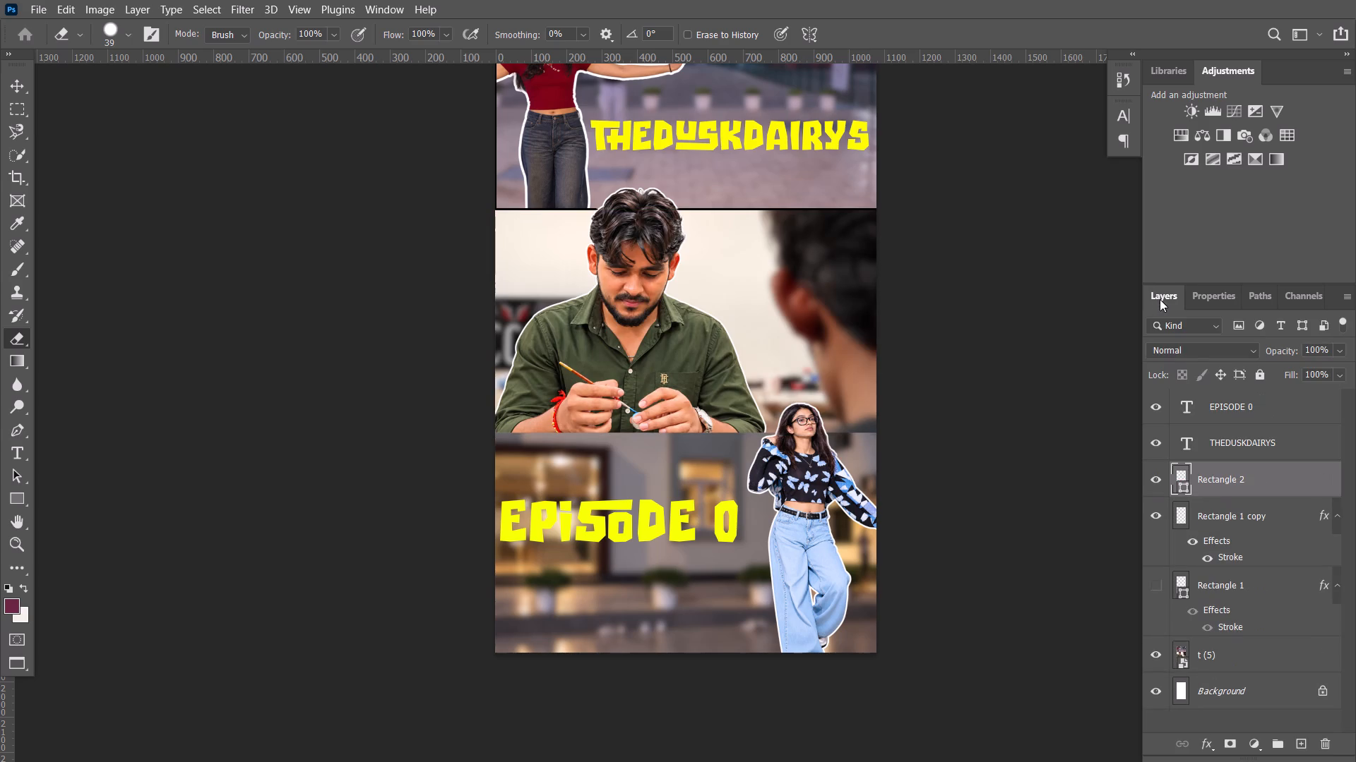
# Add a 3 px black outside Stroke effect at 100% opacity to the Rectangle 2 layer.
pyautogui.doubleClick(1261, 476)
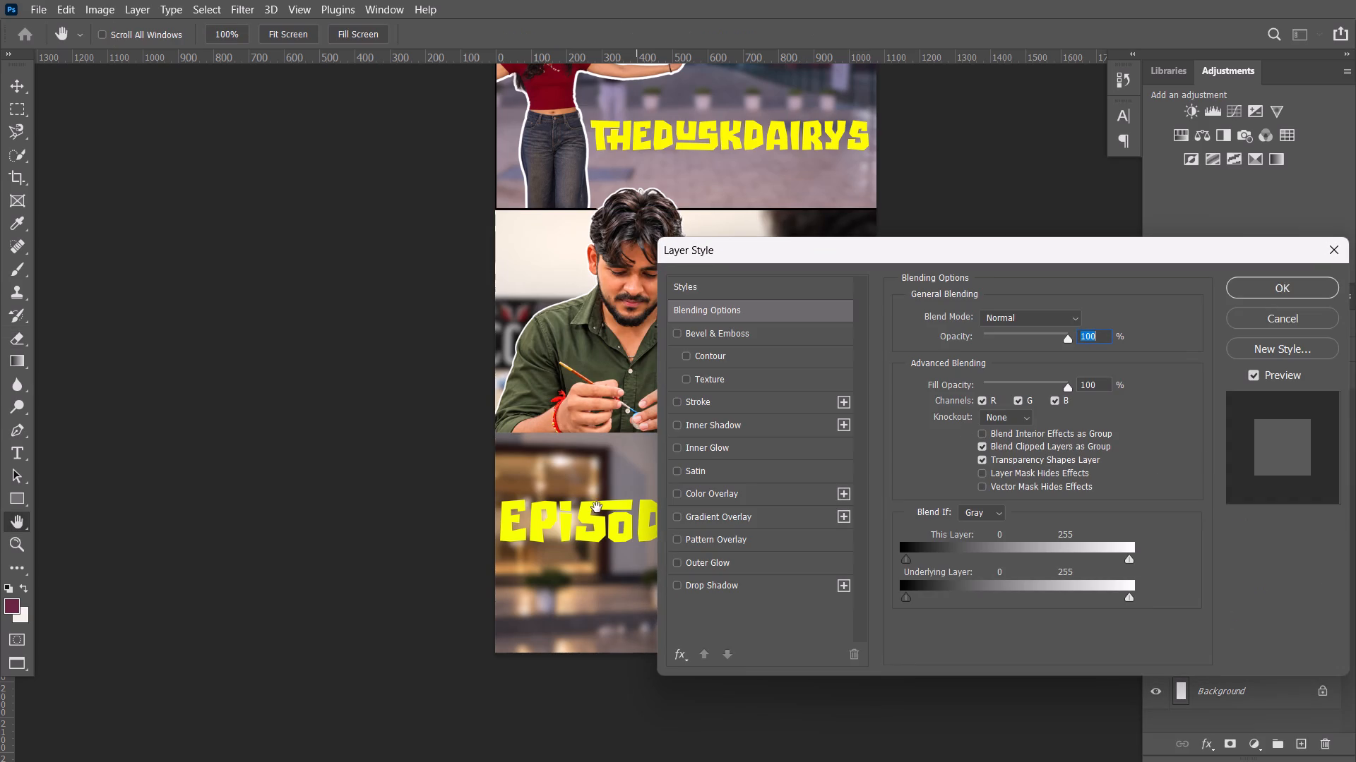
pyautogui.click(700, 403)
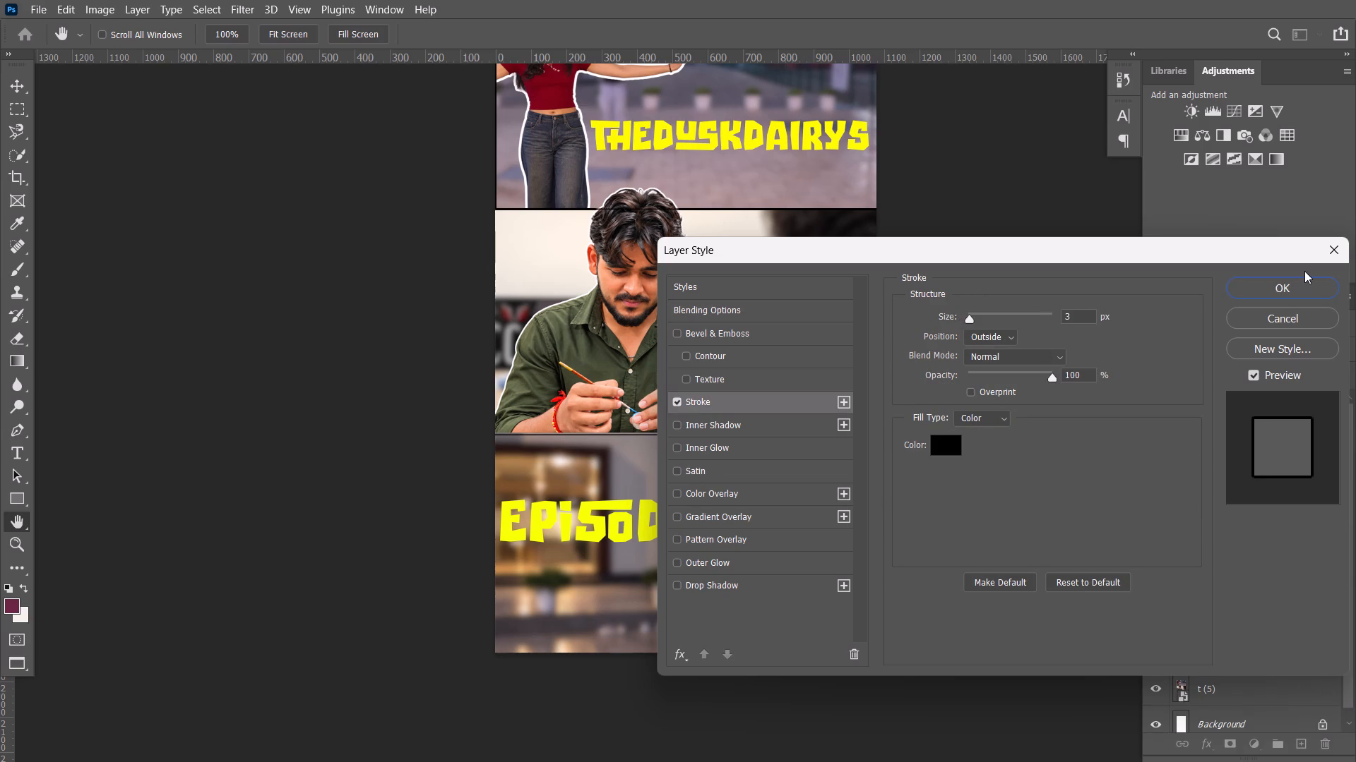
pyautogui.click(1272, 292)
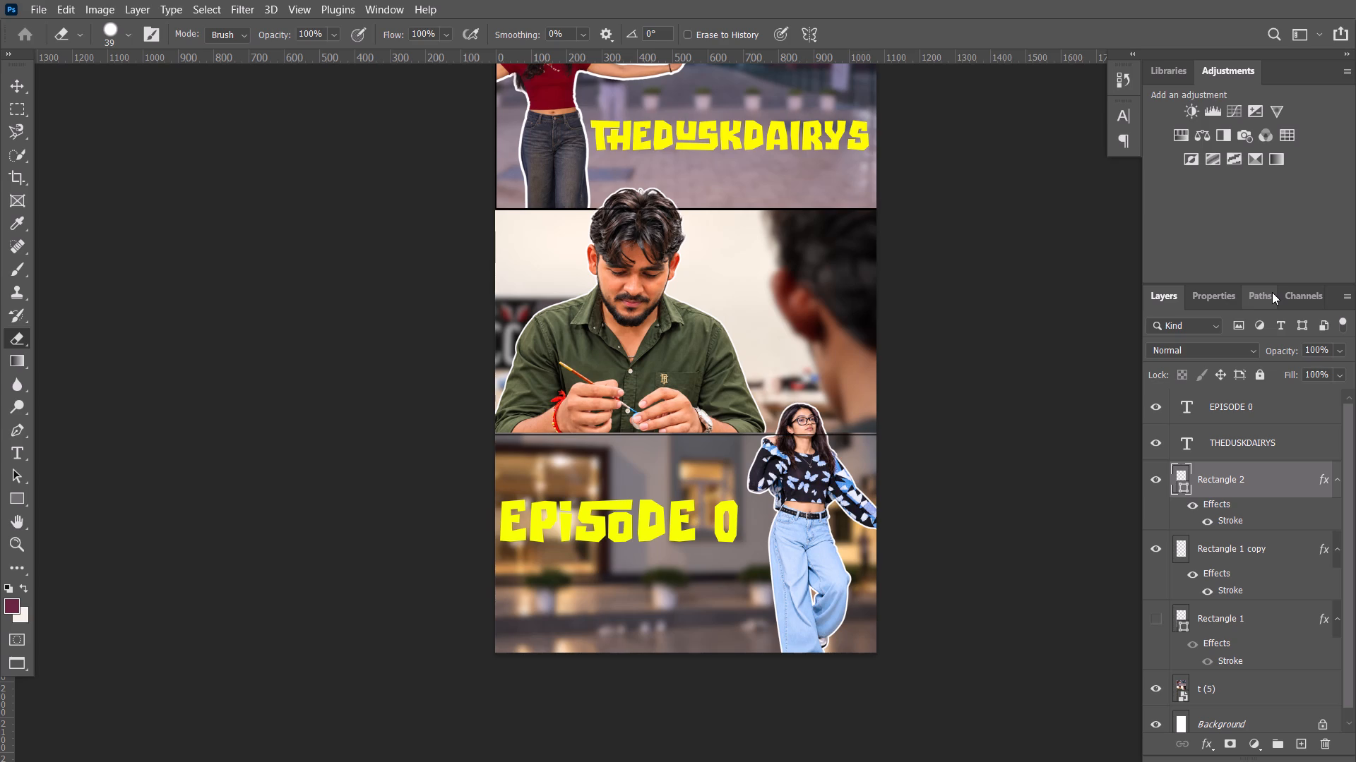
# Erase the top line of the middle photo's frame where it crosses the man's hair.
pyautogui.scroll(2, 1272, 292)
pyautogui.scroll(-1, 1272, 292)
pyautogui.scroll(2, 1272, 292)
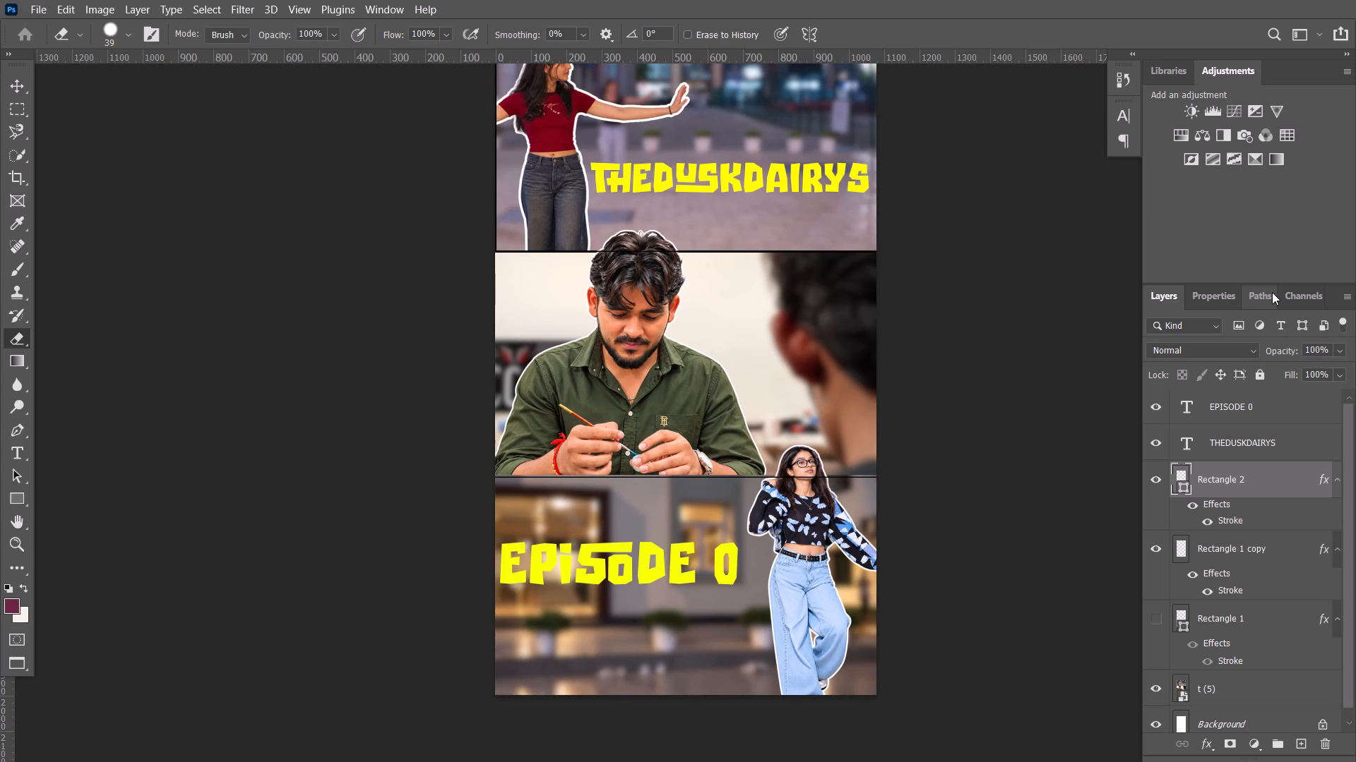
pyautogui.scroll(3, 1272, 292)
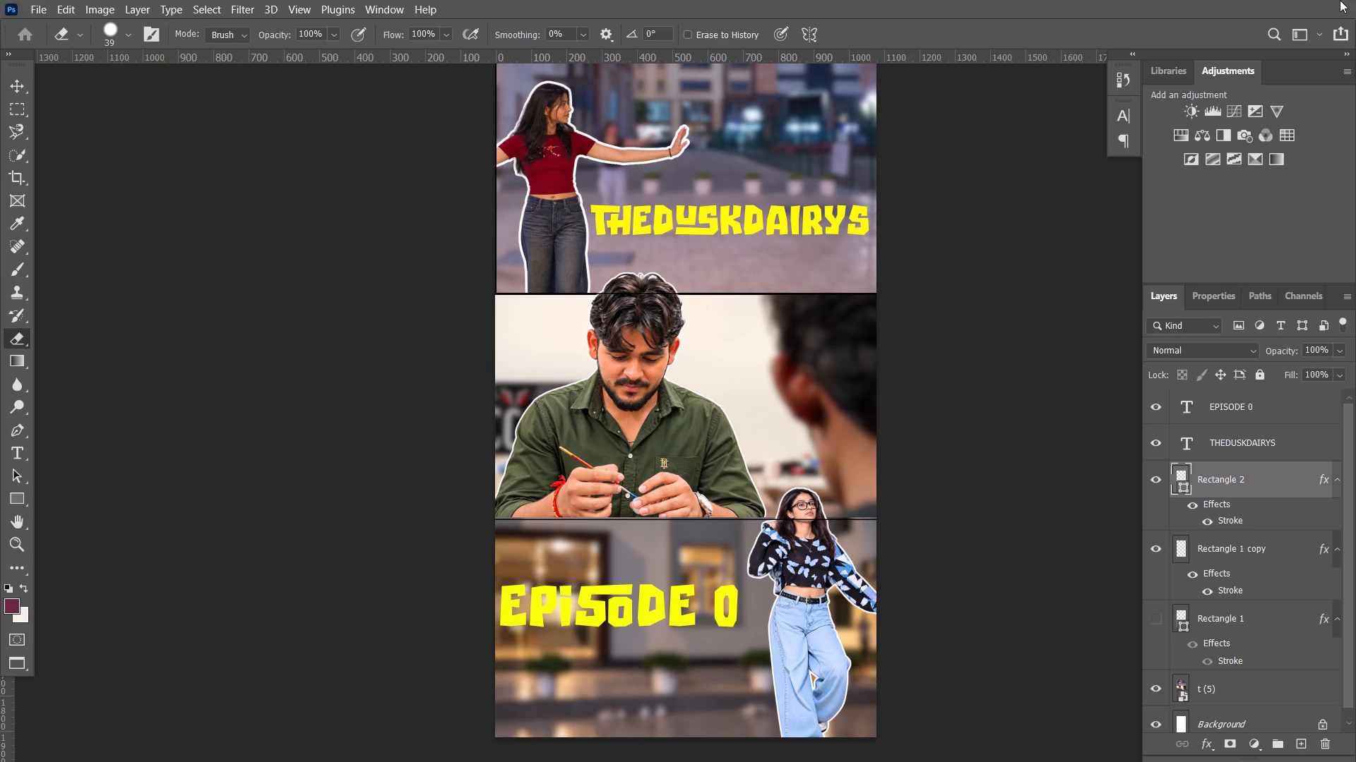
pyautogui.scroll(1, 1036, 315)
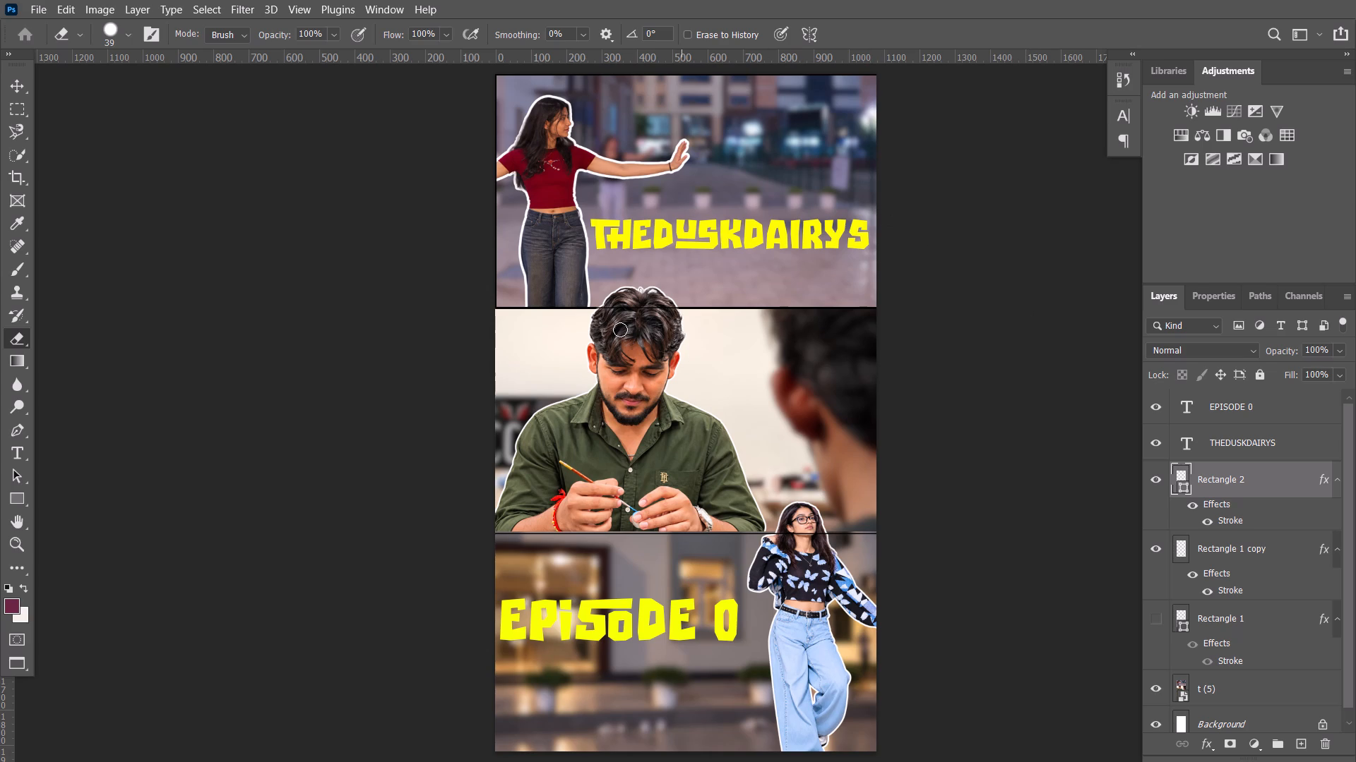
pyautogui.click(606, 311)
pyautogui.moveTo(607, 312); pyautogui.dragTo(665, 309)
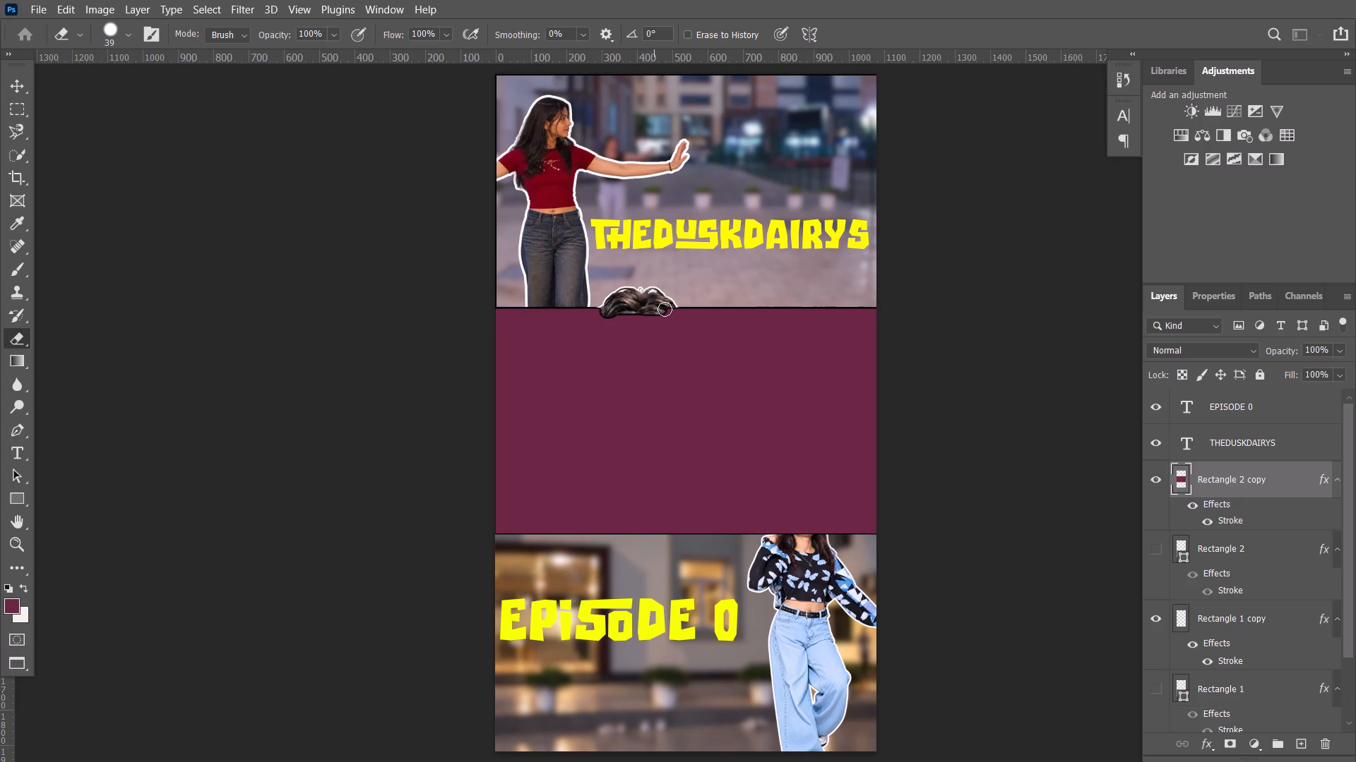
pyautogui.moveTo(665, 309); pyautogui.dragTo(672, 310)
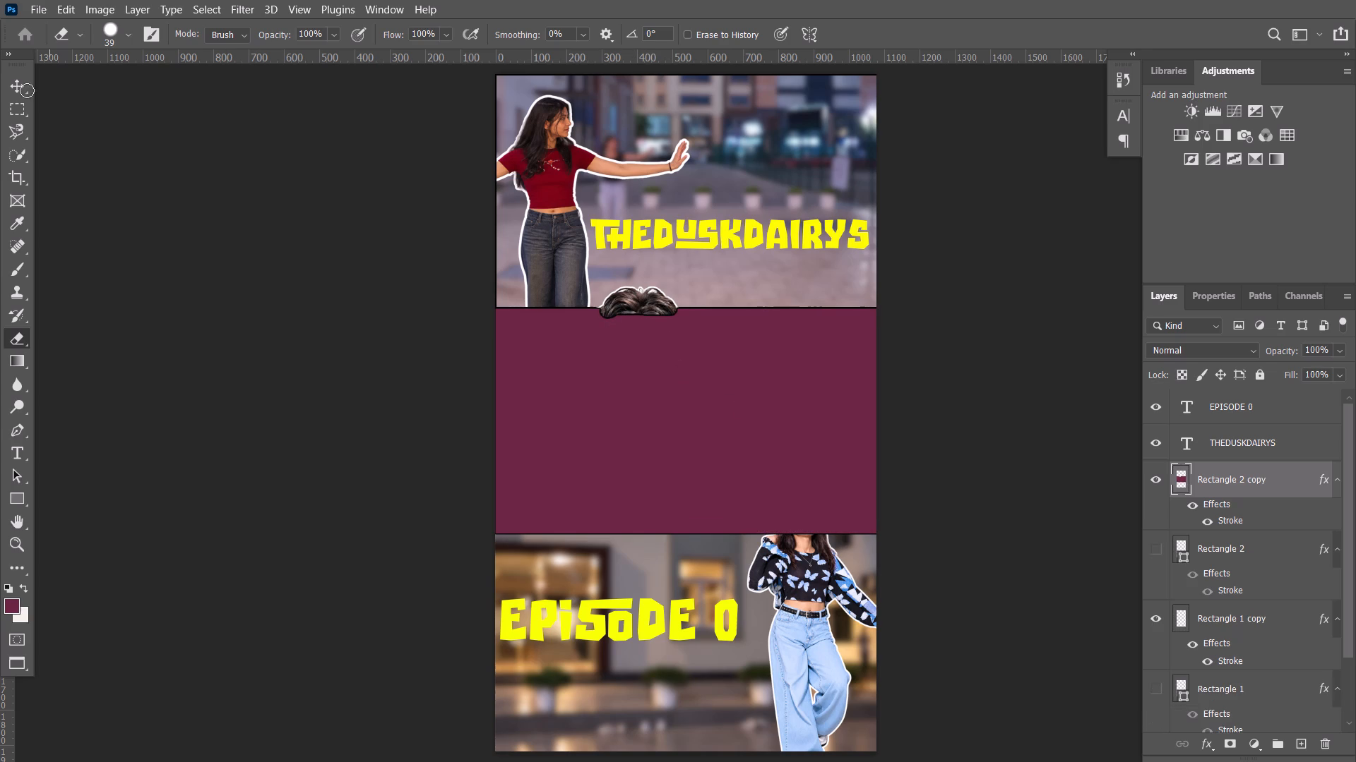
# Delete the filled Rectangle 2 copy layer and turn the original Rectangle 2 layer's visibility back on.
pyautogui.click(25, 87)
pyautogui.click(268, 284)
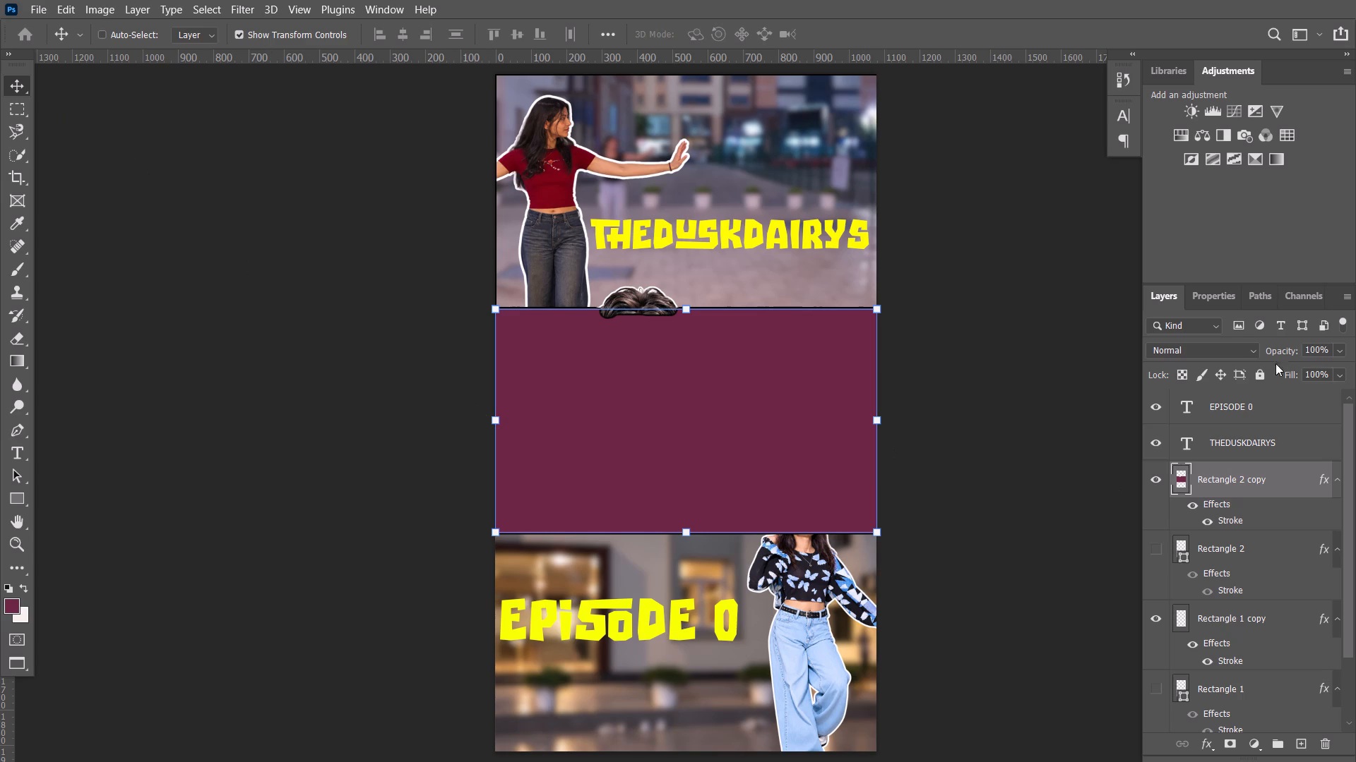
pyautogui.click(1228, 299)
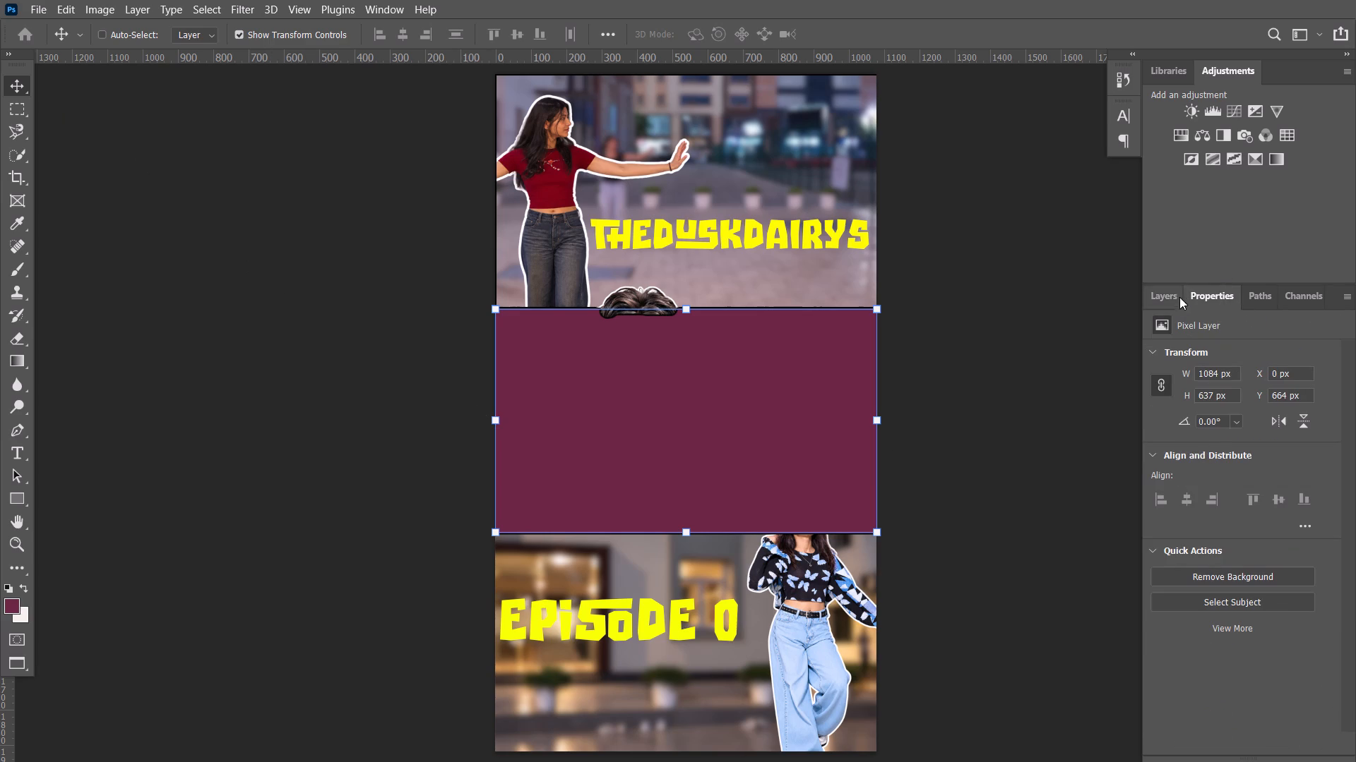
pyautogui.click(1177, 300)
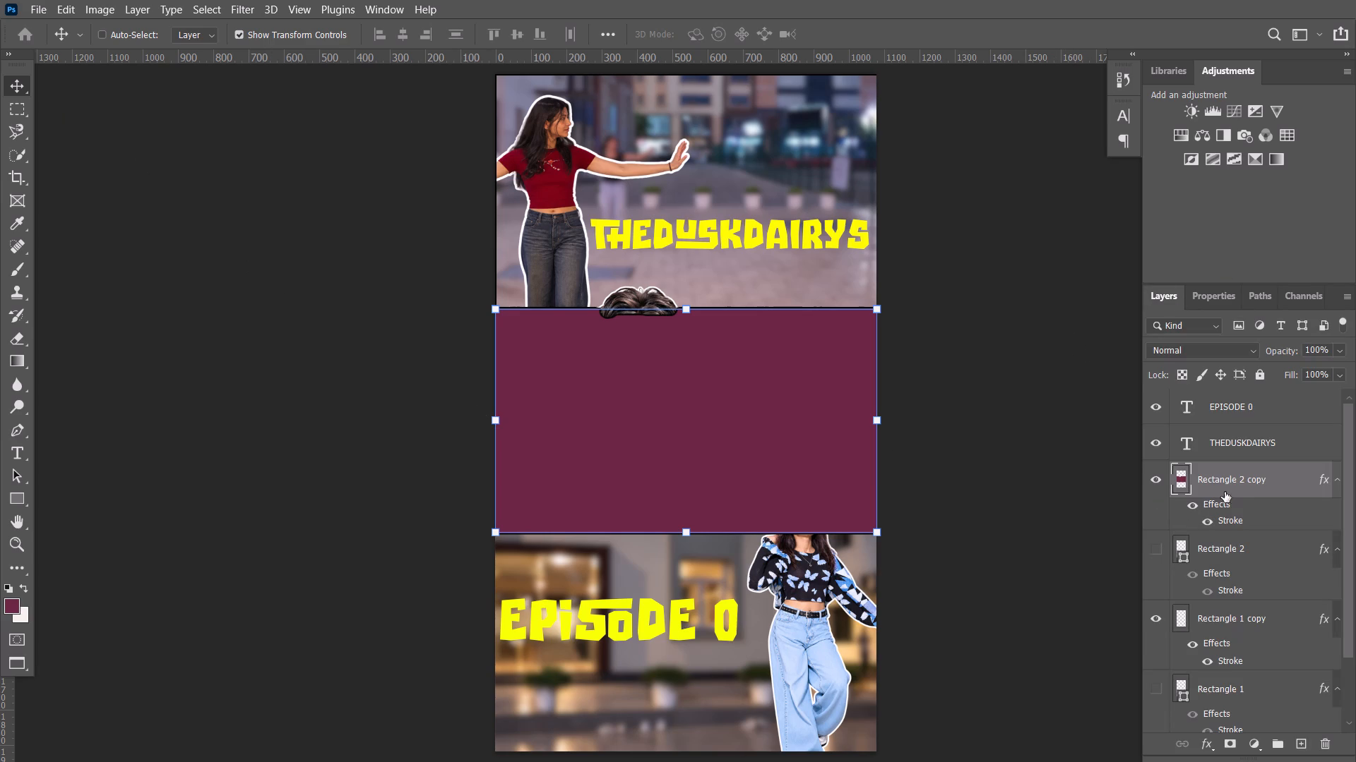
pyautogui.click(1159, 479)
pyautogui.click(1160, 551)
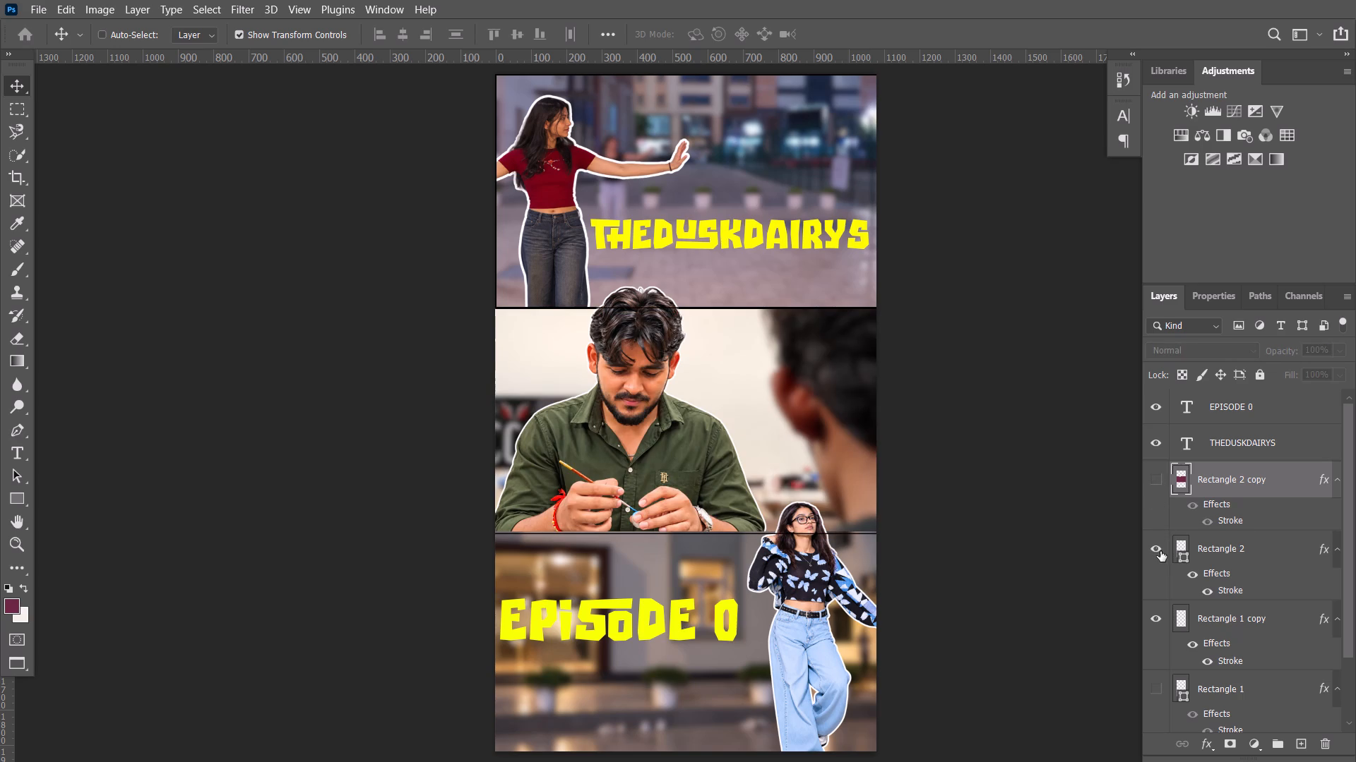
pyautogui.click(1288, 478)
pyautogui.press('Delete')
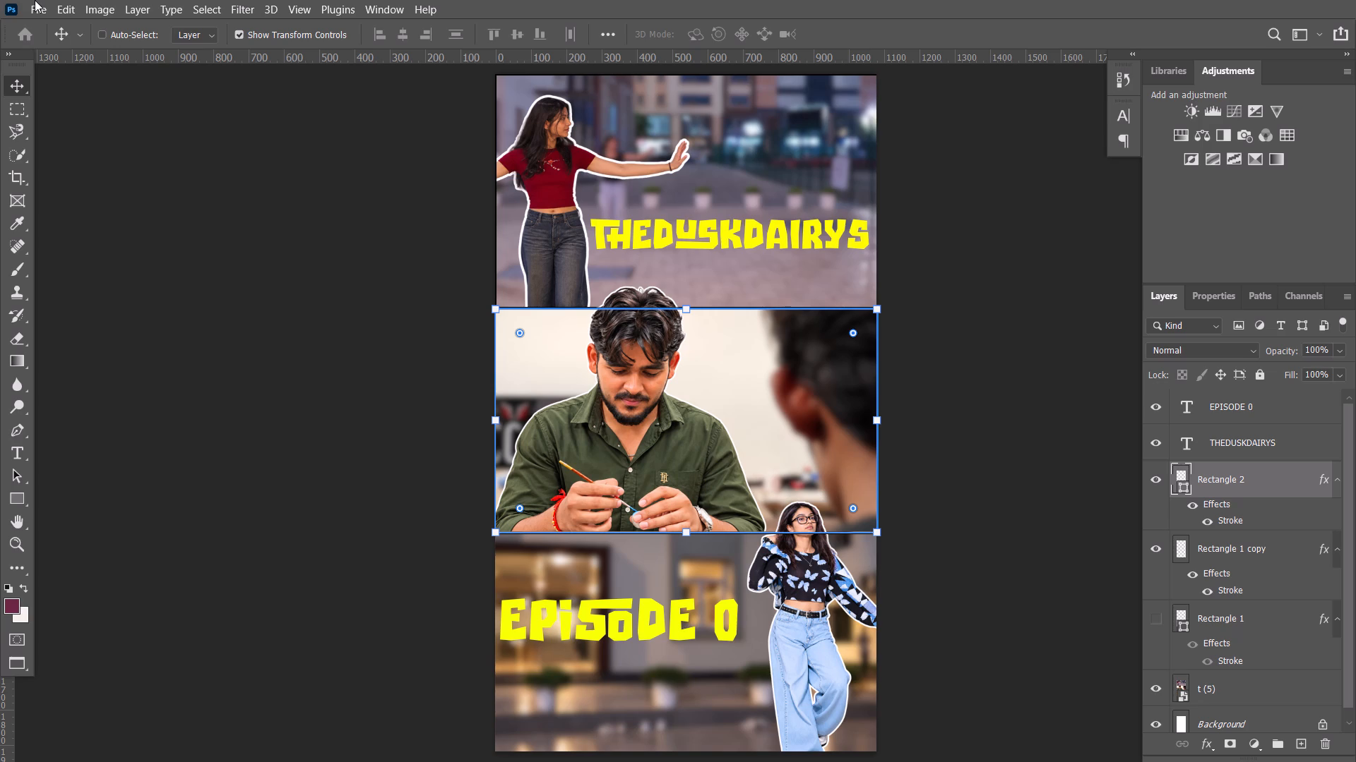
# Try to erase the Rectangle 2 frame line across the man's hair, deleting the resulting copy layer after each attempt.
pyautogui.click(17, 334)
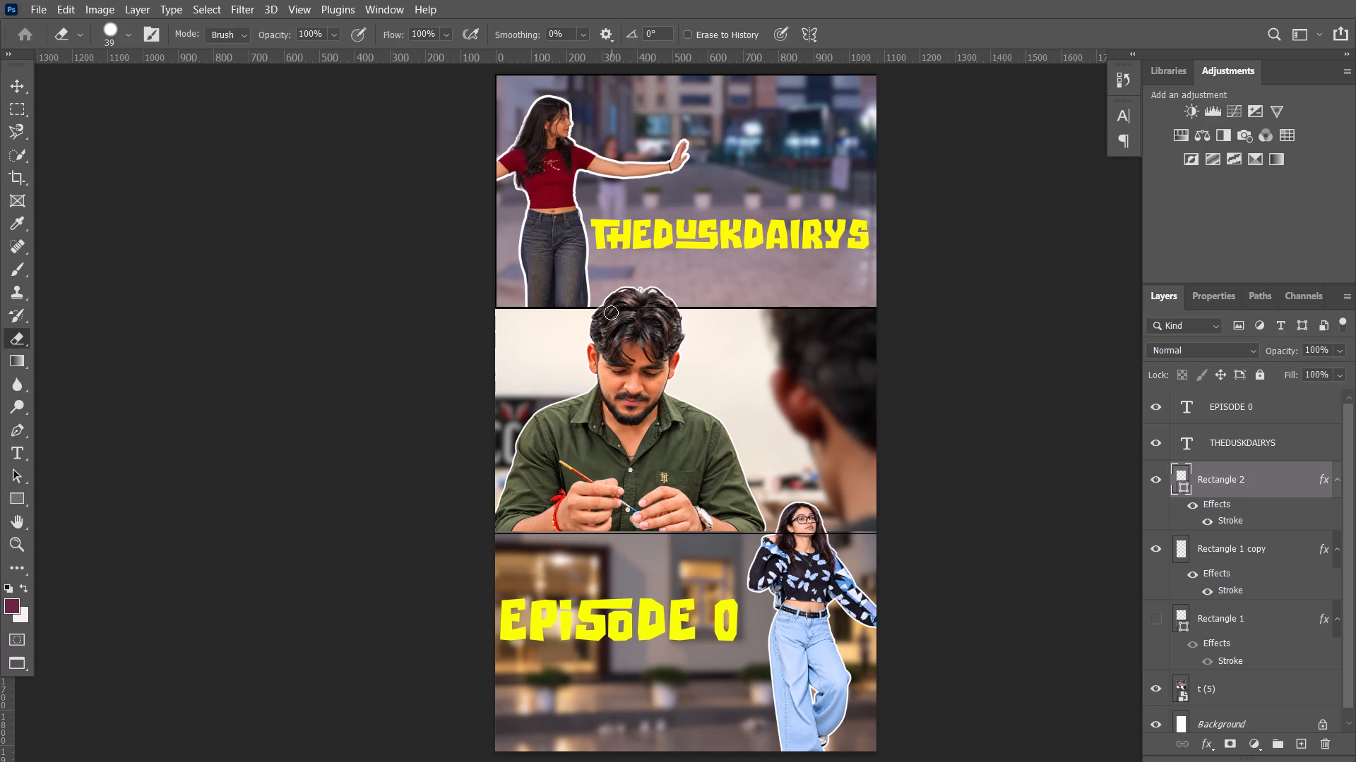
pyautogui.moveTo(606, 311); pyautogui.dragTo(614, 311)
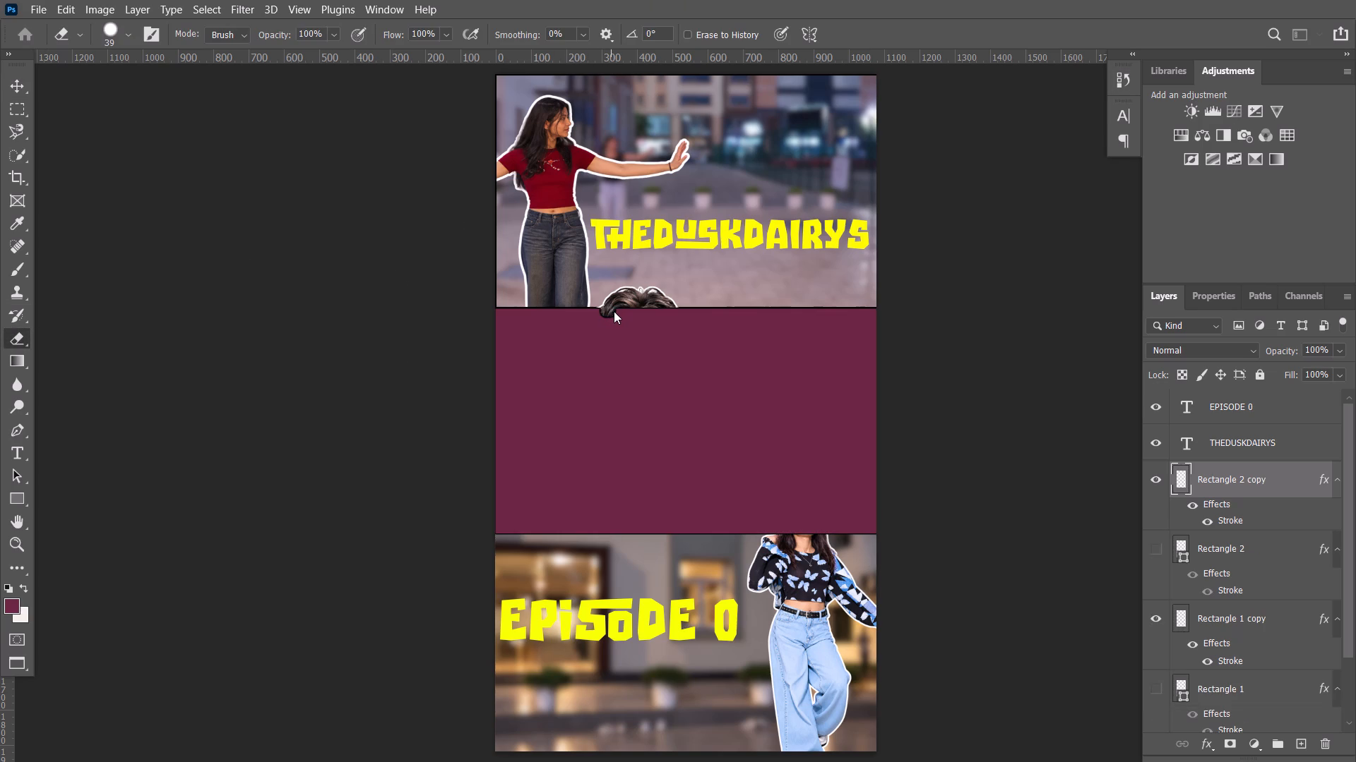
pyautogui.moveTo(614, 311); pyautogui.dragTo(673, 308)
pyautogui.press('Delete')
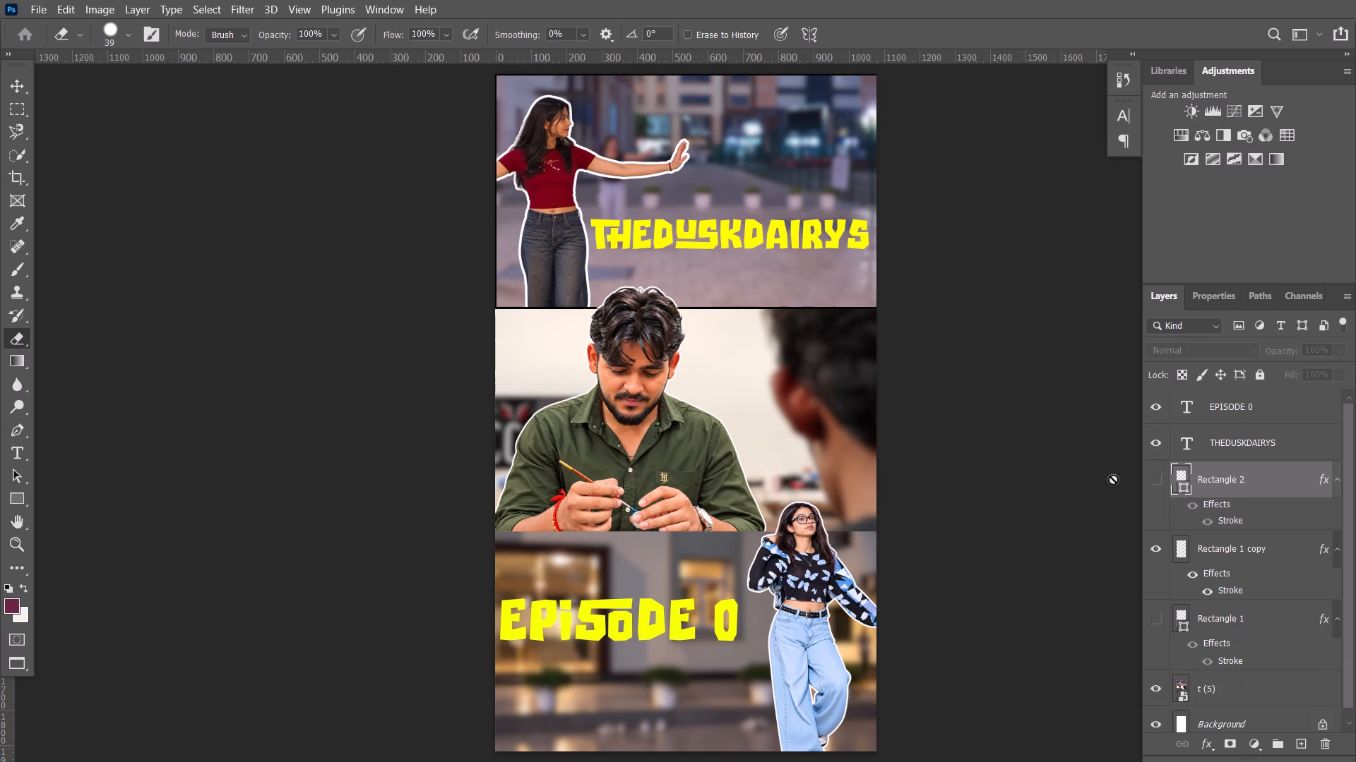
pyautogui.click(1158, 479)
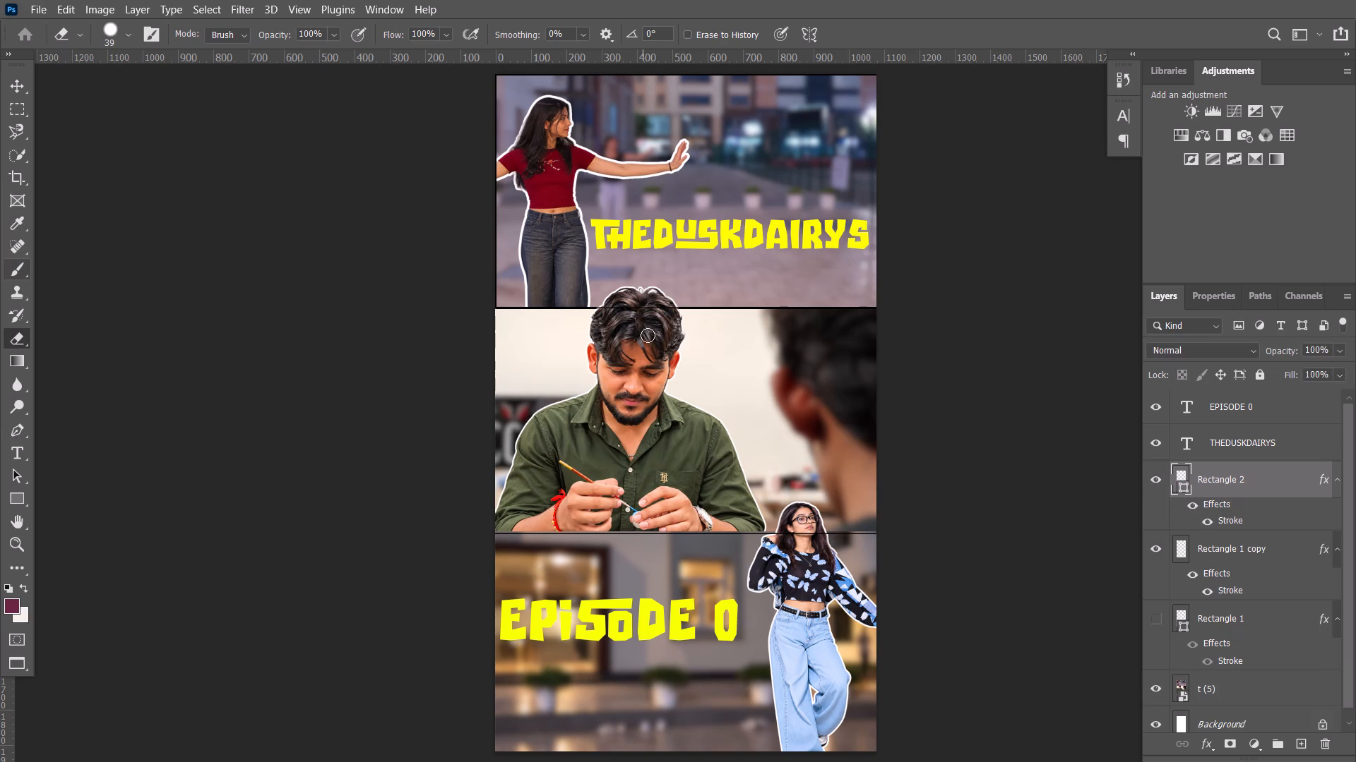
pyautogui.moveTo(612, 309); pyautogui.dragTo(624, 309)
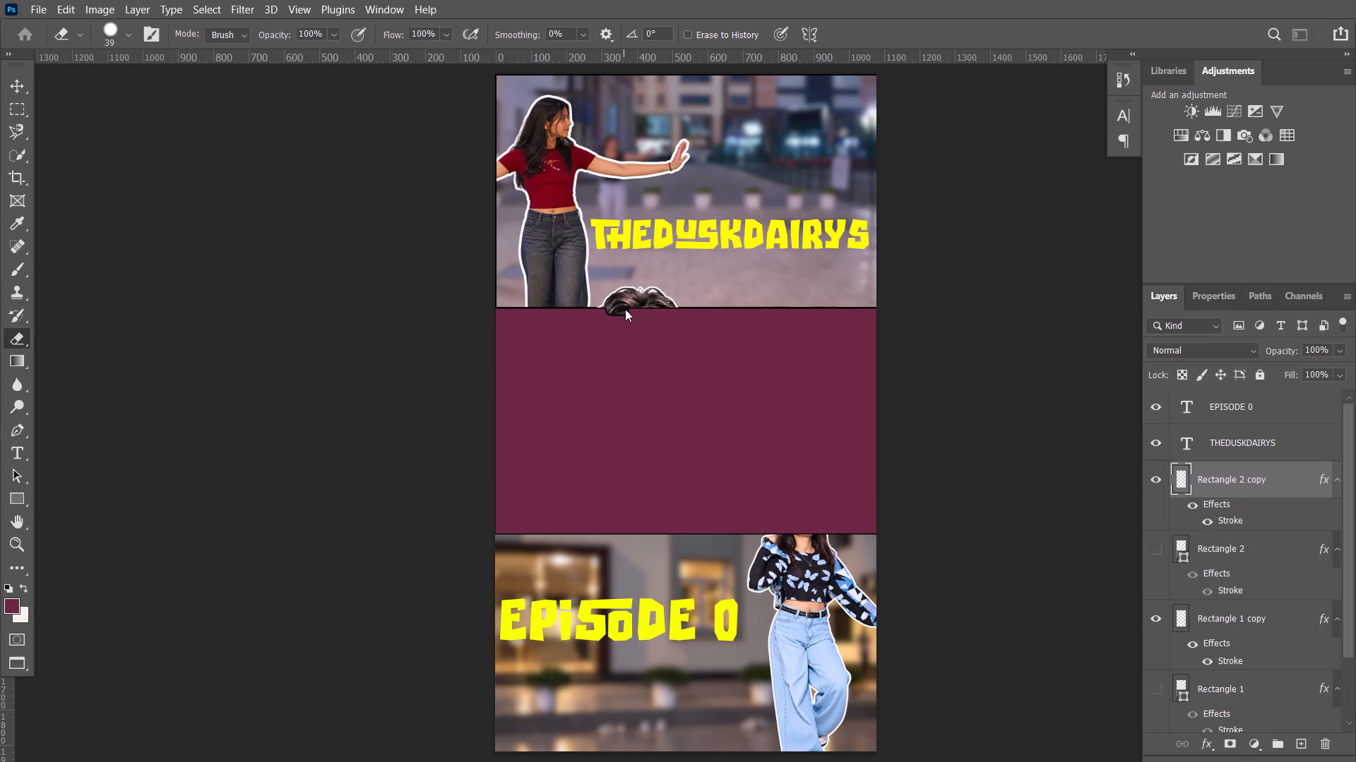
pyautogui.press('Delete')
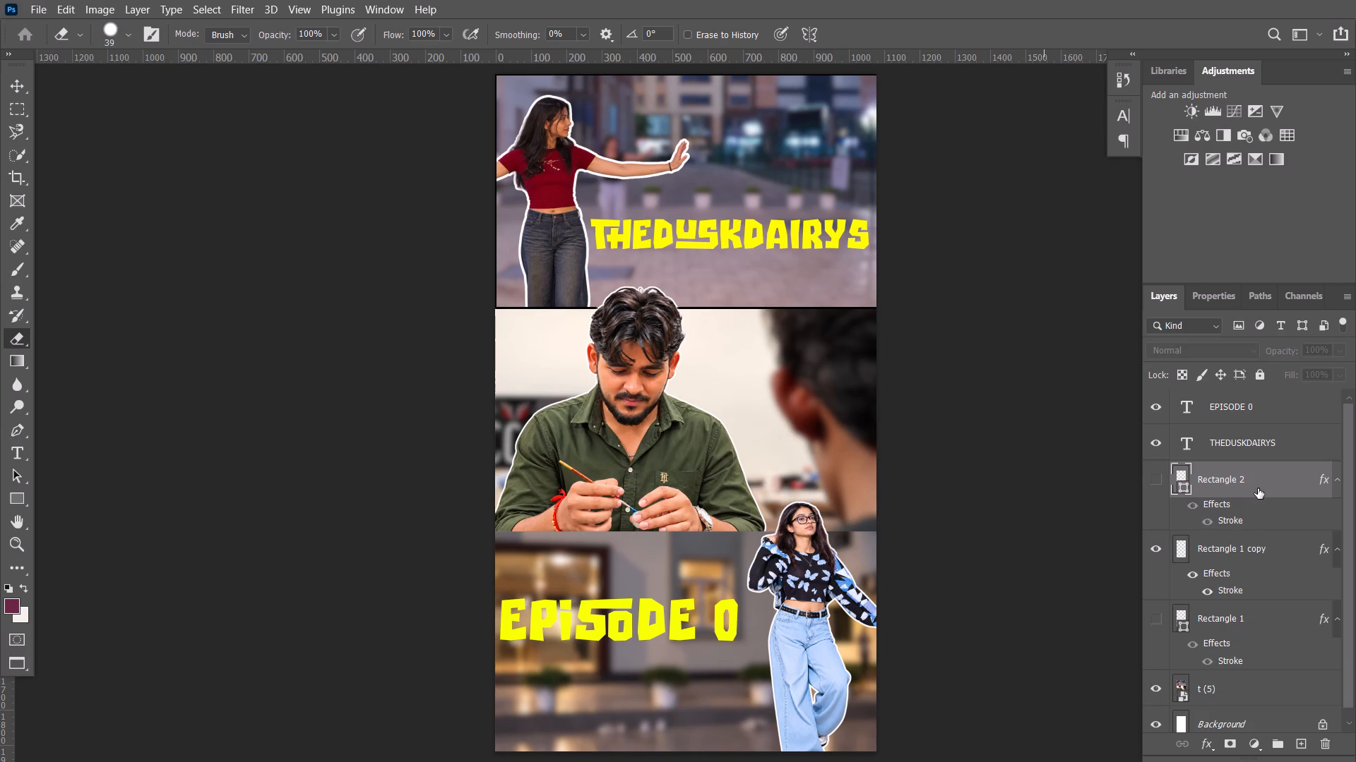
# Compare the visibility of the Rectangle 1 copy and Rectangle 1 layers, and delete the Rectangle 1 layer.
pyautogui.scroll(-3, 1256, 491)
pyautogui.click(1158, 537)
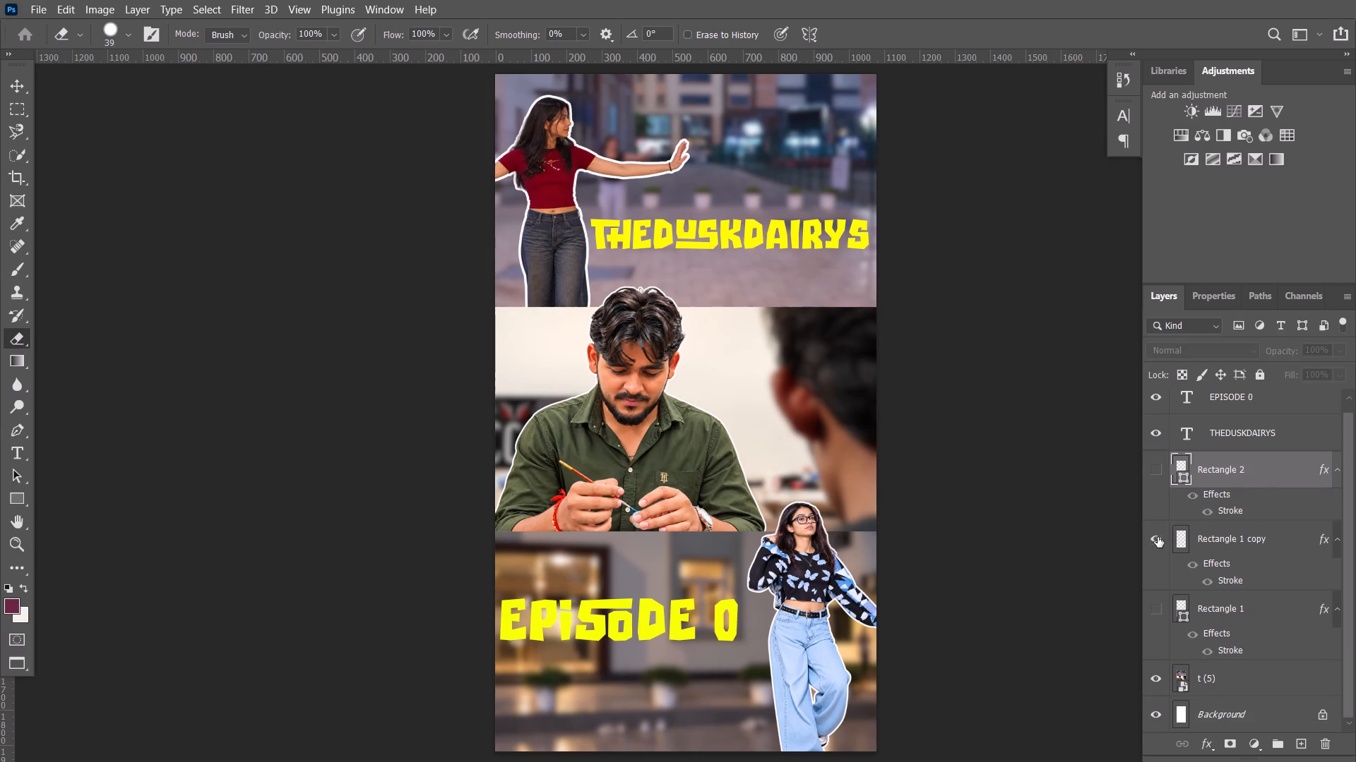
pyautogui.click(1158, 537)
pyautogui.click(1161, 603)
pyautogui.click(1161, 604)
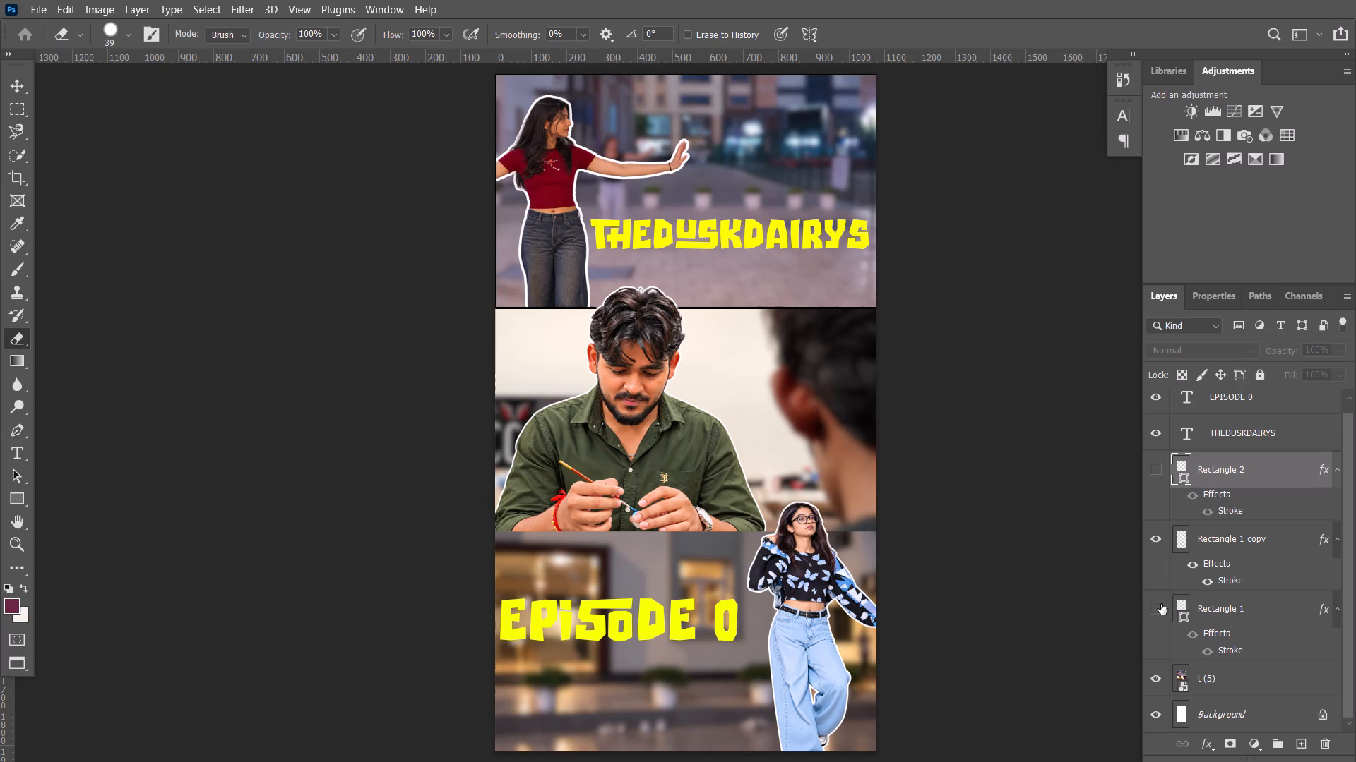
pyautogui.click(1241, 612)
pyautogui.press('Delete')
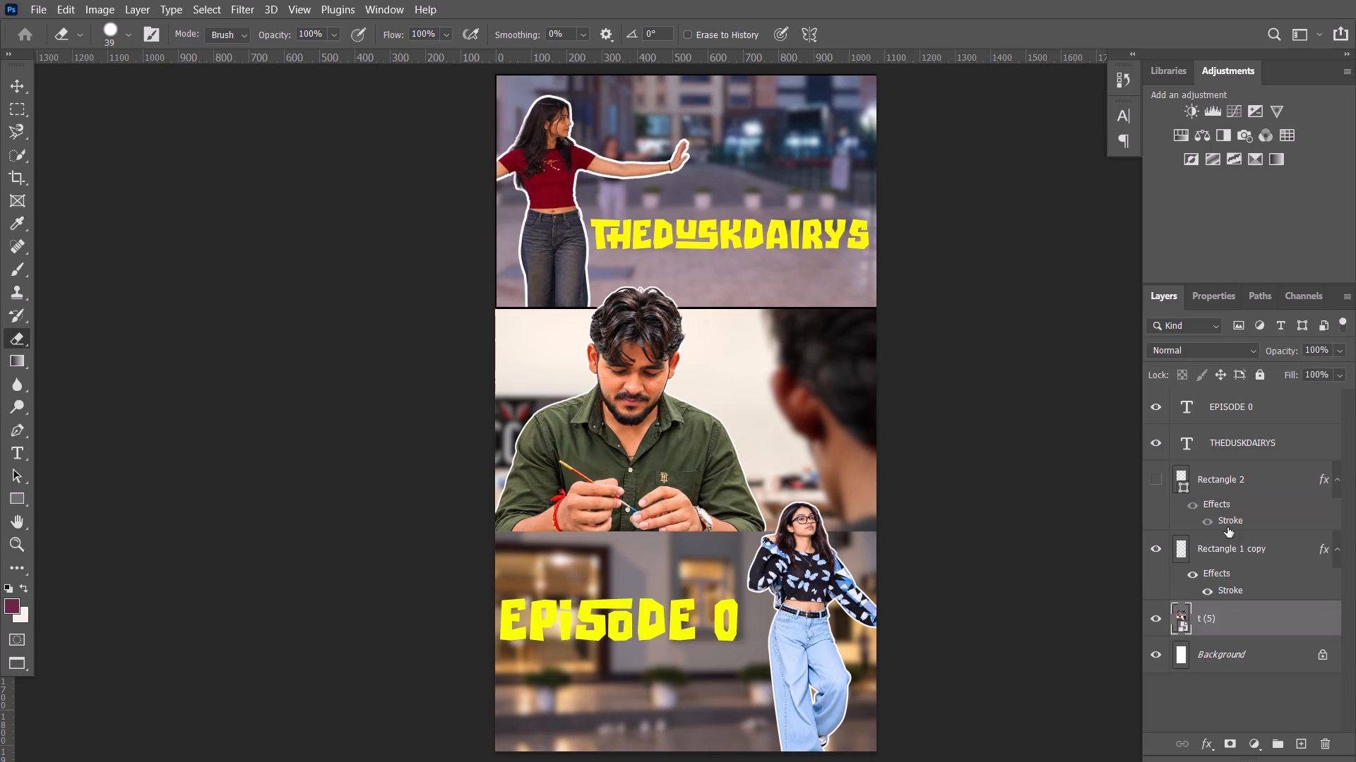
# Show the Rectangle 2 layer and set its shape stroke colour to black.
pyautogui.click(1149, 473)
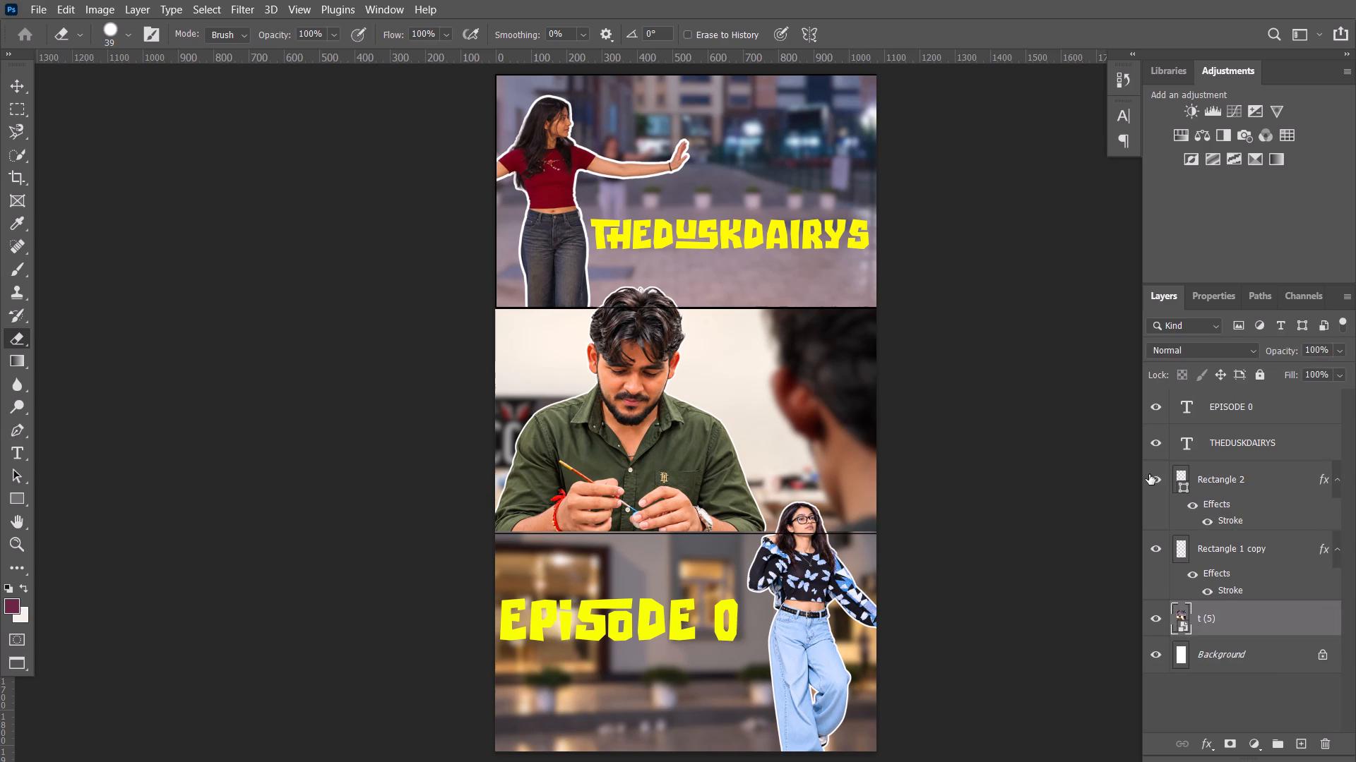
pyautogui.click(1201, 298)
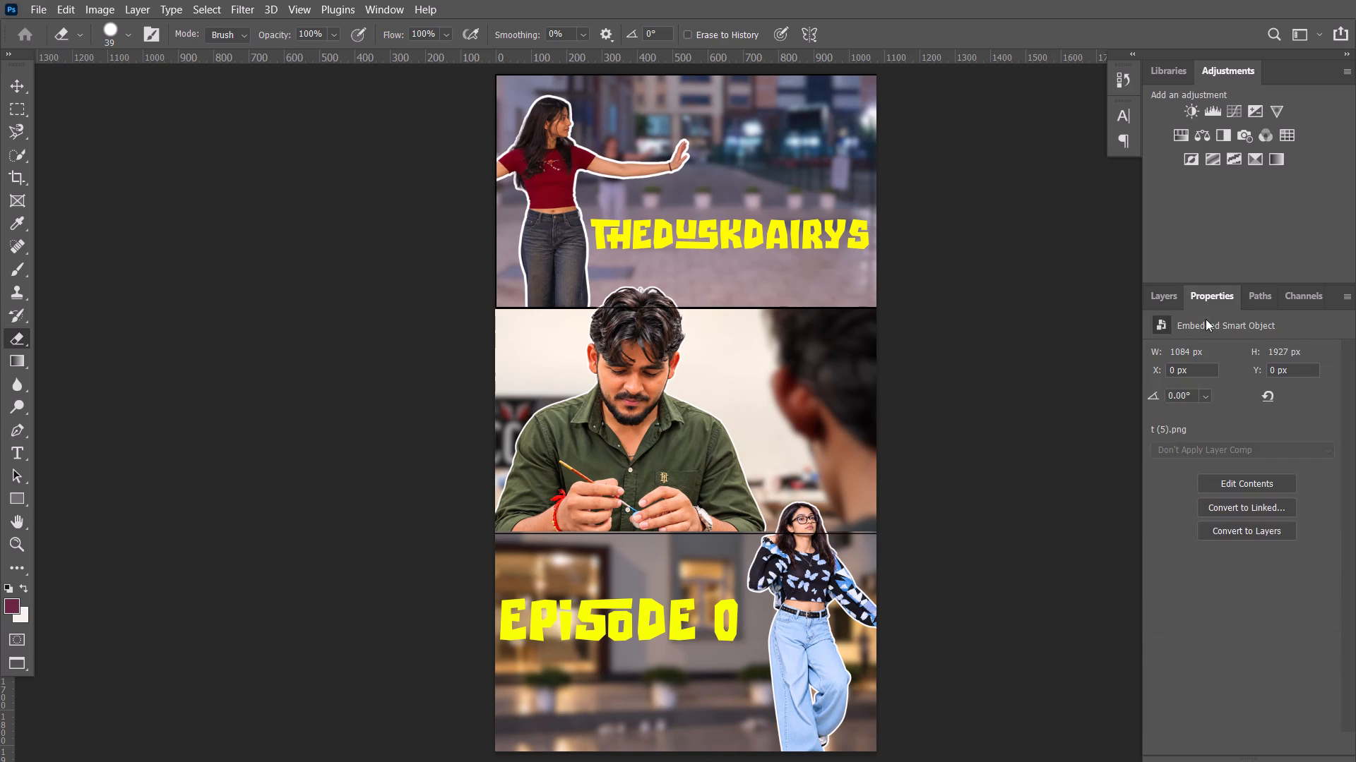
pyautogui.click(1160, 297)
pyautogui.click(1270, 478)
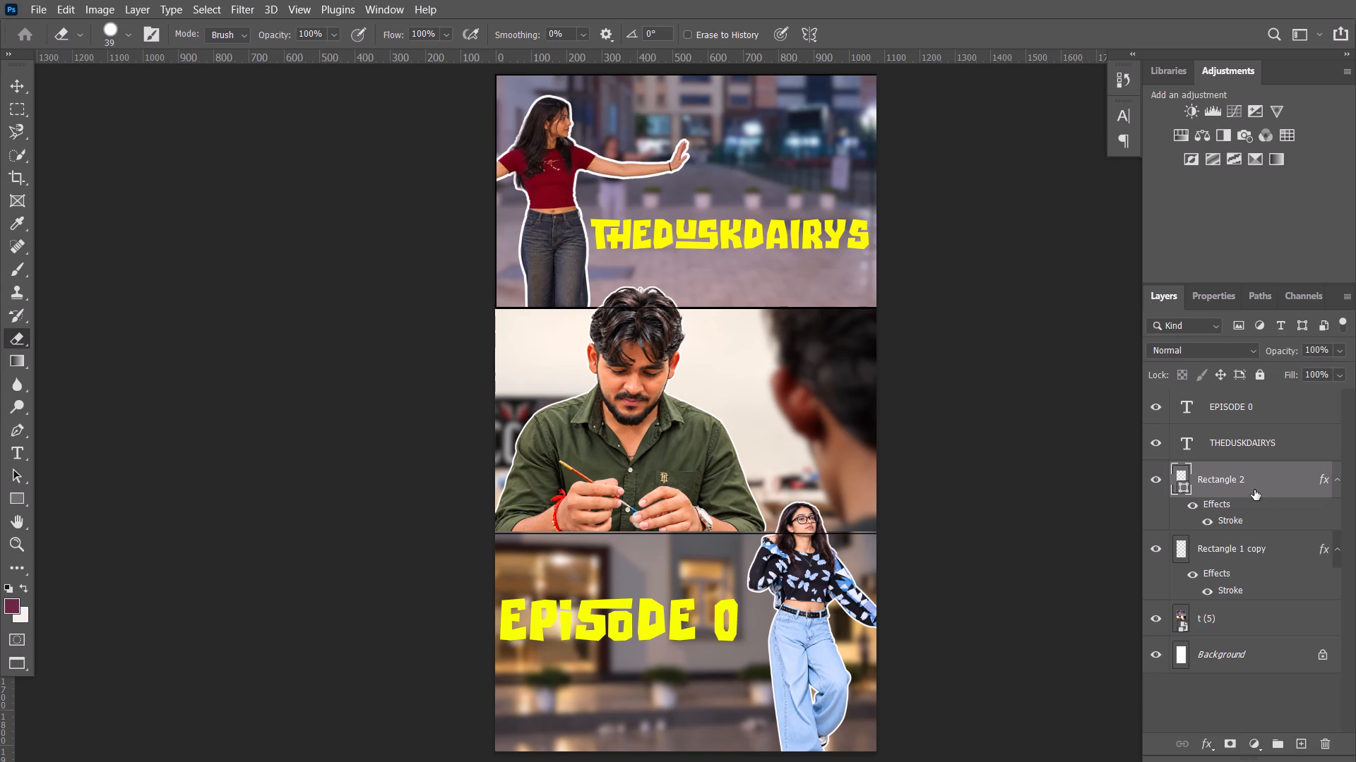
pyautogui.click(1205, 298)
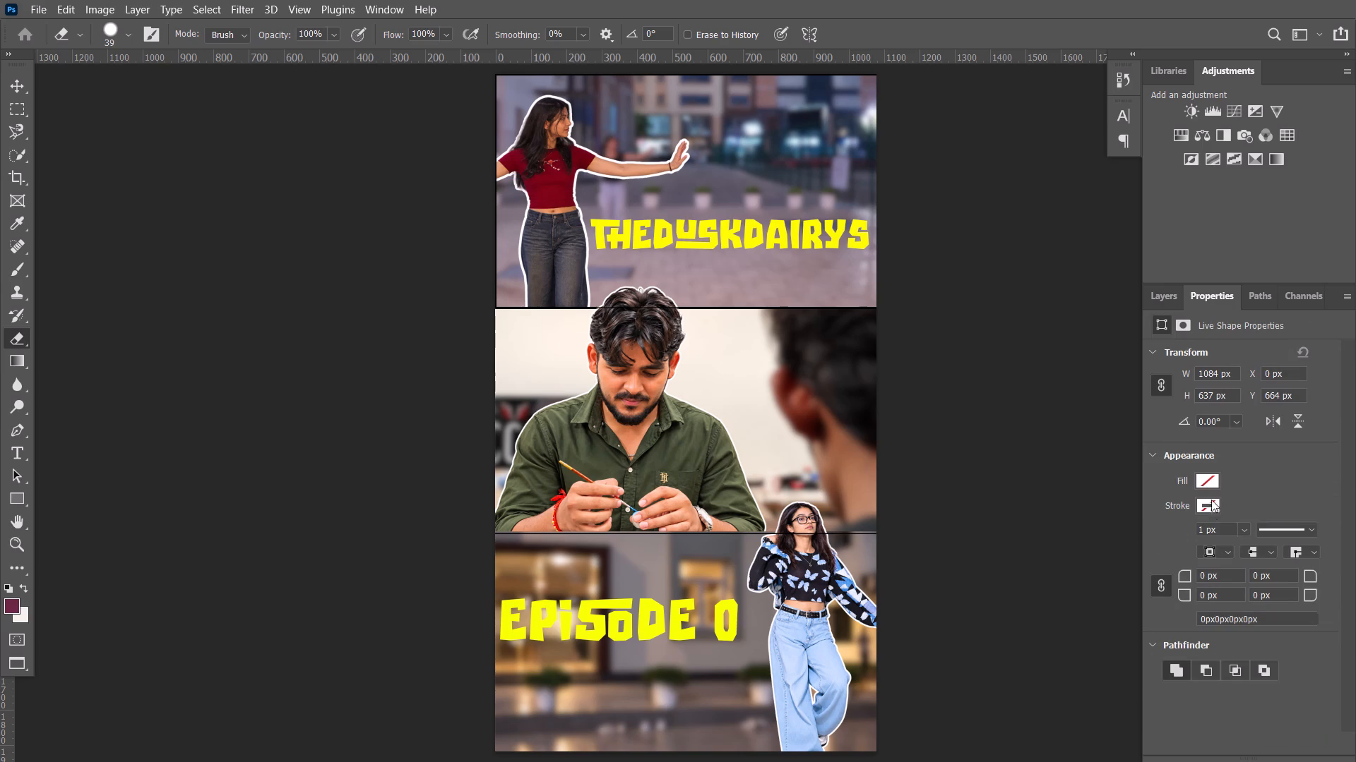
pyautogui.click(1211, 509)
pyautogui.click(1117, 515)
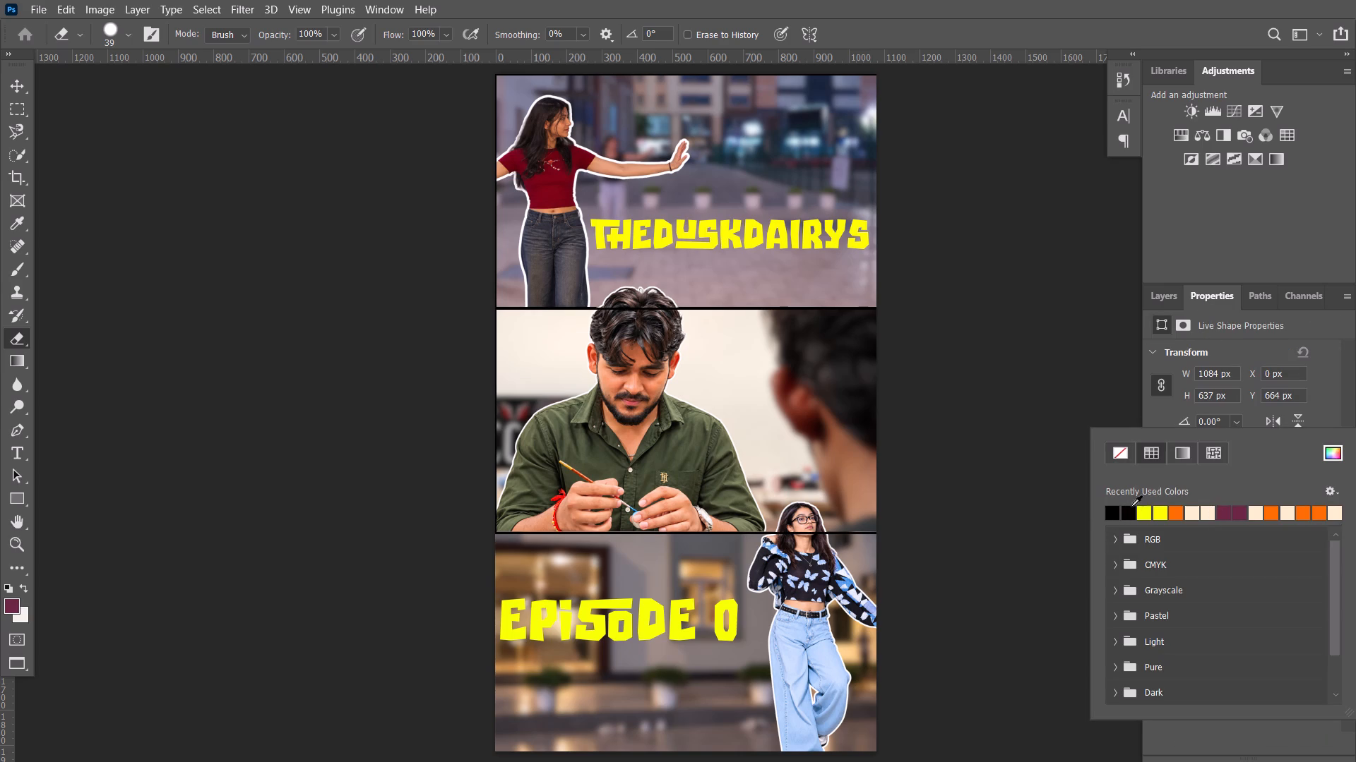
pyautogui.click(1040, 502)
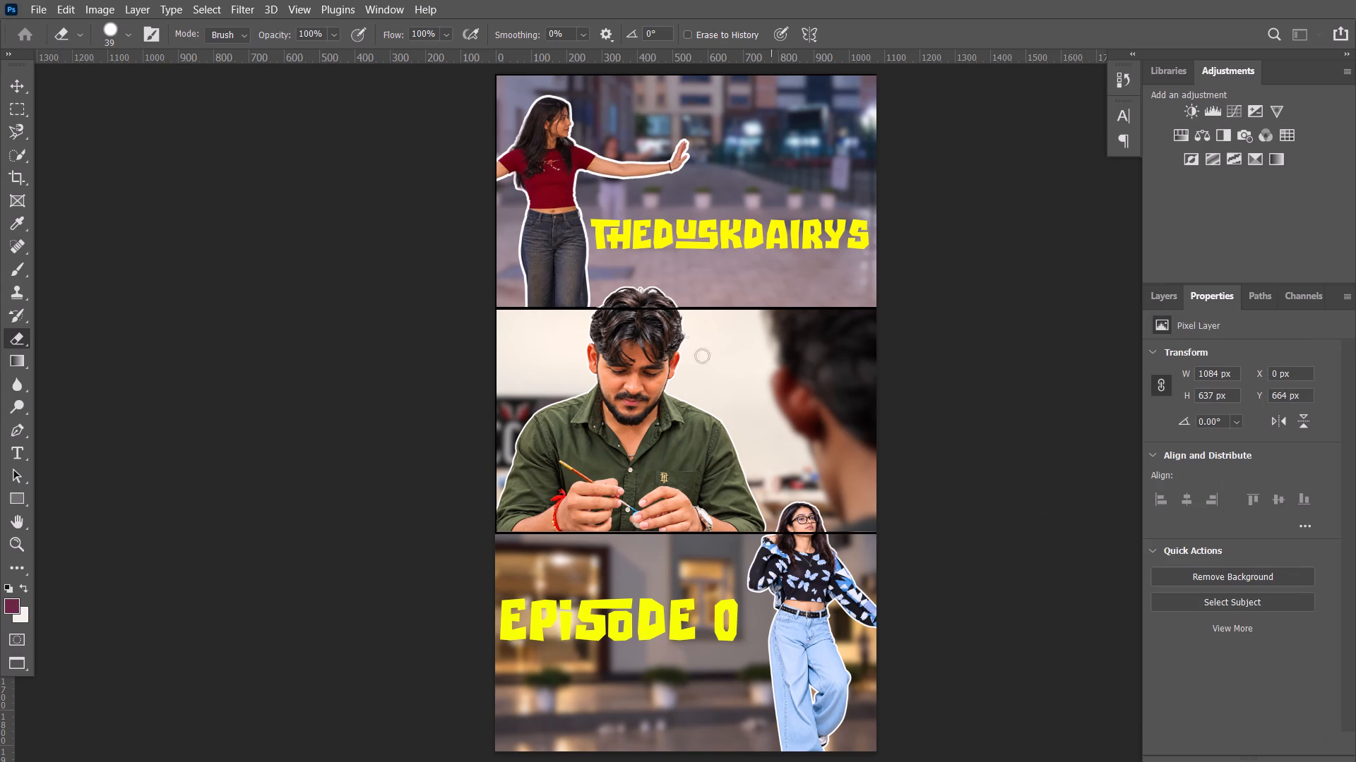
# Erase the middle photo's top frame line where it crosses the man's hair.
pyautogui.click(619, 310)
pyautogui.moveTo(616, 310); pyautogui.dragTo(609, 310)
pyautogui.moveTo(609, 310); pyautogui.dragTo(668, 308)
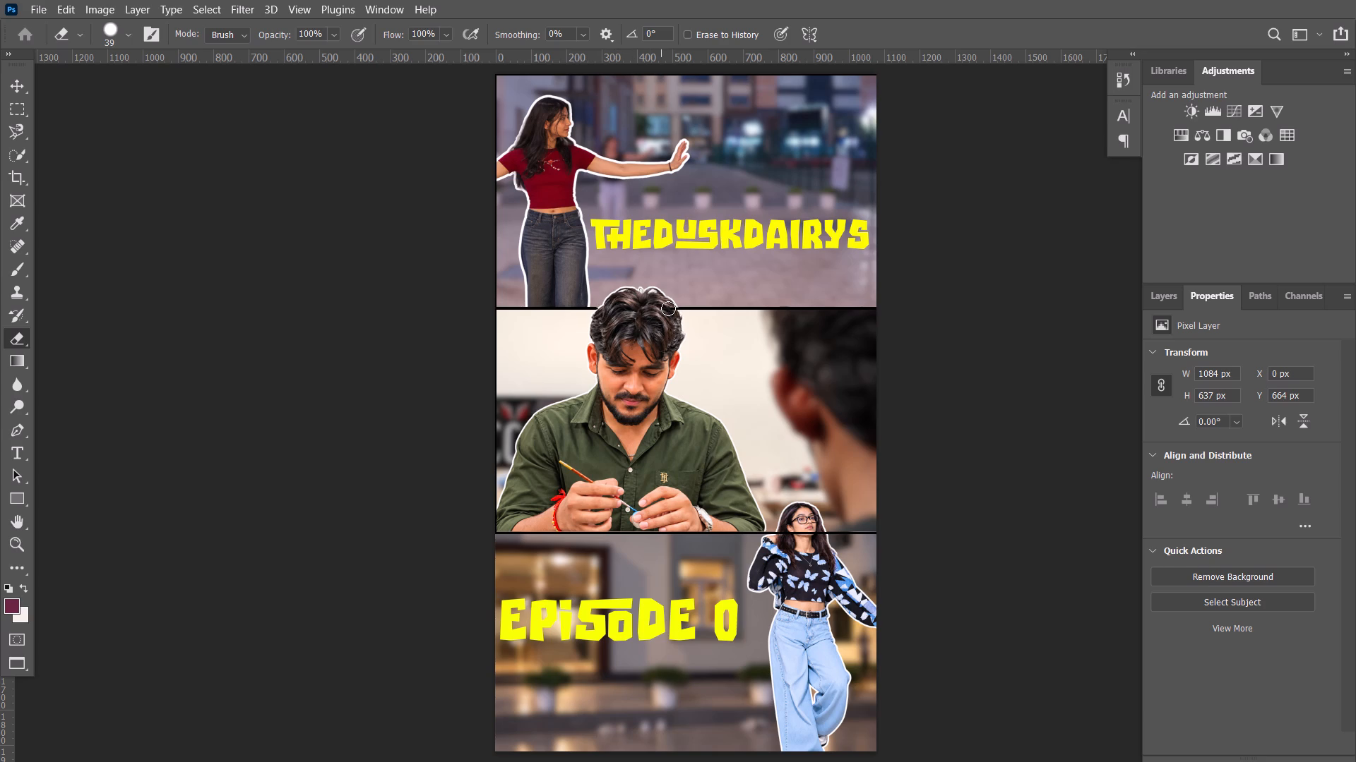
pyautogui.moveTo(668, 308); pyautogui.dragTo(671, 316)
pyautogui.click(672, 318)
# Clean up the Rectangle 2 copy frame line at both edges of the man's hair with the Eraser.
pyautogui.hotkey('ctrl', '+')
pyautogui.hotkey('ctrl', '+')
pyautogui.hotkey('ctrl', '+')
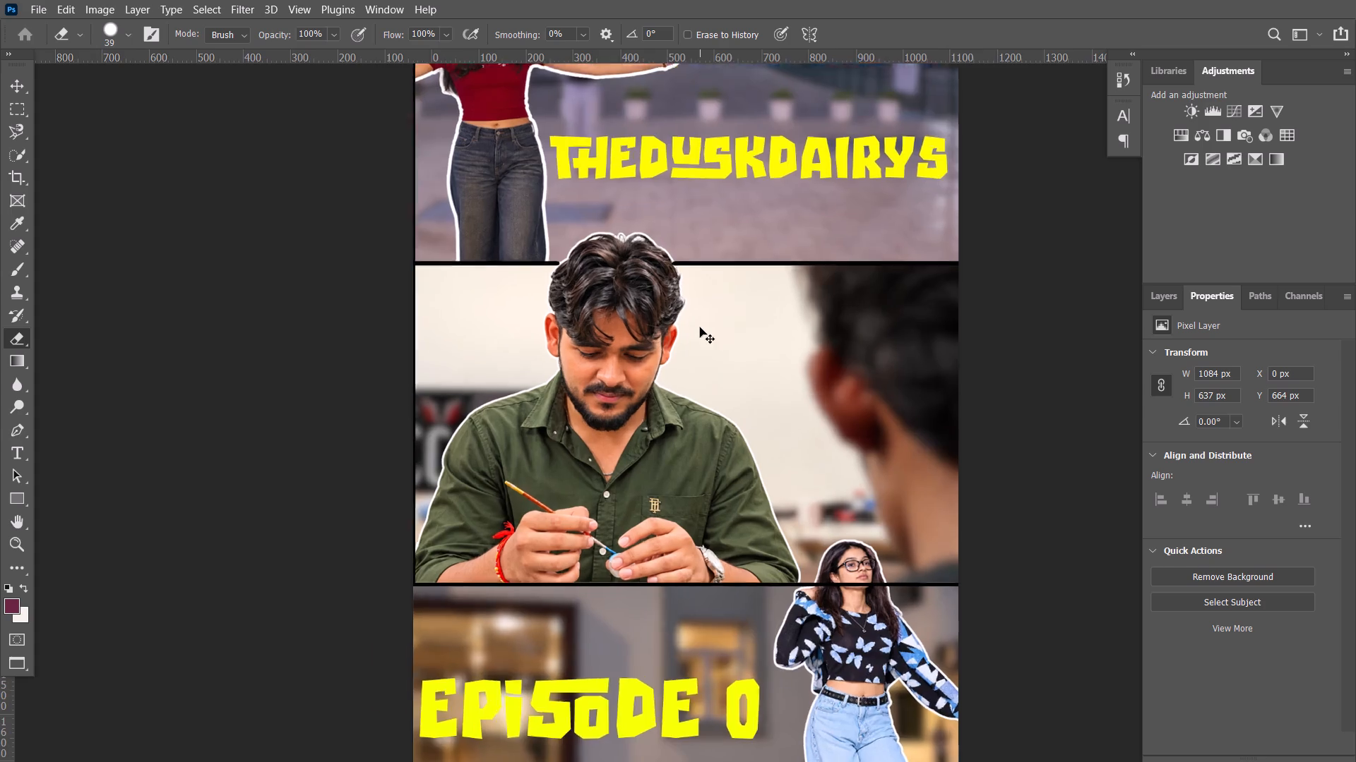
pyautogui.click(656, 210)
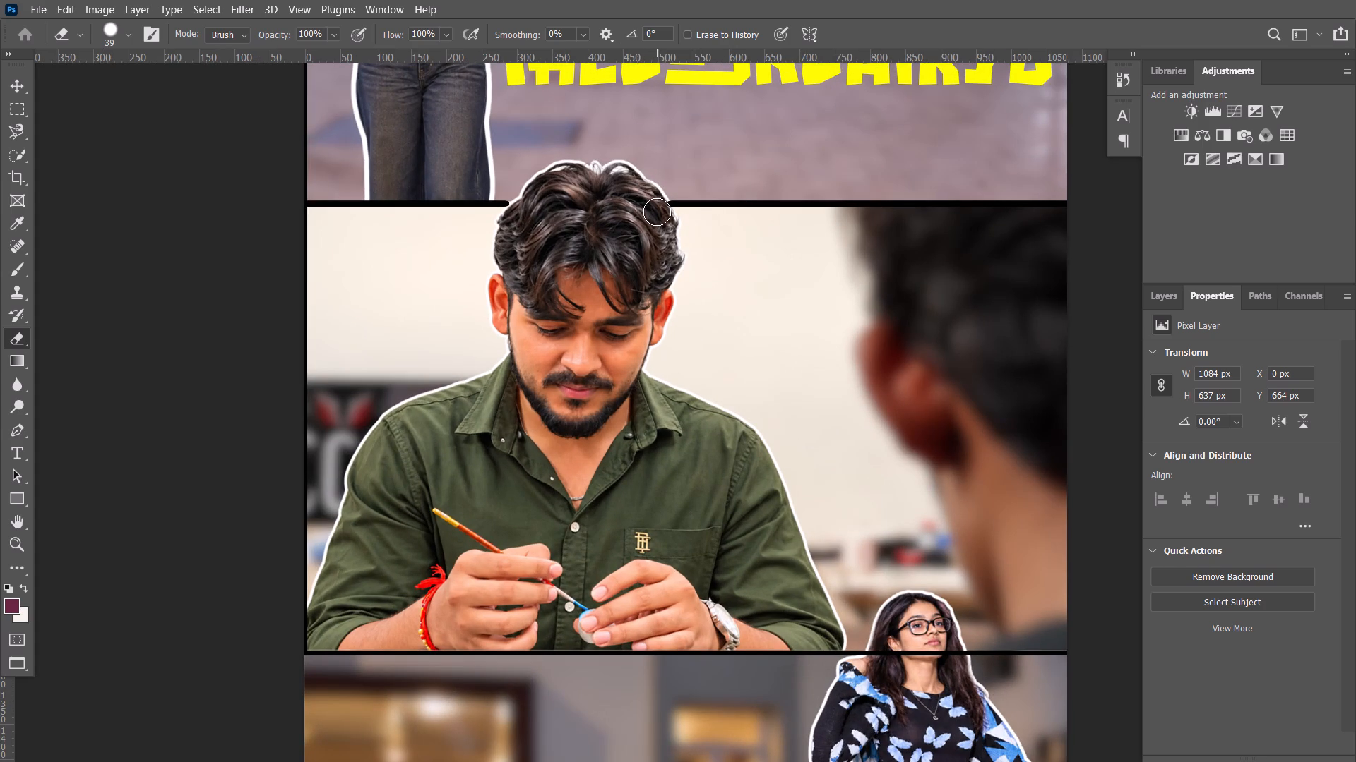
pyautogui.click(658, 212)
pyautogui.tripleClick(658, 211)
pyautogui.tripleClick(658, 208)
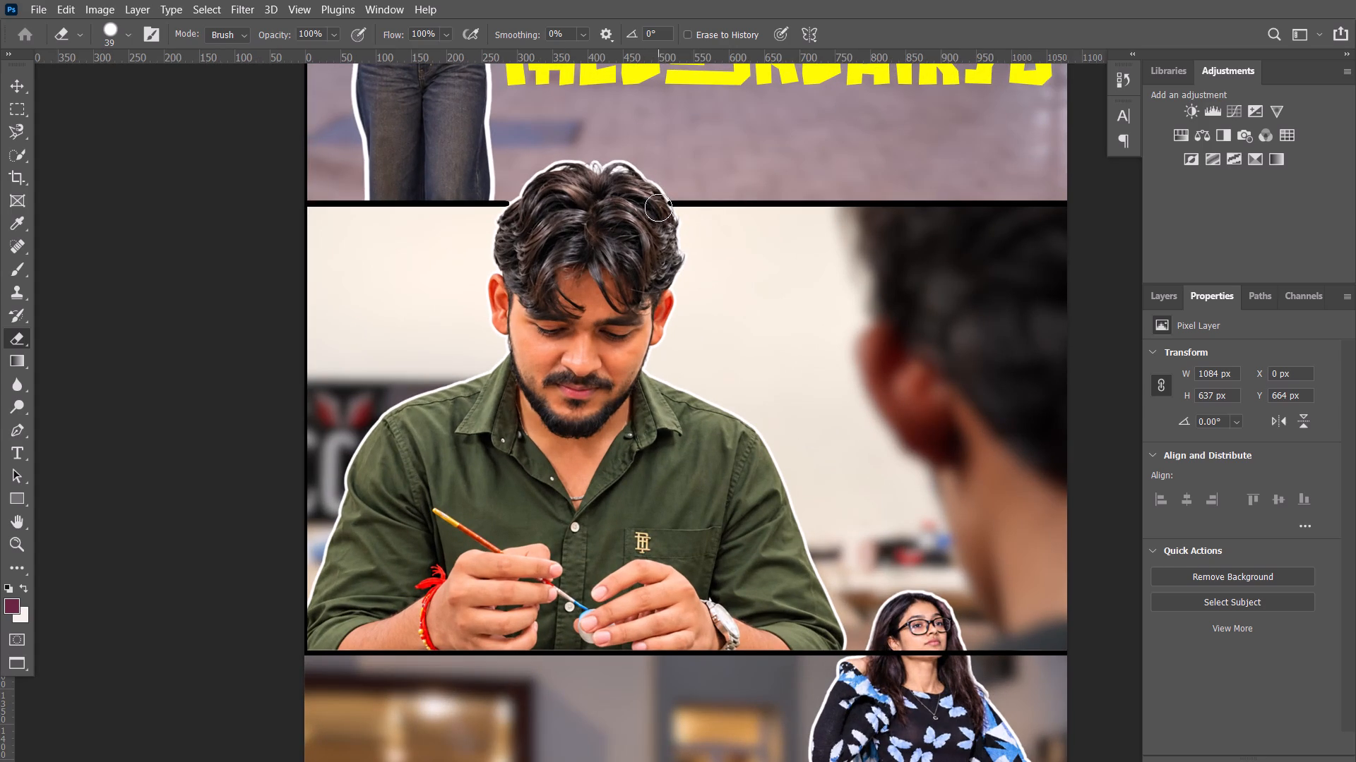
pyautogui.tripleClick(658, 205)
pyautogui.tripleClick(658, 207)
pyautogui.tripleClick(660, 207)
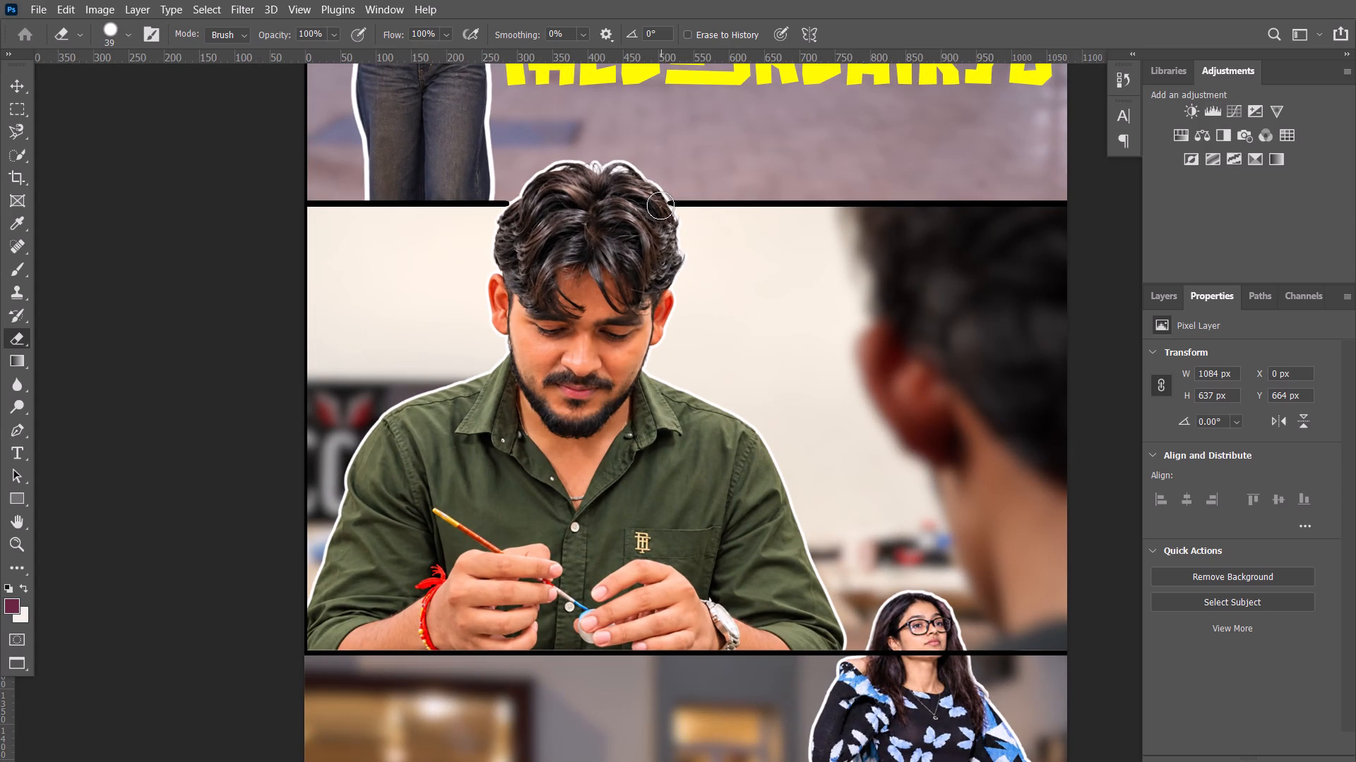
pyautogui.click(660, 205)
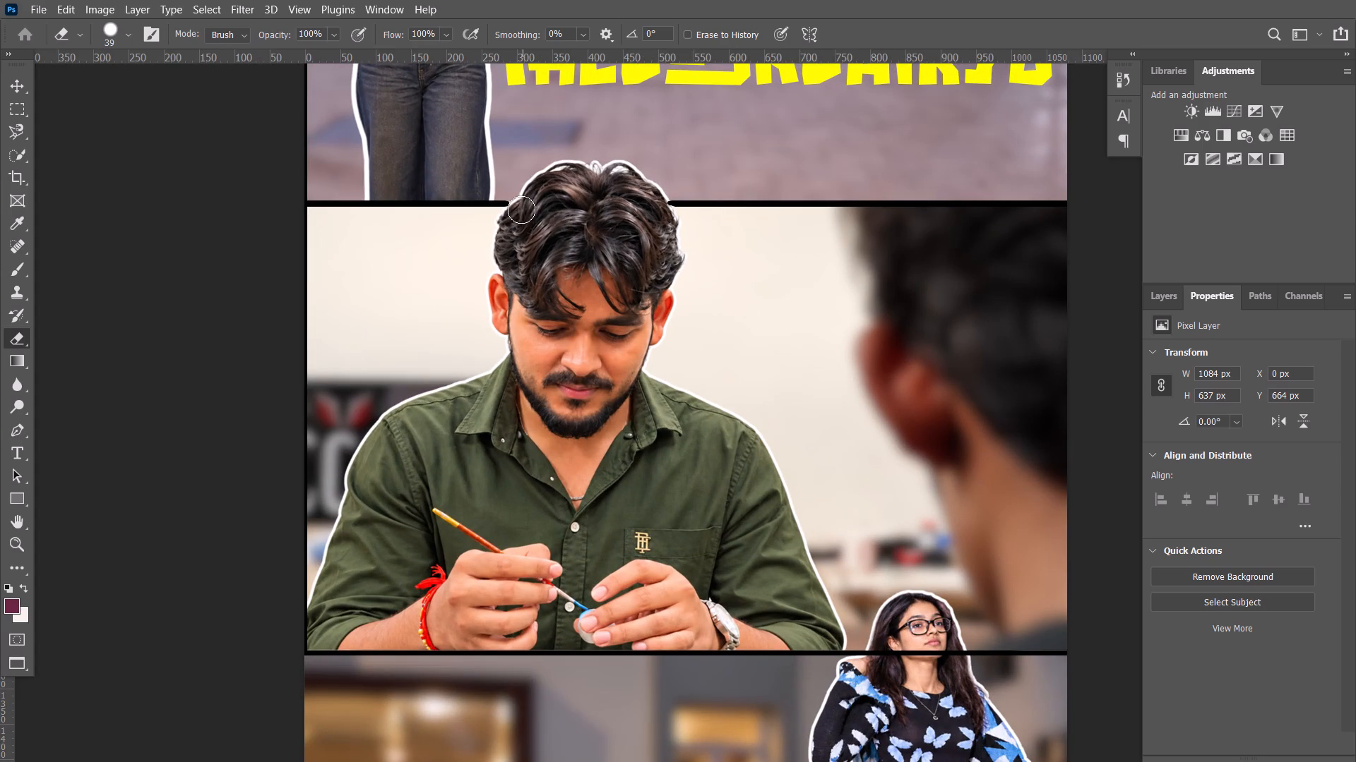
pyautogui.tripleClick(521, 209)
pyautogui.doubleClick(521, 206)
# Erase the Rectangle 1 copy frame line at both edges of the man's hair, dismissing the low-battery notice.
pyautogui.click(1164, 299)
pyautogui.scroll(-2, 1254, 557)
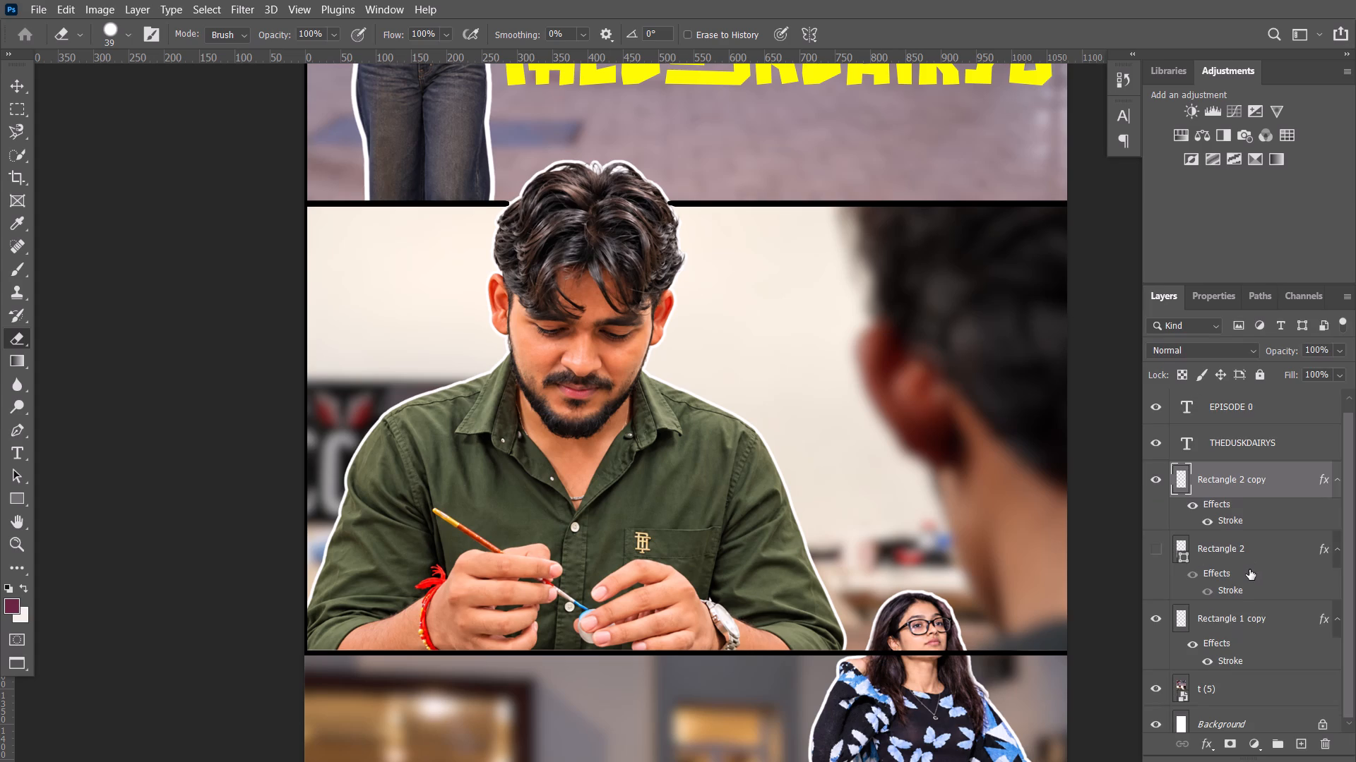
pyautogui.click(1247, 610)
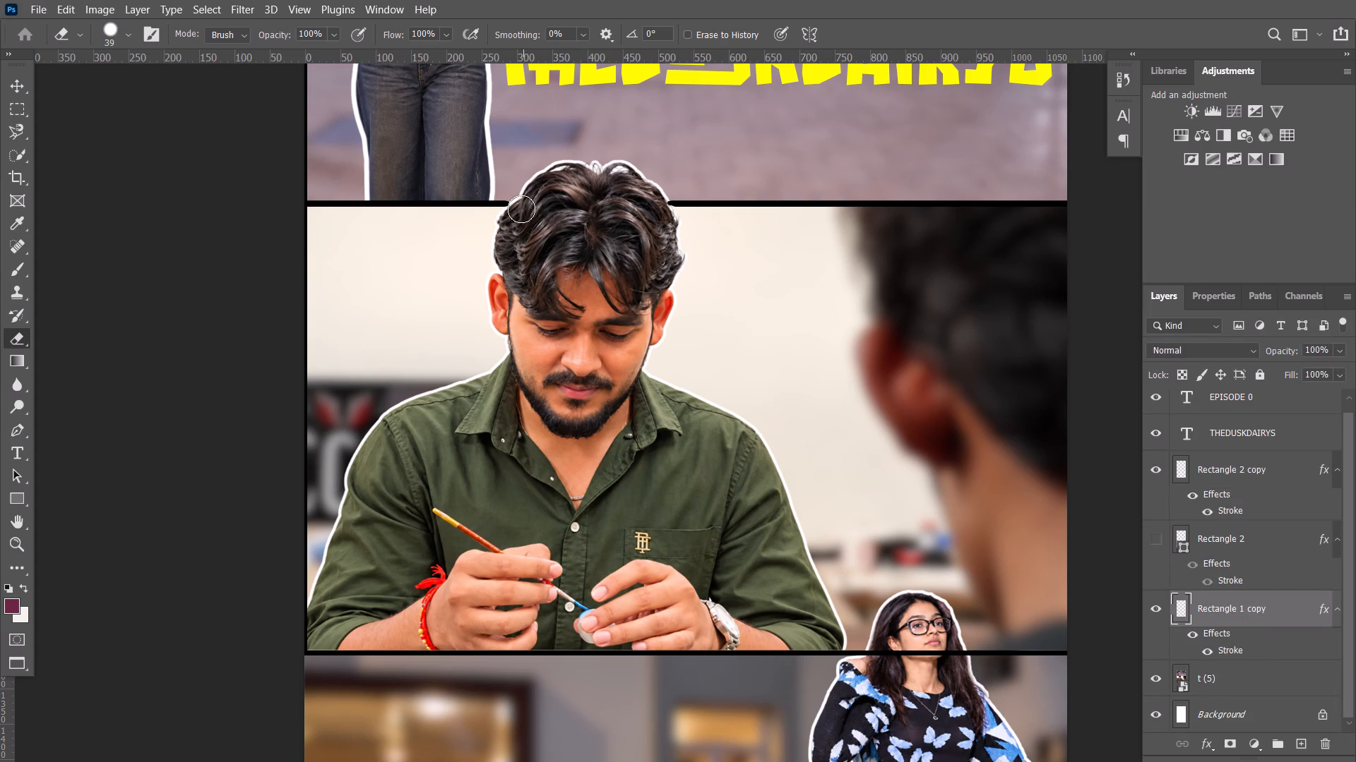
pyautogui.click(520, 209)
pyautogui.tripleClick(520, 210)
pyautogui.doubleClick(520, 205)
pyautogui.tripleClick(660, 213)
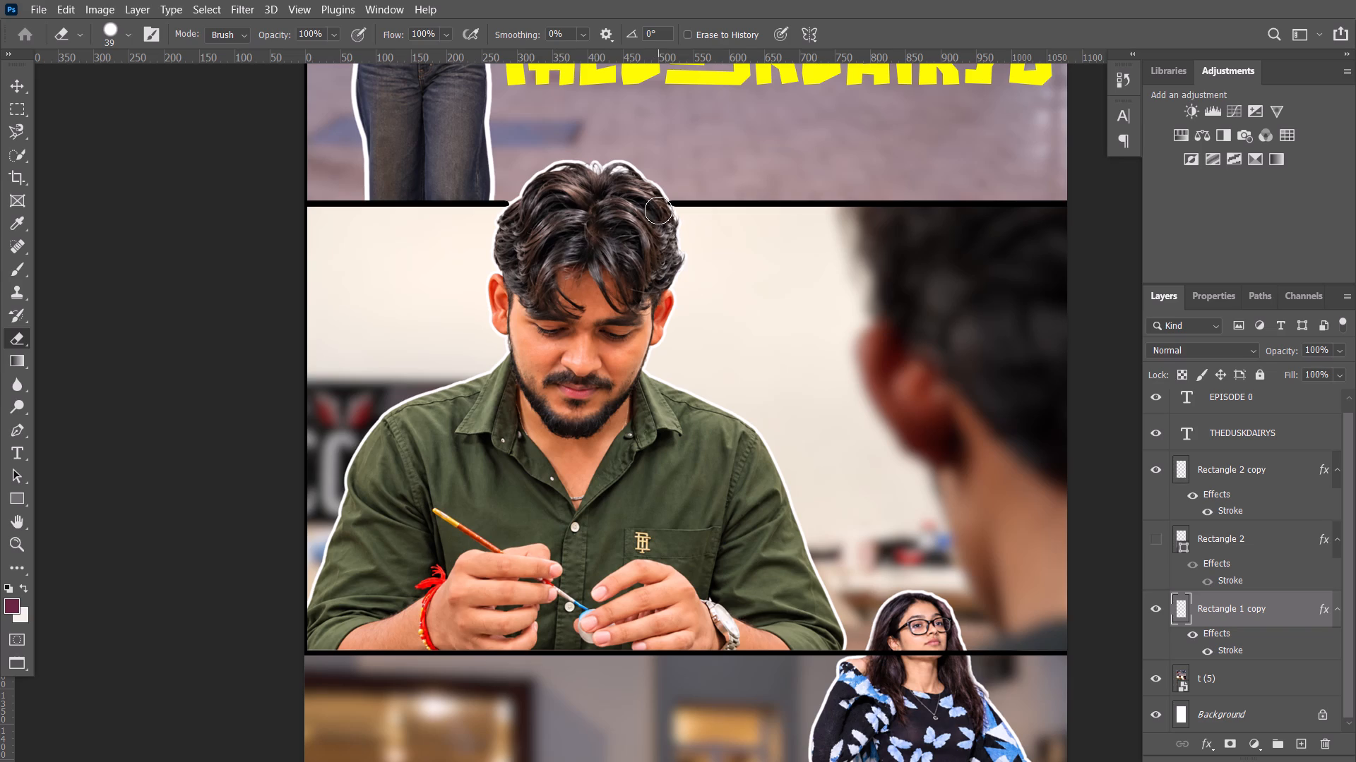
pyautogui.tripleClick(658, 208)
pyautogui.tripleClick(658, 210)
pyautogui.click(660, 214)
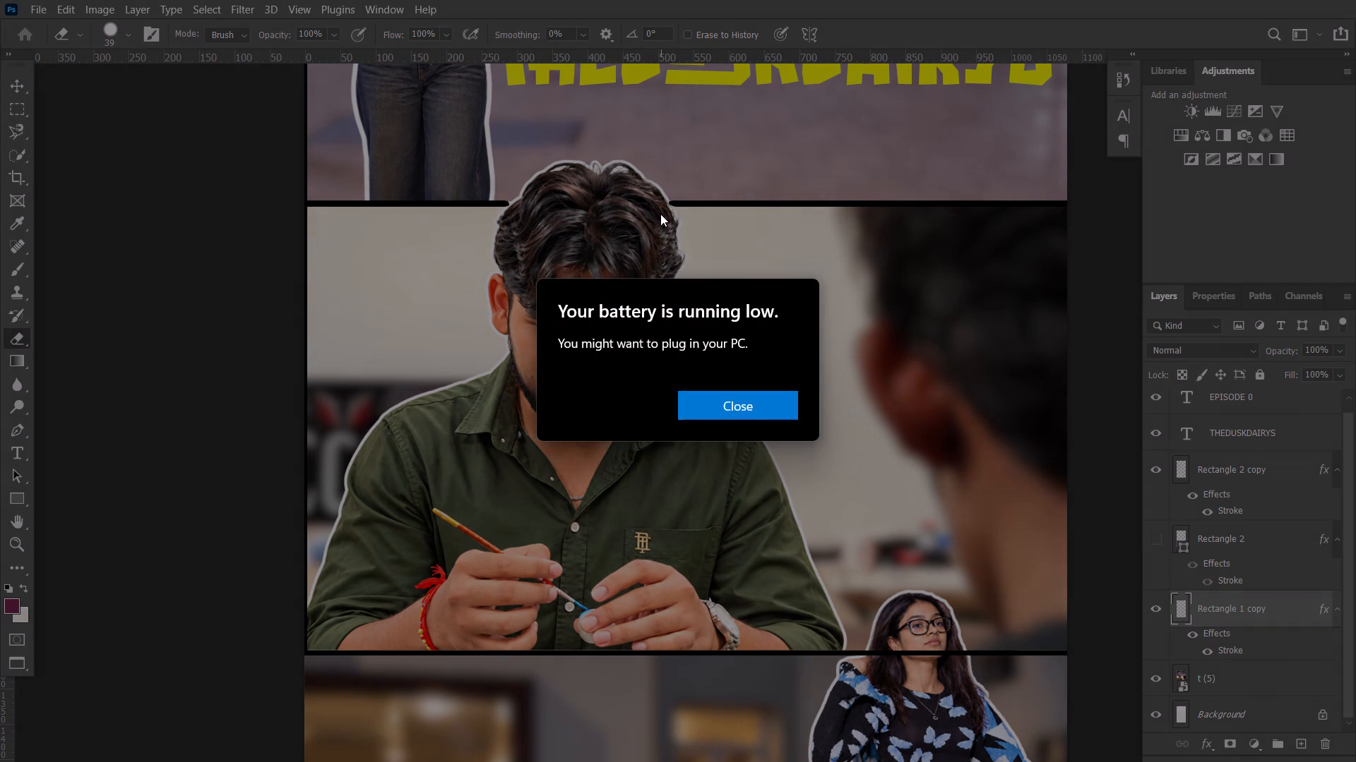
pyautogui.click(722, 401)
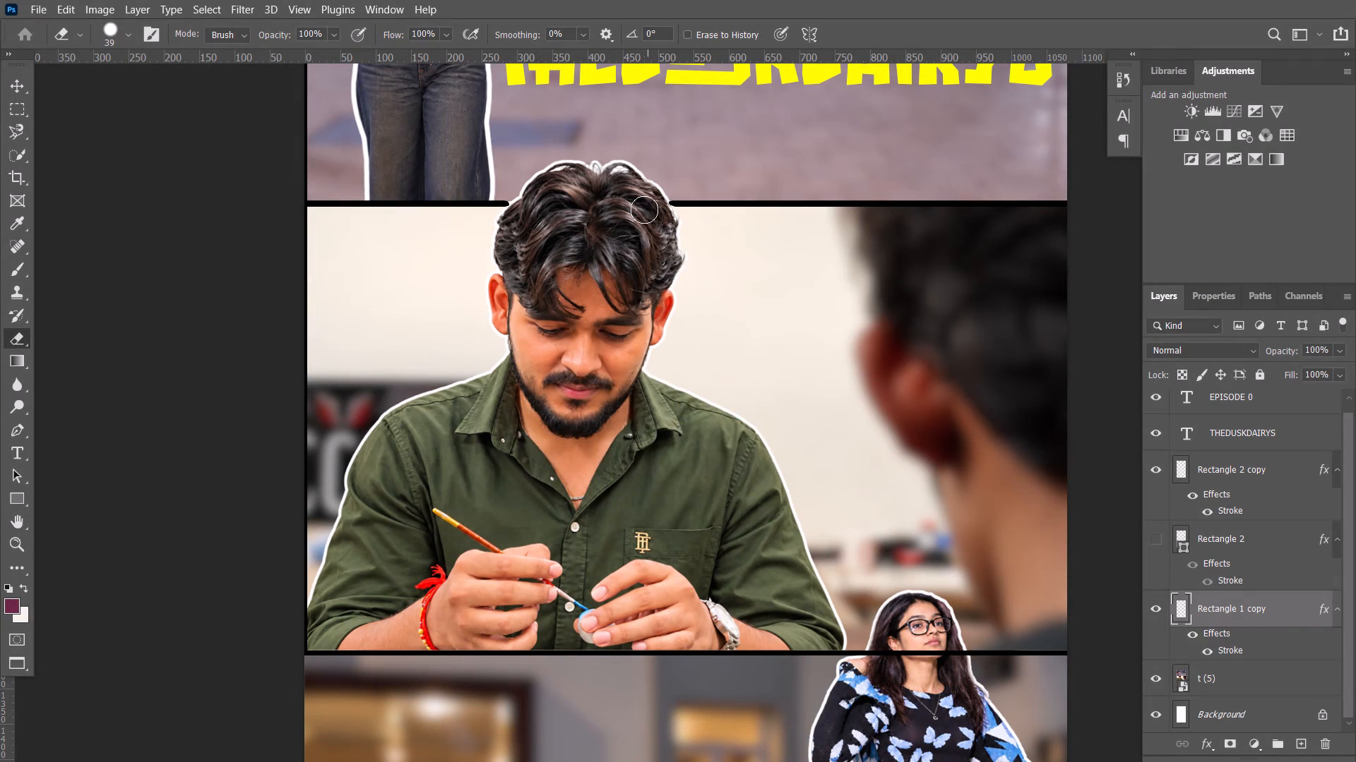
pyautogui.click(658, 205)
pyautogui.tripleClick(659, 205)
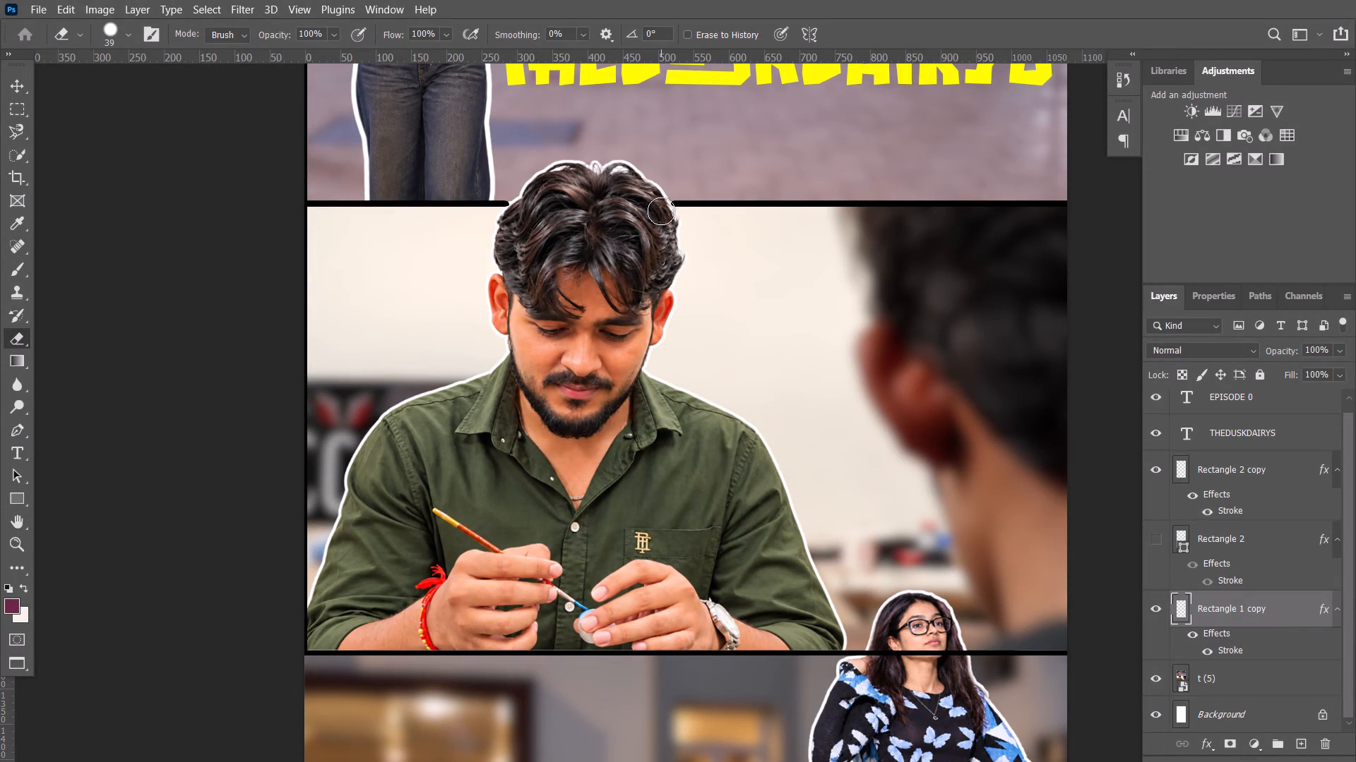
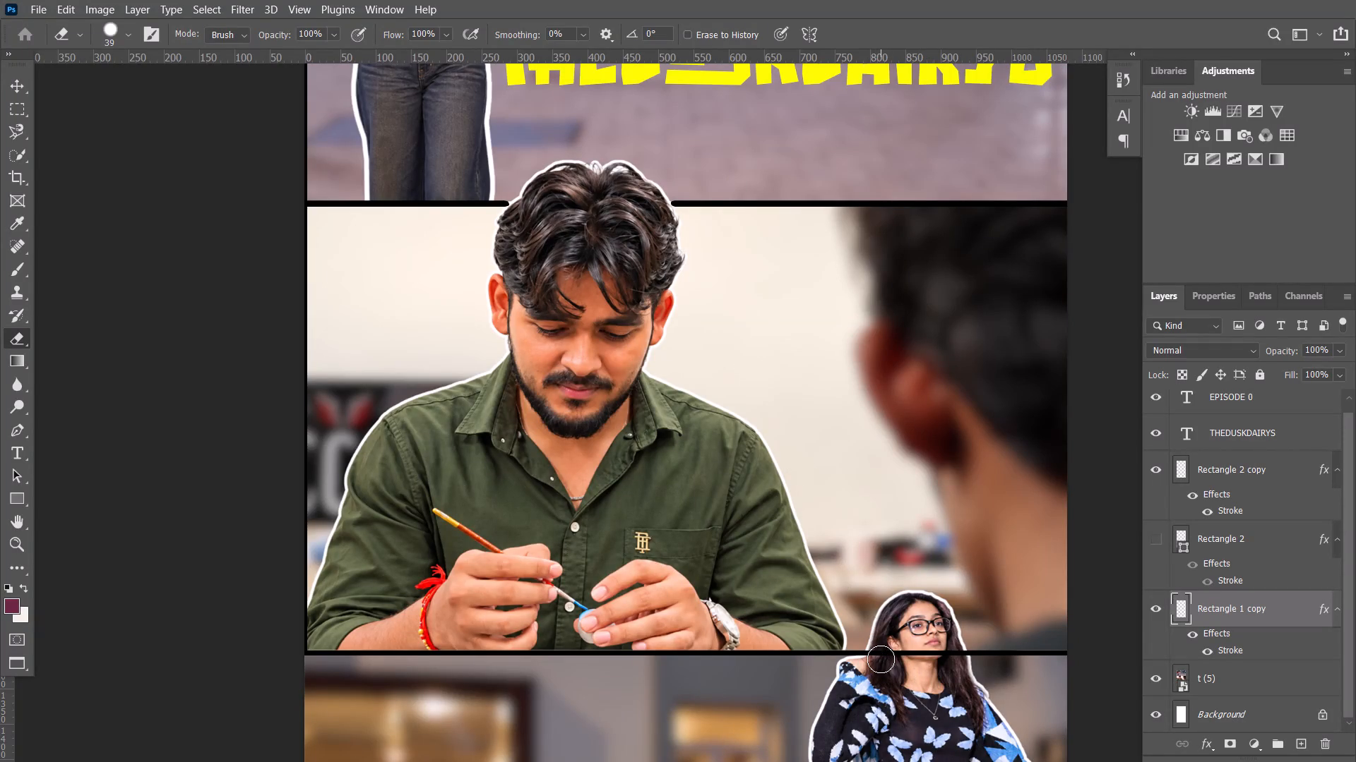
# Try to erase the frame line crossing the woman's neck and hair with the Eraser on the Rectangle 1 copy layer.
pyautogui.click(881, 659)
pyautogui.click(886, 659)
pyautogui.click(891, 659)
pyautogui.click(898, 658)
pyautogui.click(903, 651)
# Touch up the frame lines at both edges of the man's hair with the Eraser on the Rectangle 2 copy and Rectangle 1 copy layers.
pyautogui.tripleClick(518, 210)
pyautogui.click(1229, 471)
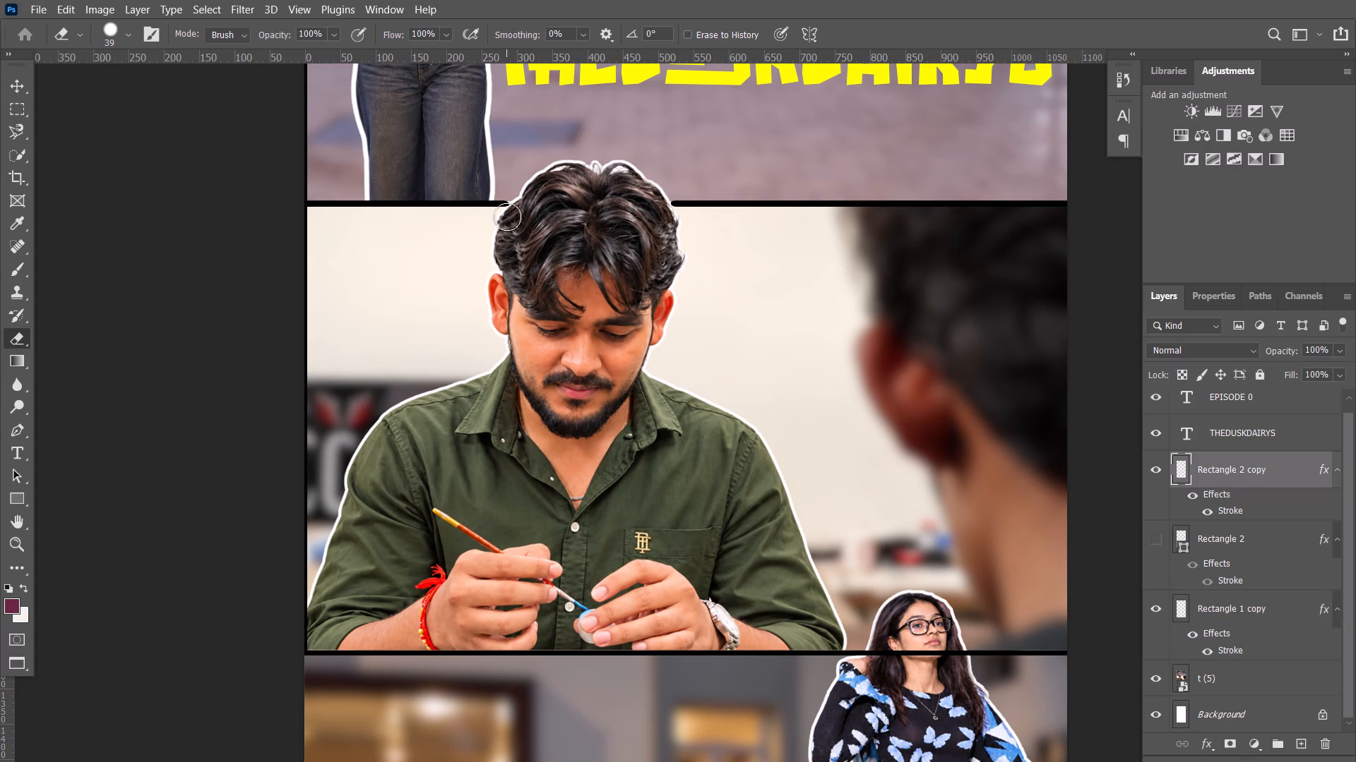
pyautogui.click(518, 210)
pyautogui.click(523, 210)
pyautogui.click(516, 211)
pyautogui.click(663, 209)
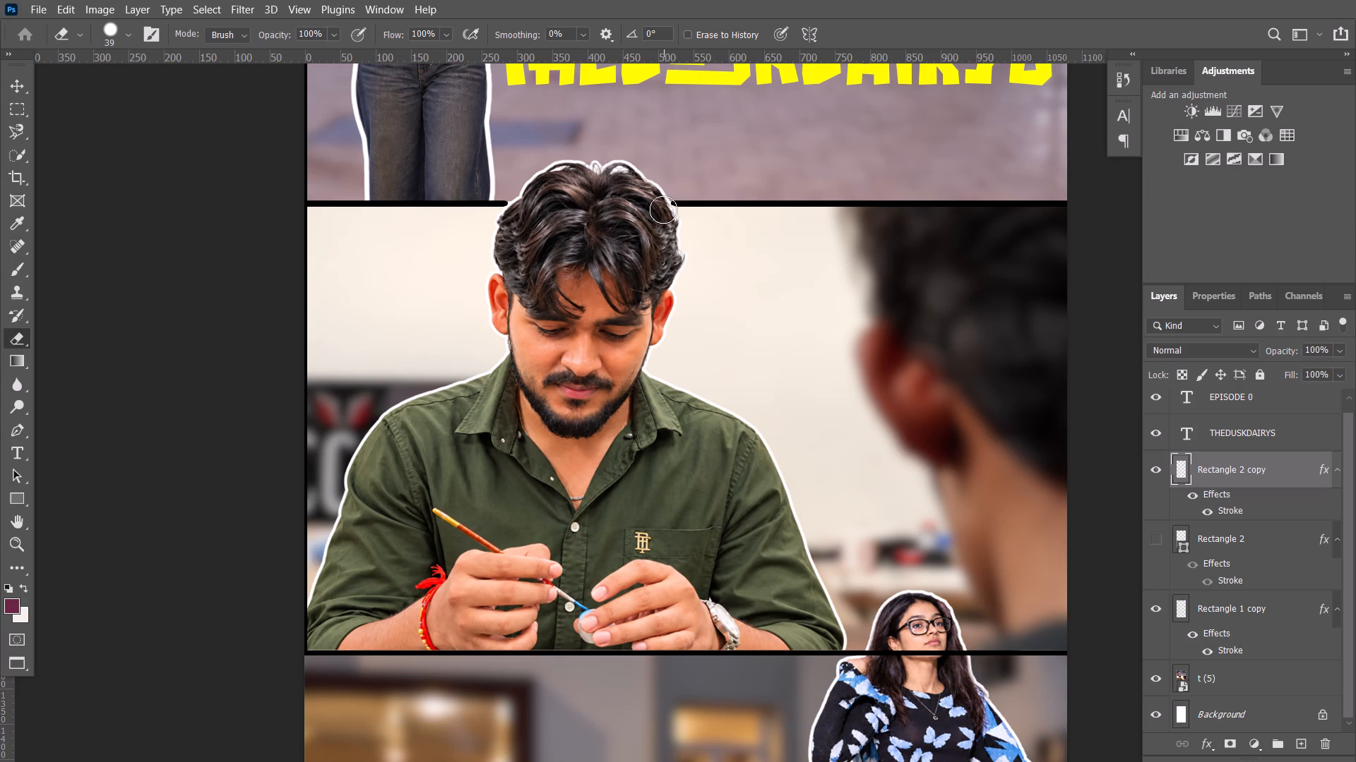
pyautogui.click(661, 209)
pyautogui.click(661, 207)
pyautogui.click(1247, 615)
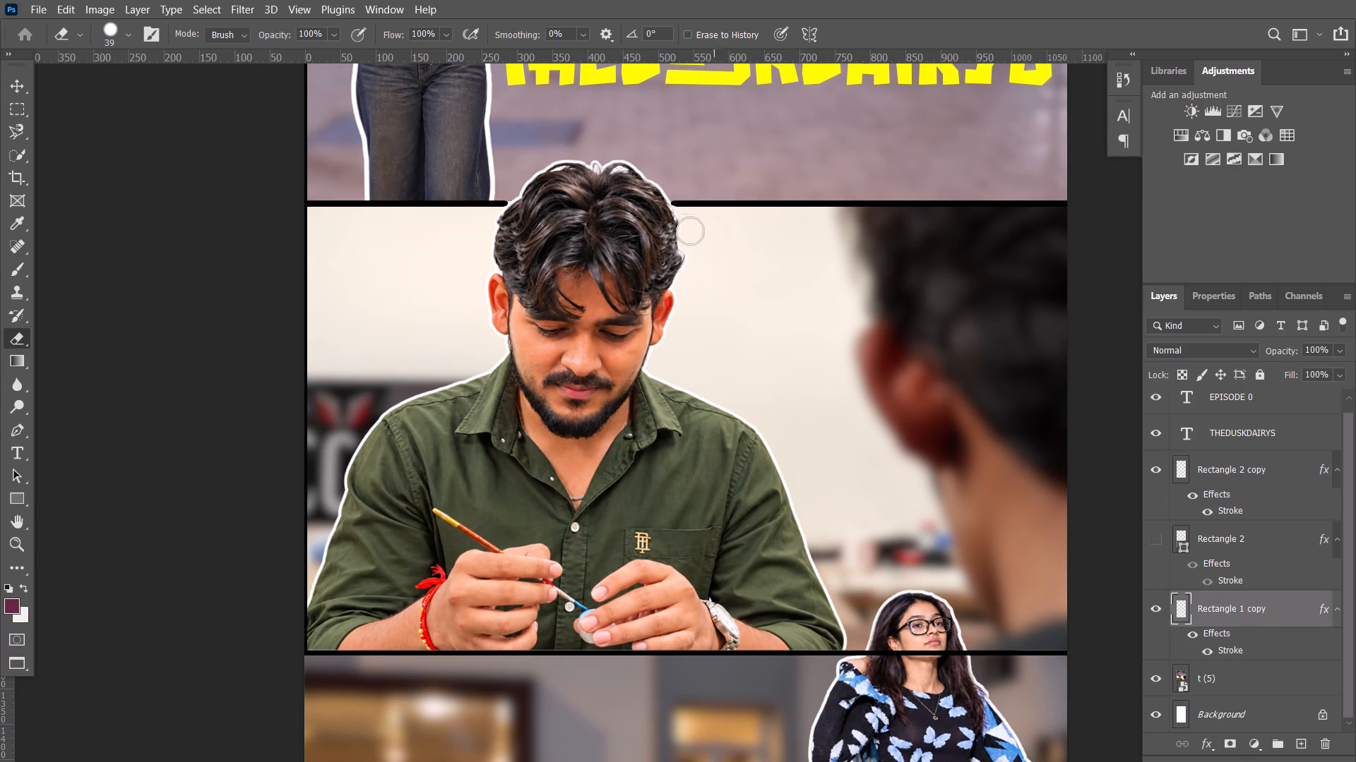
pyautogui.click(661, 208)
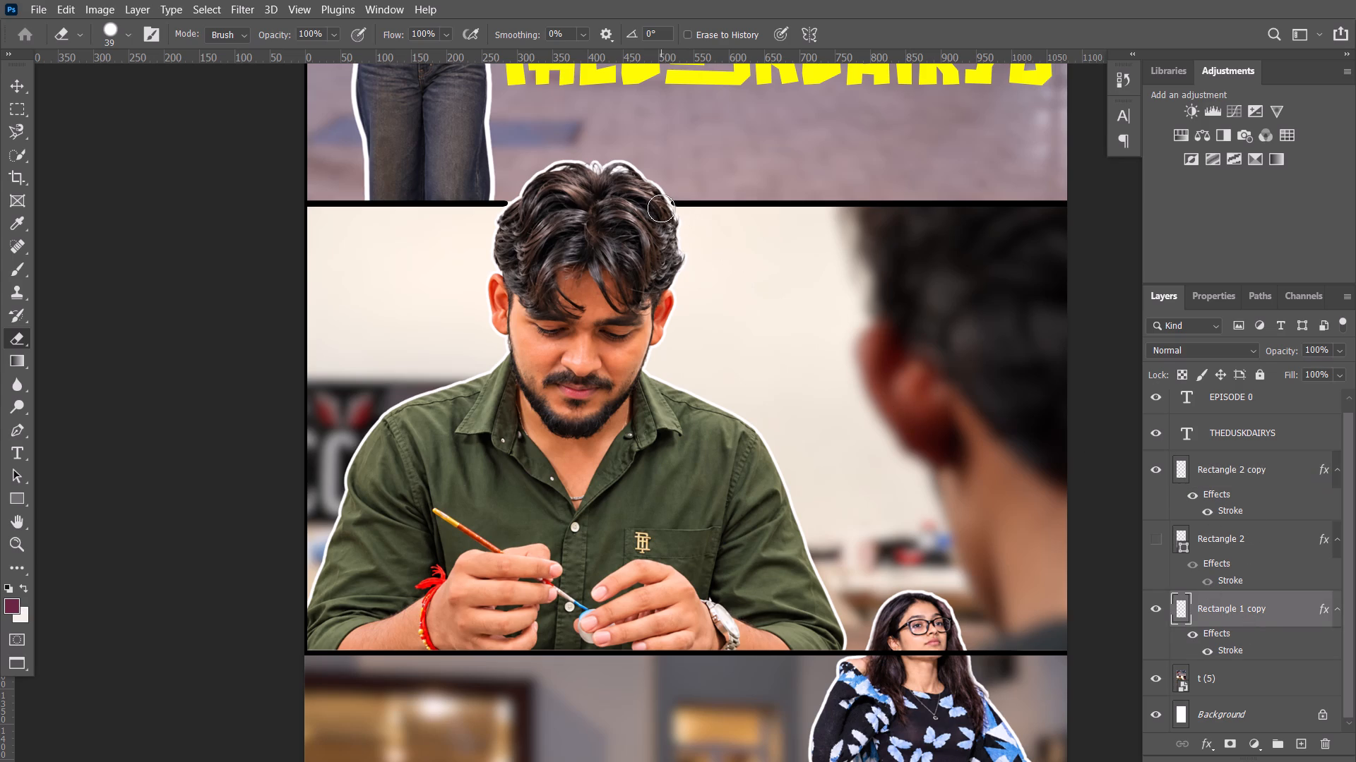
pyautogui.click(661, 207)
pyautogui.click(661, 205)
# Erase the middle photo's bottom frame line on the Rectangle 2 copy layer where it crosses the woman's neck and hair.
pyautogui.scroll(-9, 691, 329)
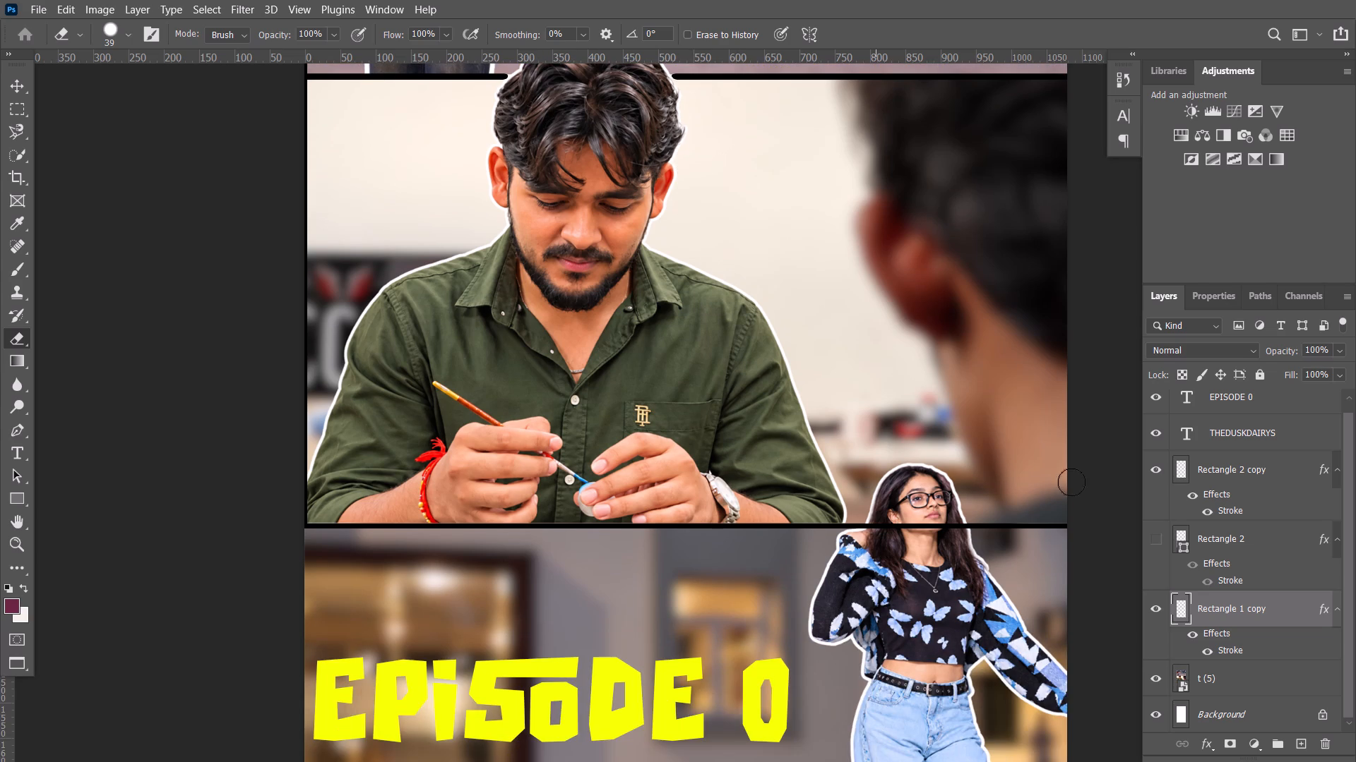
pyautogui.click(1246, 467)
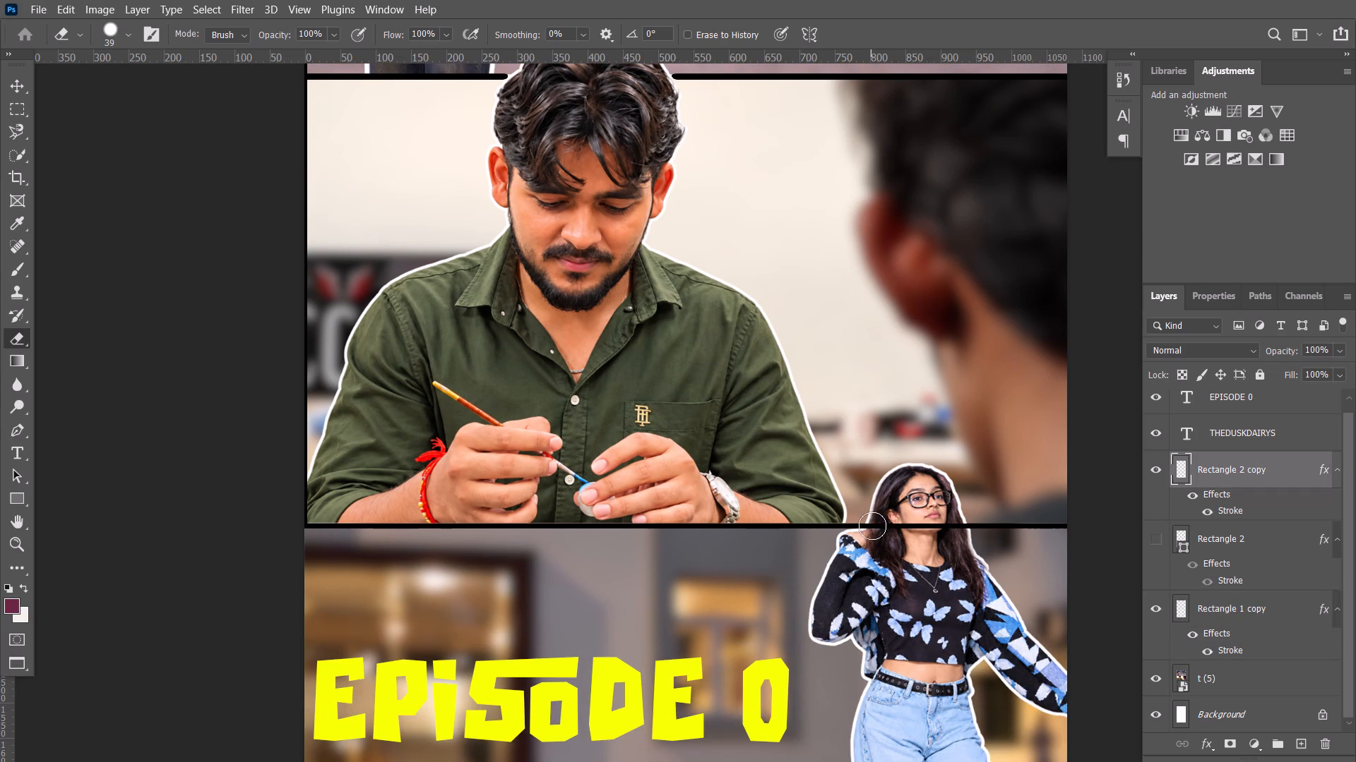
pyautogui.click(891, 530)
pyautogui.moveTo(891, 528); pyautogui.dragTo(878, 530)
pyautogui.moveTo(878, 530); pyautogui.dragTo(953, 526)
pyautogui.moveTo(953, 526); pyautogui.dragTo(957, 528)
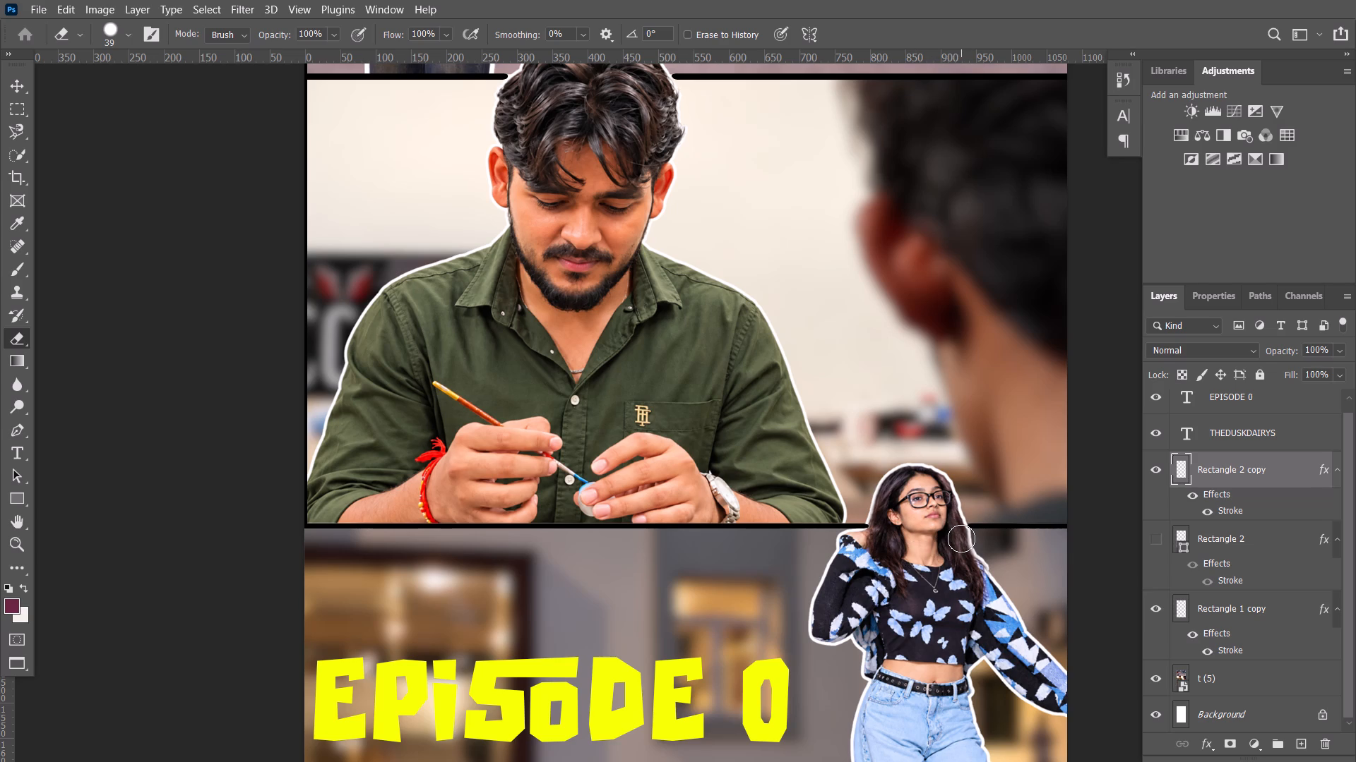
pyautogui.click(961, 536)
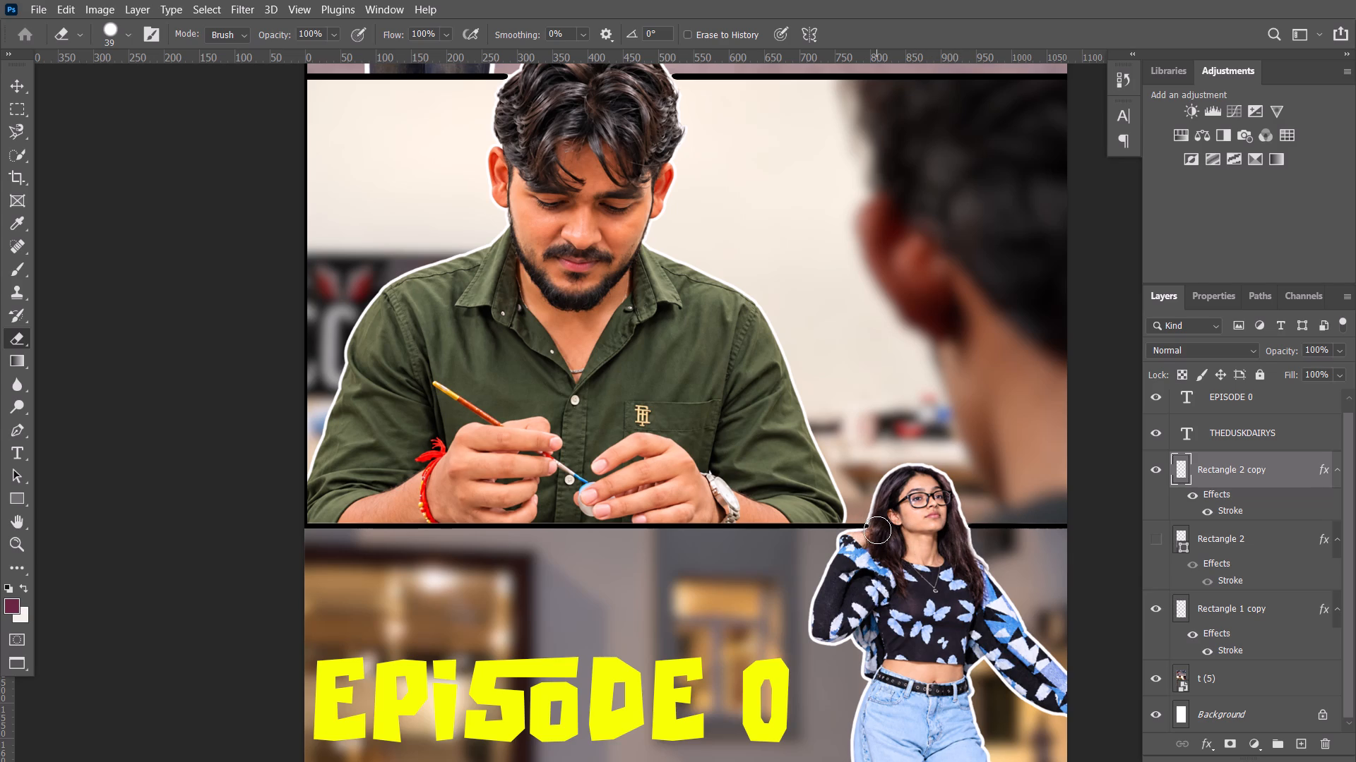
pyautogui.click(878, 530)
pyautogui.click(876, 531)
pyautogui.tripleClick(876, 531)
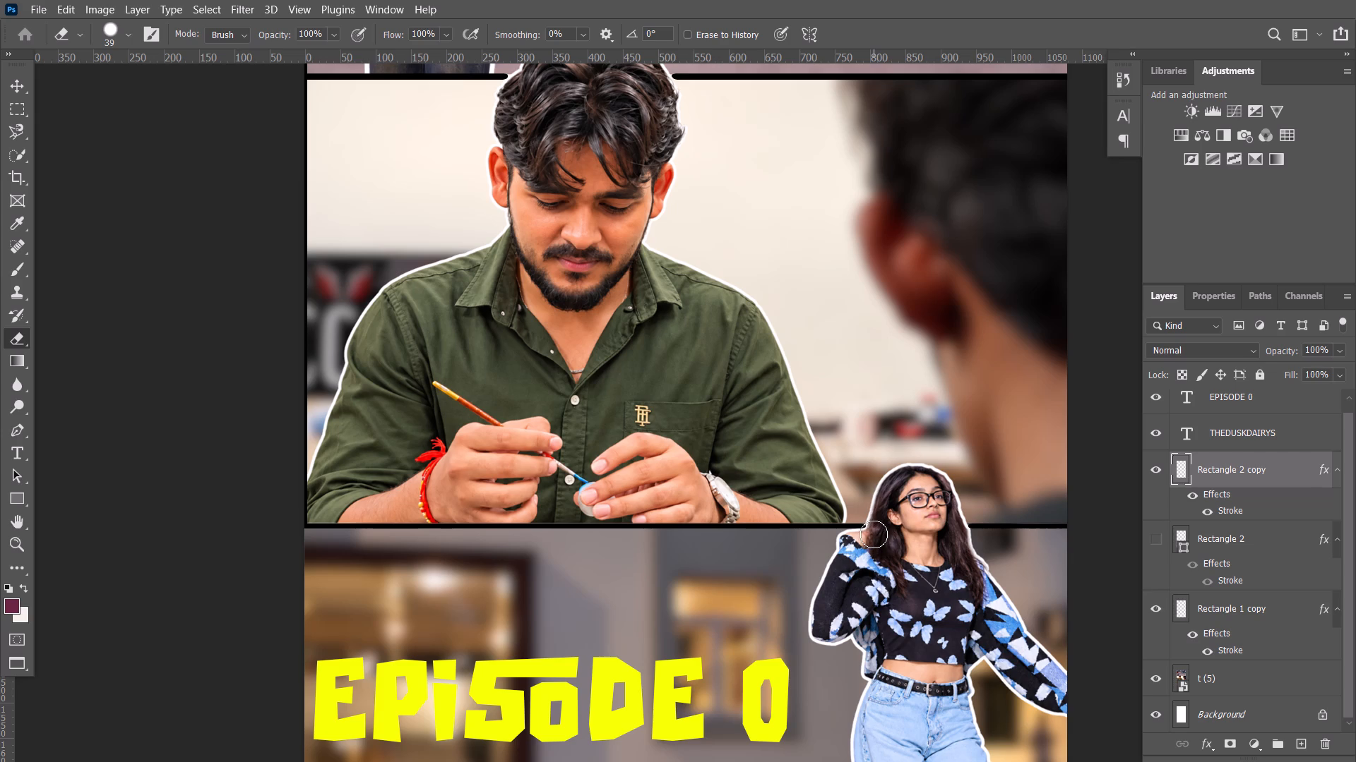
pyautogui.click(874, 534)
pyautogui.click(874, 533)
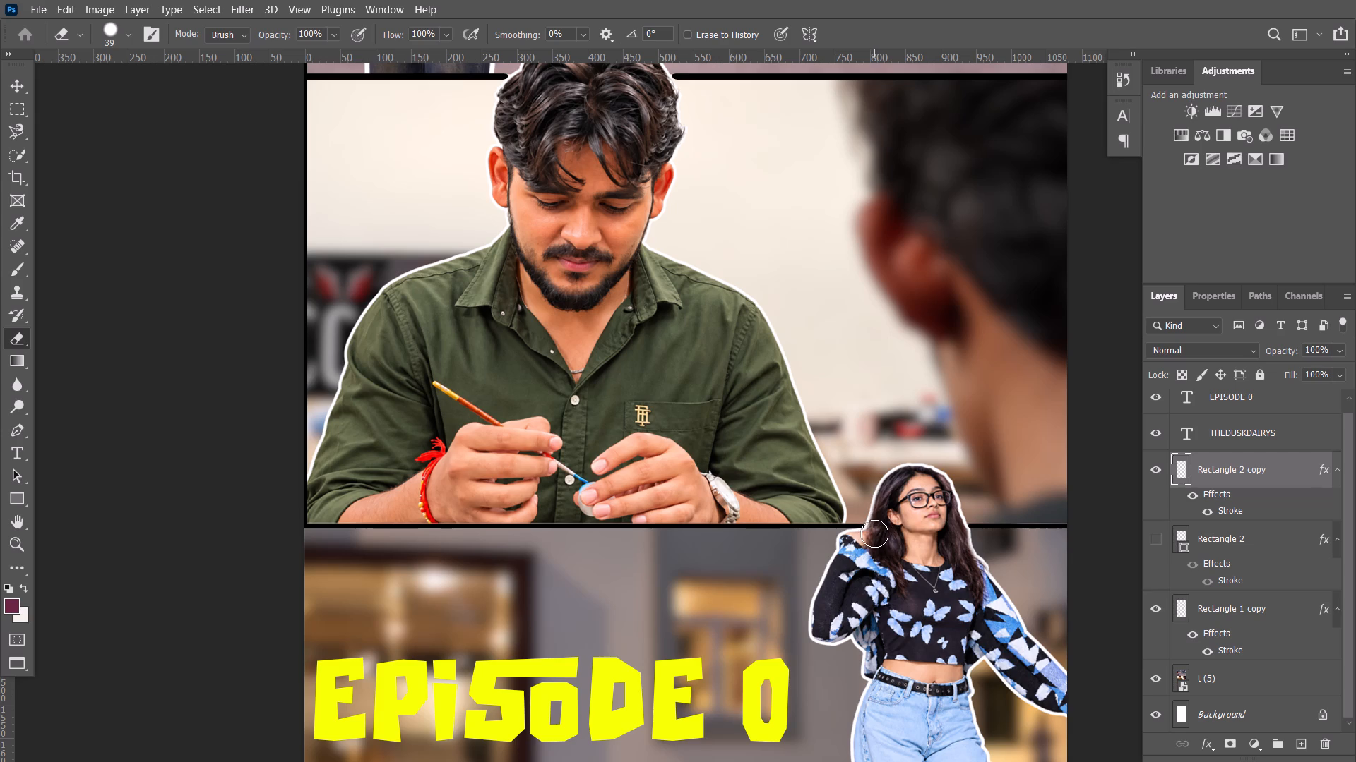
pyautogui.click(874, 533)
pyautogui.click(873, 532)
# Duplicate the Rectangle 2 copy layer and move the duplicate frame down so it straddles the middle and bottom photos.
pyautogui.scroll(-18, 900, 544)
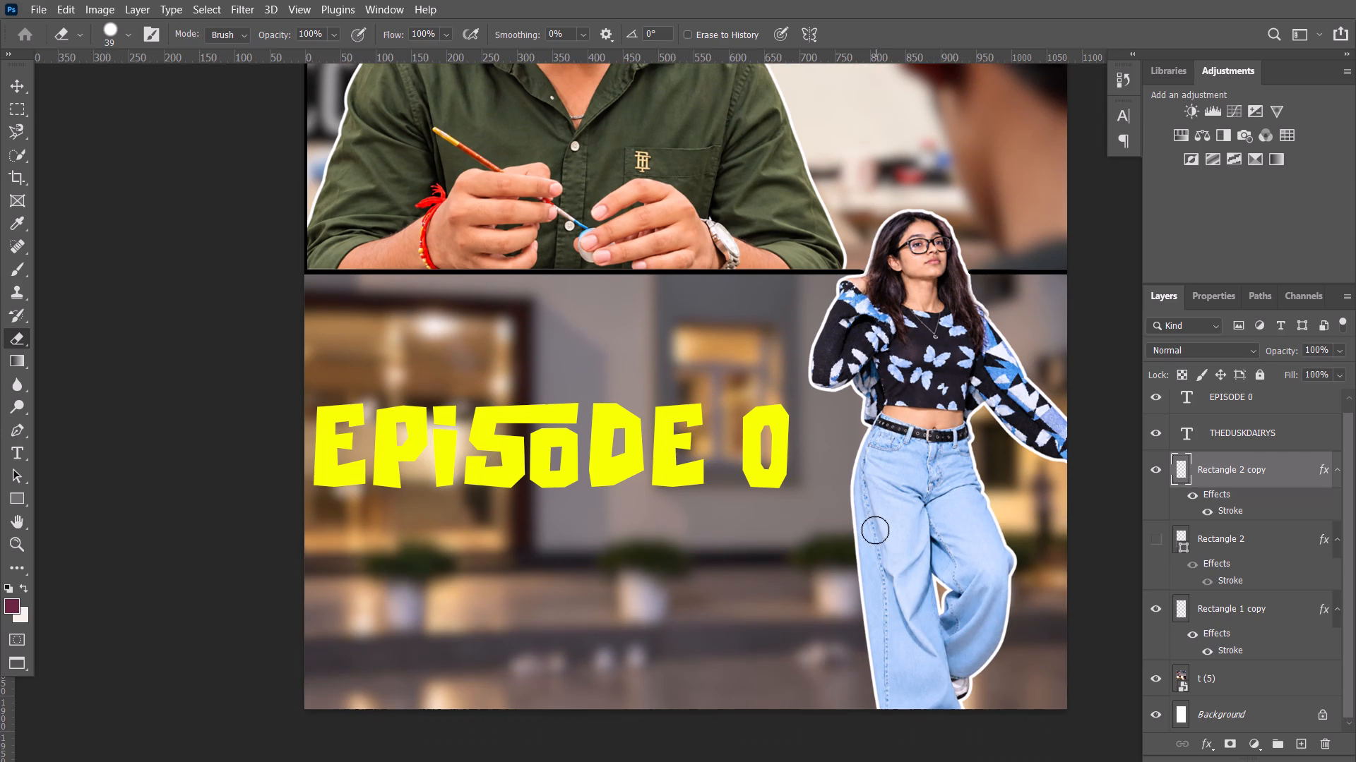
pyautogui.hotkey('ctrl', '-')
pyautogui.hotkey('ctrl', '-')
pyautogui.hotkey('ctrl', '-')
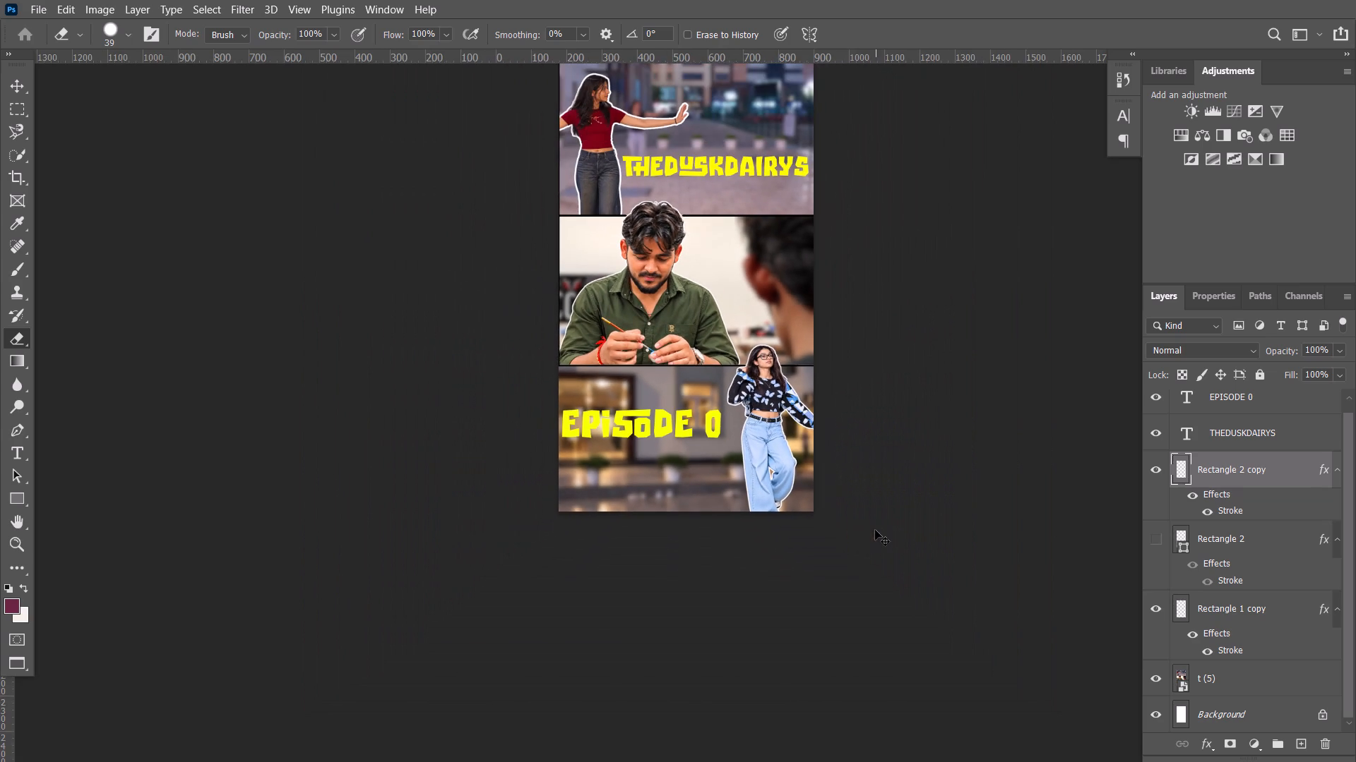
pyautogui.scroll(3, 708, 543)
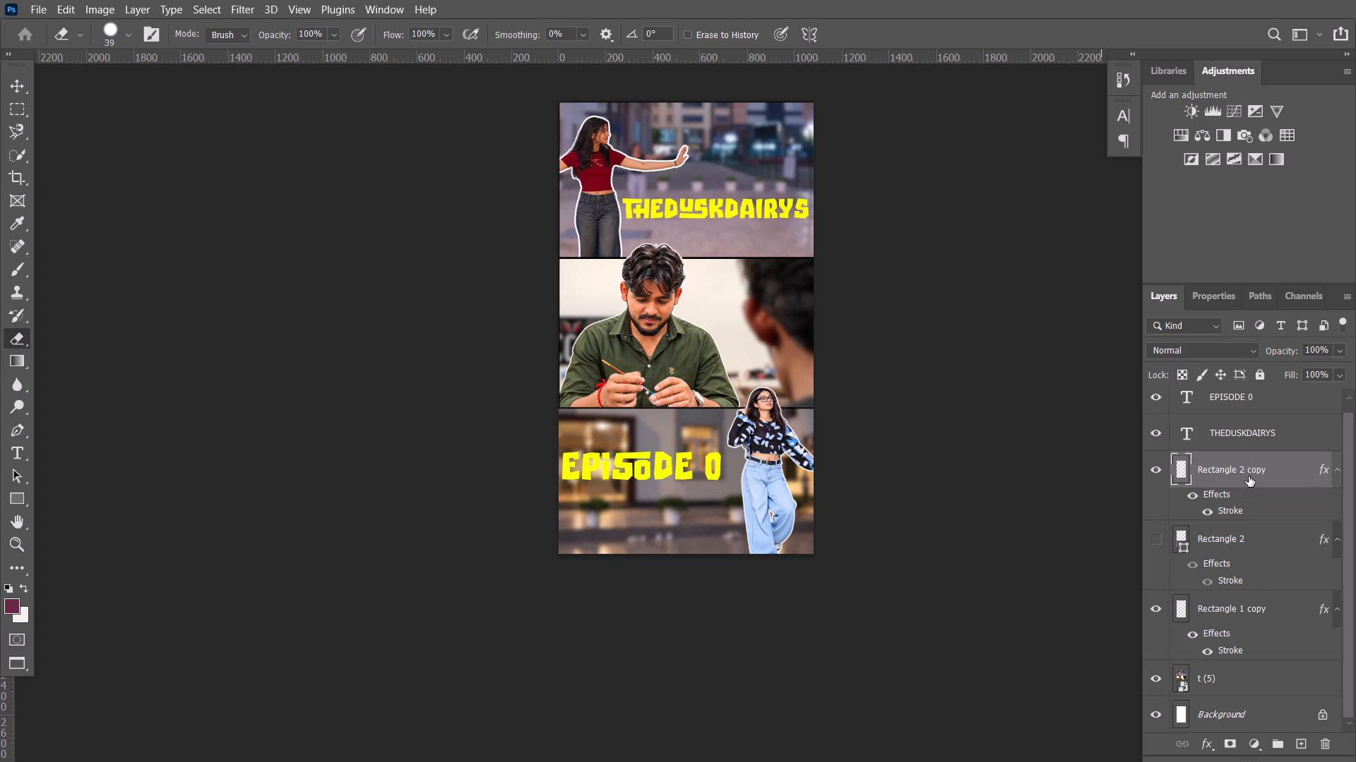
pyautogui.hotkey('ctrl', 'j')
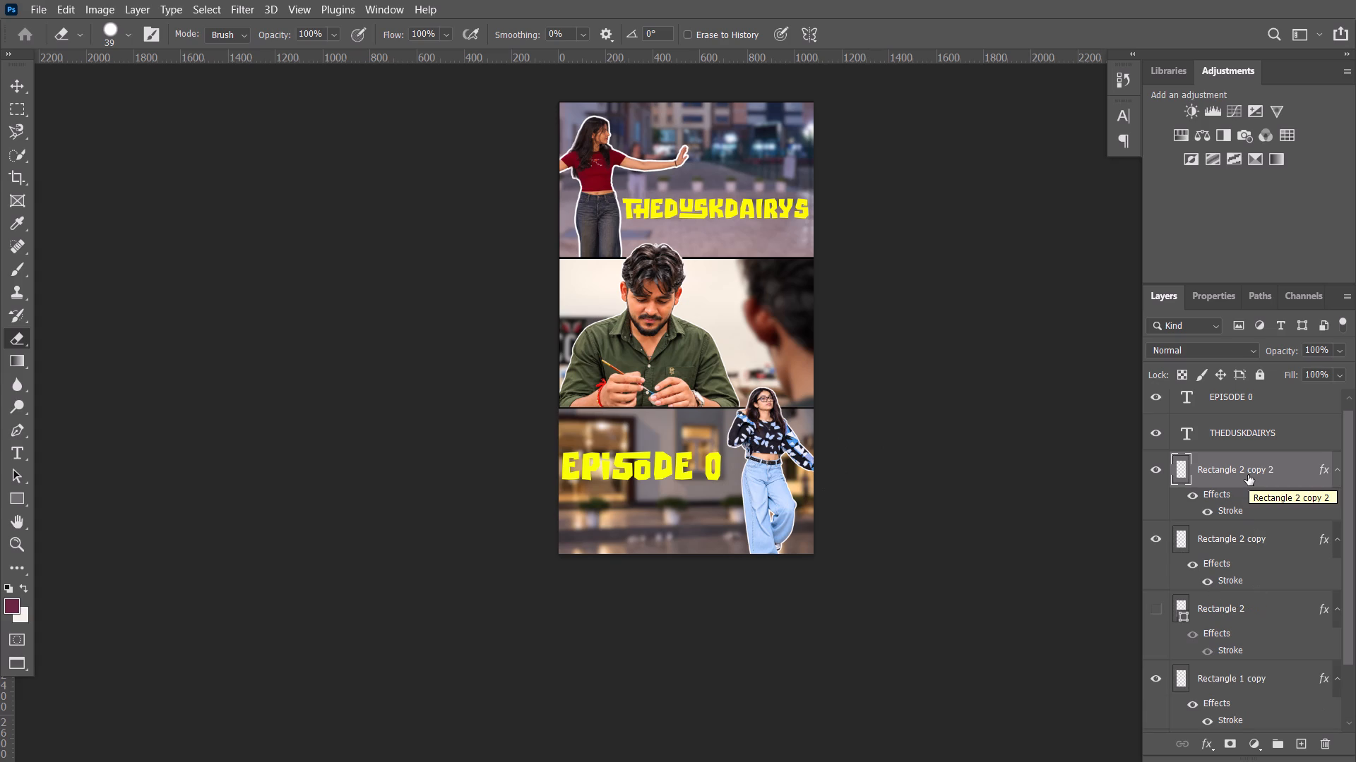
pyautogui.click(20, 90)
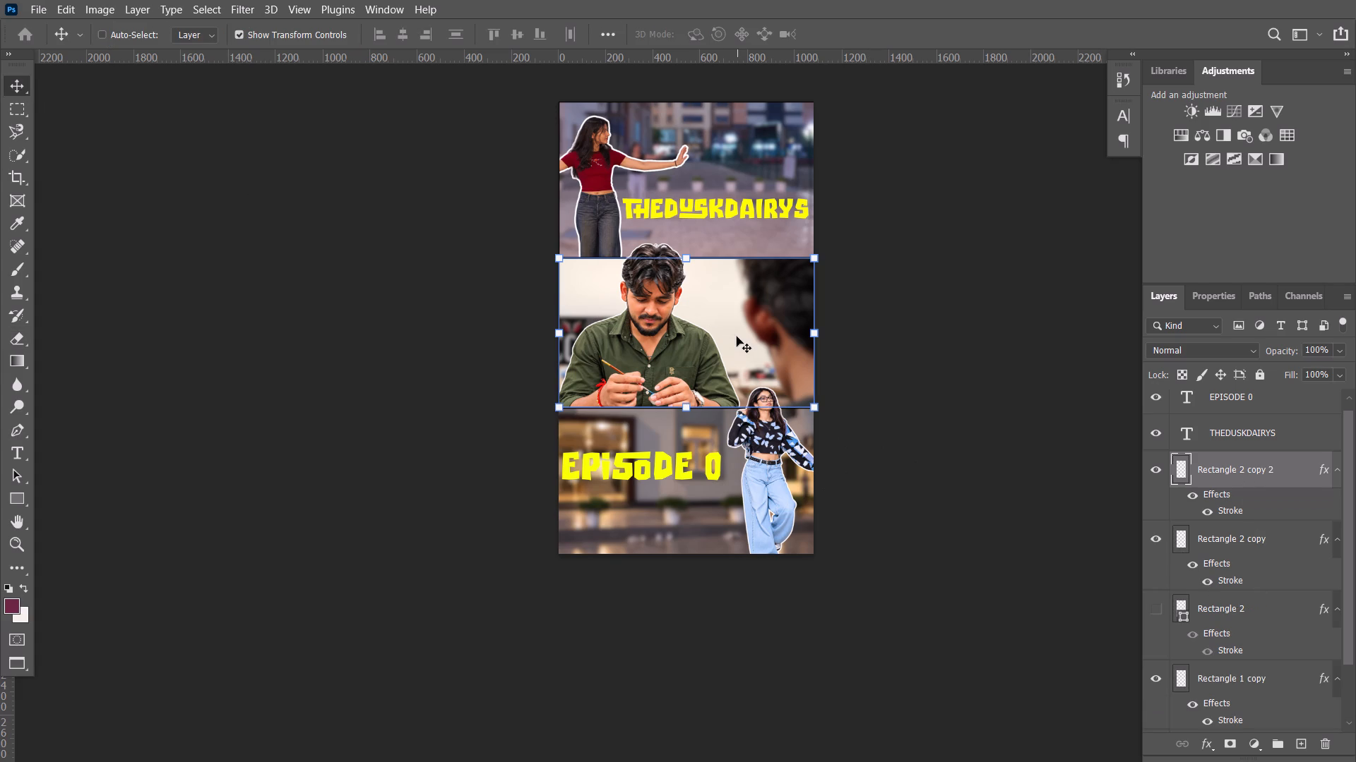
pyautogui.moveTo(733, 341); pyautogui.dragTo(734, 428)
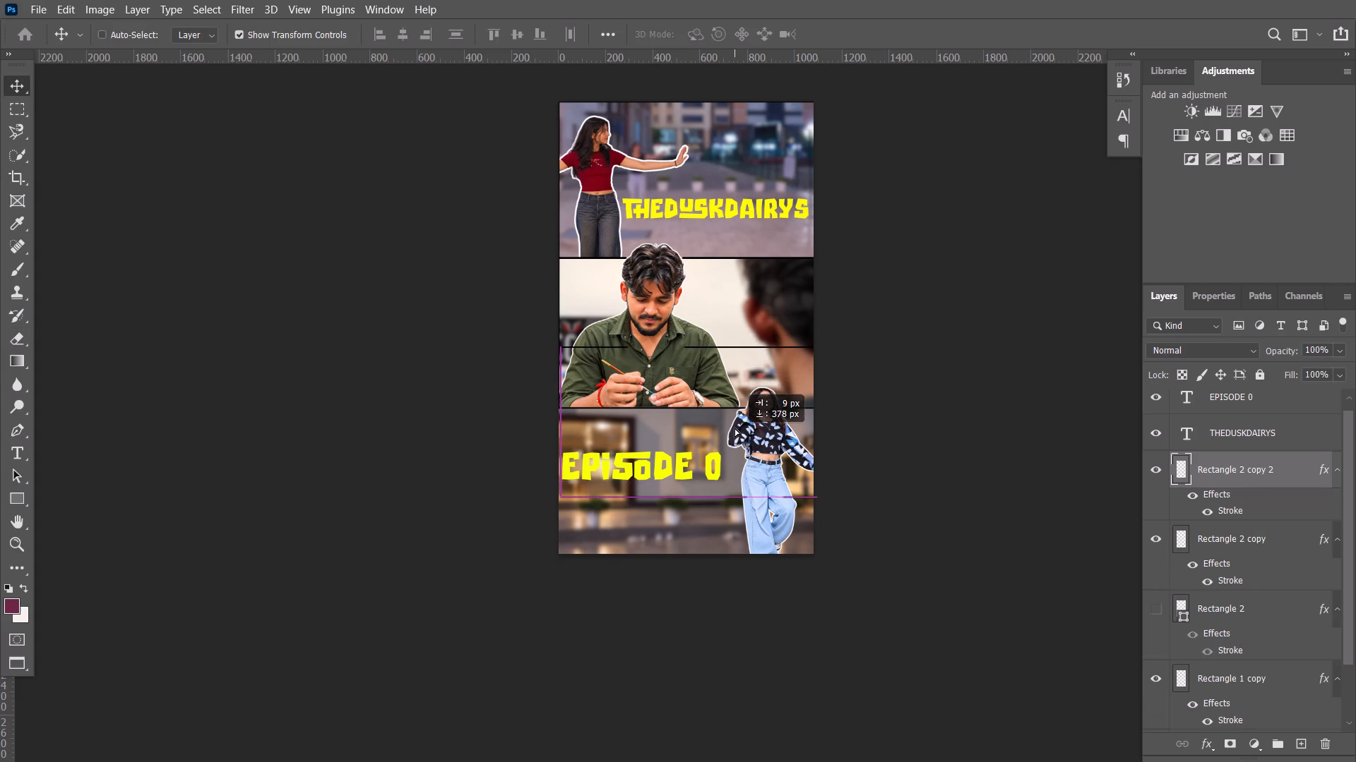
pyautogui.moveTo(734, 428); pyautogui.dragTo(734, 389)
# Flip the duplicated frame, Rectangle 2 copy 2, horizontally.
pyautogui.rightClick(776, 352)
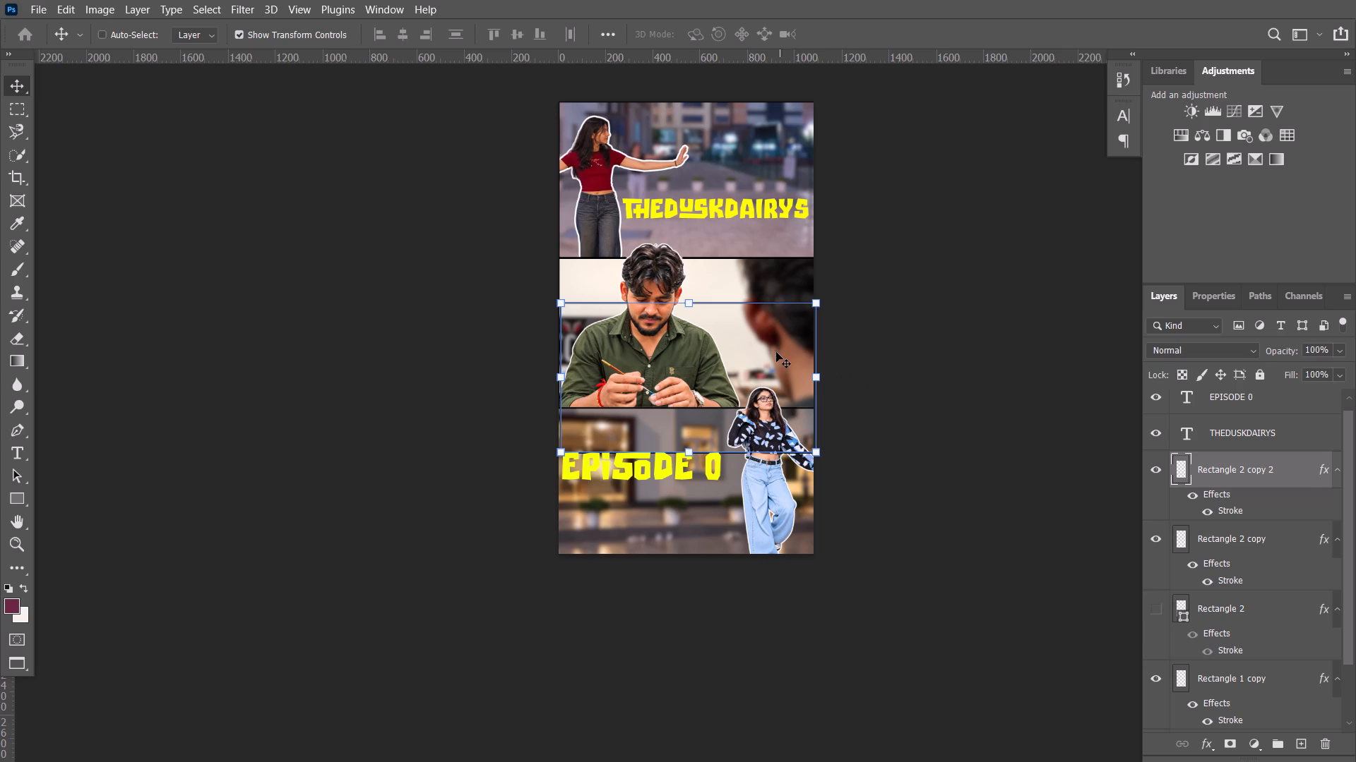
pyautogui.click(857, 282)
pyautogui.rightClick(832, 296)
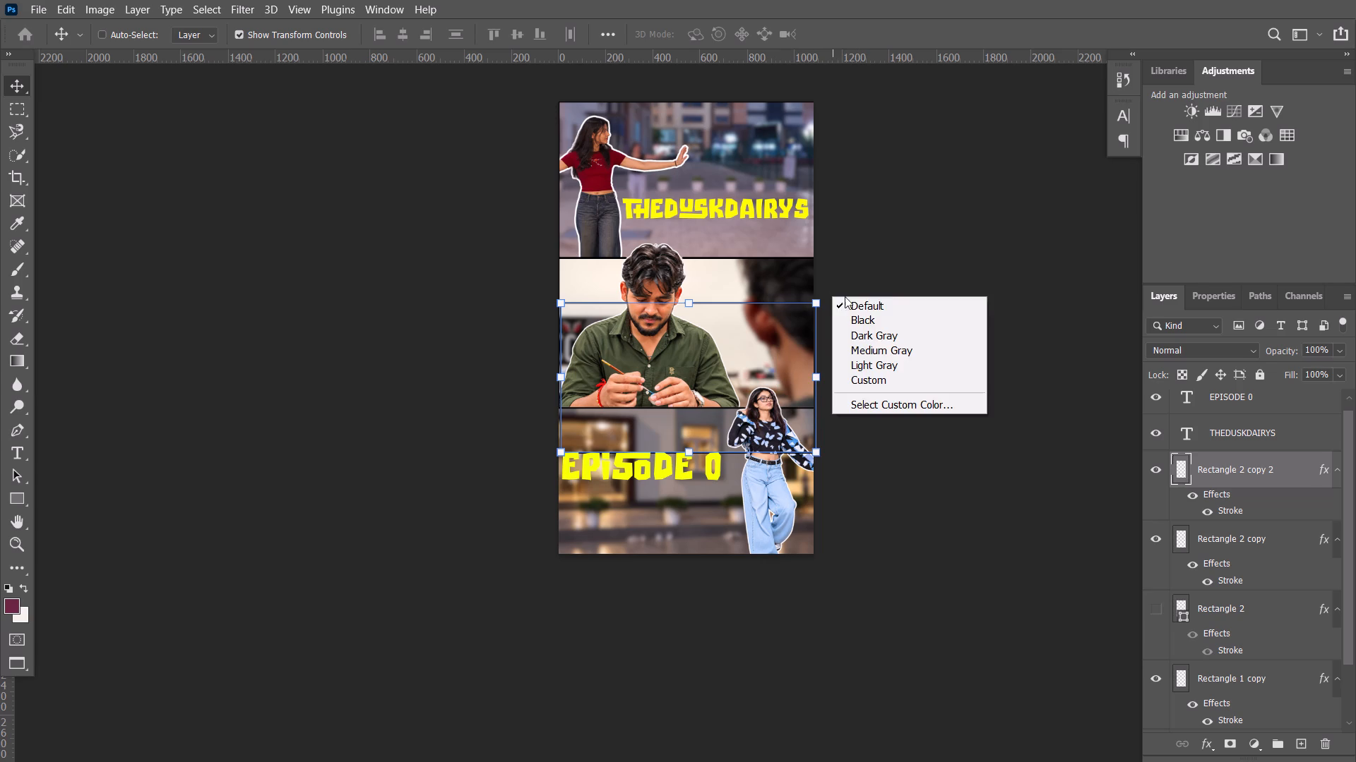
pyautogui.click(745, 321)
pyautogui.click(754, 286)
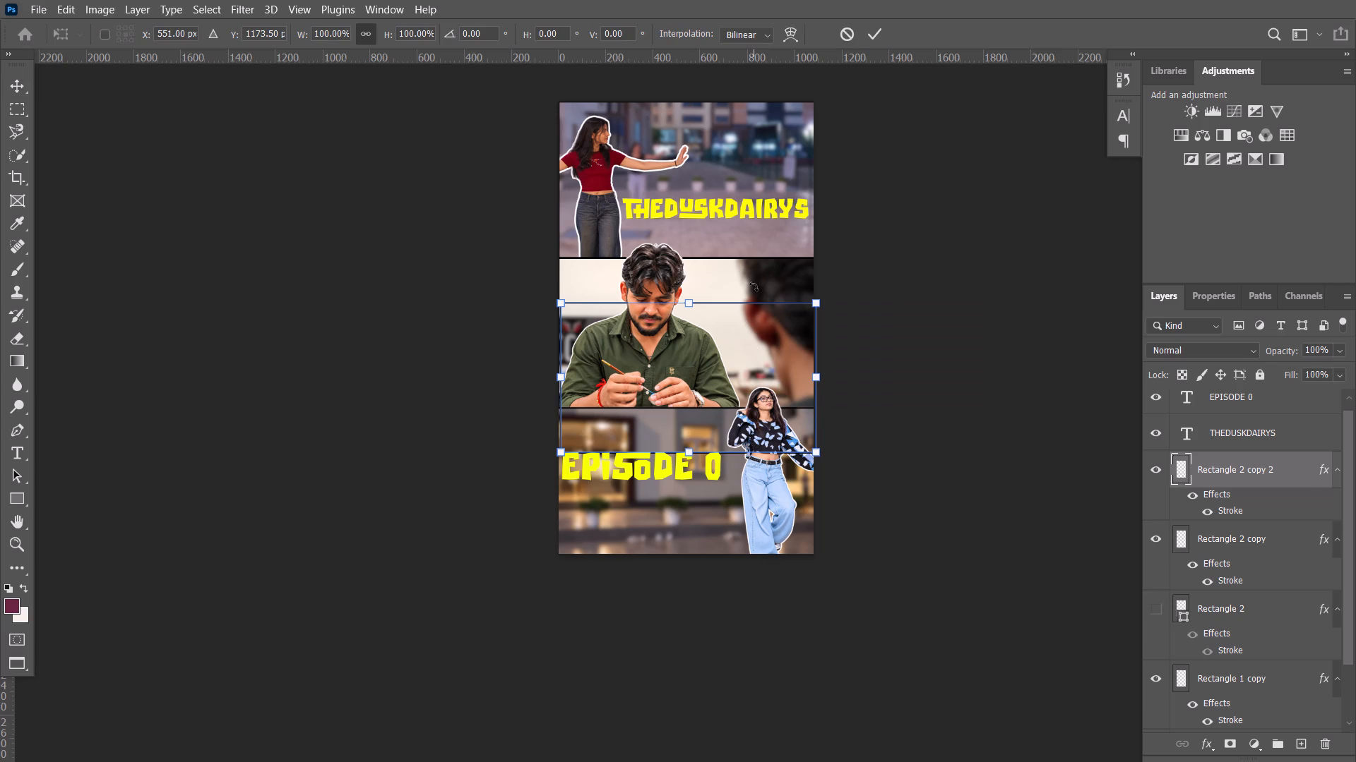
pyautogui.rightClick(764, 287)
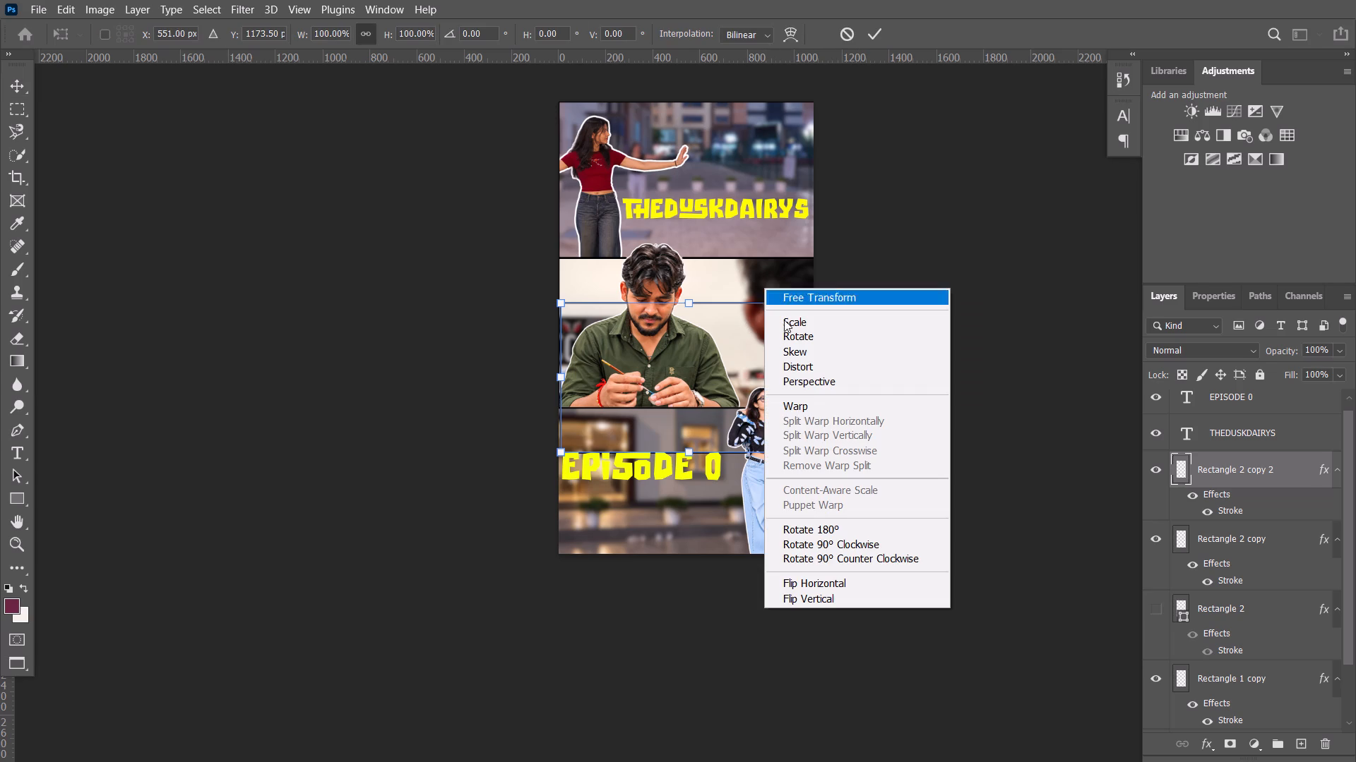
pyautogui.click(813, 587)
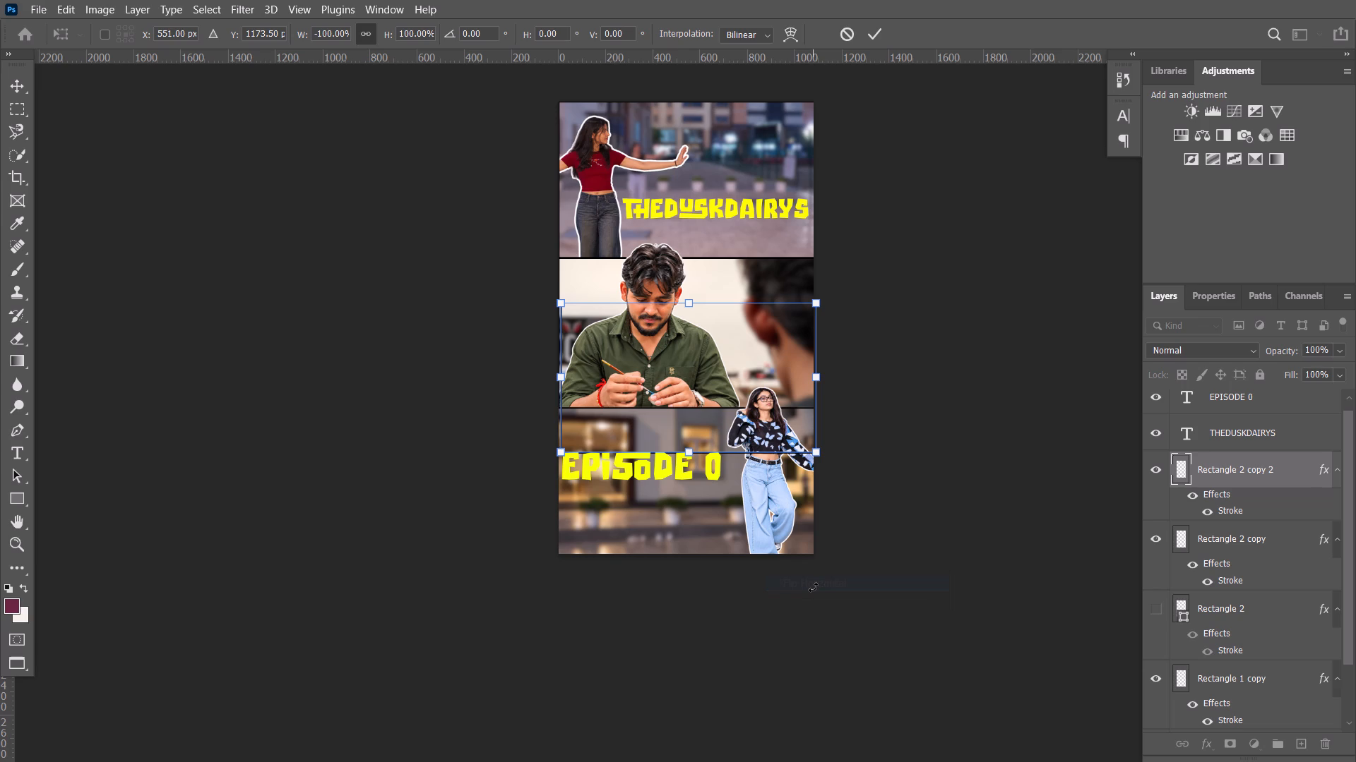
pyautogui.click(885, 539)
# Move the Rectangle 2 copy 2 frame down over the bottom photo, aligned with its top edge and the canvas sides.
pyautogui.click(1264, 533)
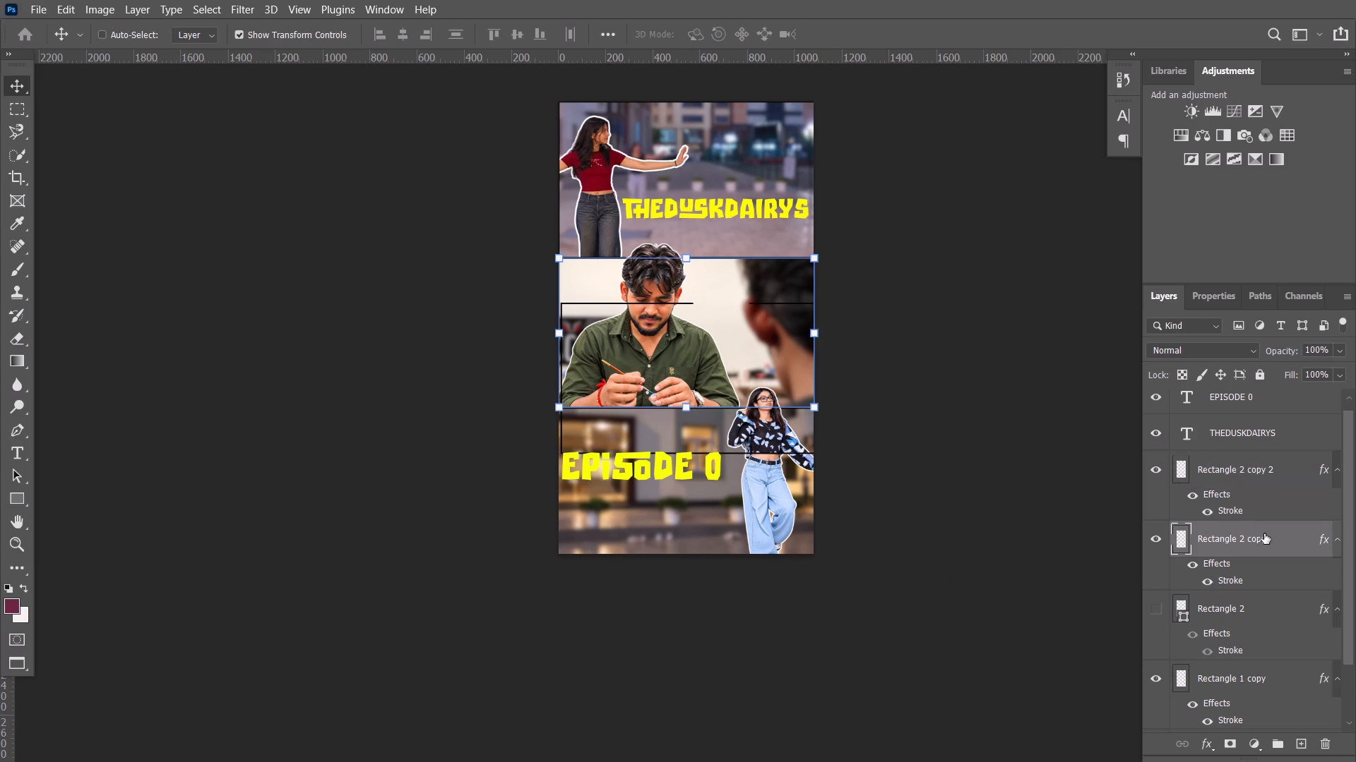
pyautogui.click(1268, 478)
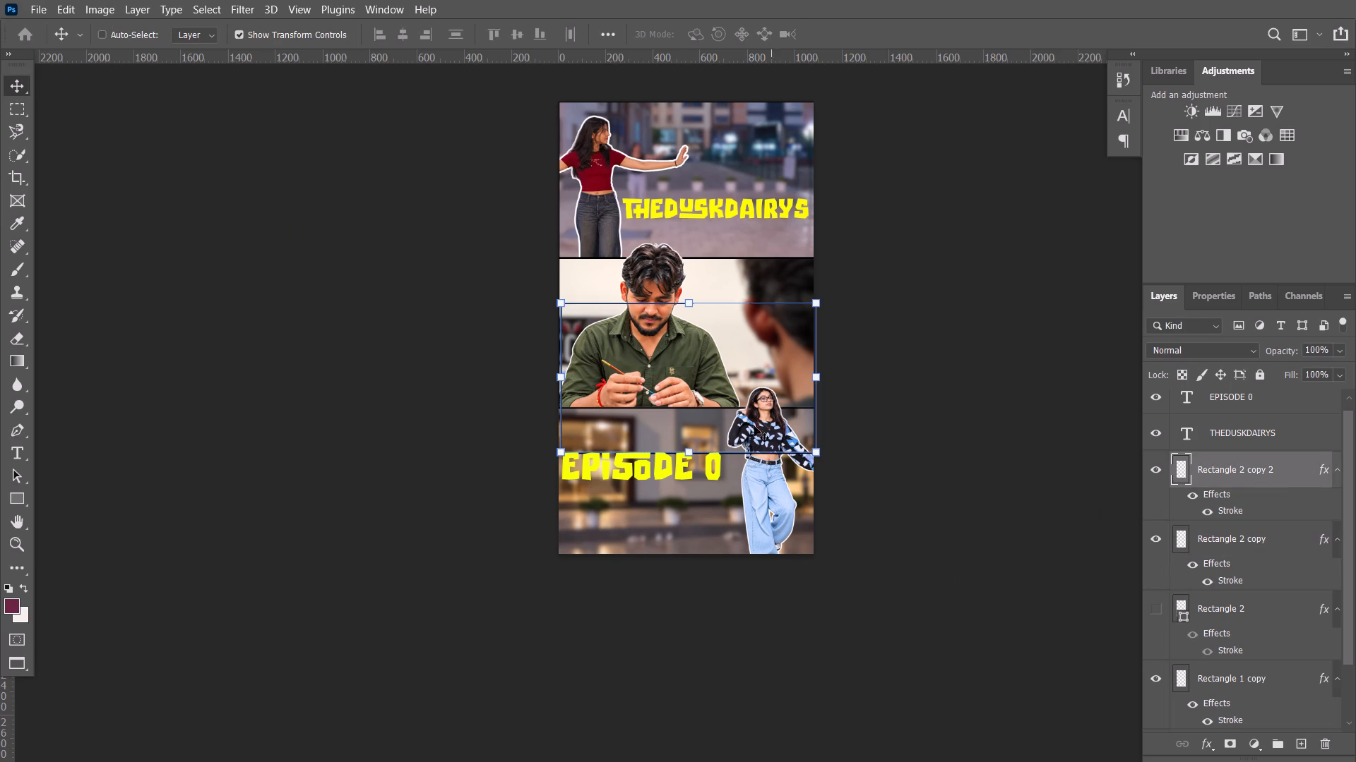
pyautogui.moveTo(727, 435); pyautogui.dragTo(725, 521)
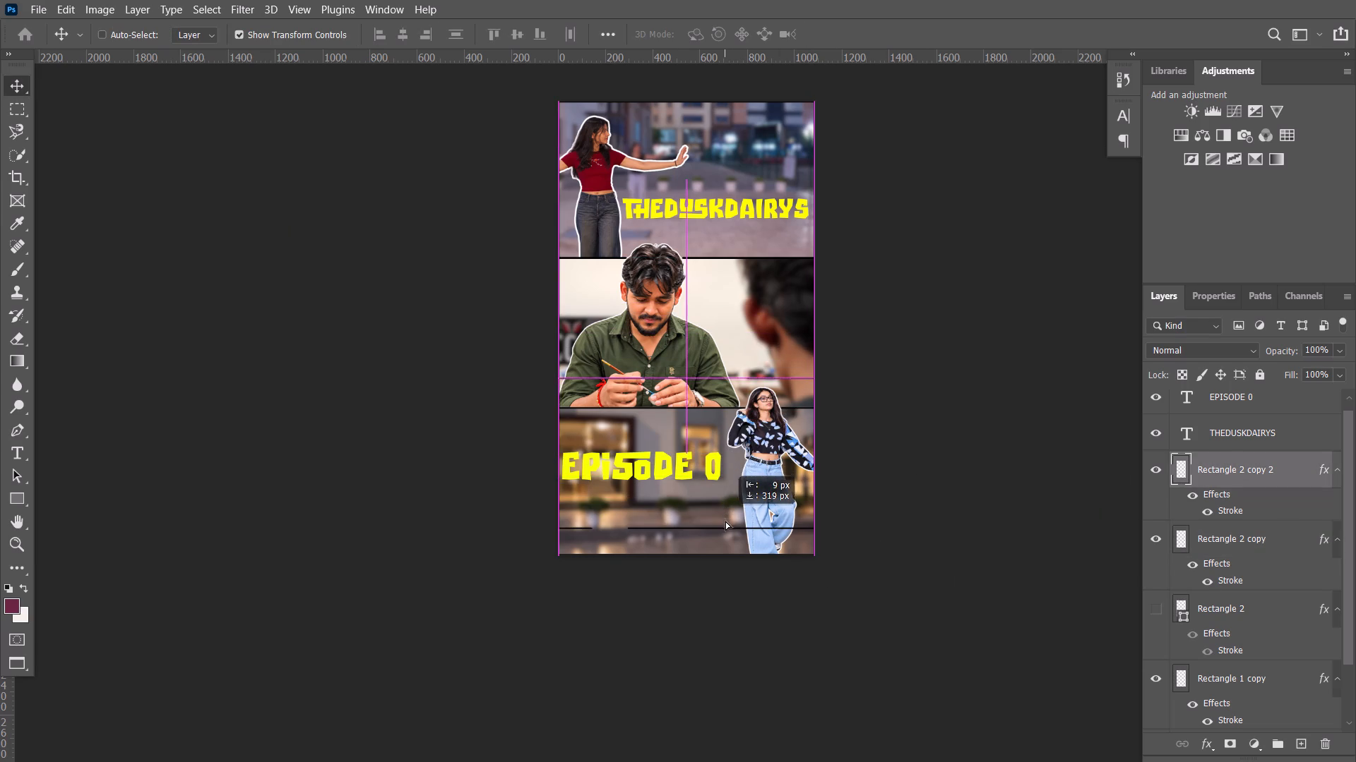
pyautogui.moveTo(725, 521); pyautogui.dragTo(725, 538)
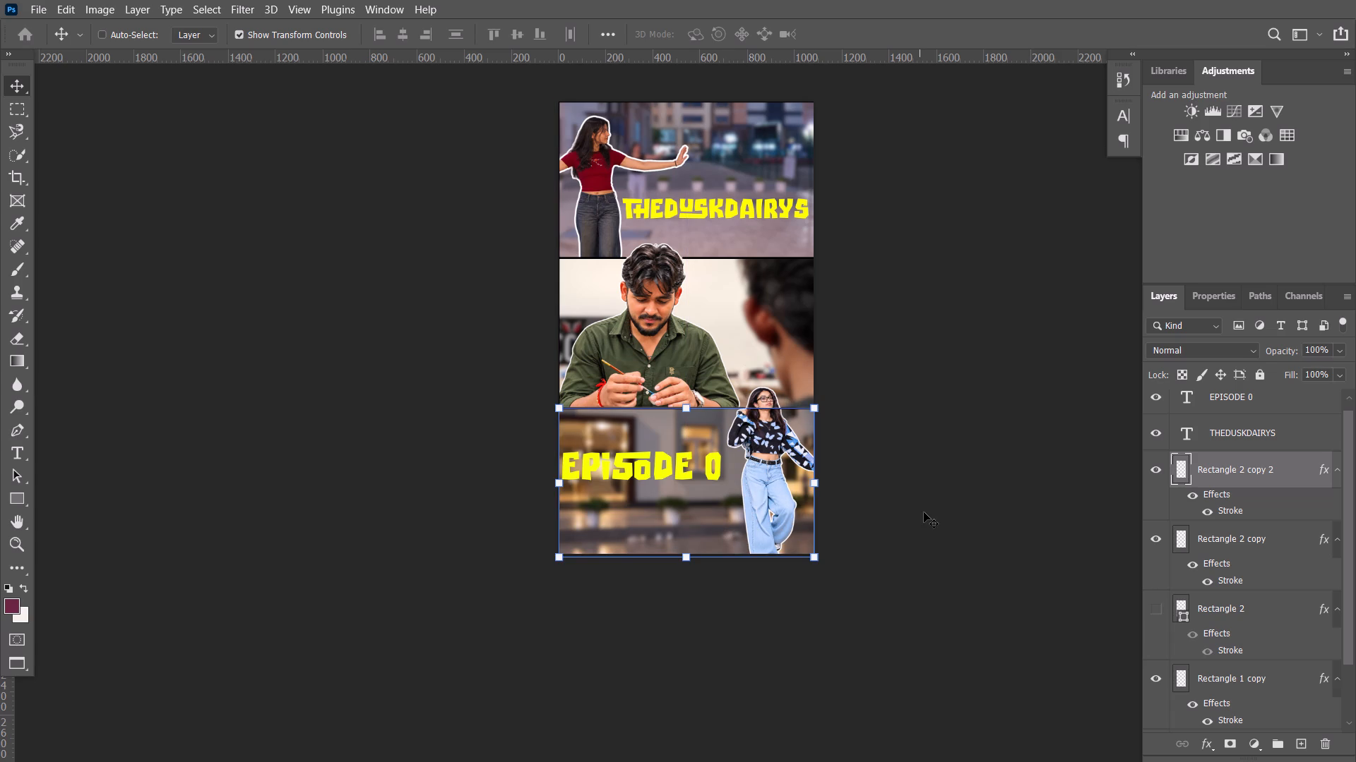
pyautogui.click(924, 512)
# Delete the Rectangle 2 copy 2 frame layer from the bottom photo.
pyautogui.press('Delete')
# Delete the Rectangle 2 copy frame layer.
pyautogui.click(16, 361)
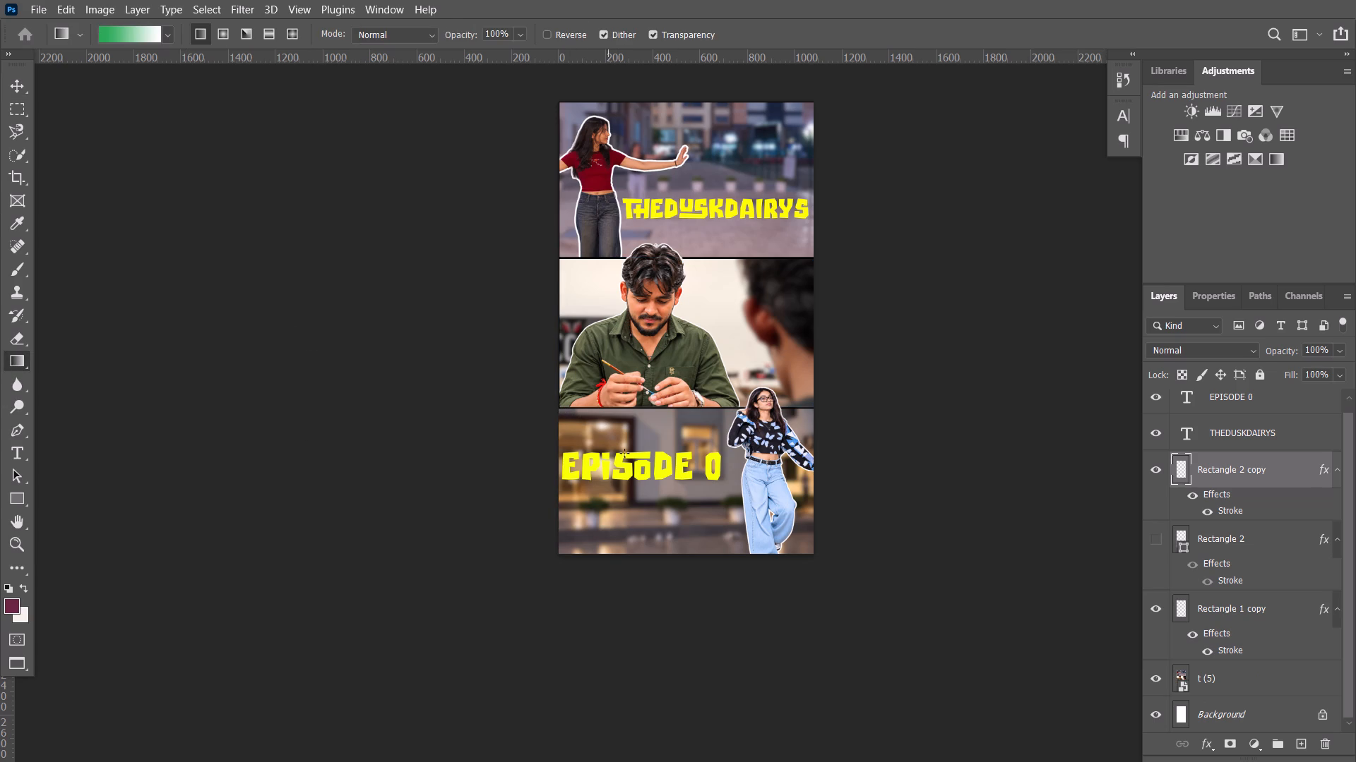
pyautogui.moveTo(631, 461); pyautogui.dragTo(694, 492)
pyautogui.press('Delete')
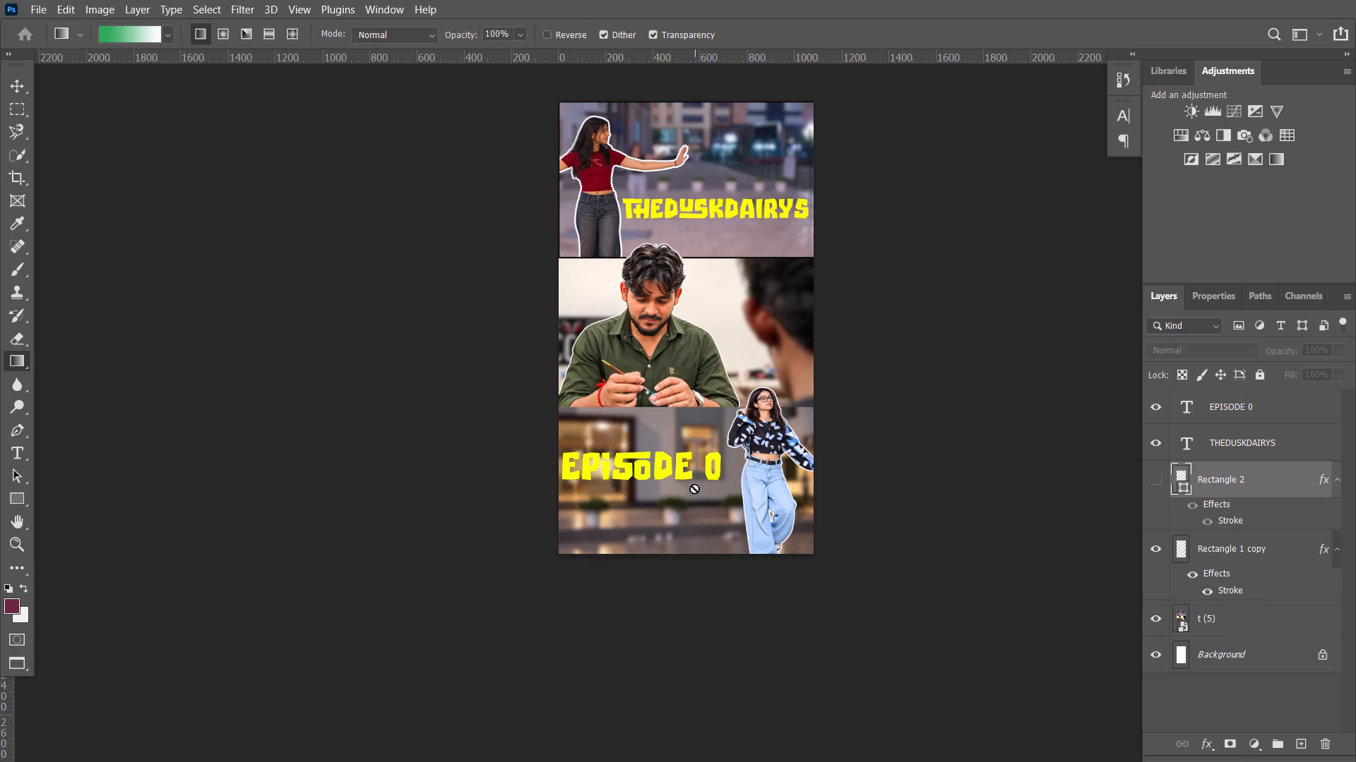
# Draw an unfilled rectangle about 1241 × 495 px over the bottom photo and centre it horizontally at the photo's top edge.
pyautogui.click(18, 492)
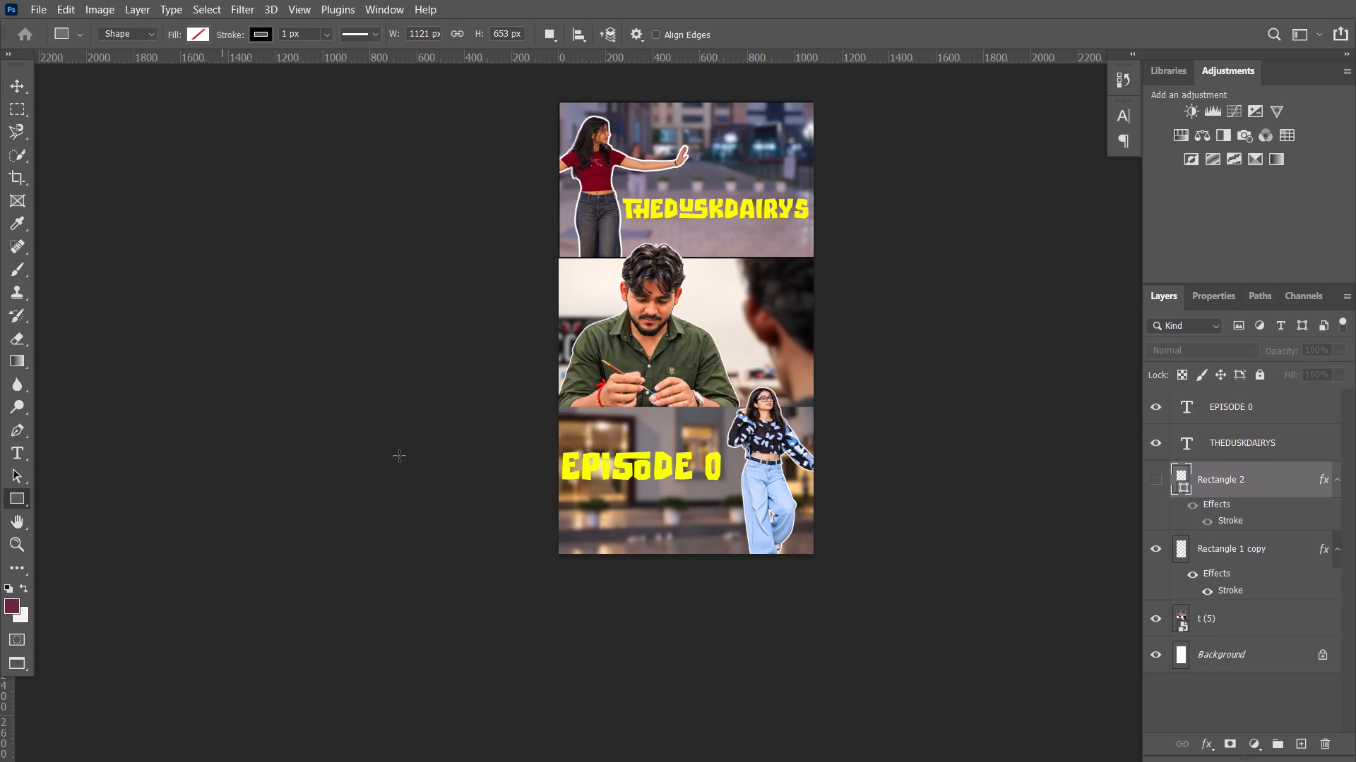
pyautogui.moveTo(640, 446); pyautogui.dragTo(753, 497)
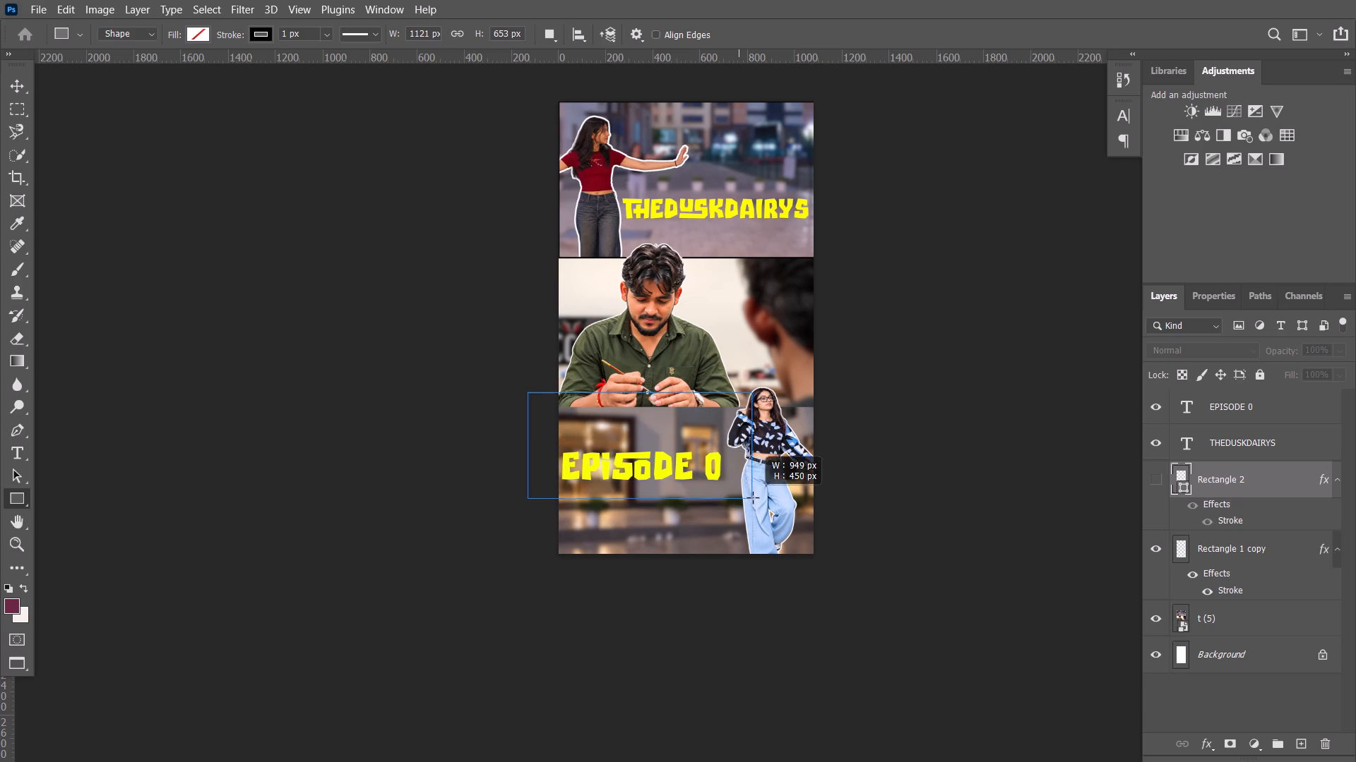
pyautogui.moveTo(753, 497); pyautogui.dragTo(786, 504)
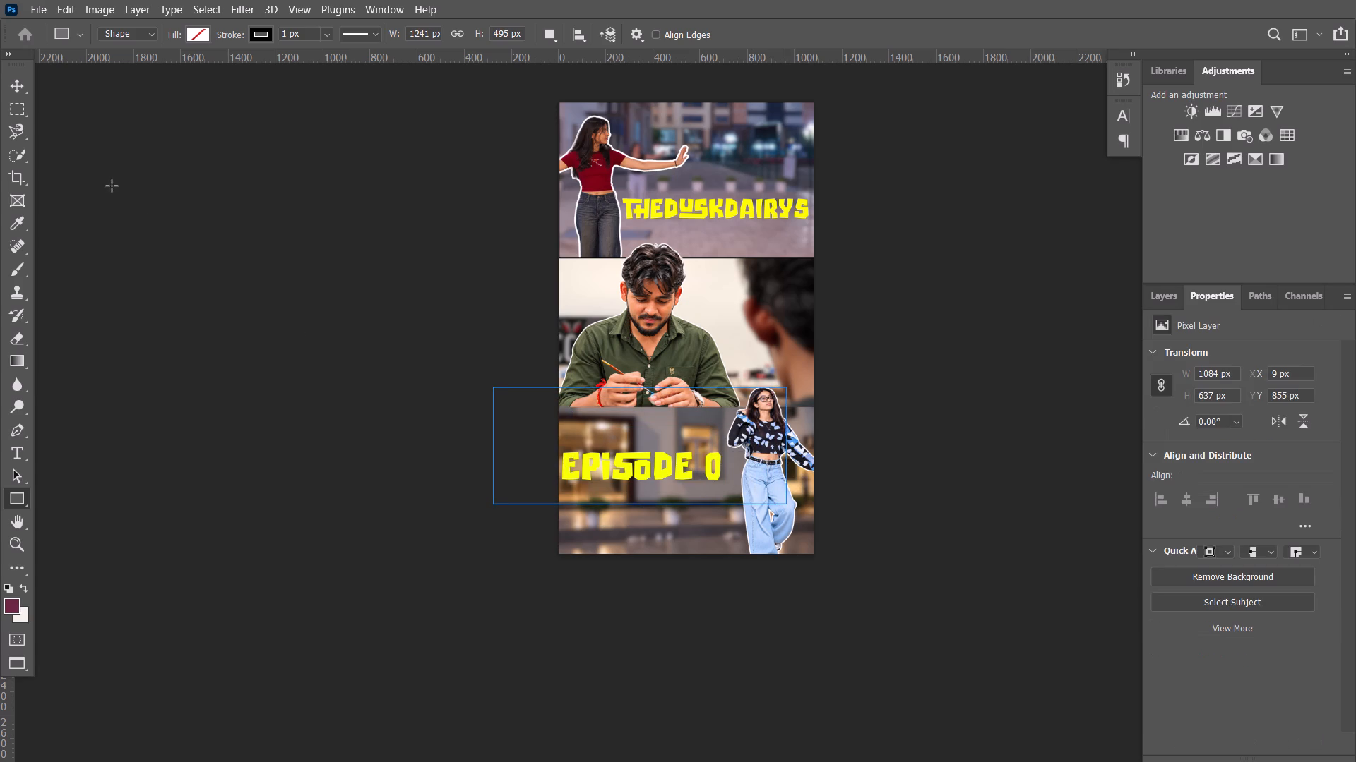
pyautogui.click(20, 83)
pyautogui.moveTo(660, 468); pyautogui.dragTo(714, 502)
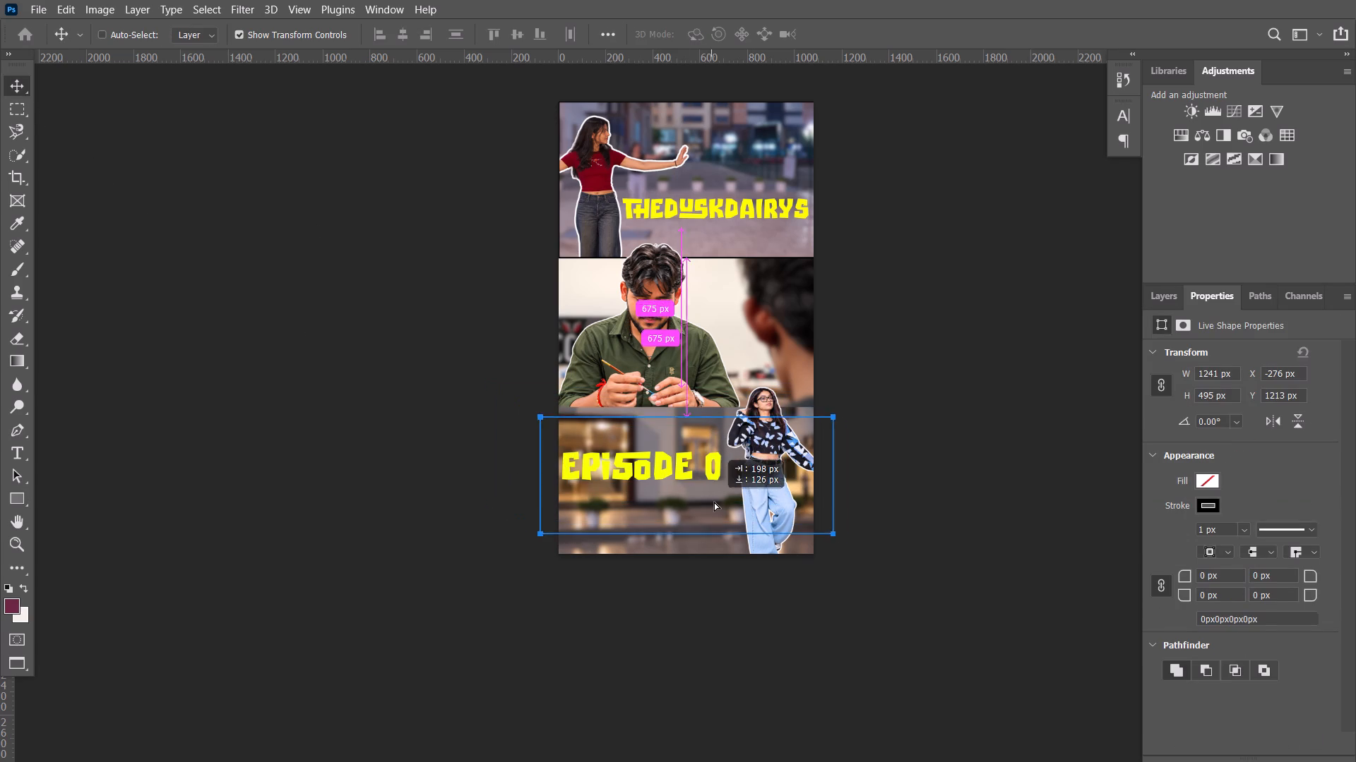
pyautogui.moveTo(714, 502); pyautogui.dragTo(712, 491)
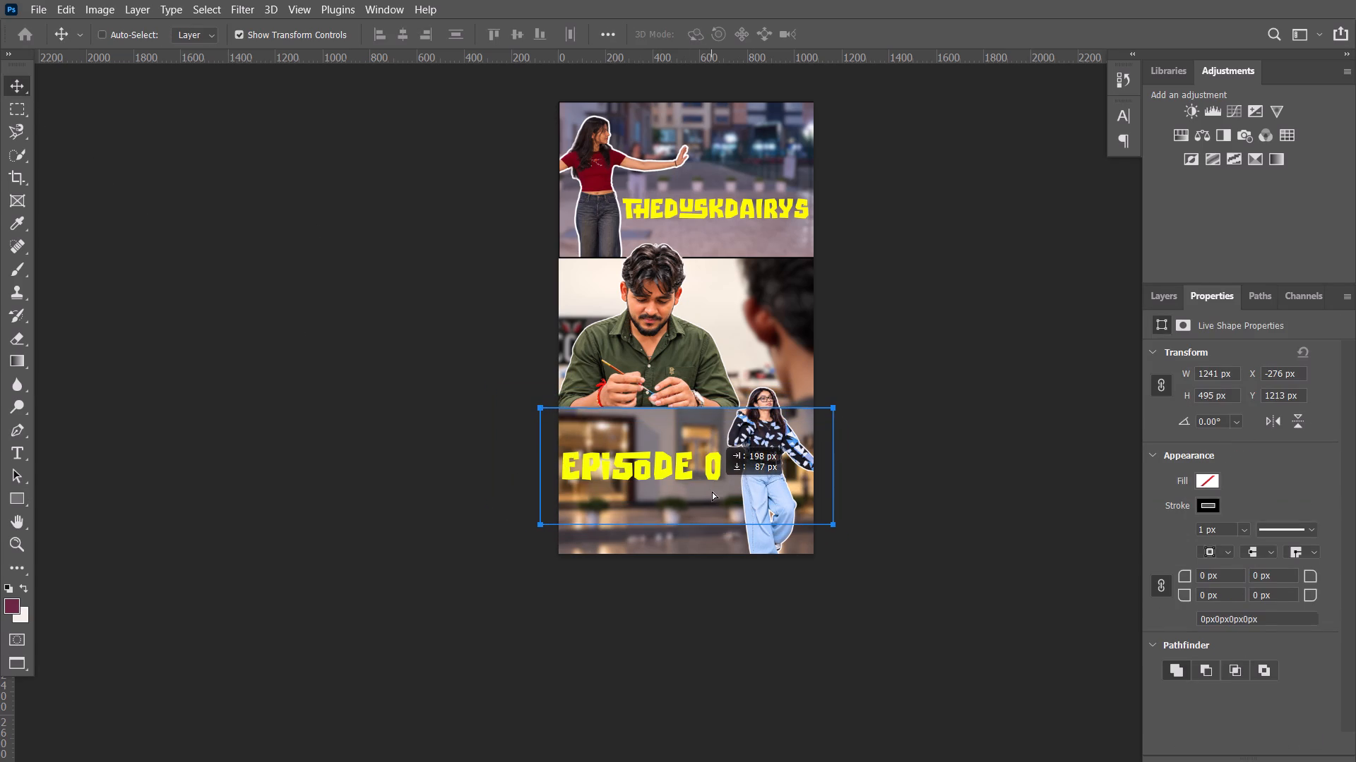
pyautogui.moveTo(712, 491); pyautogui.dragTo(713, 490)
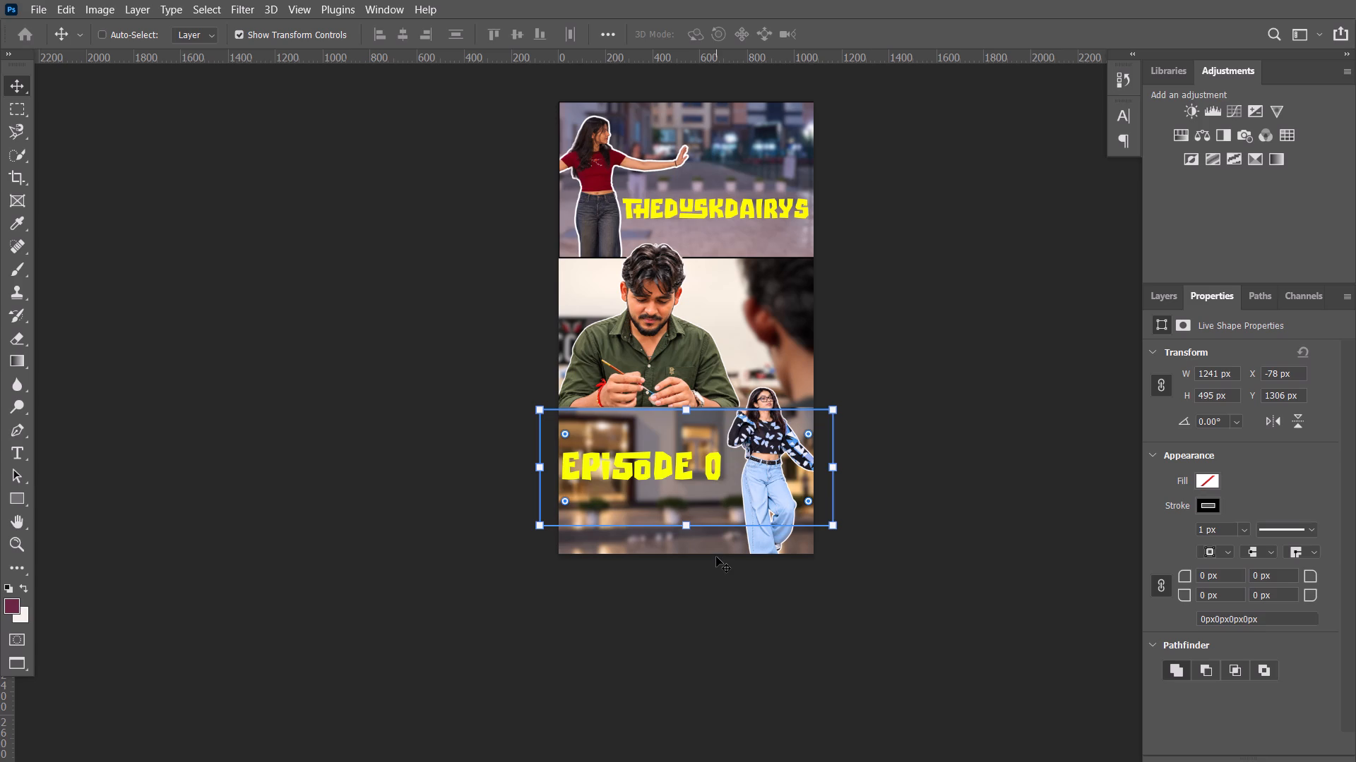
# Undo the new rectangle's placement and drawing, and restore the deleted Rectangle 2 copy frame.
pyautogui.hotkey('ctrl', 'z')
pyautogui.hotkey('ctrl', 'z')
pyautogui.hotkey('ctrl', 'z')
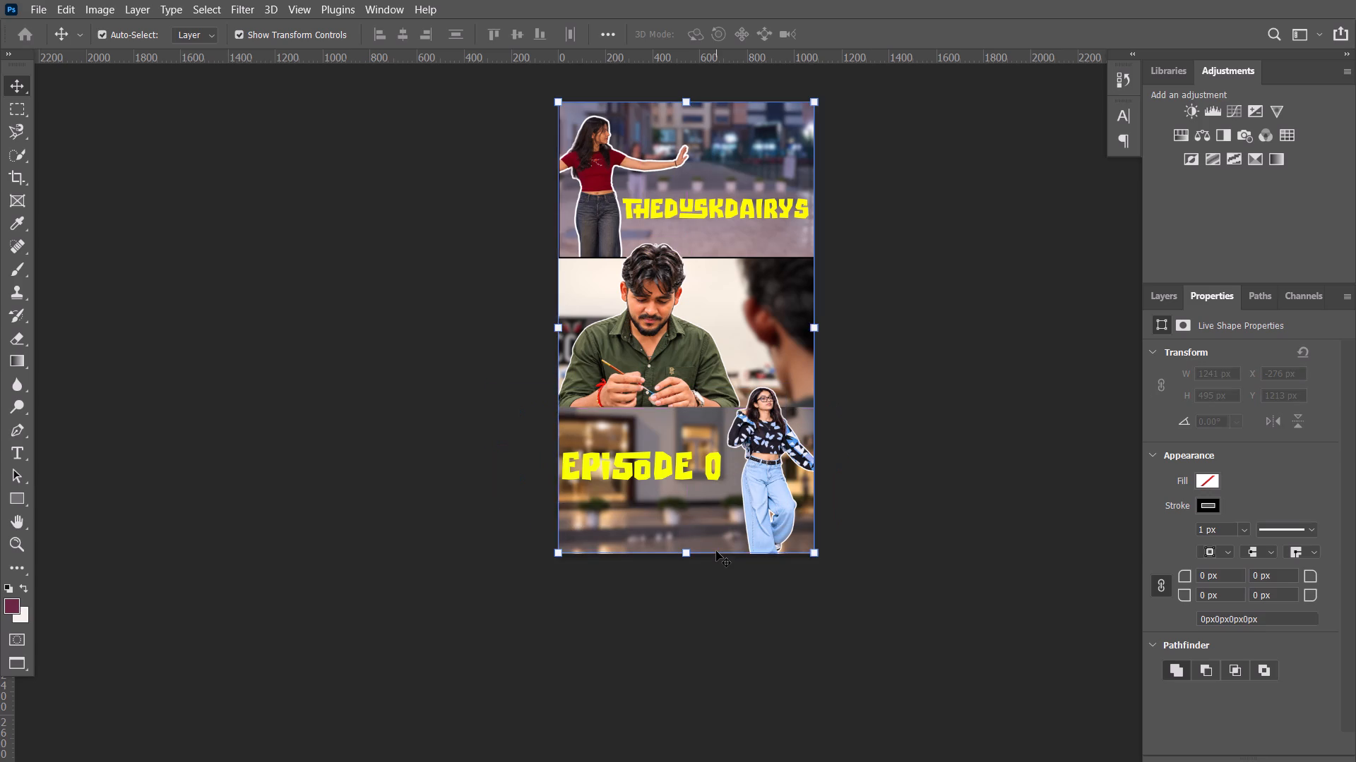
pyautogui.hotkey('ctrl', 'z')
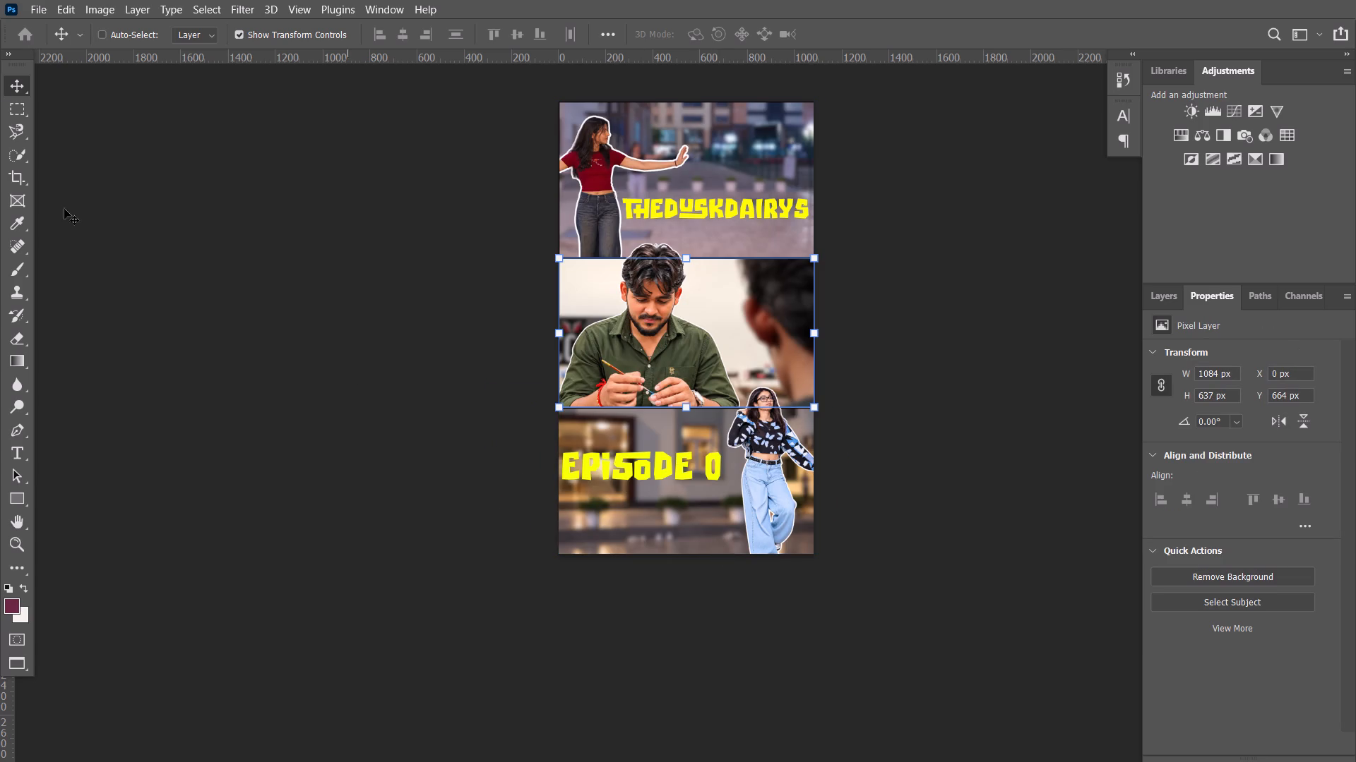
# Draw a rectangle about 980 × 600 px over the bottom photo and move it to about X 0, Y 1305 px.
pyautogui.click(13, 496)
pyautogui.moveTo(626, 488); pyautogui.dragTo(710, 536)
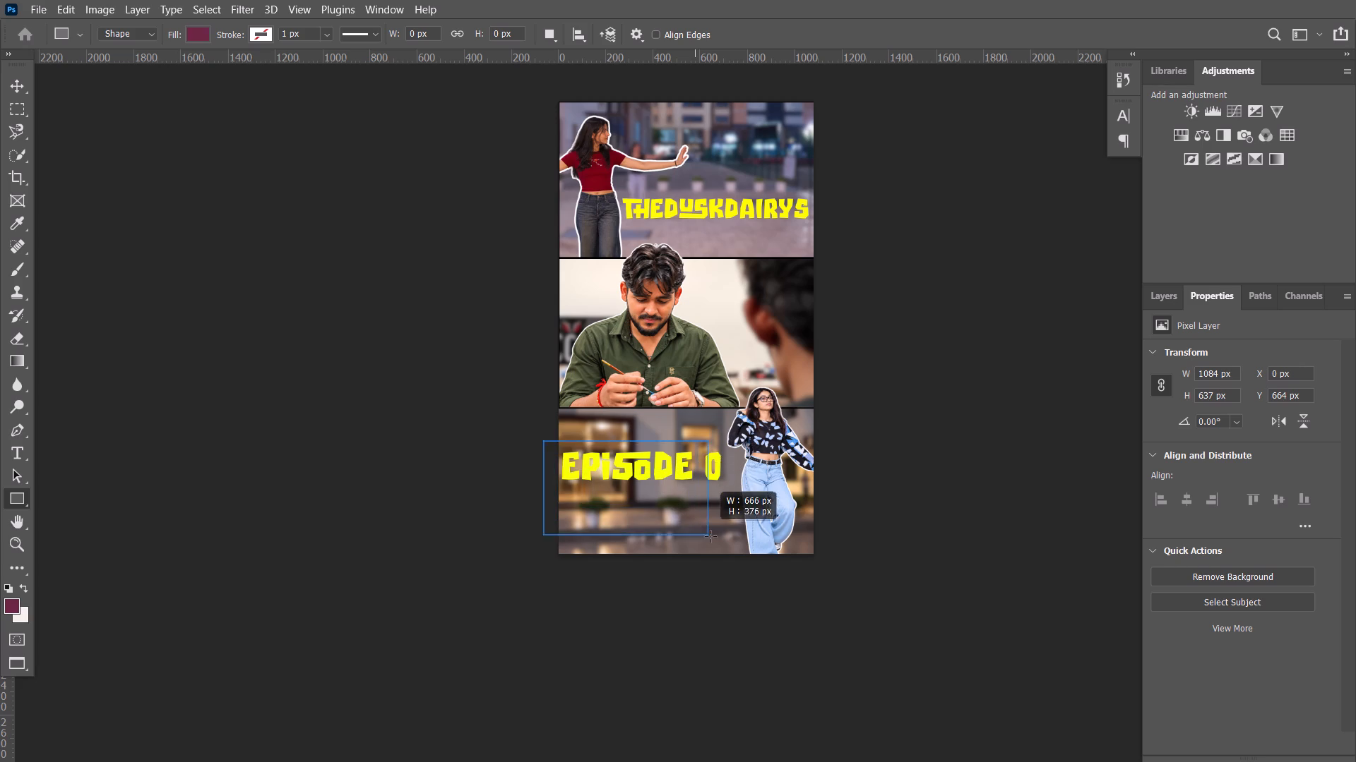
pyautogui.moveTo(710, 536); pyautogui.dragTo(713, 563)
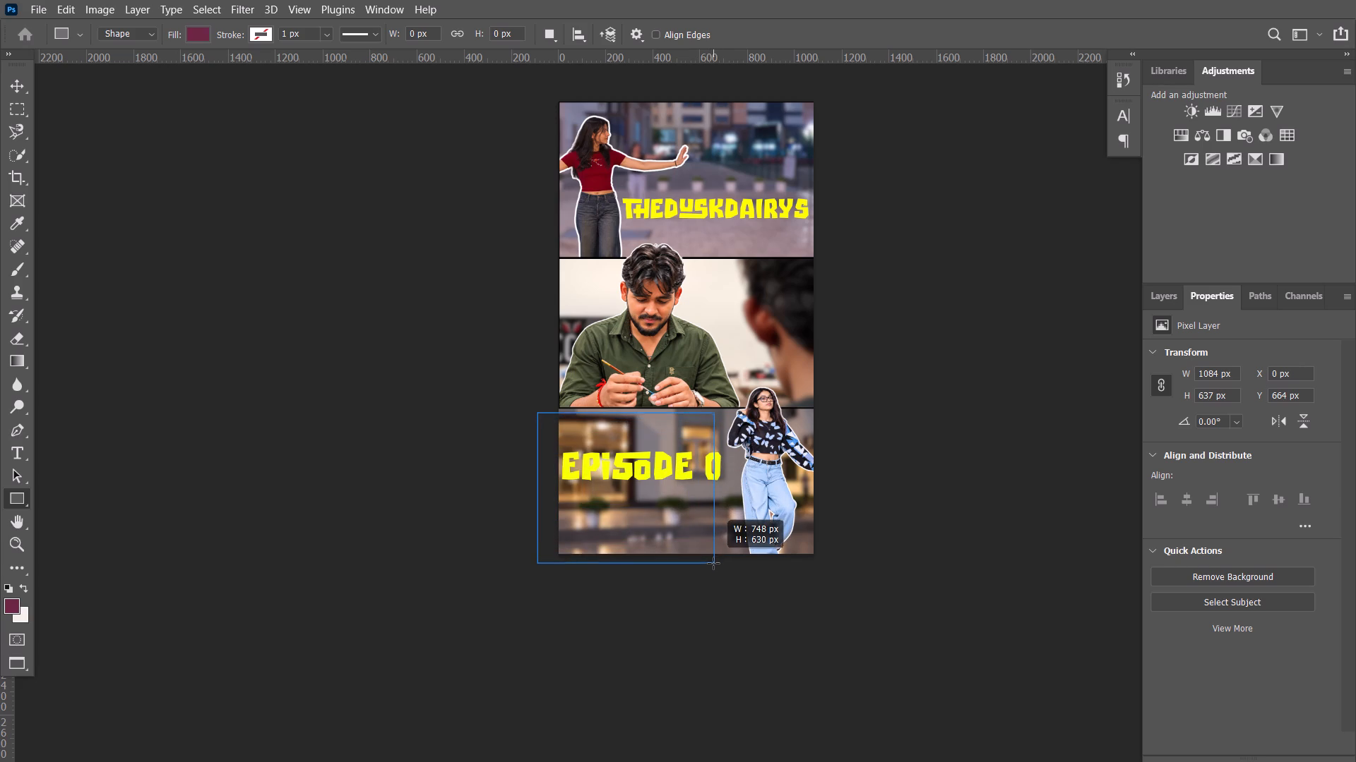
pyautogui.moveTo(713, 563); pyautogui.dragTo(741, 558)
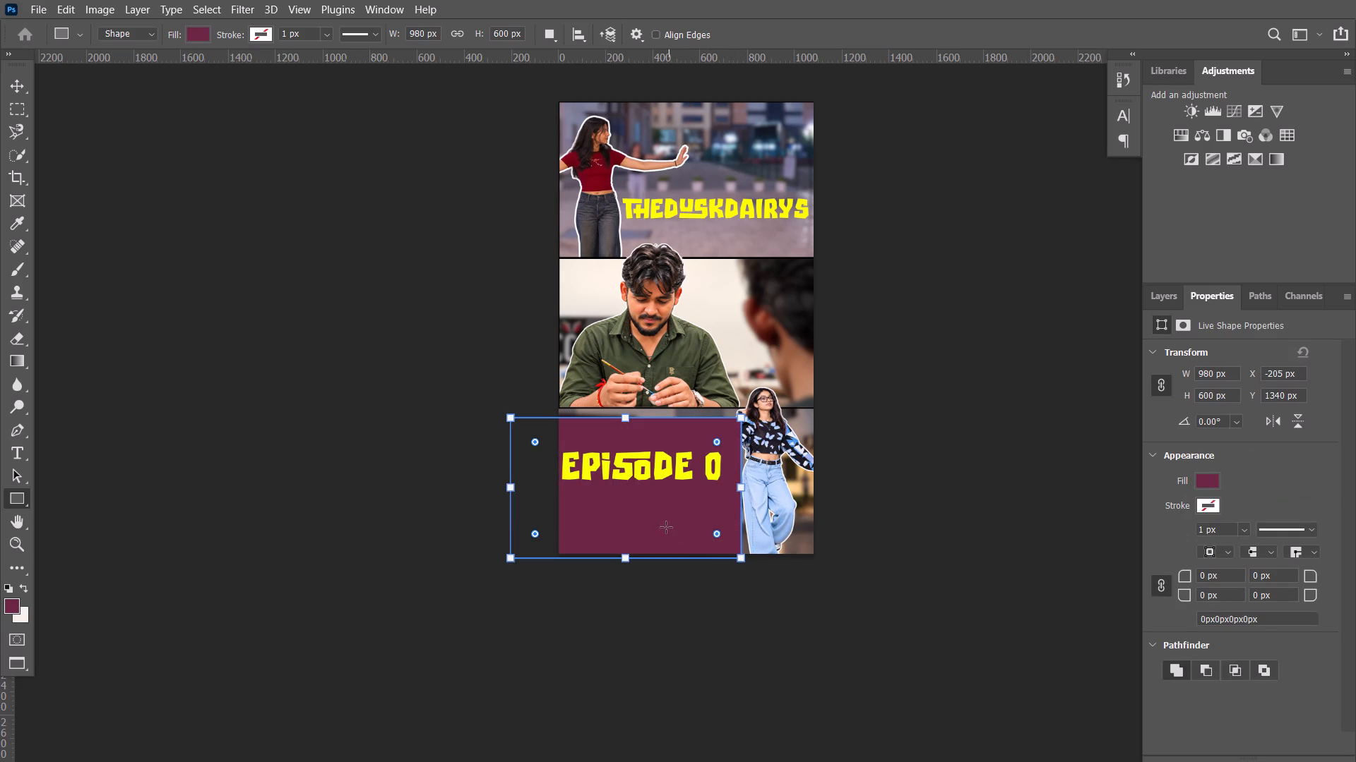
pyautogui.click(16, 88)
pyautogui.moveTo(599, 508); pyautogui.dragTo(607, 506)
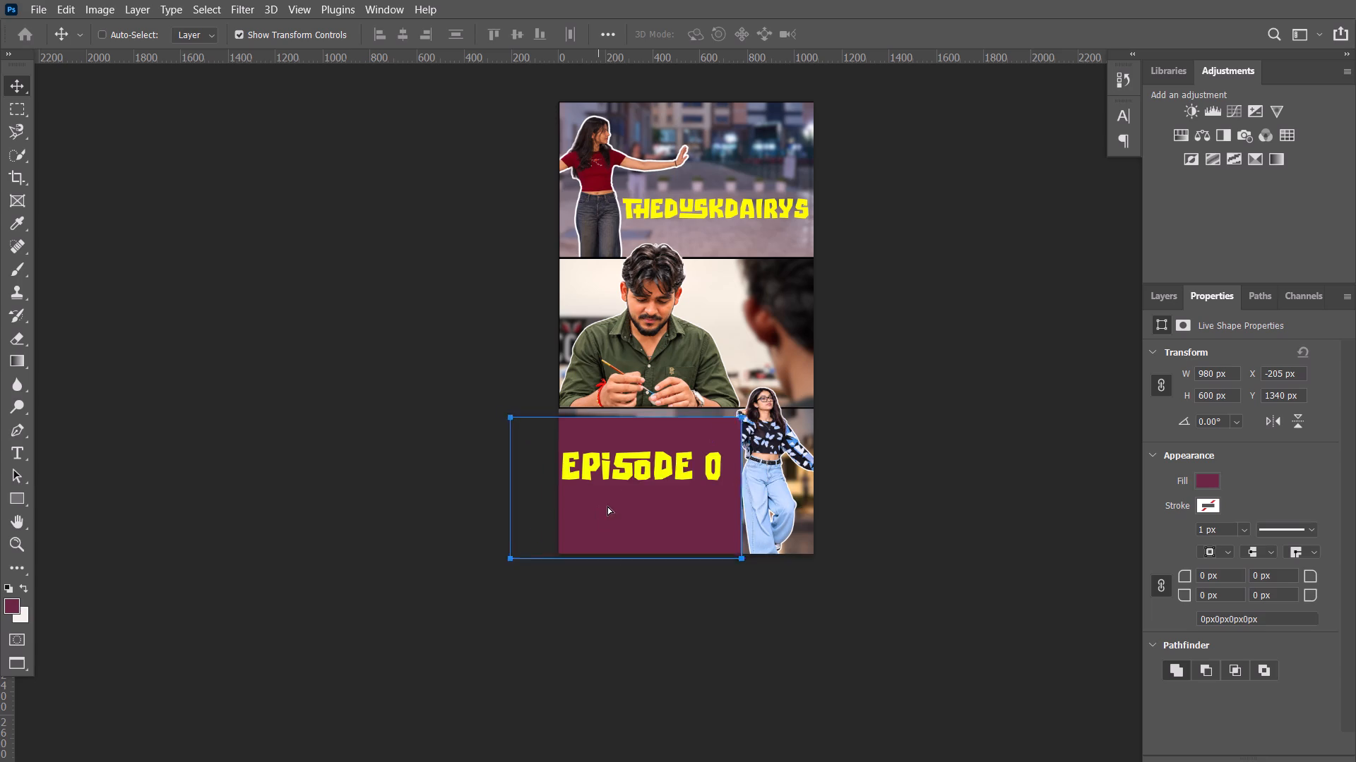
pyautogui.moveTo(607, 506); pyautogui.dragTo(646, 500)
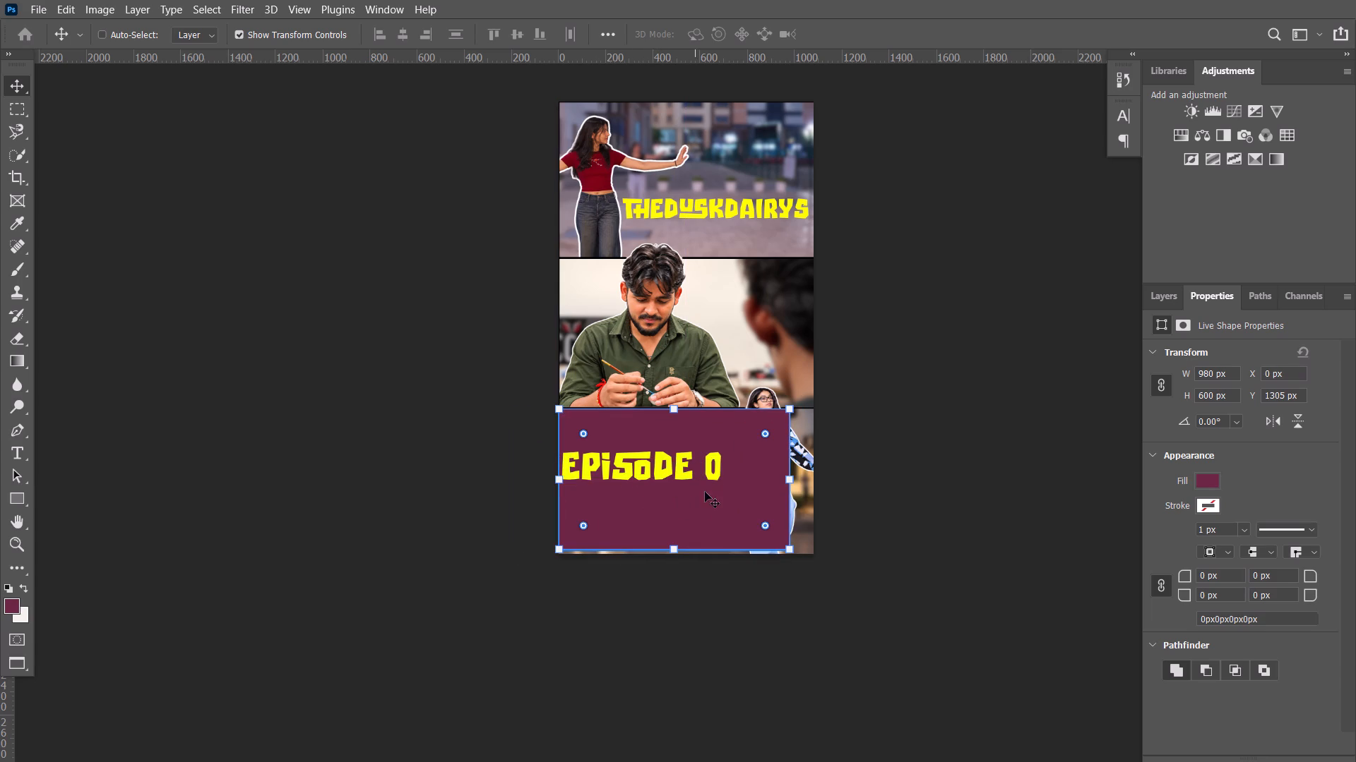
# Stretch the new rectangle to about 1080 × 619 px so it covers the whole bottom photo.
pyautogui.keyDown('shift'); pyautogui.moveTo(790, 478); pyautogui.dragTo(809, 478); pyautogui.keyUp('shift')
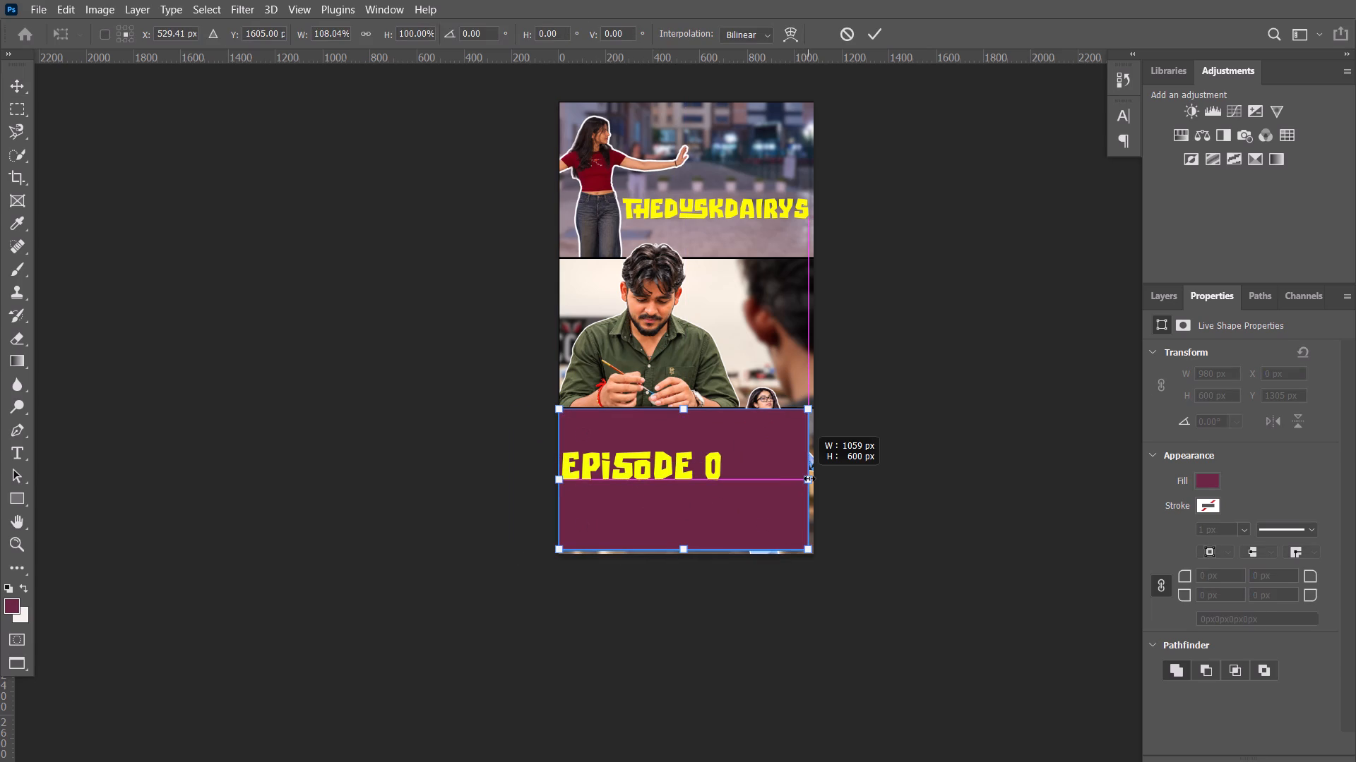
pyautogui.keyDown('shift'); pyautogui.moveTo(809, 478); pyautogui.dragTo(812, 478); pyautogui.keyUp('shift')
pyautogui.keyDown('shift'); pyautogui.click(689, 547); pyautogui.keyUp('shift')
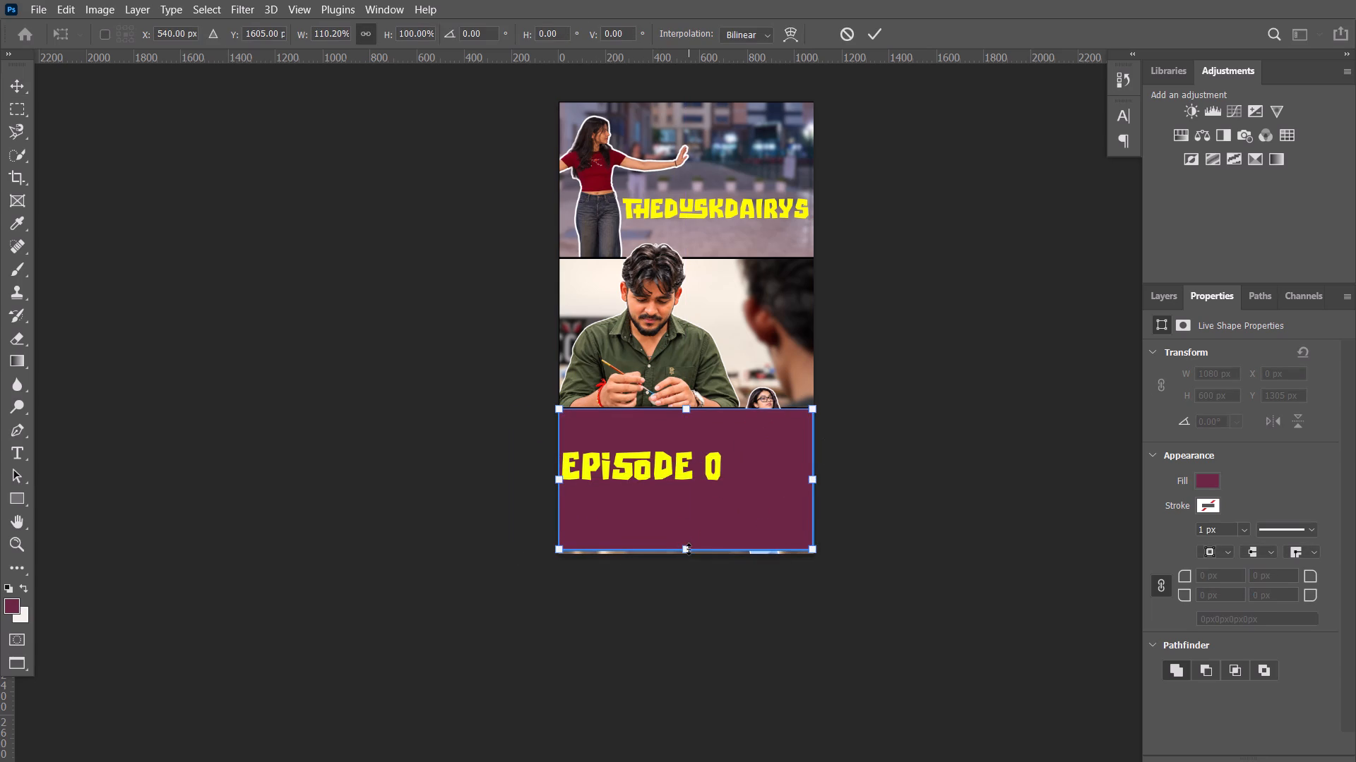
pyautogui.keyDown('shift'); pyautogui.click(683, 411); pyautogui.keyUp('shift')
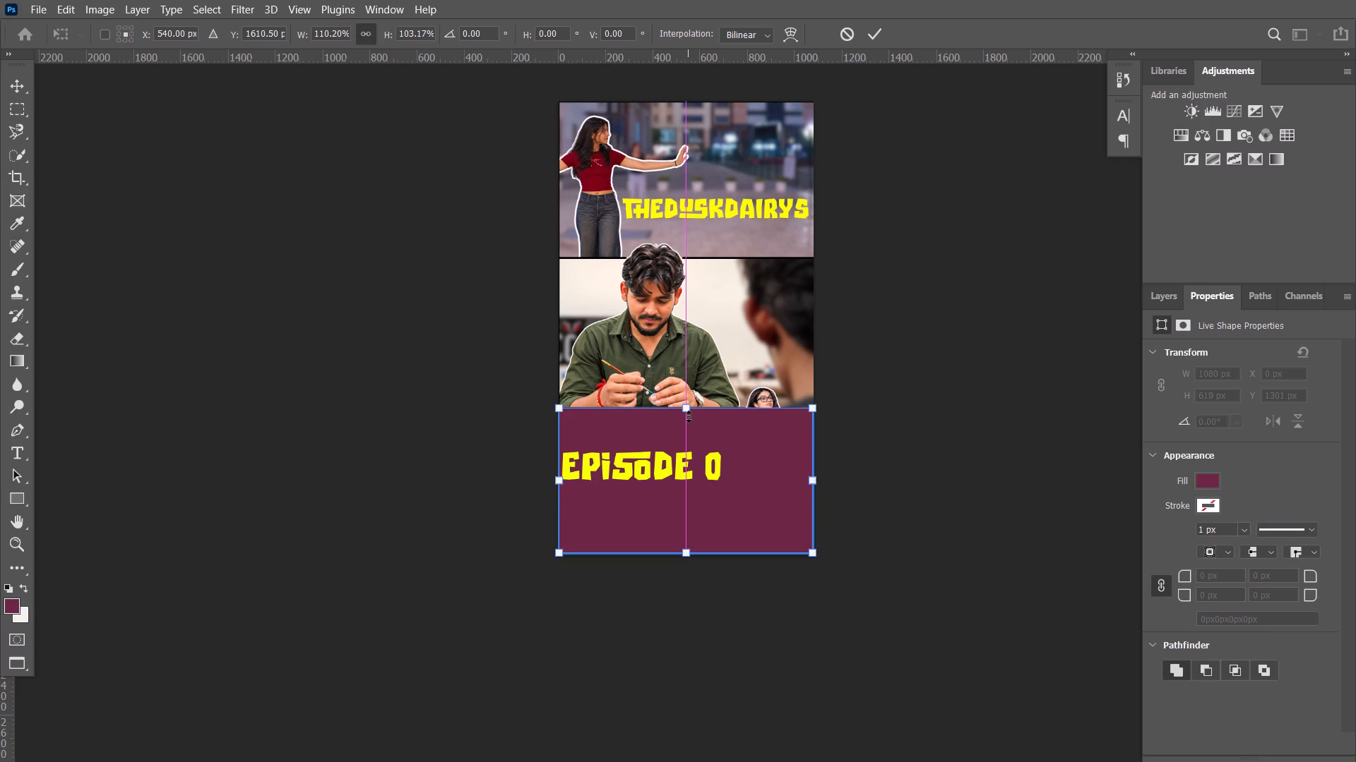
pyautogui.click(1206, 478)
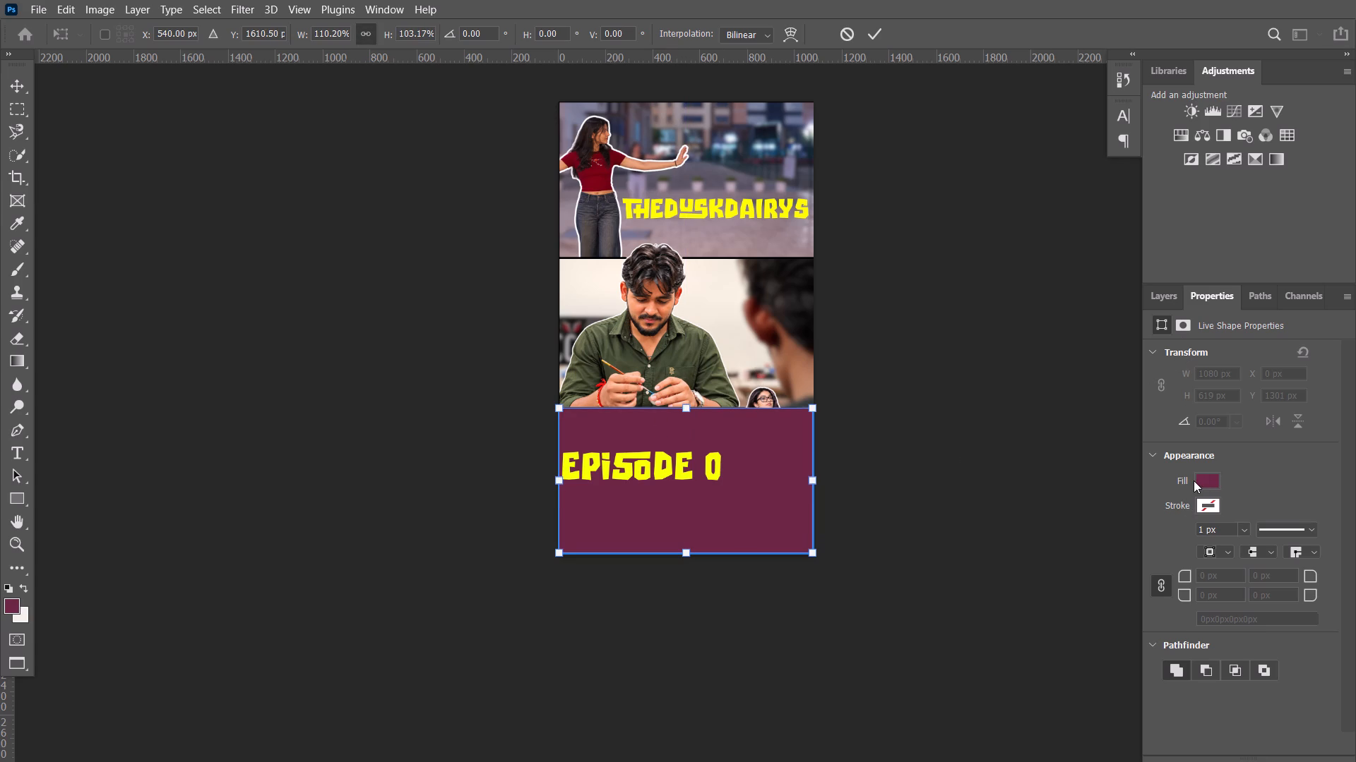
pyautogui.click(1208, 480)
pyautogui.doubleClick(1208, 480)
pyautogui.click(1181, 291)
pyautogui.click(1287, 478)
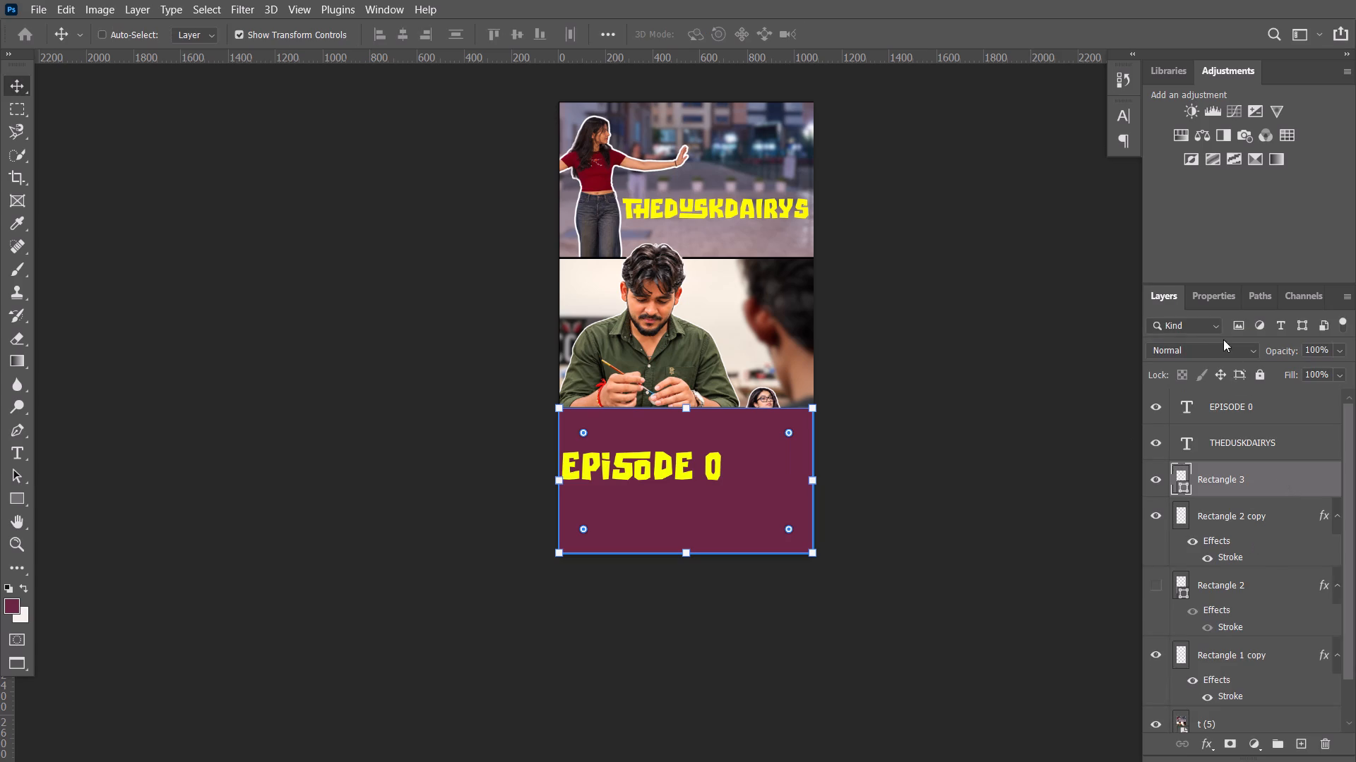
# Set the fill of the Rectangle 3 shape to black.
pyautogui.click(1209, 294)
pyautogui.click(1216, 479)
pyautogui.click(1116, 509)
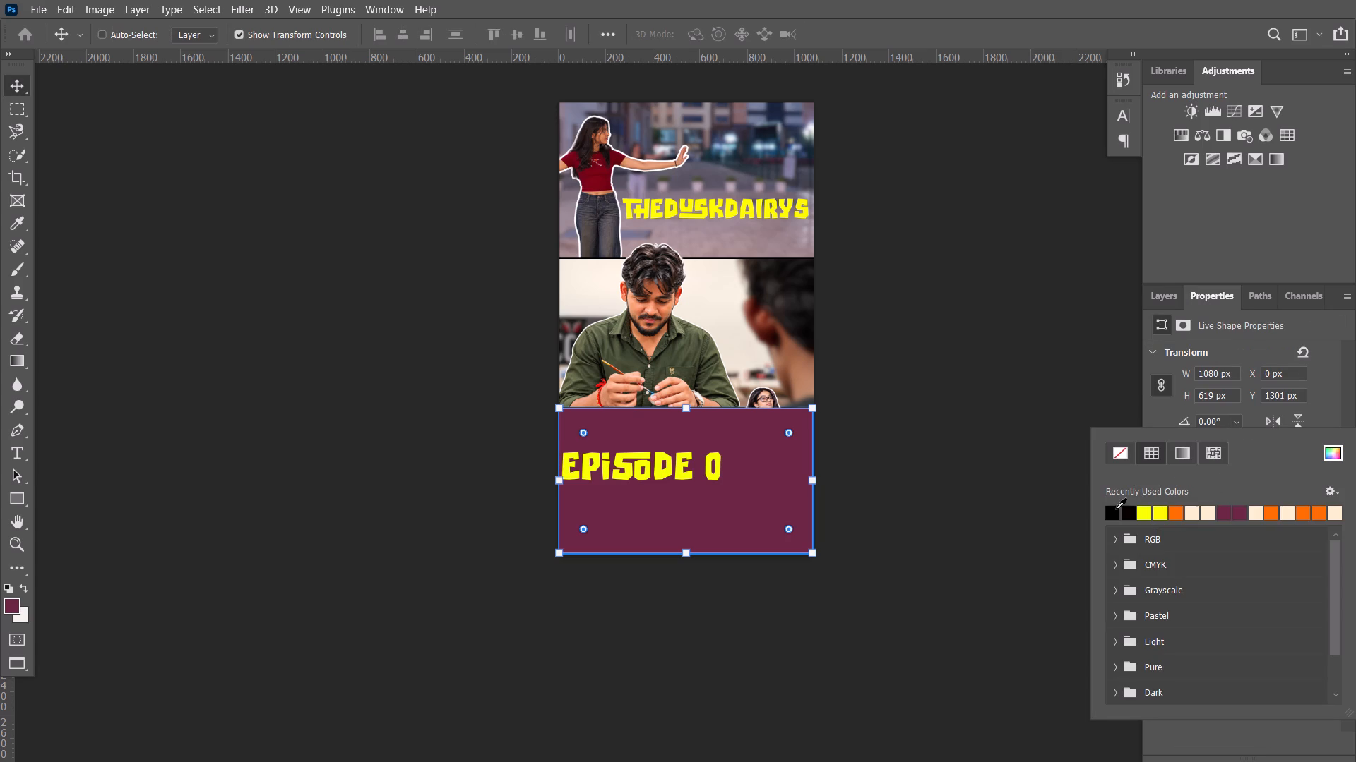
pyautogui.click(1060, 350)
# Set the stroke colour of the Rectangle 3 shape to black.
pyautogui.click(1204, 507)
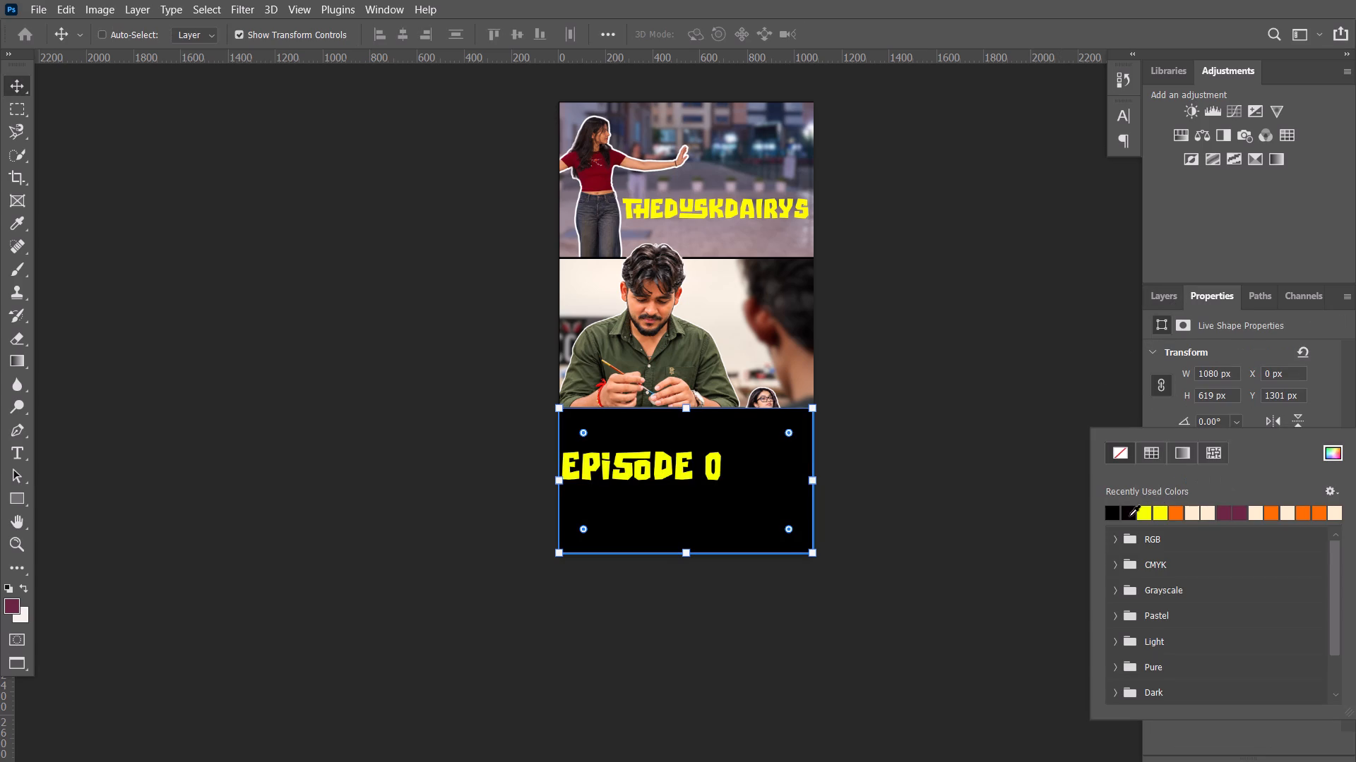
pyautogui.click(1129, 516)
pyautogui.click(1158, 296)
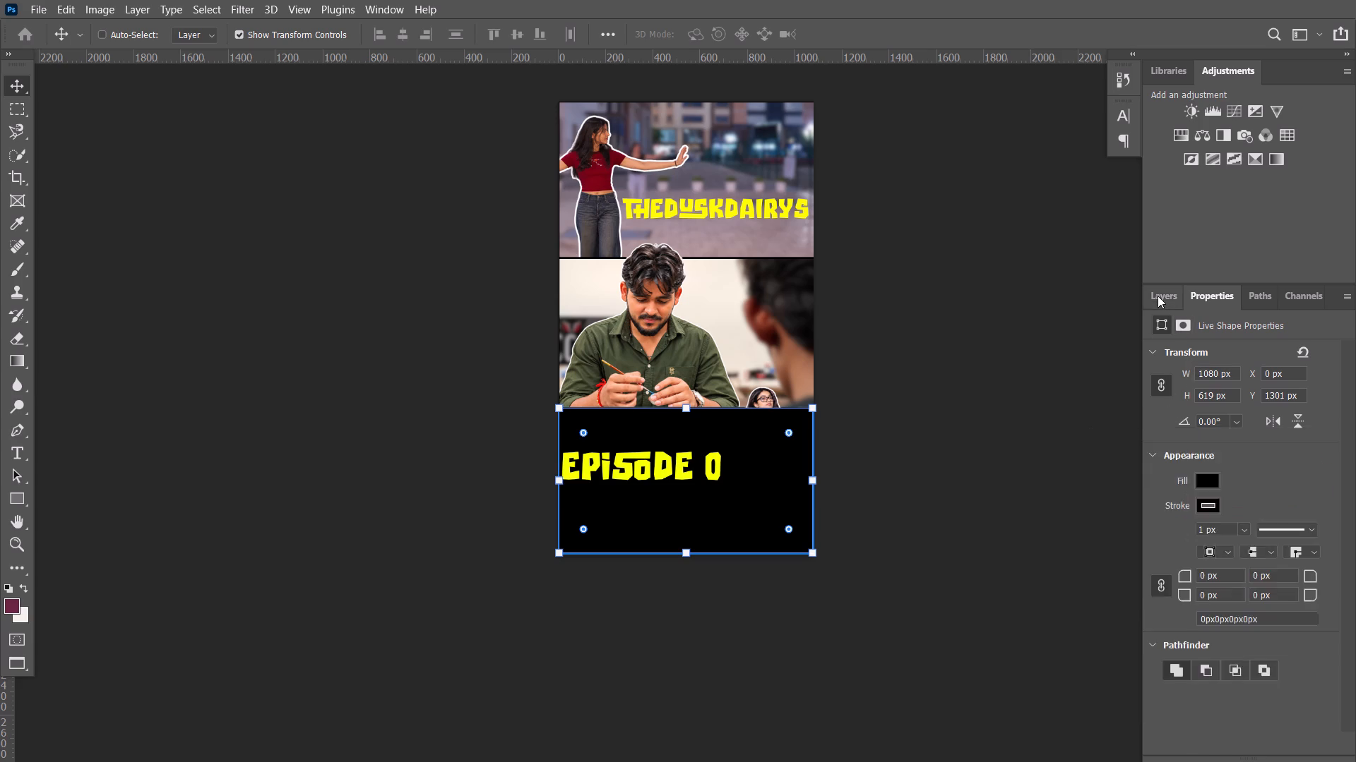
# Set the fill of the Rectangle 3 shape to no colour, leaving only its outline over the bottom photo.
pyautogui.click(1165, 298)
pyautogui.click(1213, 301)
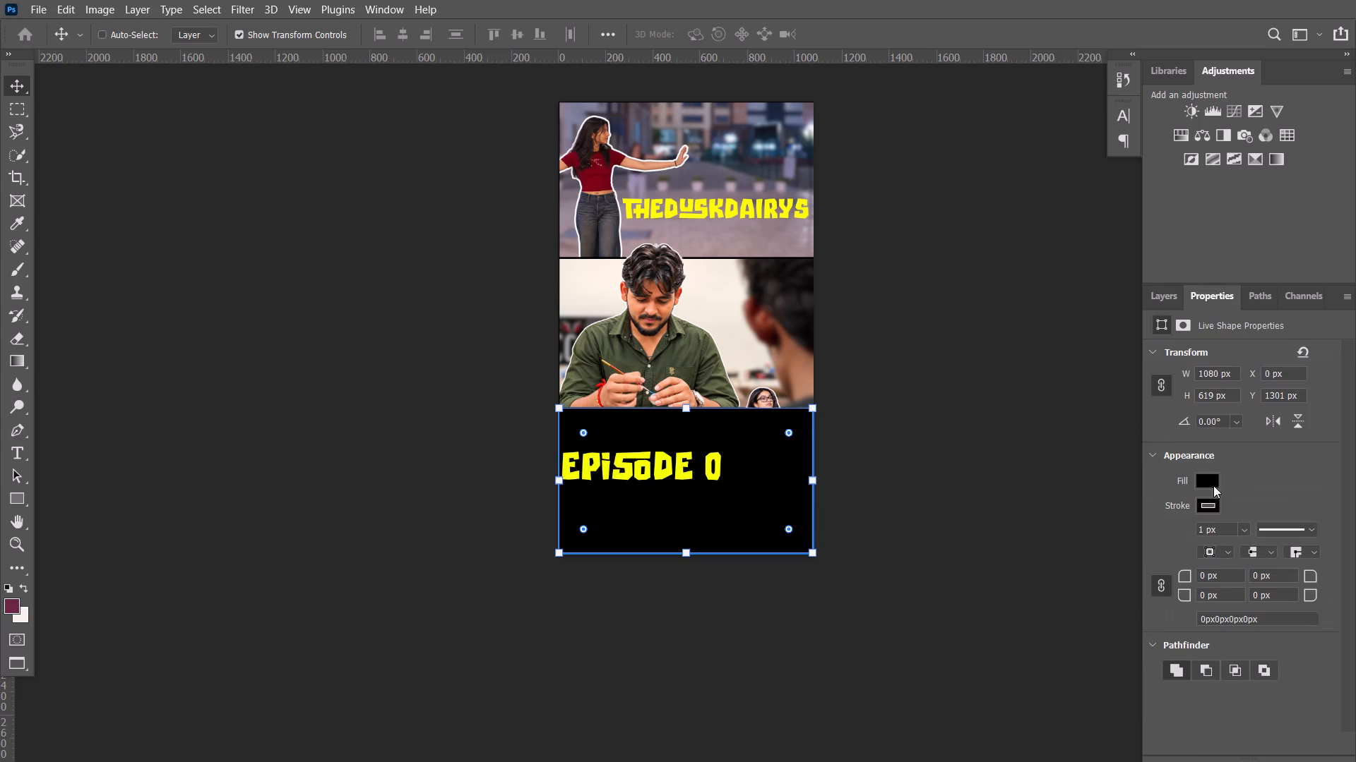
pyautogui.click(1212, 473)
pyautogui.click(1126, 448)
pyautogui.click(975, 445)
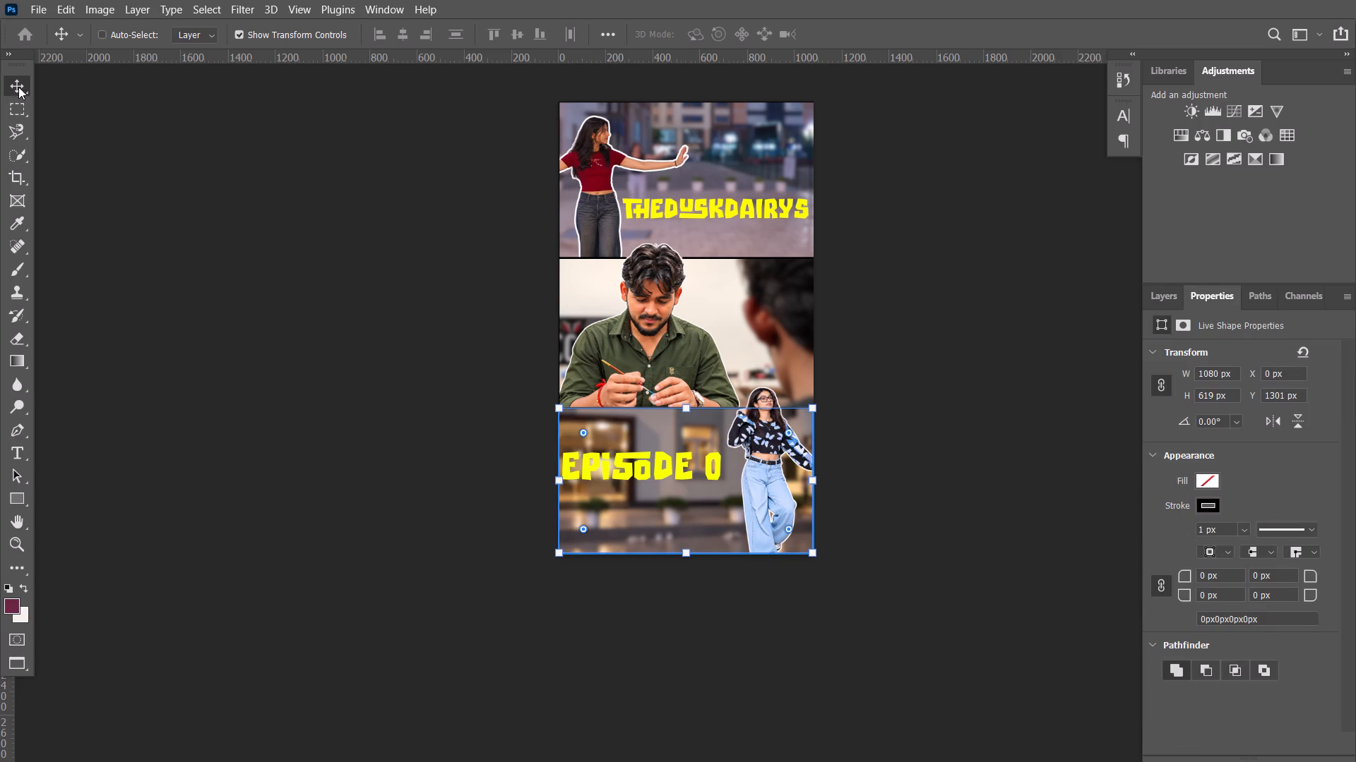
# Select the Rectangle 3 layer and open its layer style settings.
pyautogui.click(1167, 303)
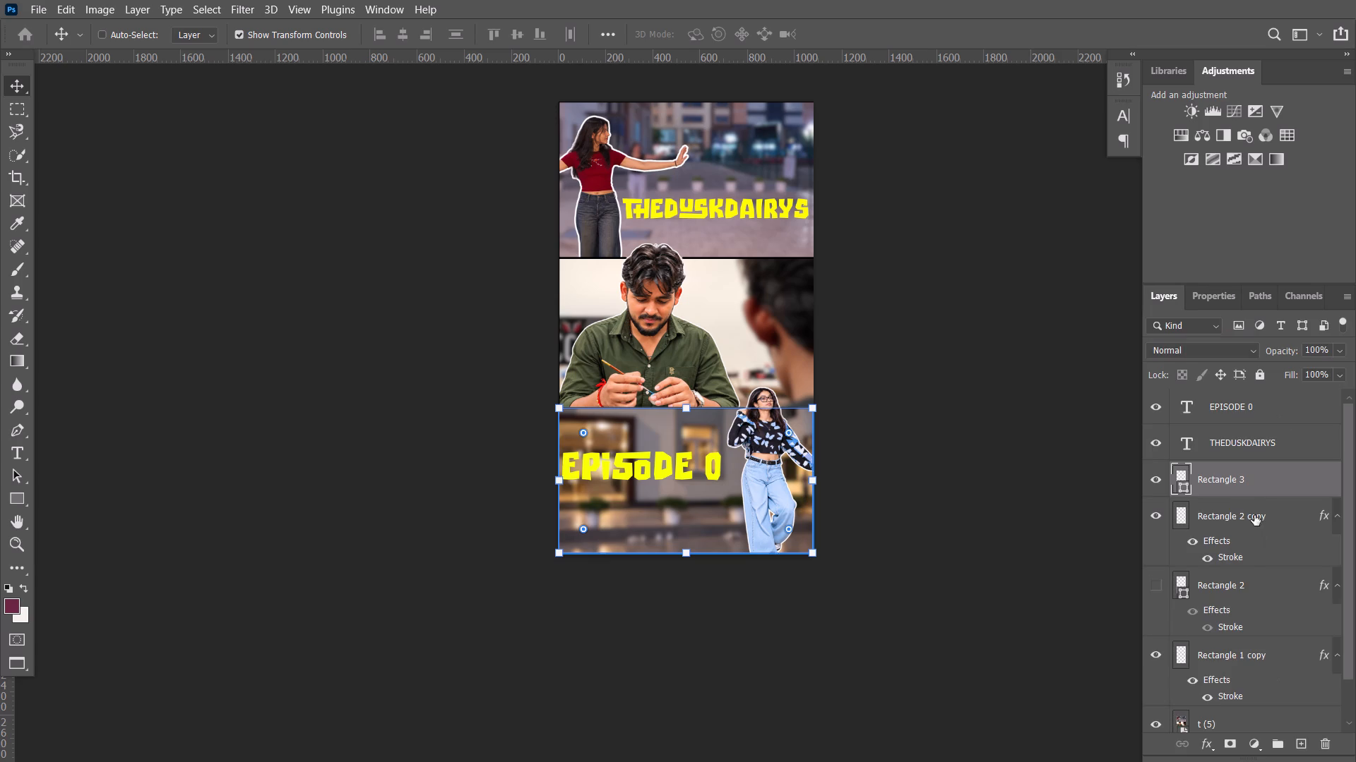
pyautogui.click(1254, 515)
pyautogui.click(1266, 654)
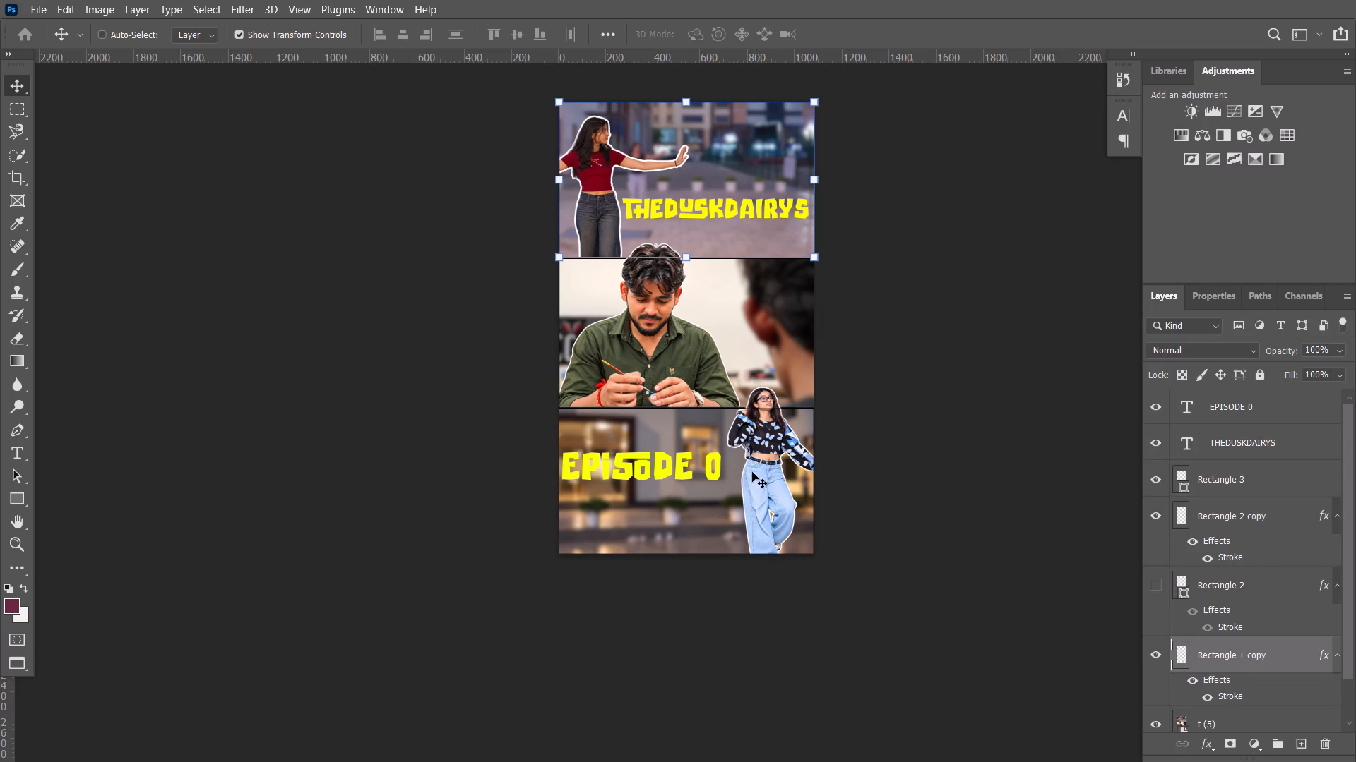
pyautogui.click(1246, 477)
pyautogui.doubleClick(1279, 476)
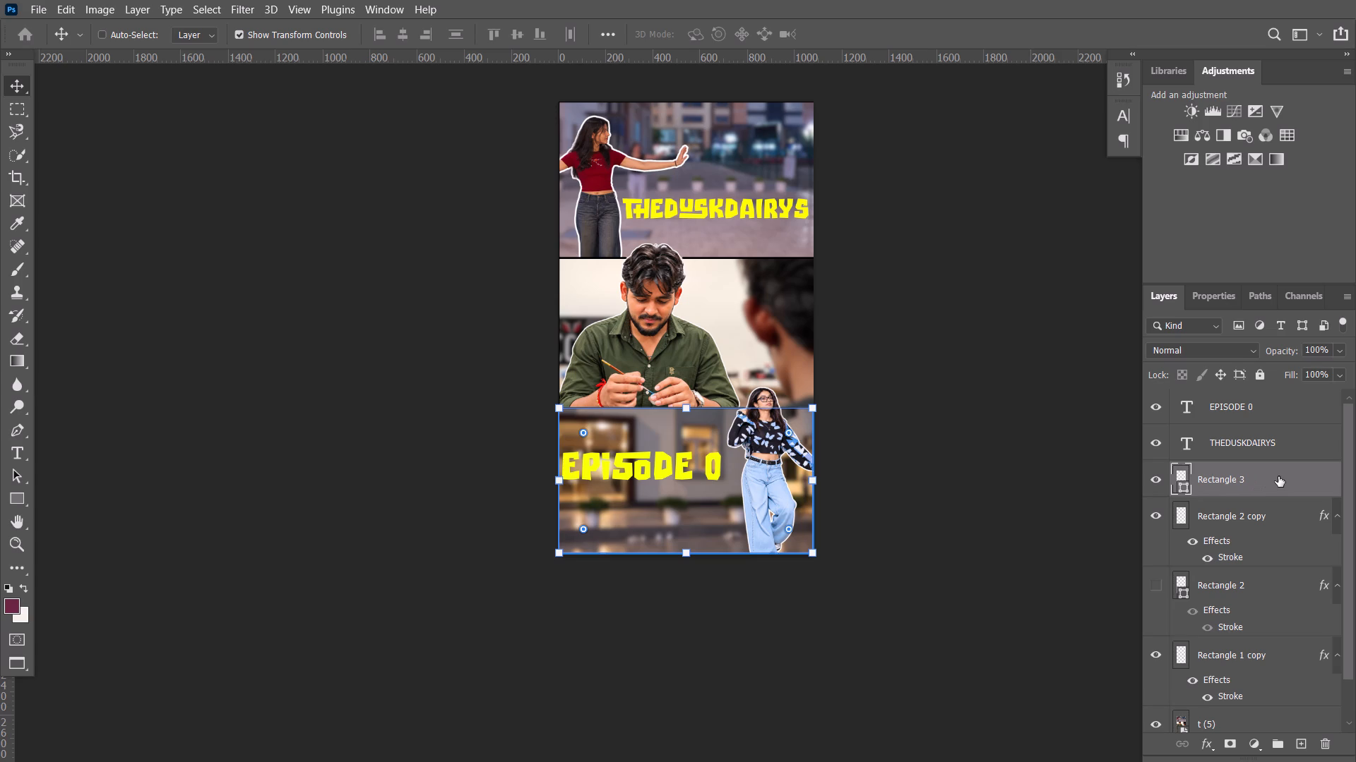